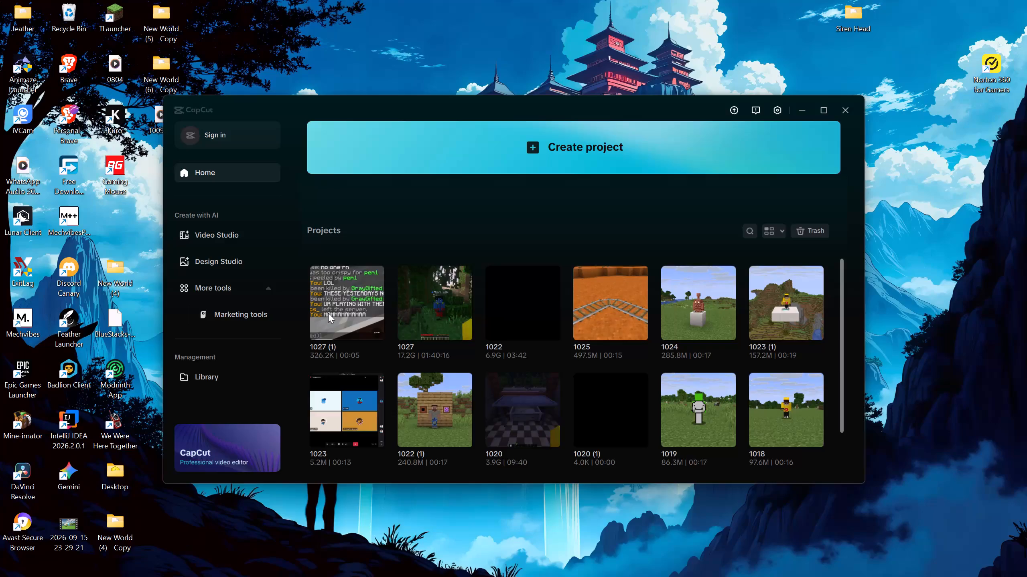
Open the existing project 1027 (1).
click(329, 309)
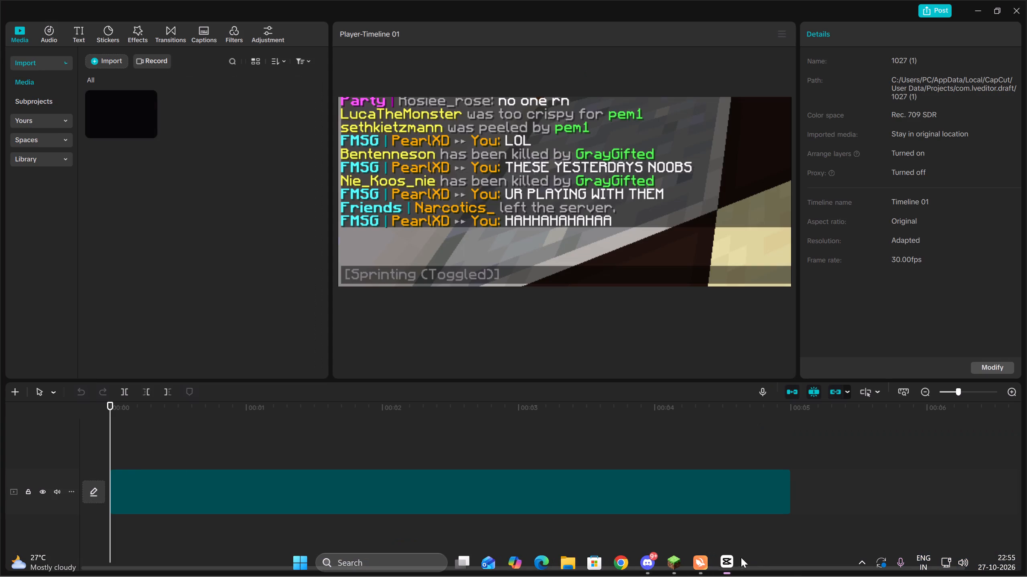
Record a short voiceover from the timeline start with Echo reduction and Mute project enabled, leaving Enhance voice off.
click(759, 398)
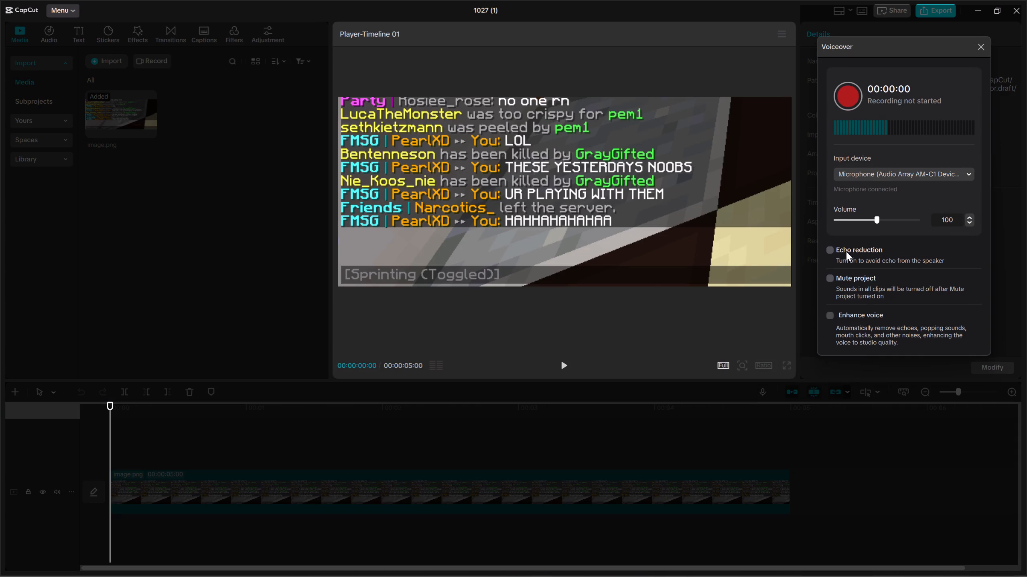
click(839, 244)
click(835, 250)
click(835, 275)
click(856, 96)
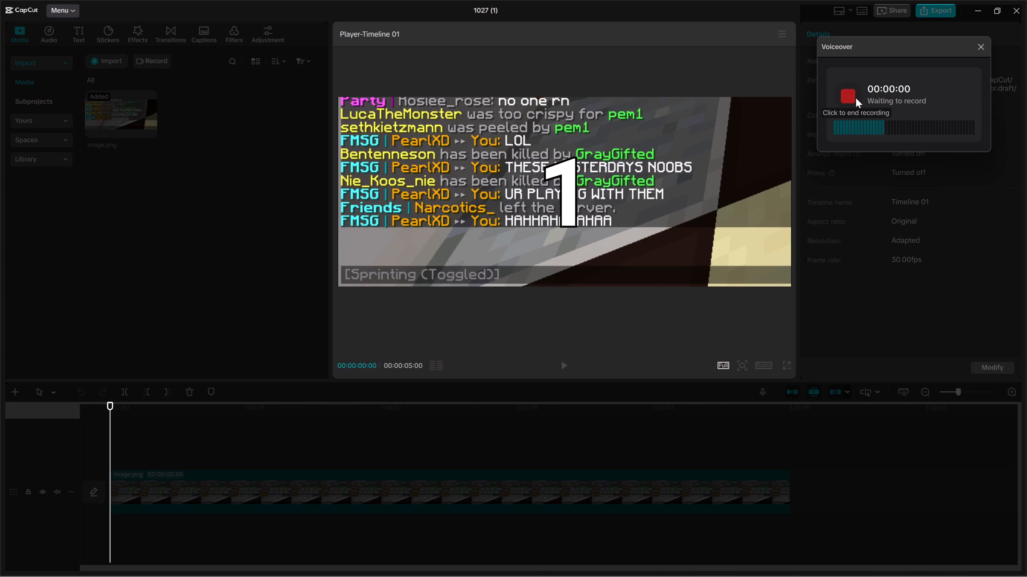
click(852, 82)
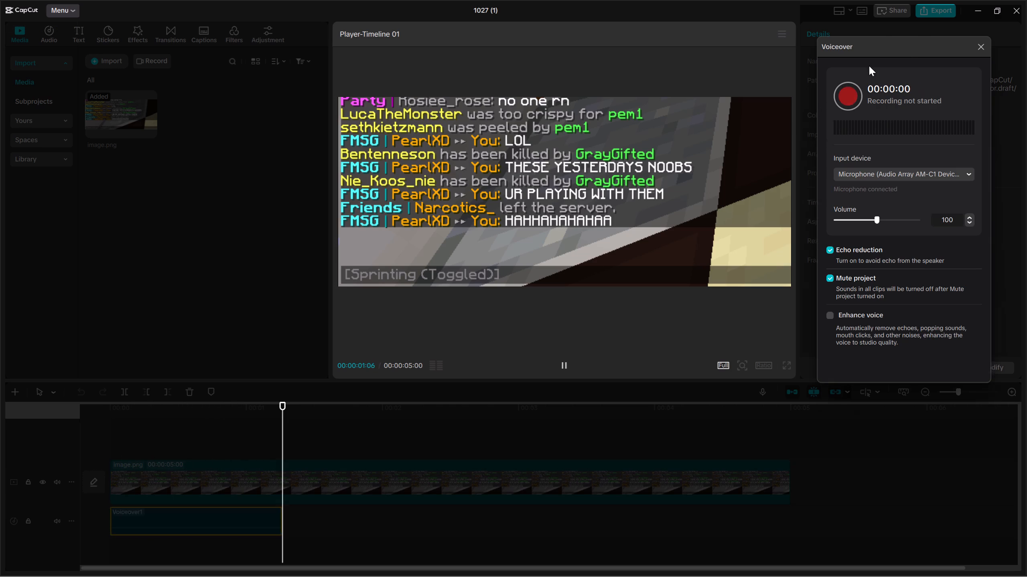
click(978, 44)
Delete the recorded voiceover clip from the timeline and return the playhead to the start.
key(Delete)
key(Up)
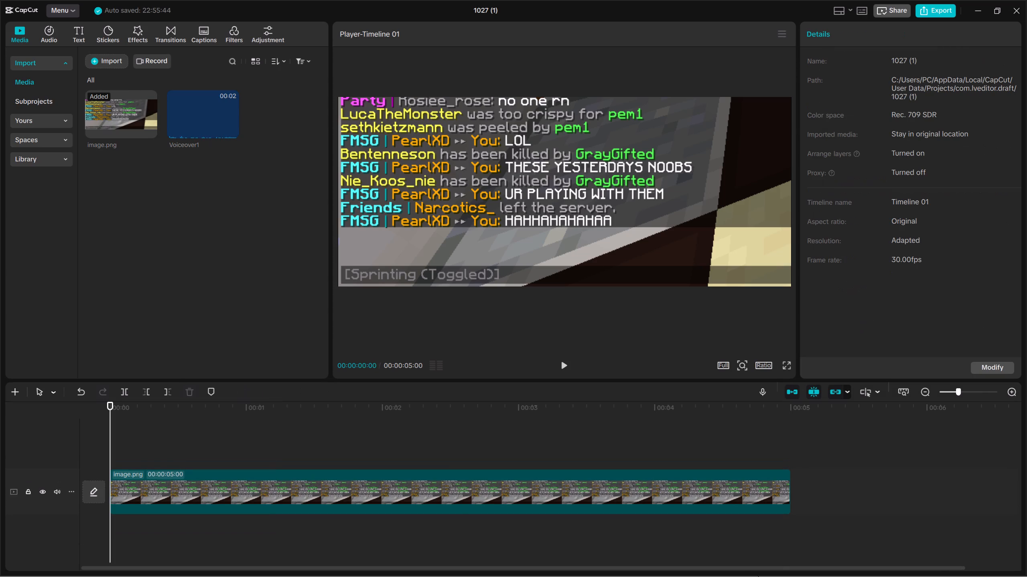
Switch to Google Chrome, choose the IndGamerBoy profile with the green avatar, and open YouTube from its shortcut.
click(631, 563)
click(481, 282)
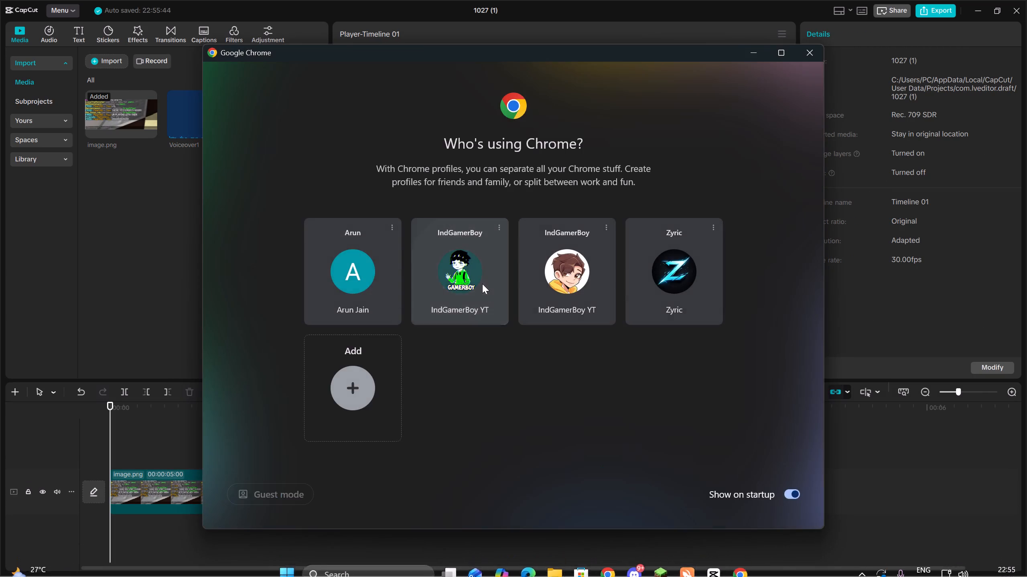
click(412, 339)
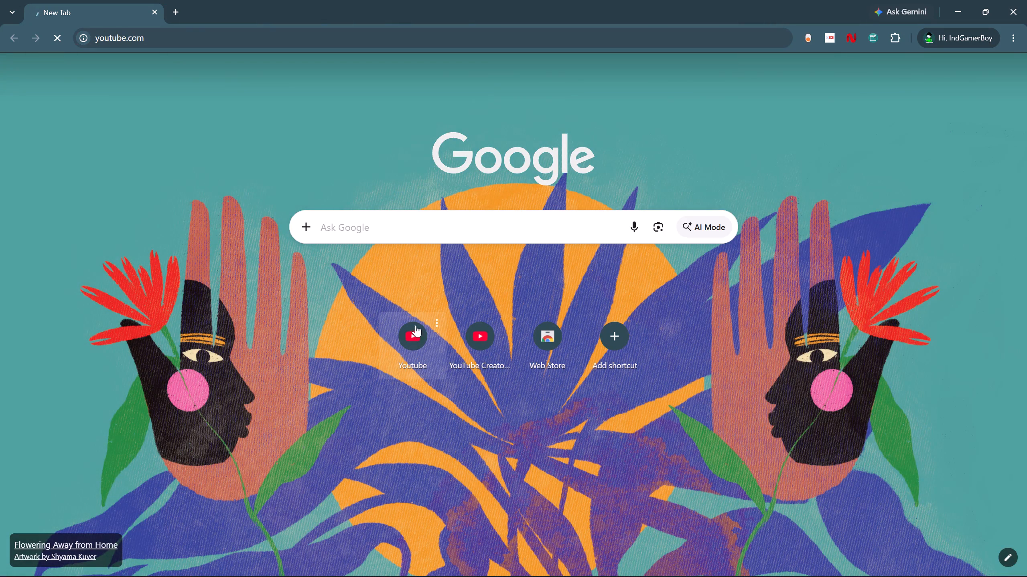
Turn the maximized browser window into a smaller floating window placed over the middle of the video editor.
drag(516, 0, 627, 194)
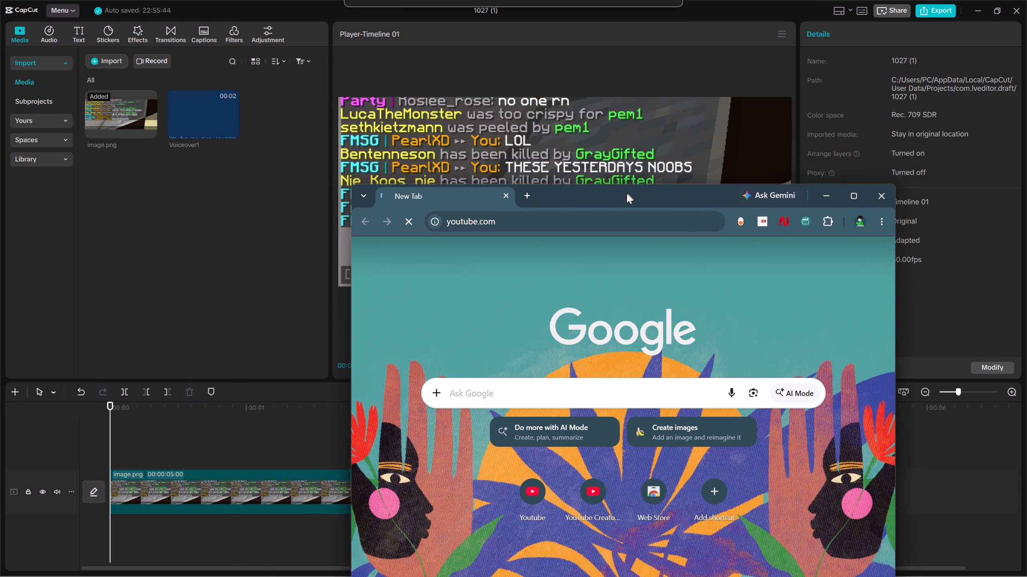
drag(627, 194, 605, 44)
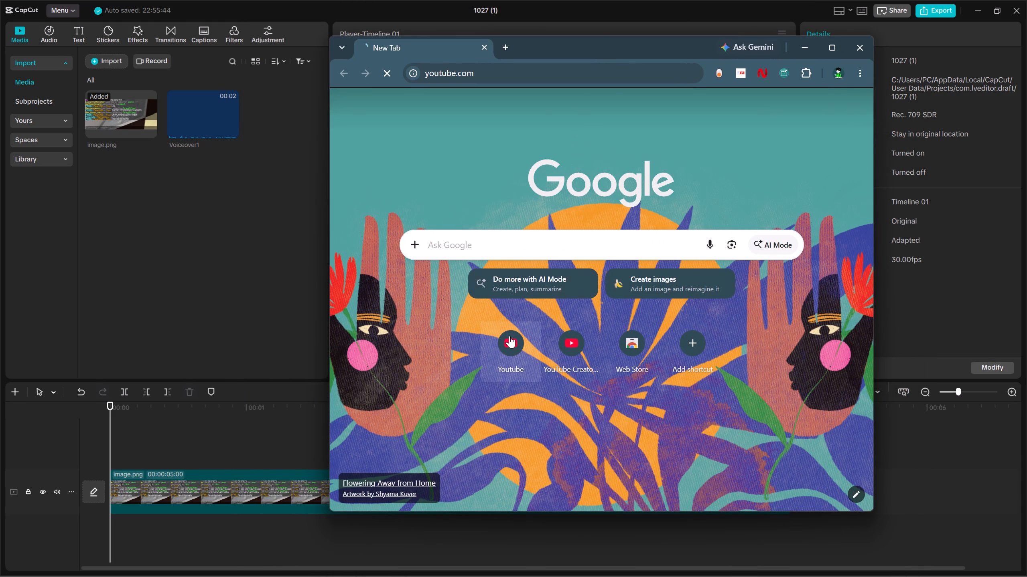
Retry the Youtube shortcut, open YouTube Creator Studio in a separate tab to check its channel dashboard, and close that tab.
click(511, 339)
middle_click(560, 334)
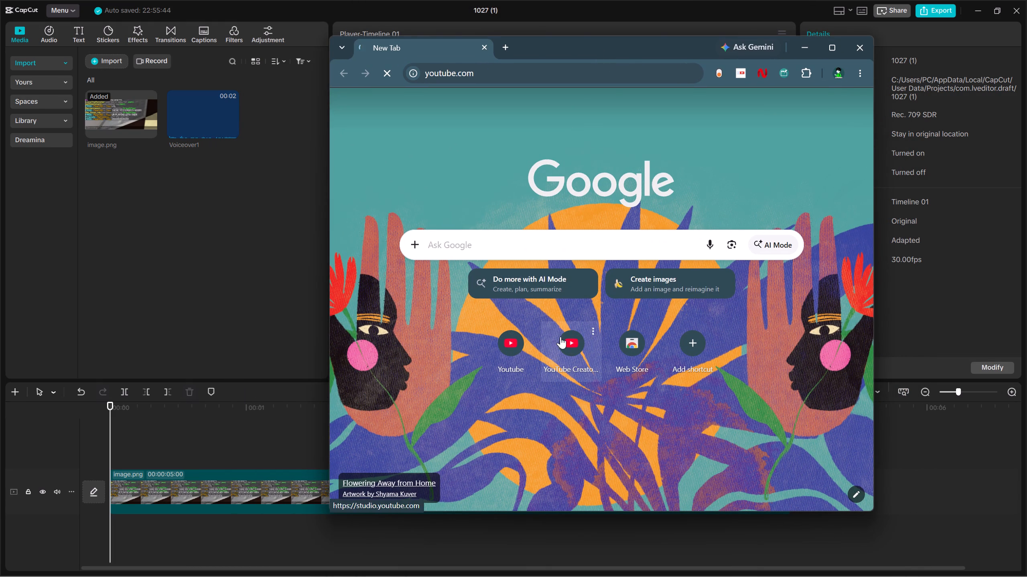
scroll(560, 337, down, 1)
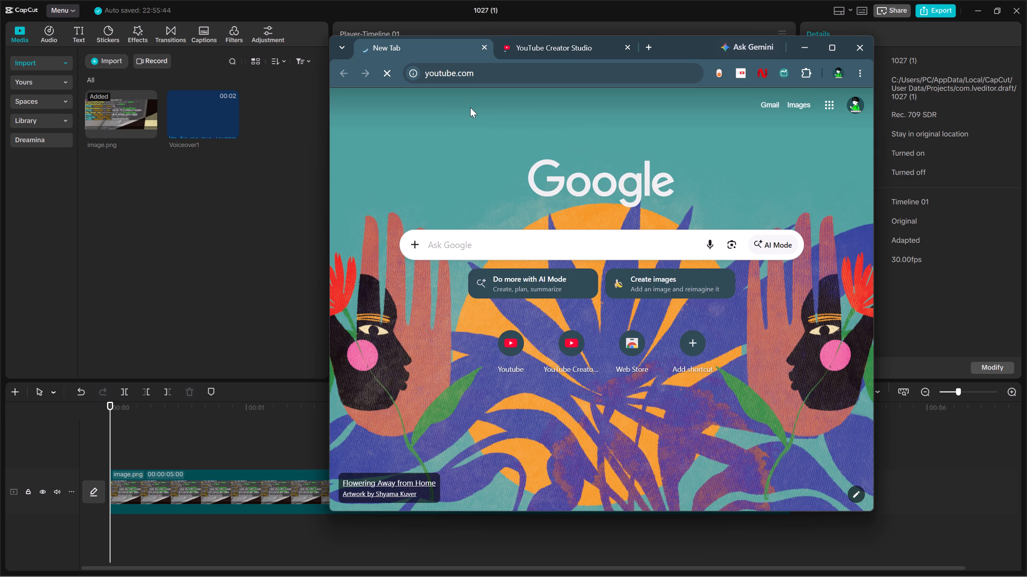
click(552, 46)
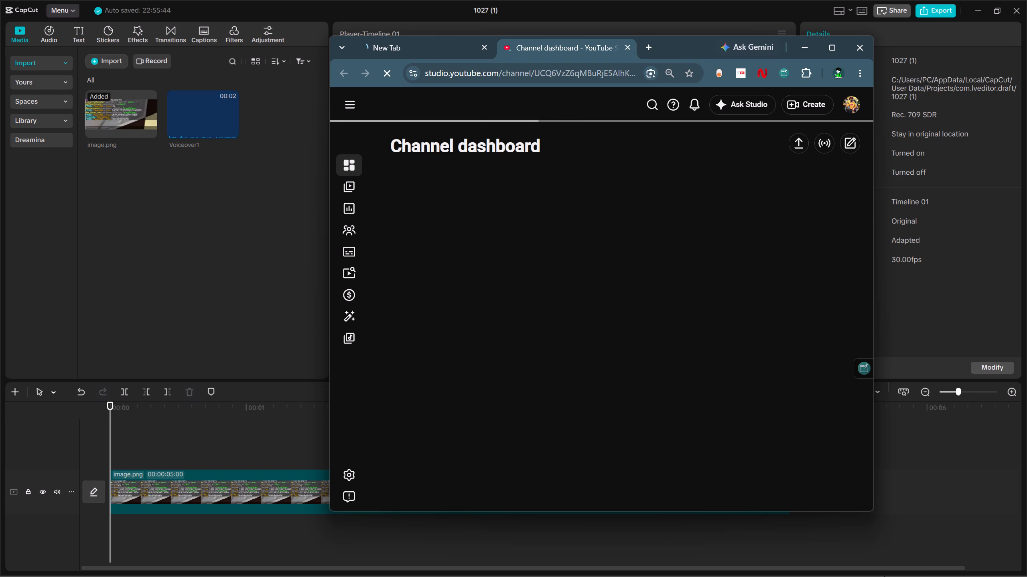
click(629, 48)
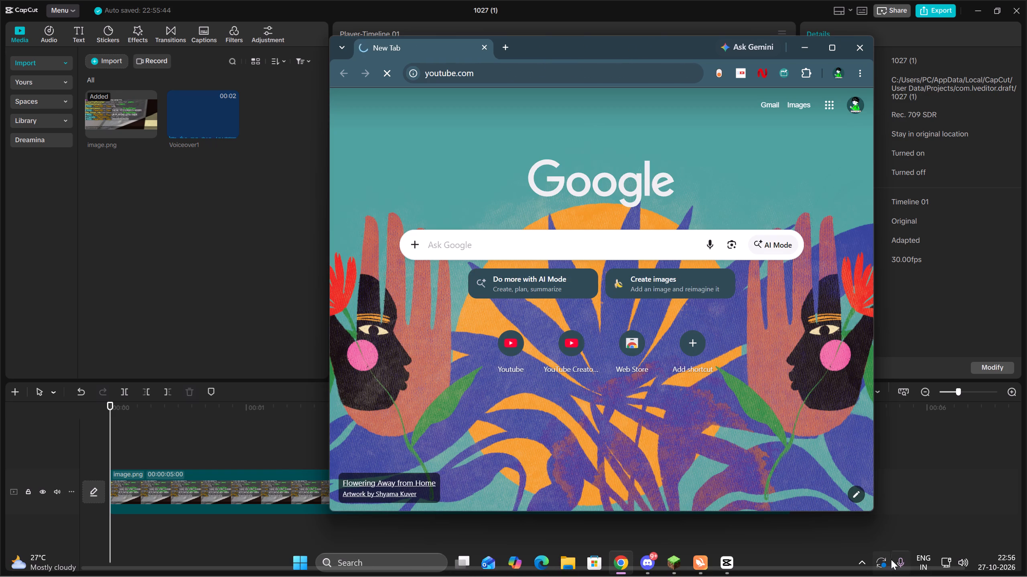
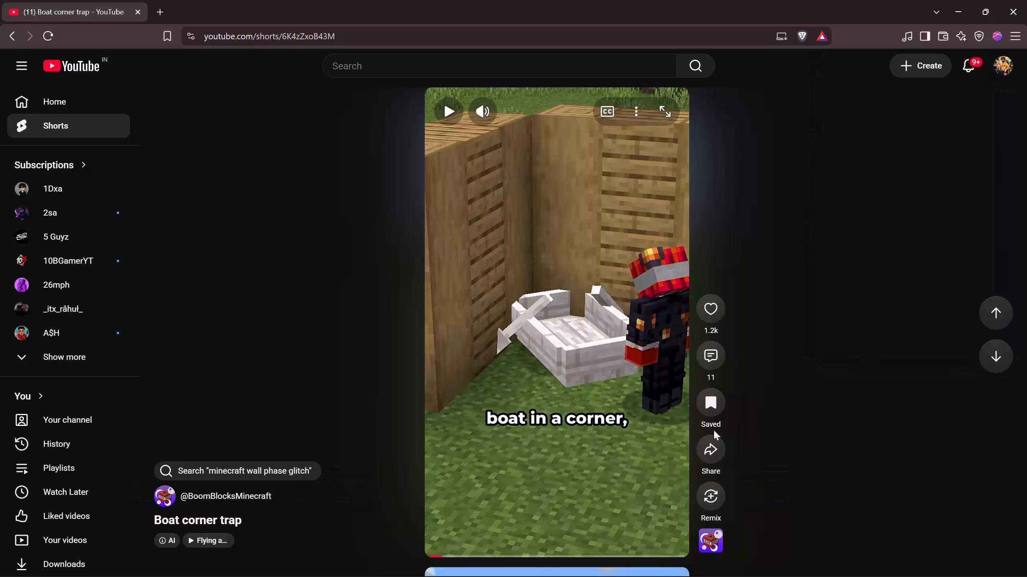
Play a short portion of the "Boat corner trap" YouTube Short, pause it, and switch back to the CapCut voiceover settings.
click(563, 348)
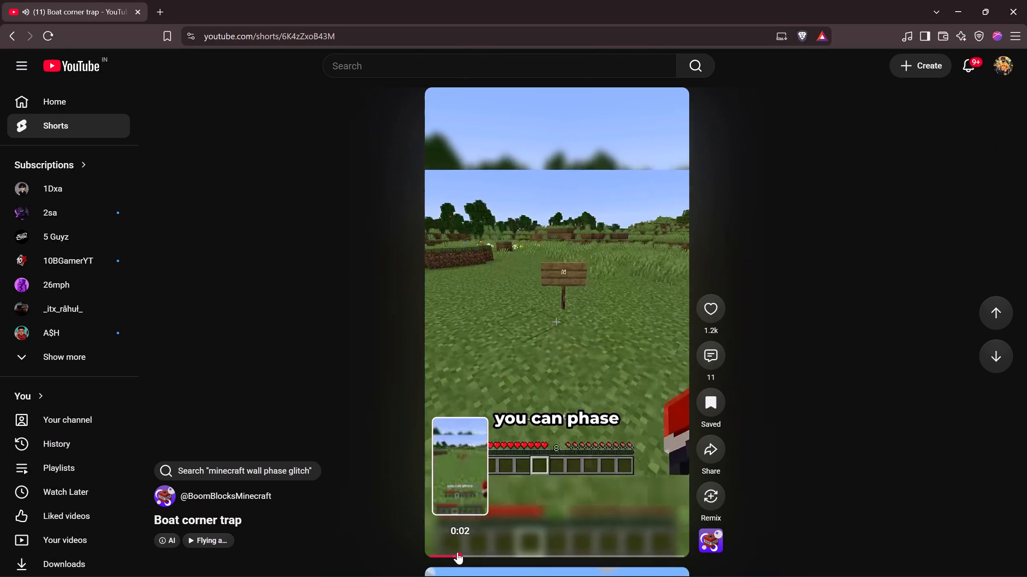
click(529, 423)
key(alt+Tab)
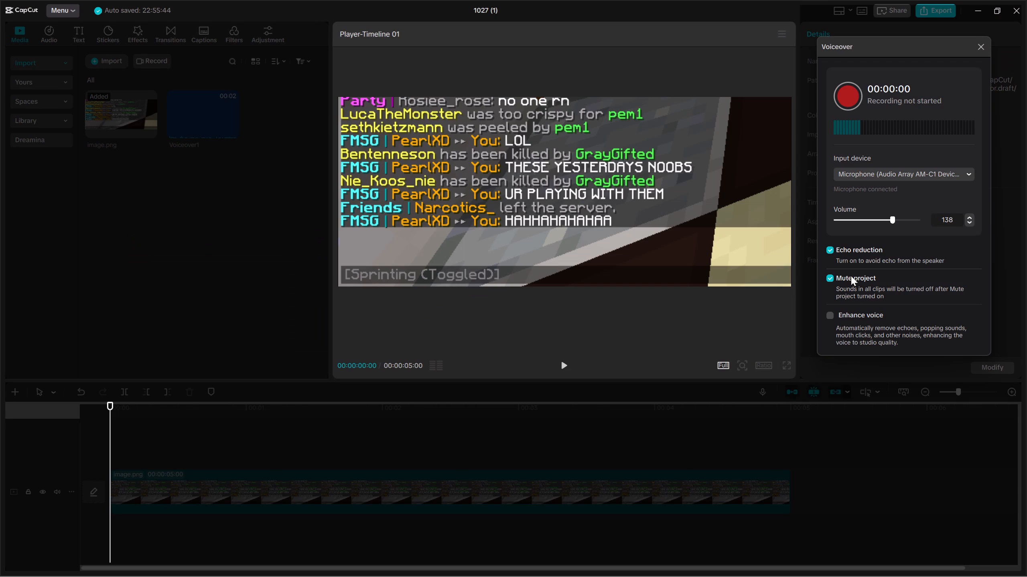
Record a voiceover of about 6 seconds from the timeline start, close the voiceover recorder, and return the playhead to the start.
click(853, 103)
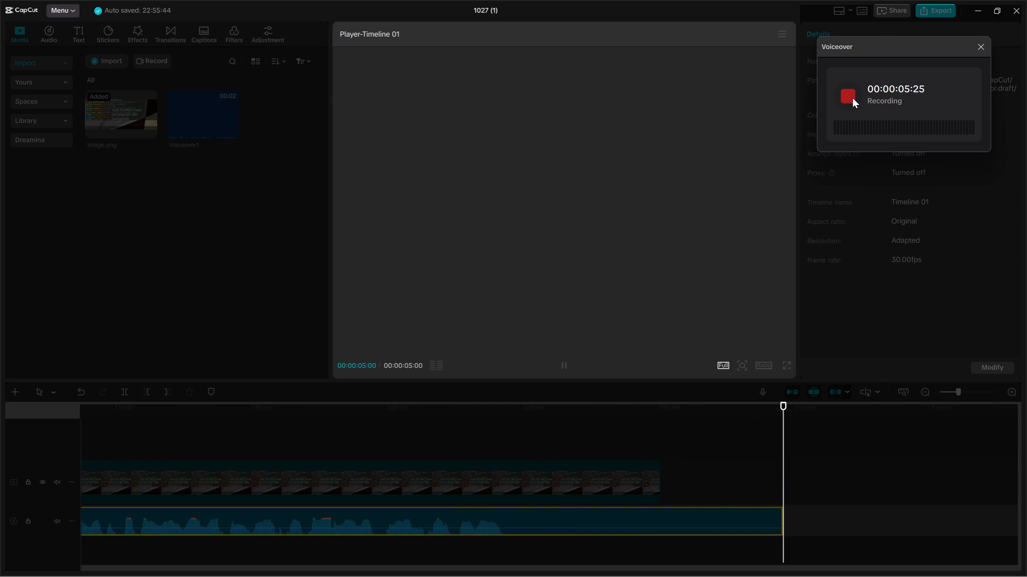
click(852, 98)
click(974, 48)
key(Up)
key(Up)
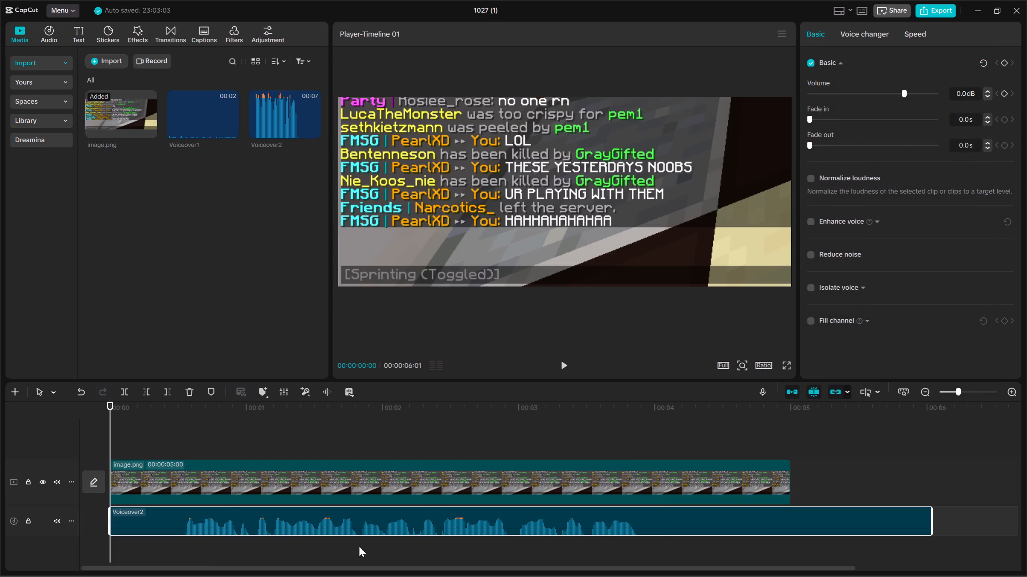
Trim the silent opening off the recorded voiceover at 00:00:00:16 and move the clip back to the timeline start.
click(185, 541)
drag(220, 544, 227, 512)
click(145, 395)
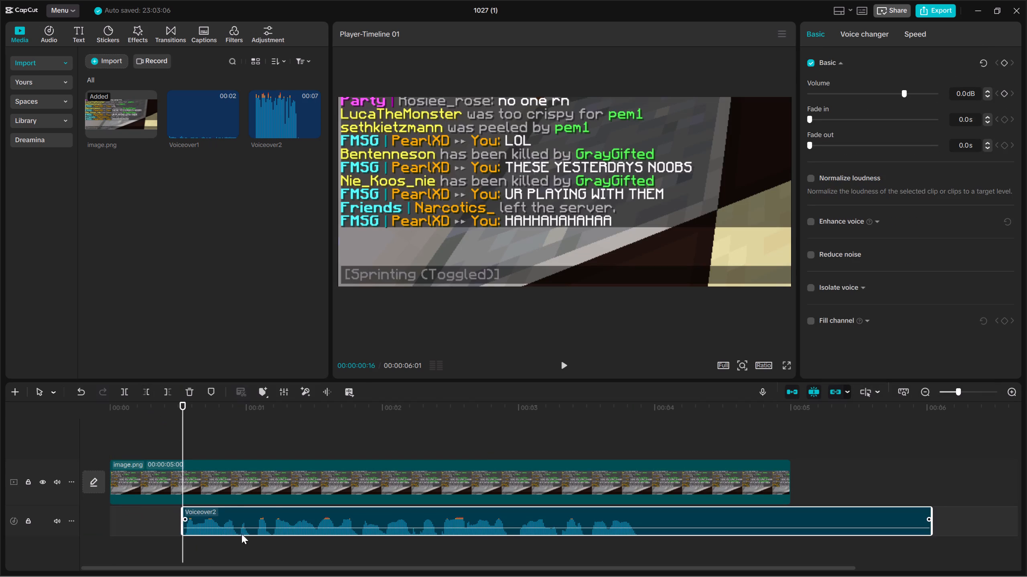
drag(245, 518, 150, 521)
Play back the trimmed voiceover from the start of the timeline.
key(Up)
key(space)
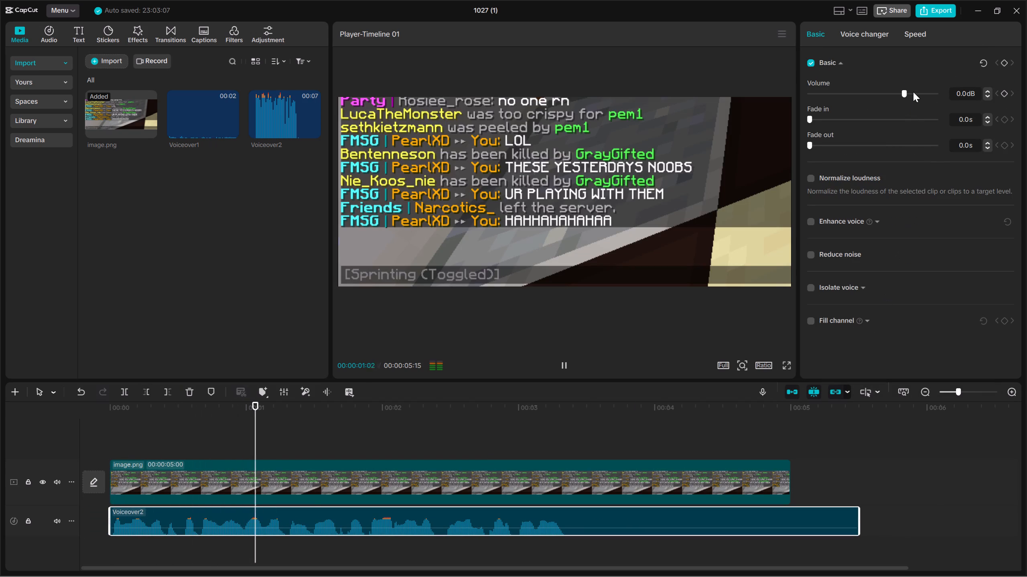
click(909, 92)
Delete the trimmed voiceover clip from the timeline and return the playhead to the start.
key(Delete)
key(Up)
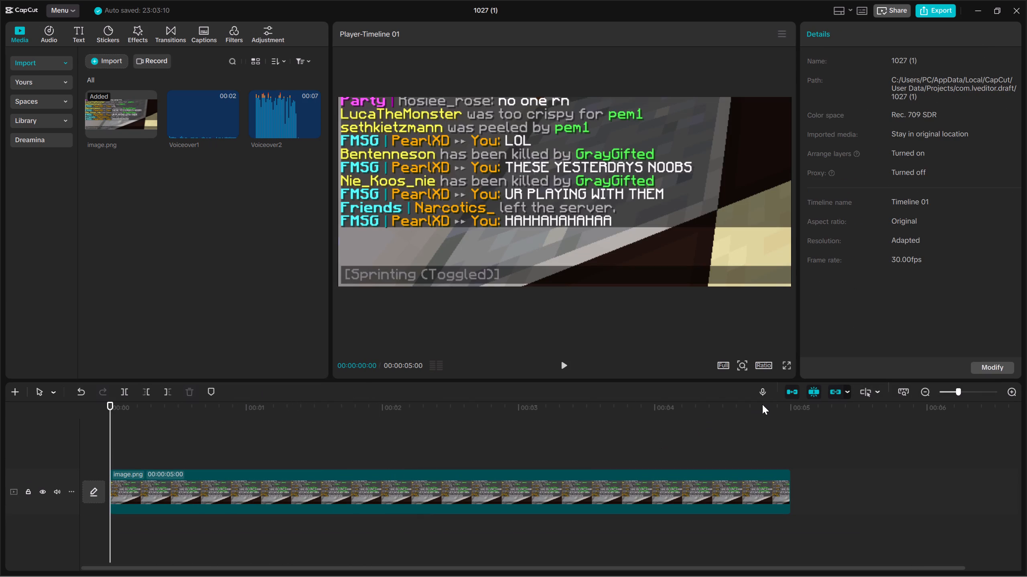
Start another voiceover recording from the timeline start, keeping Echo reduction and Mute project enabled and Enhance voice off.
click(765, 397)
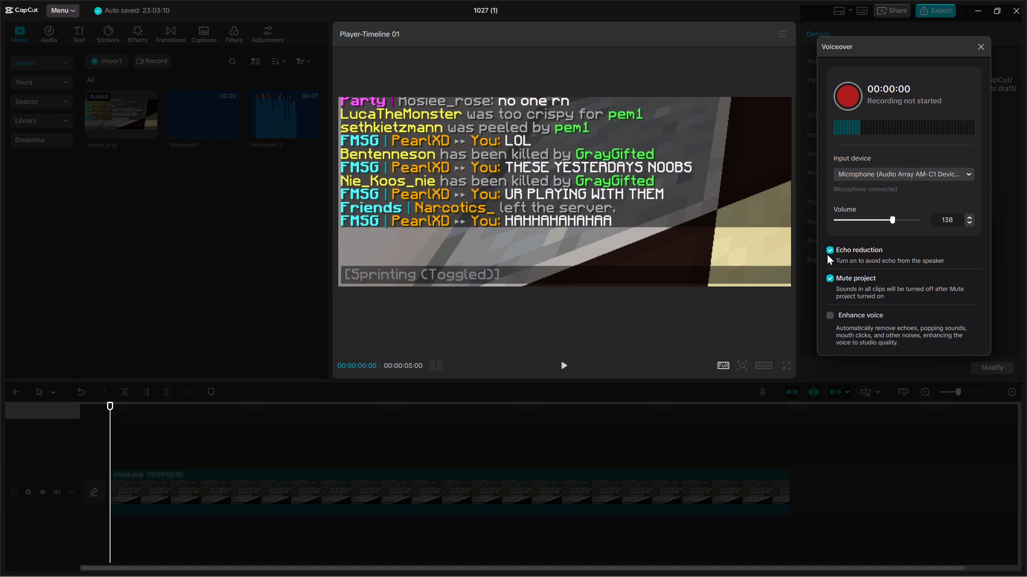
click(845, 101)
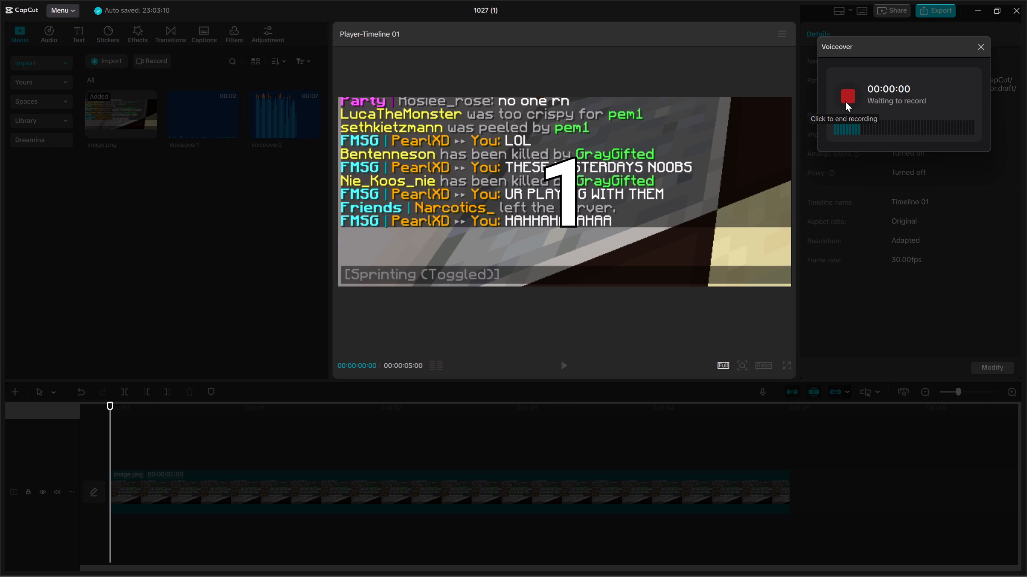
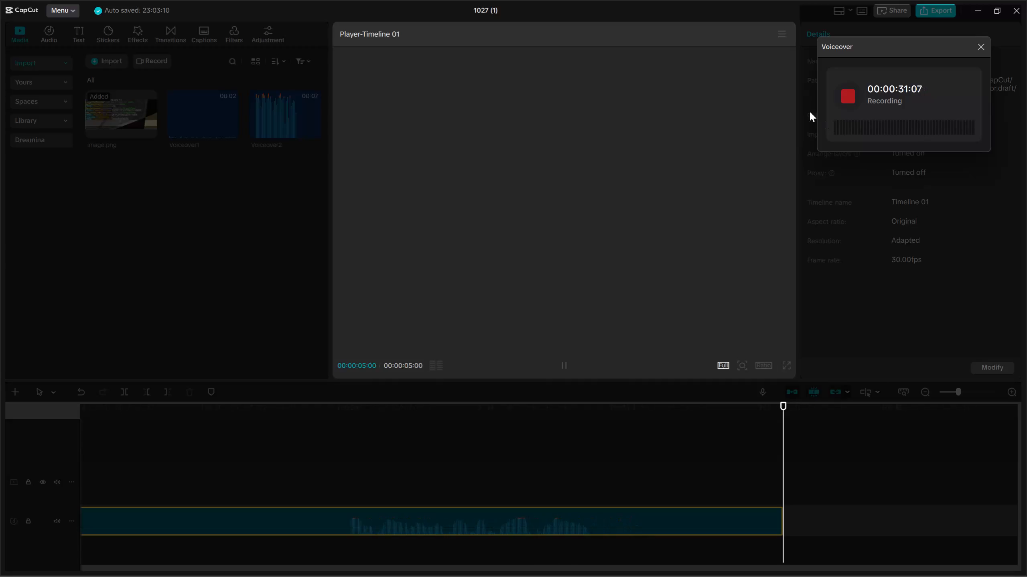
Stop the running voiceover recording and close the voiceover window.
click(838, 93)
click(984, 43)
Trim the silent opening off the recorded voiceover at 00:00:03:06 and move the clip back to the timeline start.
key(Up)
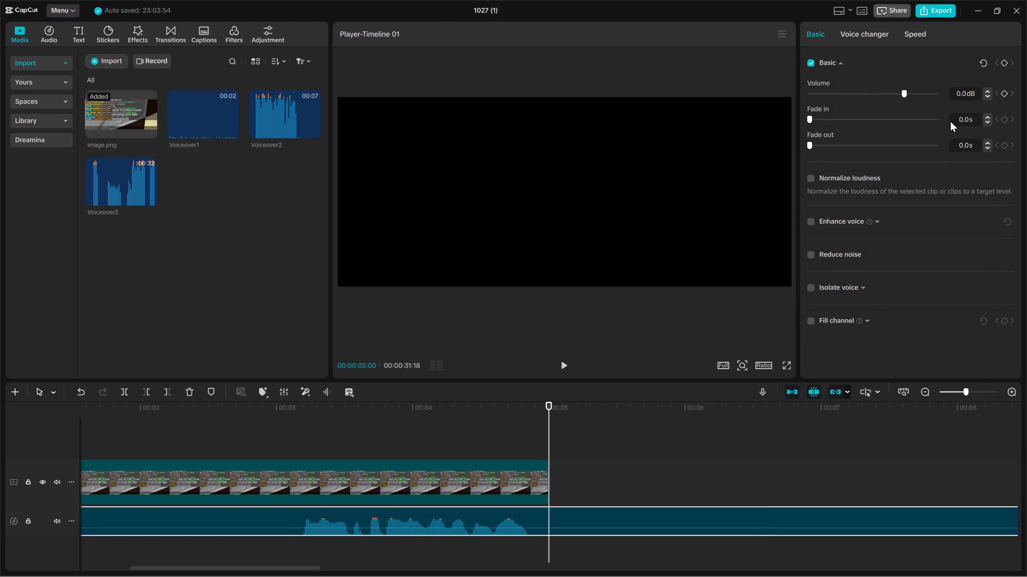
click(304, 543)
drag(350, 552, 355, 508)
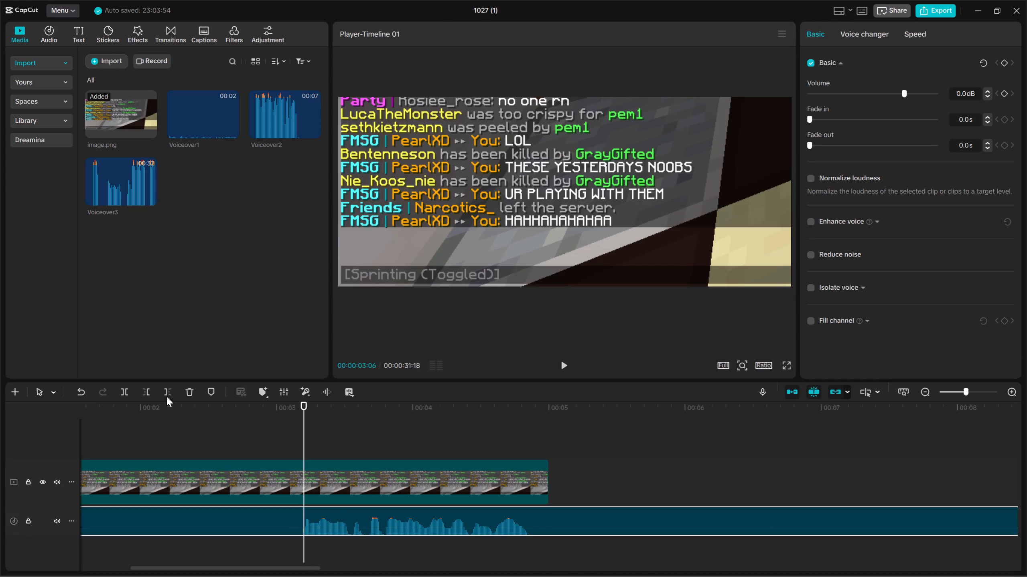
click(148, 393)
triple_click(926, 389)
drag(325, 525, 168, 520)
Play back the trimmed voiceover from the start of the timeline.
key(Up)
key(Up)
key(space)
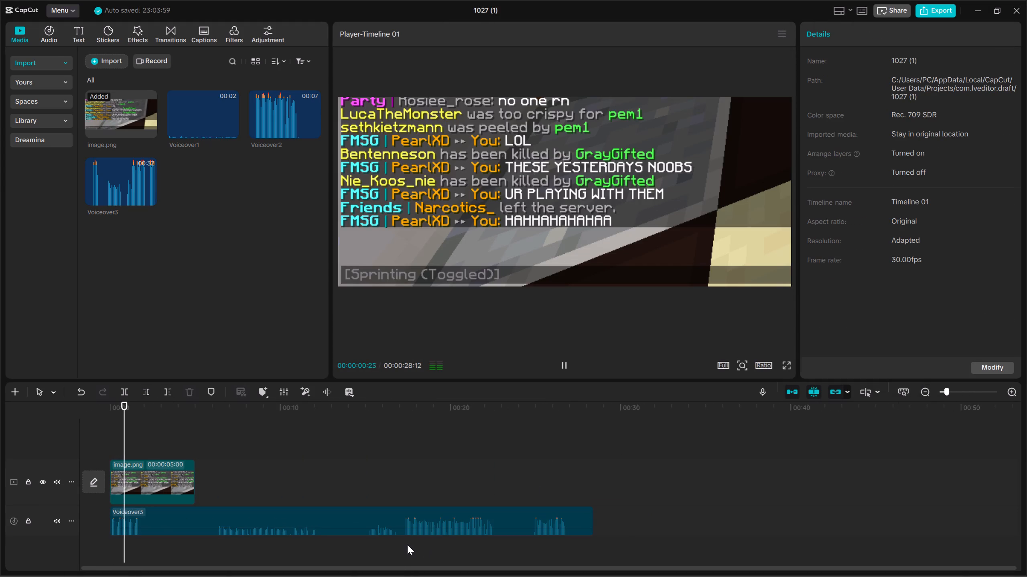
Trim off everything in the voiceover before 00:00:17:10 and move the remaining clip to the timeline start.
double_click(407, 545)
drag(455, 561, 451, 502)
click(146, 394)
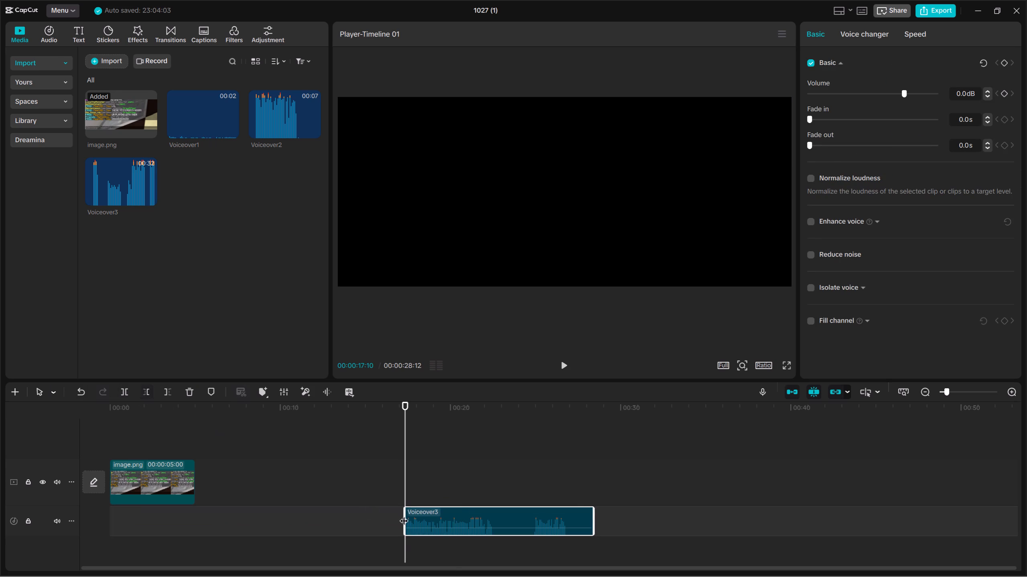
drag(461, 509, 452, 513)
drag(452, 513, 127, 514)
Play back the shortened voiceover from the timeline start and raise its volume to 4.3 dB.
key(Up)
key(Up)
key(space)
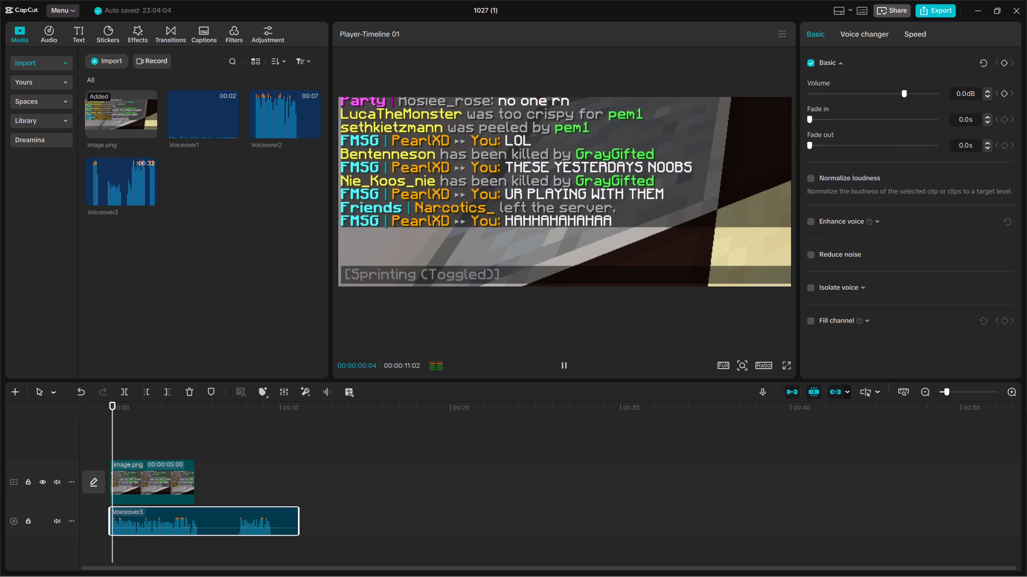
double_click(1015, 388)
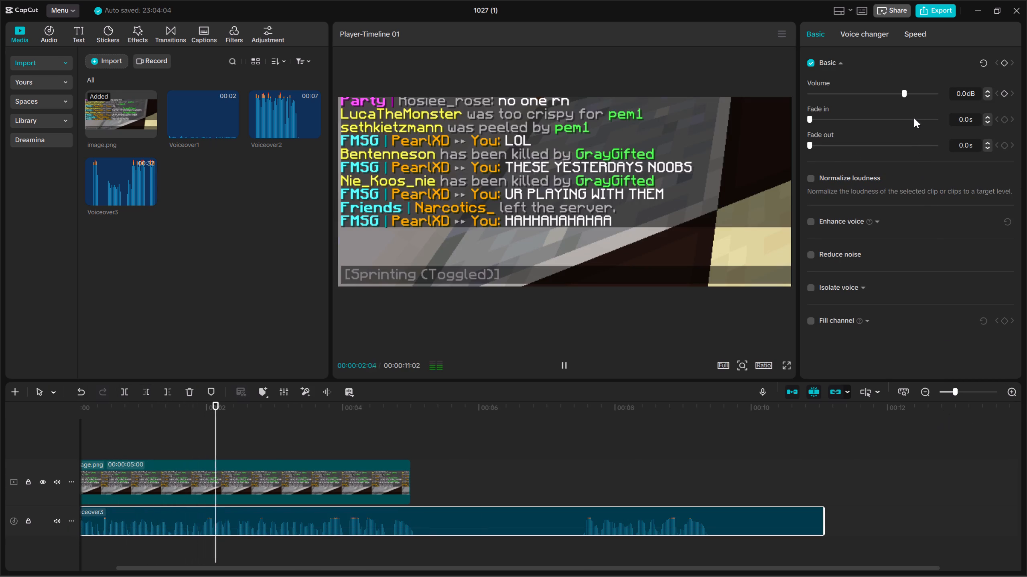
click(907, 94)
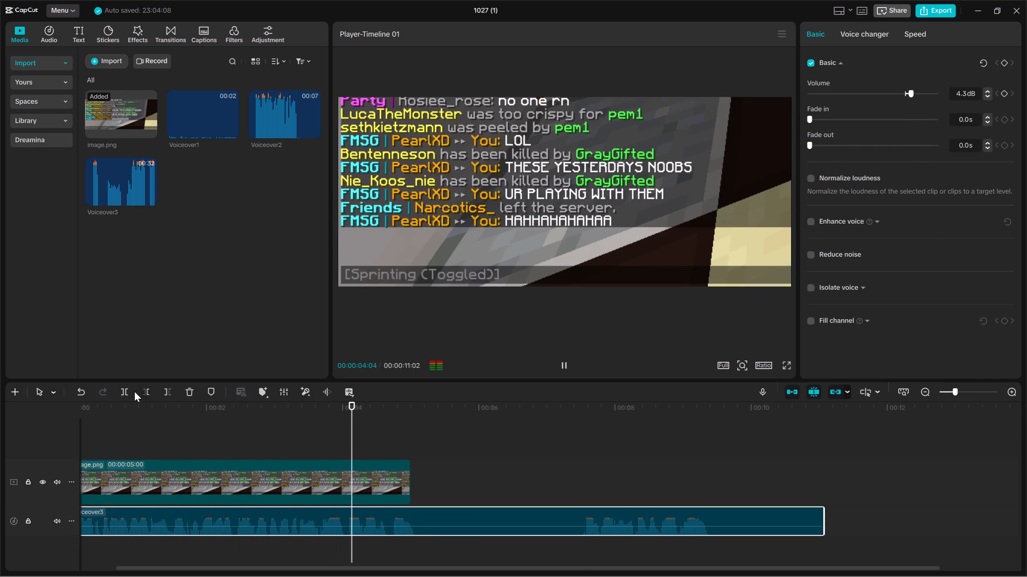
Stop playback and delete the voiceover clip from the timeline.
key(space)
key(Delete)
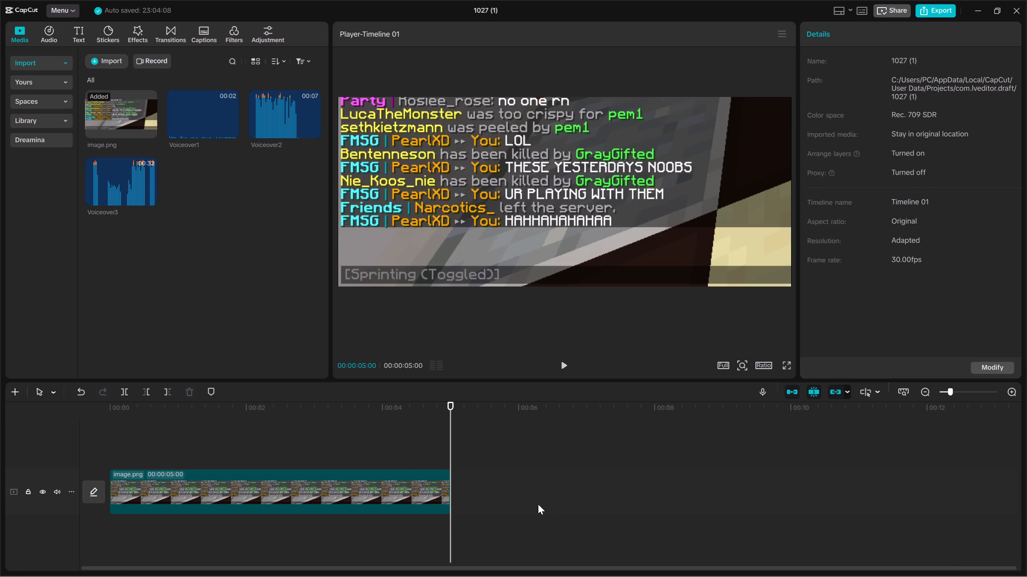
Record a new voiceover about 18 seconds long from the timeline start, keeping Echo reduction and Mute project enabled and Enhance voice off.
key(Up)
click(763, 391)
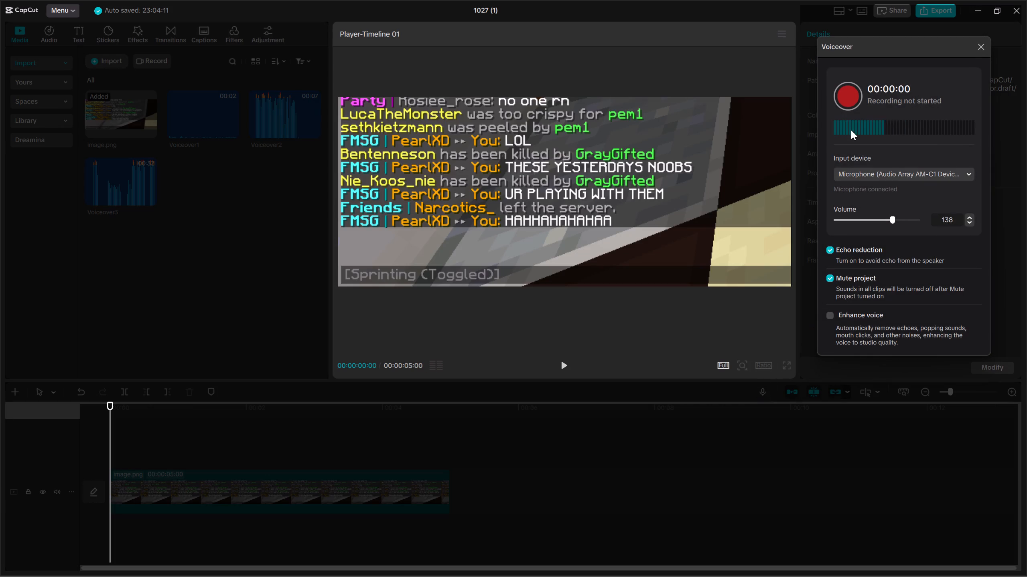
click(841, 88)
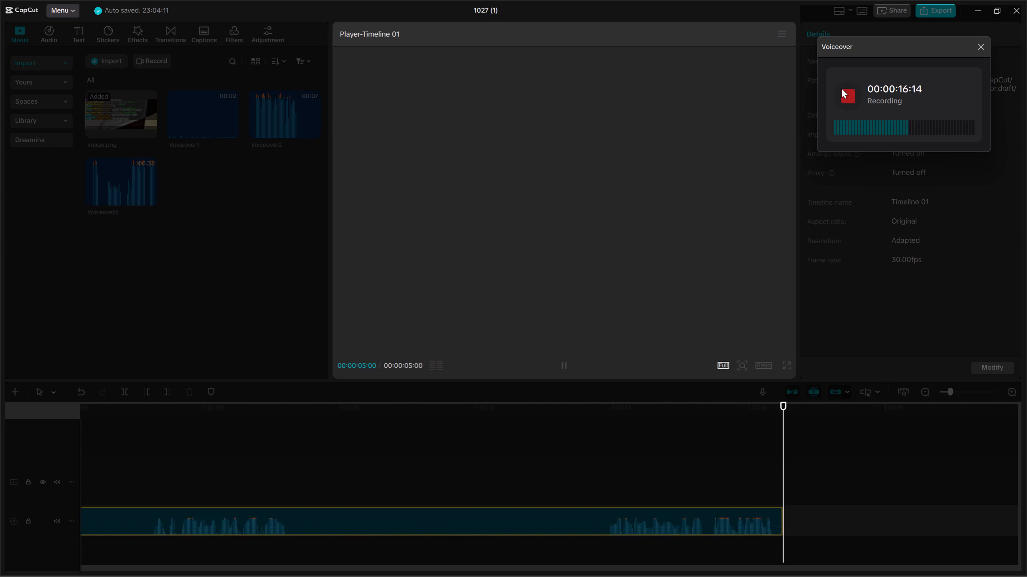
click(841, 88)
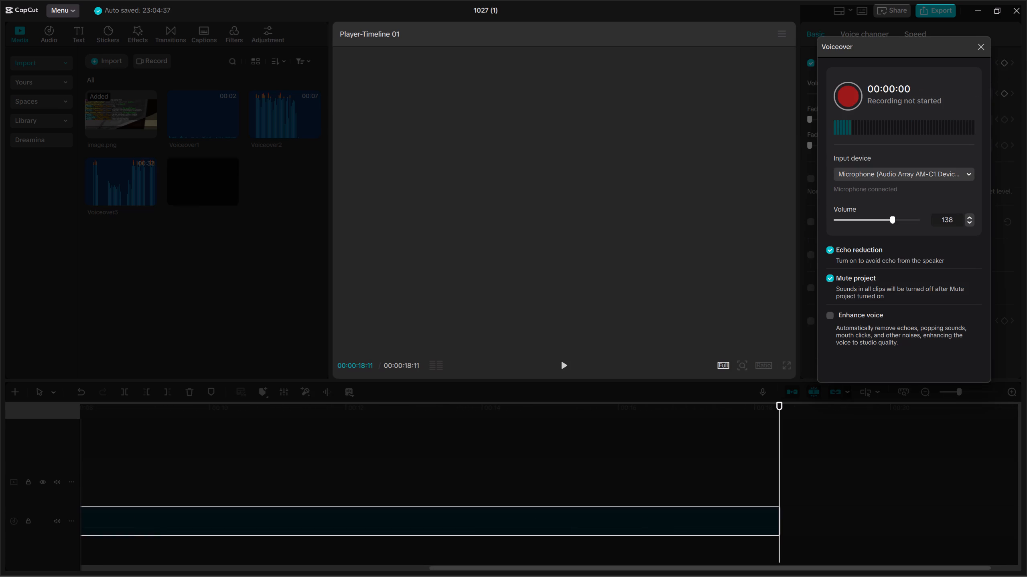
click(977, 43)
Trim the silent opening off the new voiceover at 00:00:00:21 and move the clip back to the timeline start.
key(Up)
key(Up)
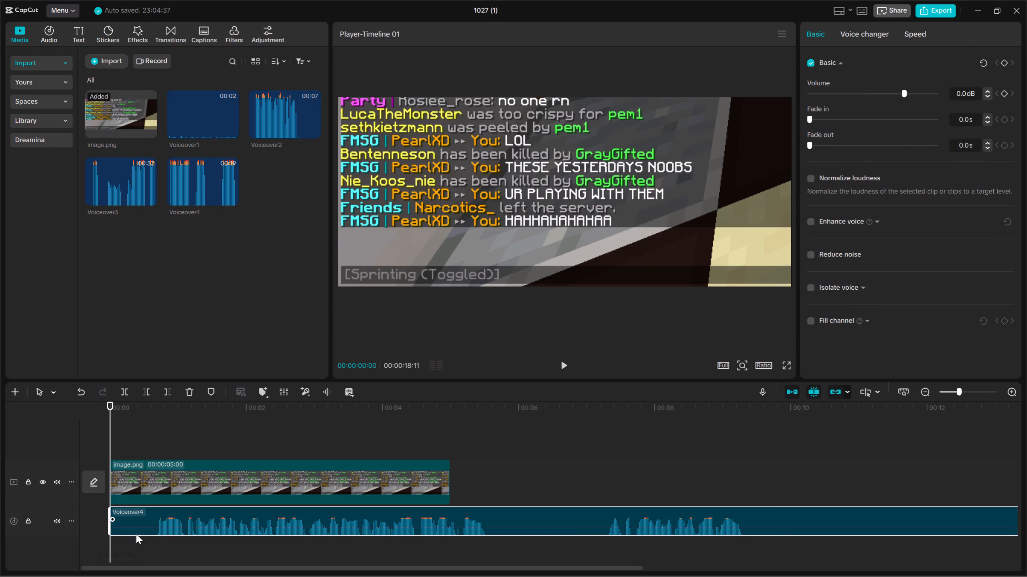
click(156, 539)
click(158, 543)
drag(183, 549, 185, 533)
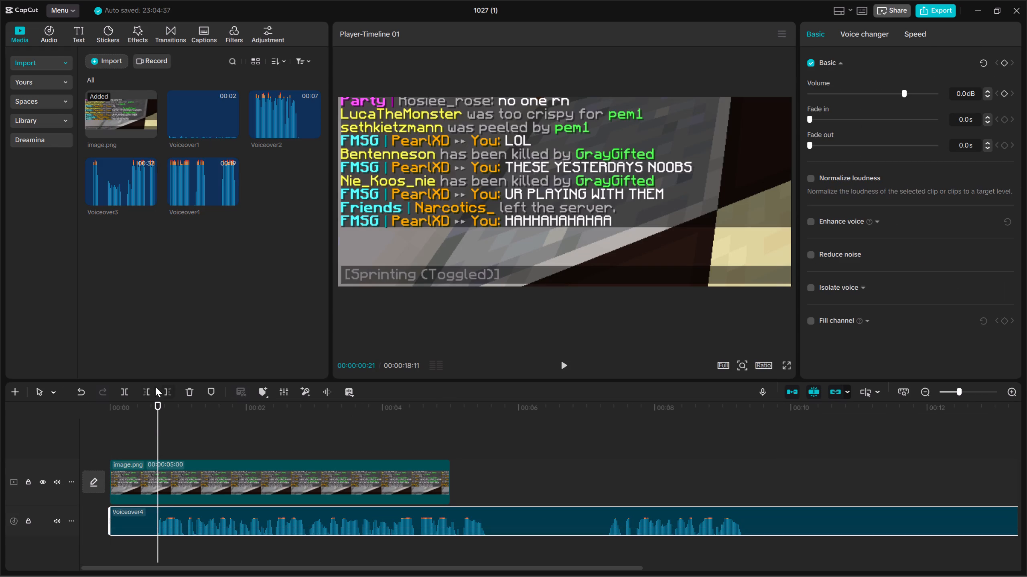
click(152, 386)
drag(195, 516, 90, 505)
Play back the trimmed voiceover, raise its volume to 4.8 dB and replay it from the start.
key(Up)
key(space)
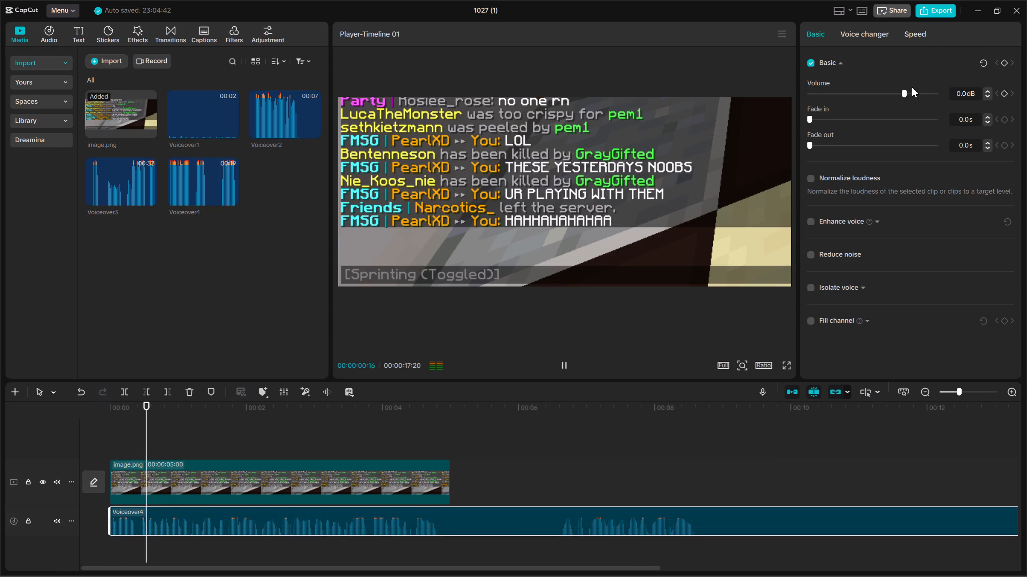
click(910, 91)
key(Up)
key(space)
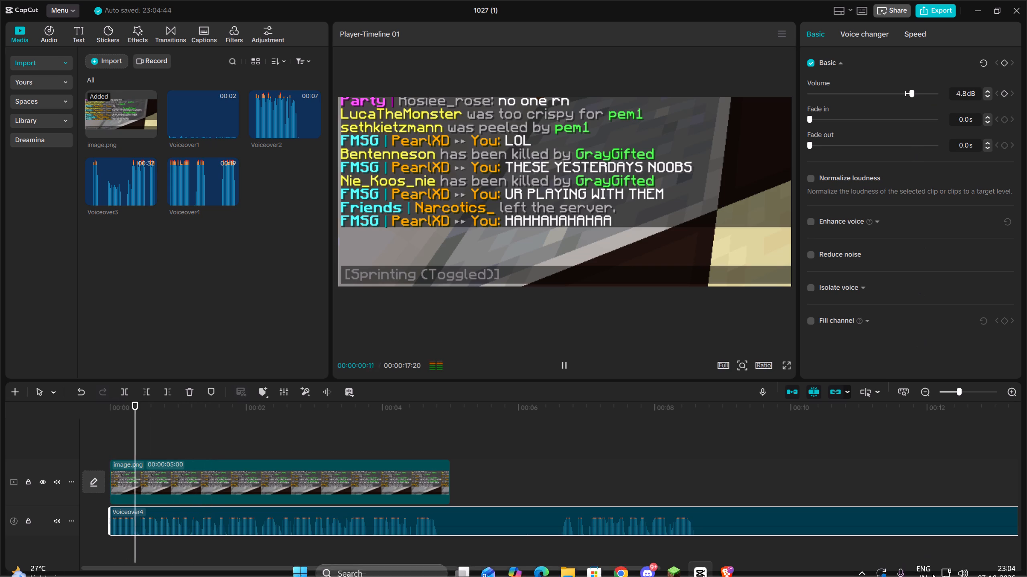
Lower the Windows system sound volume slightly during playback.
click(961, 561)
drag(949, 491, 940, 489)
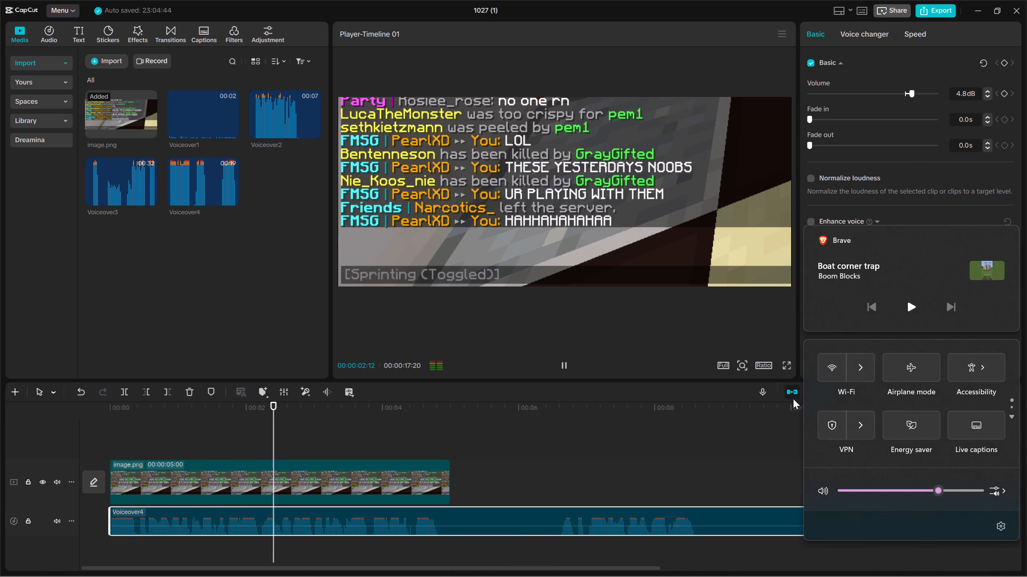
click(651, 347)
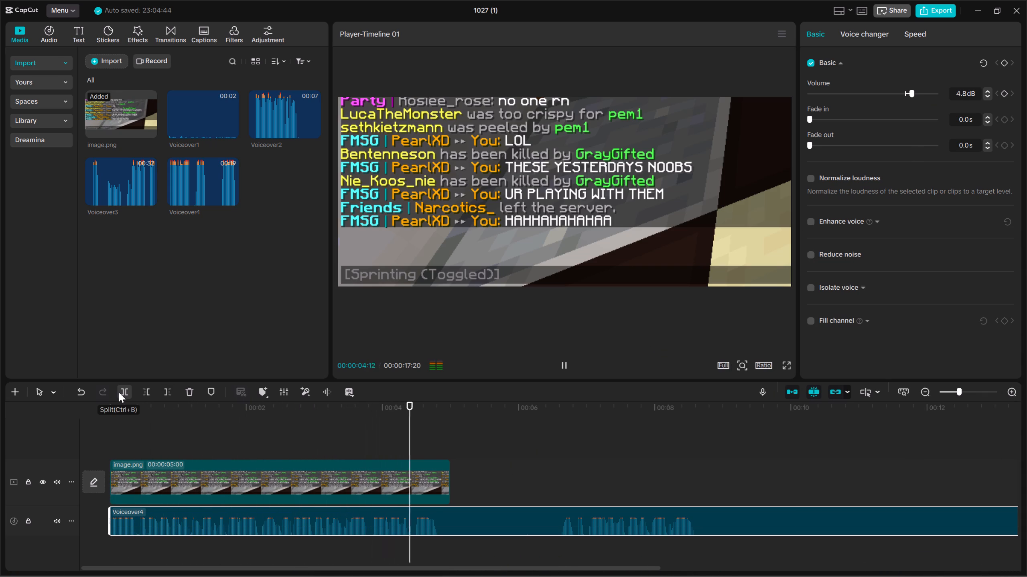
Split the voiceover after its first spoken part and cut the following silence so the second part joins directly onto it.
key(space)
click(119, 392)
key(space)
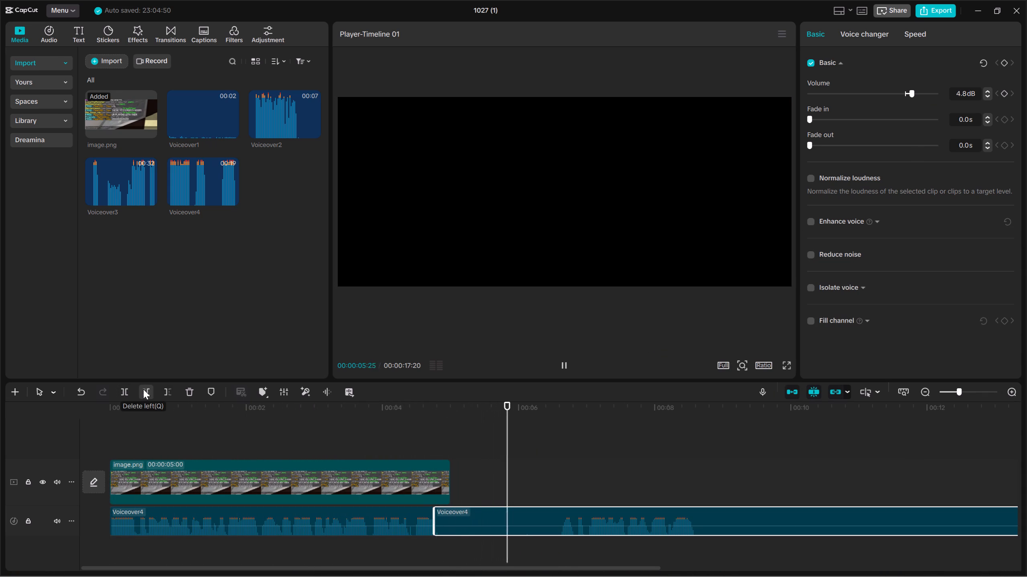
click(143, 389)
key(space)
key(Up)
drag(649, 511, 527, 514)
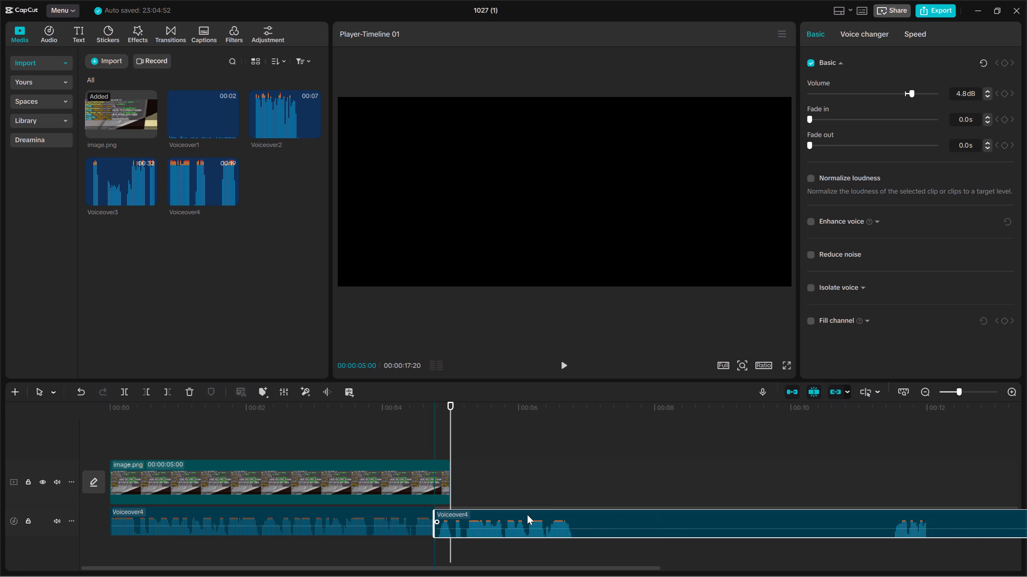
drag(527, 514, 527, 514)
Split the voiceover after its second spoken part, trim the silence up to 00:00:11:15, and attach the third part directly behind.
key(Up)
key(space)
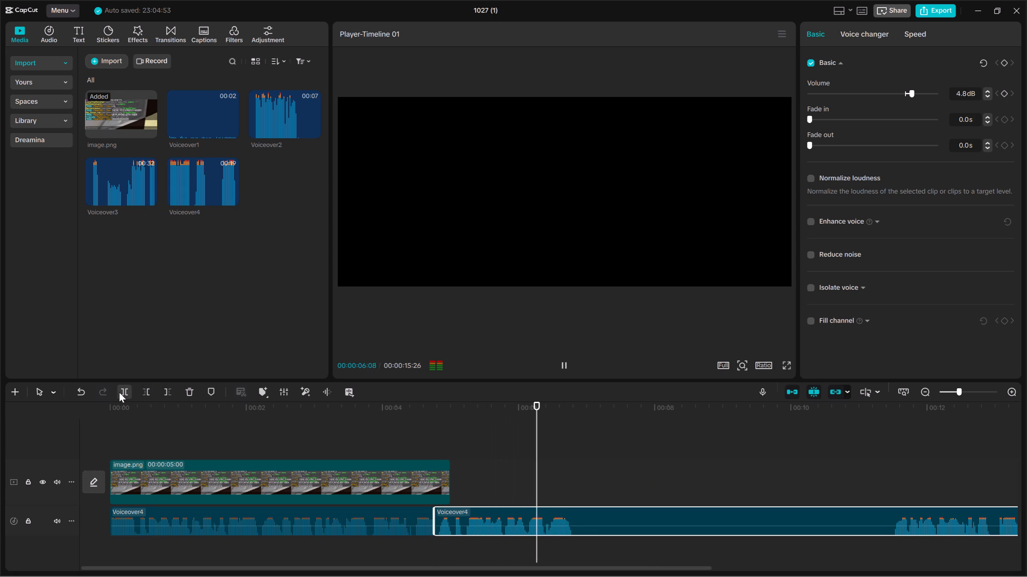
key(space)
click(119, 392)
key(space)
click(894, 545)
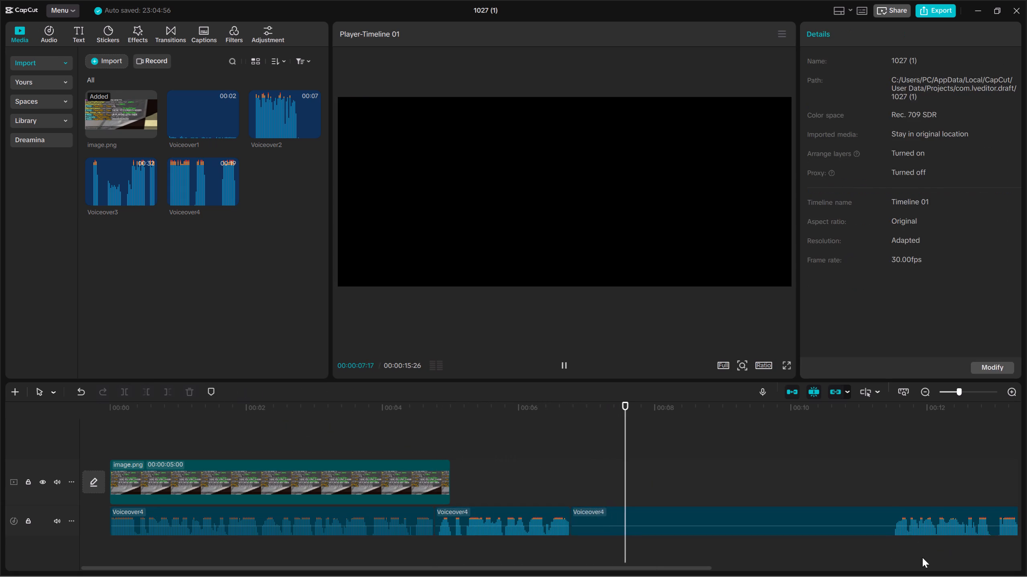
drag(932, 556, 928, 507)
click(148, 392)
drag(946, 513, 831, 511)
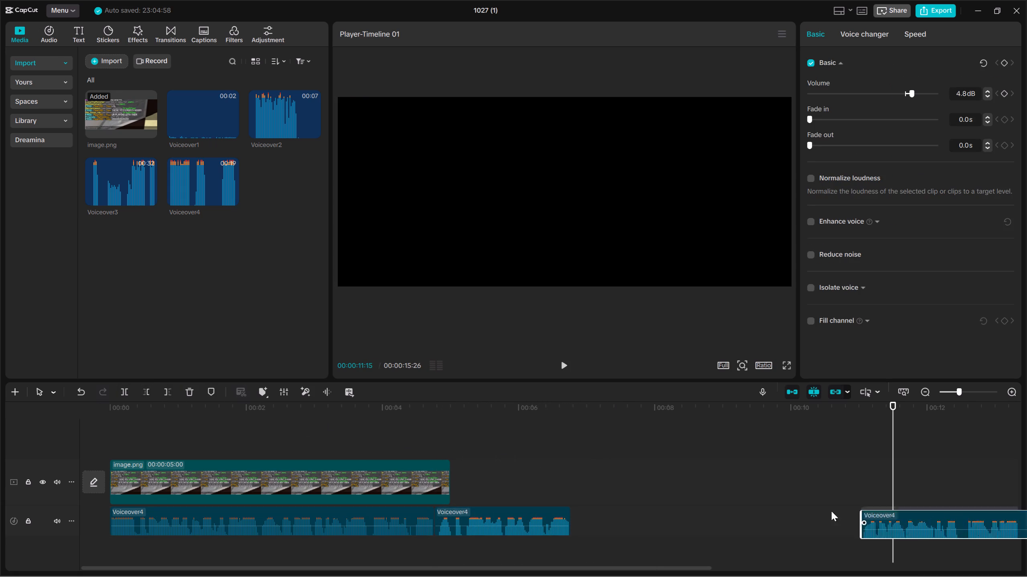
drag(831, 511, 626, 516)
Play back the joined voiceover and trim everything after 00:00:09:18 off the last clip.
key(Up)
key(space)
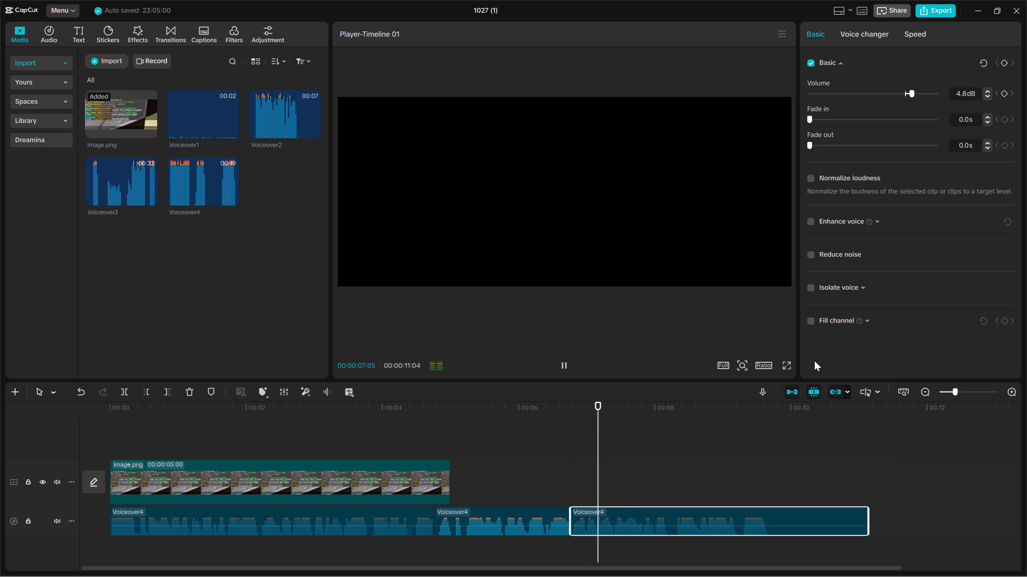
key(space)
click(169, 391)
Set the volume of all three voiceover clips to 2 dB.
drag(839, 513, 290, 535)
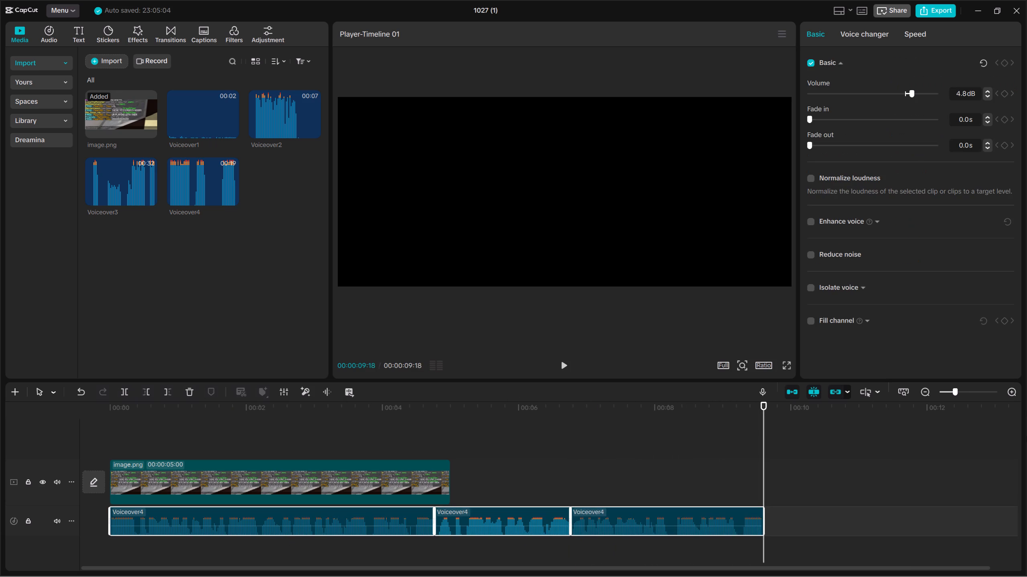
drag(965, 91, 950, 89)
key(BackSpace)
key(2)
click(646, 485)
Play back the edited voiceover on the timeline.
drag(646, 485, 40, 556)
key(space)
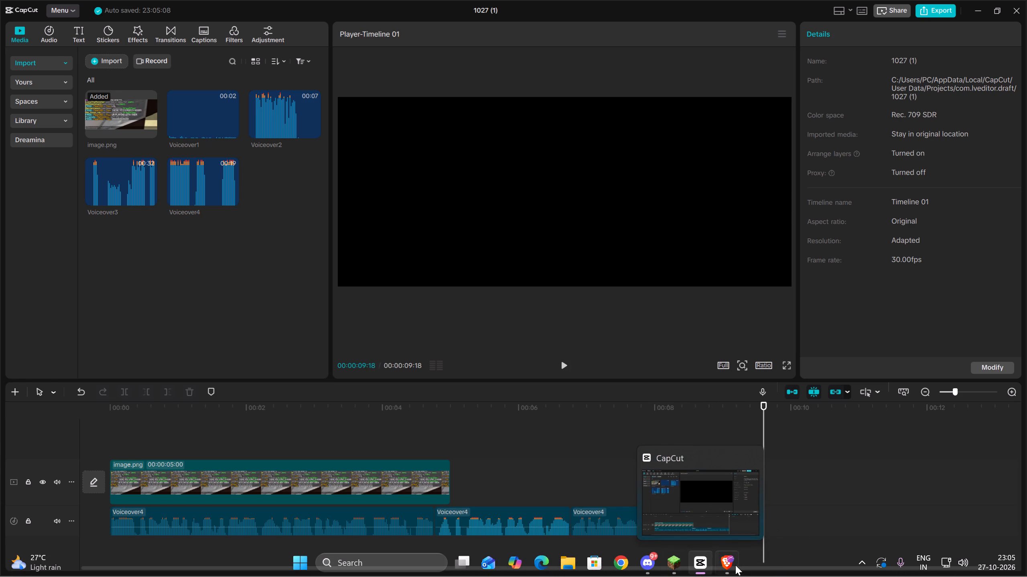
Switch to Brave, watch more of the Boat corner trap short for its narration, pause it and return to CapCut.
click(734, 565)
click(592, 387)
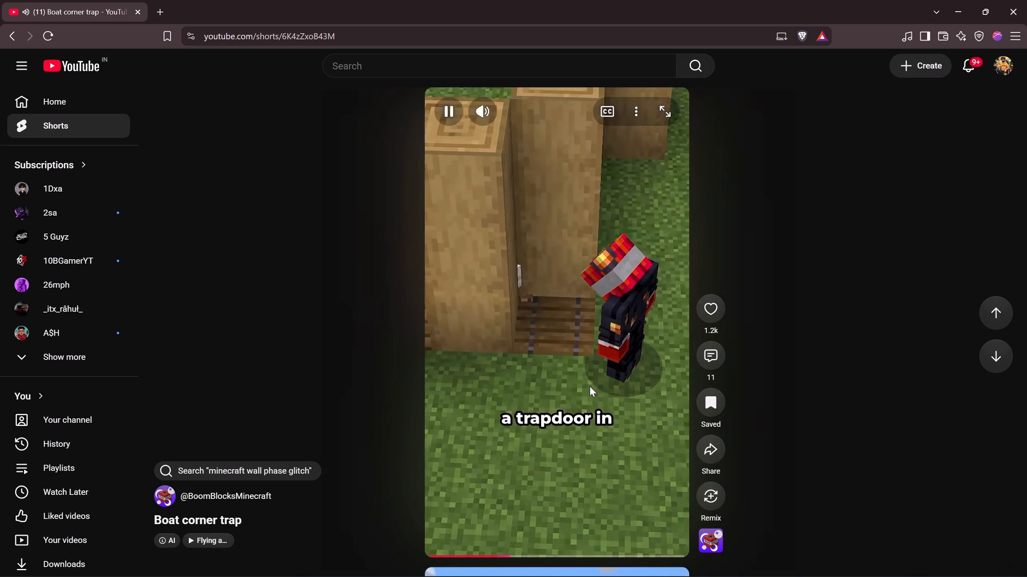
click(590, 386)
click(591, 386)
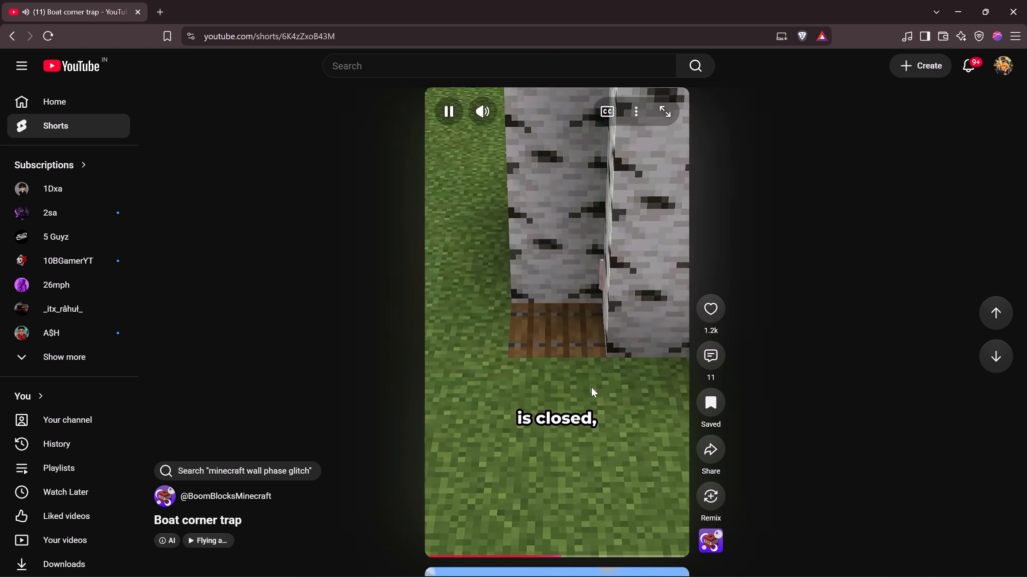
click(591, 387)
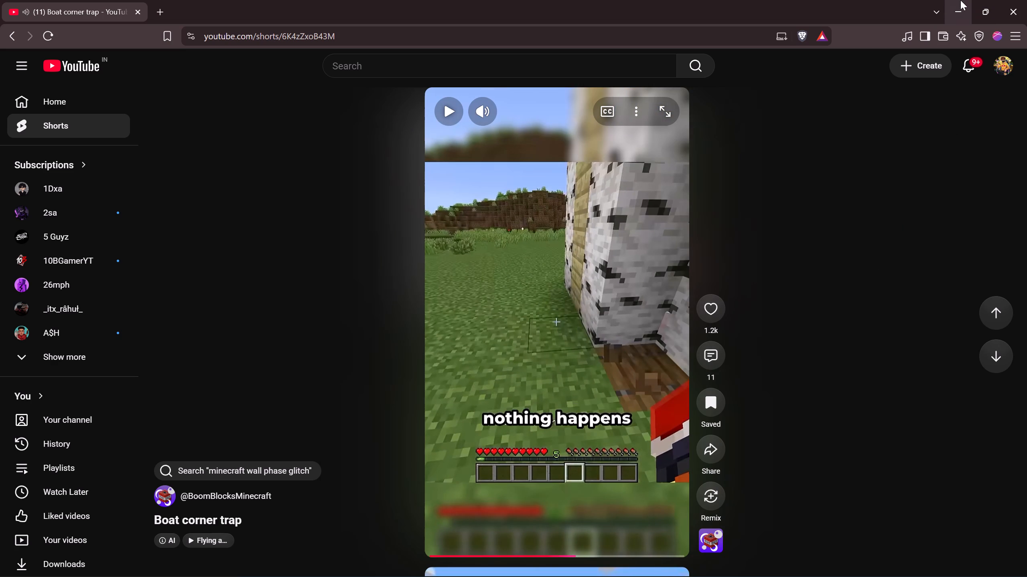
click(960, 0)
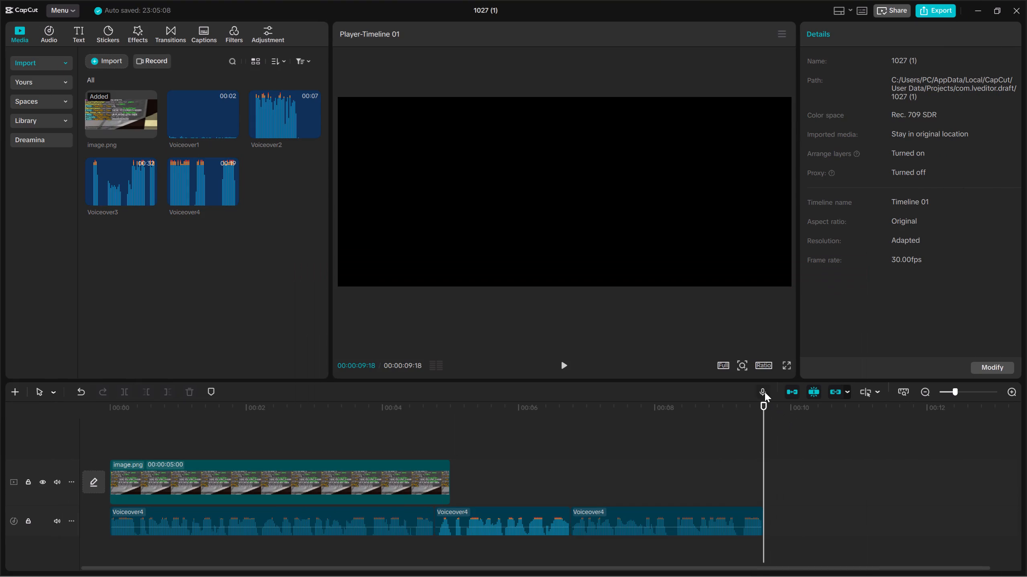
Start another voiceover recording from the end of the existing clips at 00:00:09:18.
click(765, 391)
click(844, 103)
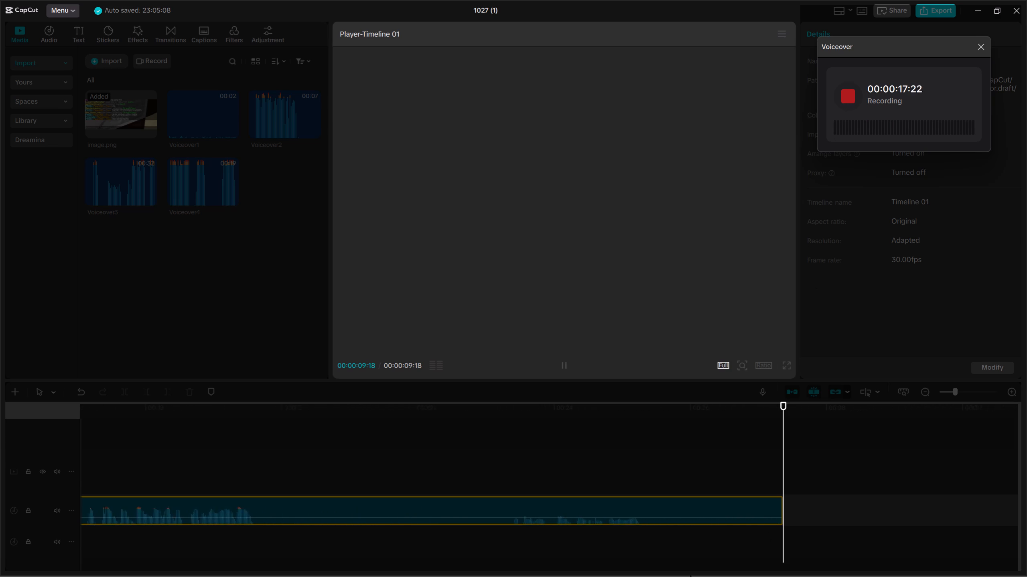
With the recording running, watch the next part of the Boat corner trap short in Brave, pause it and return to CapCut.
click(721, 561)
click(616, 375)
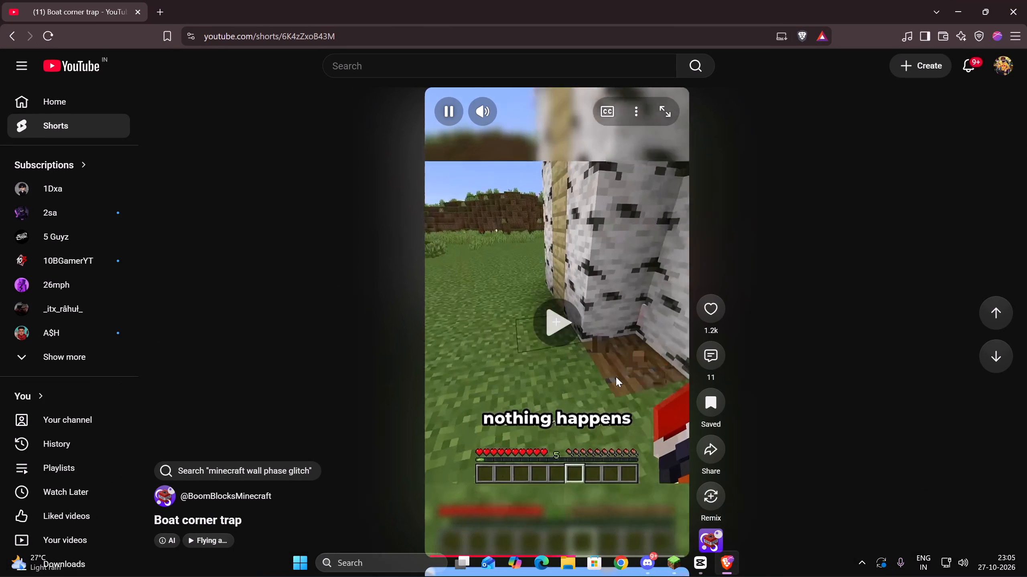
click(616, 377)
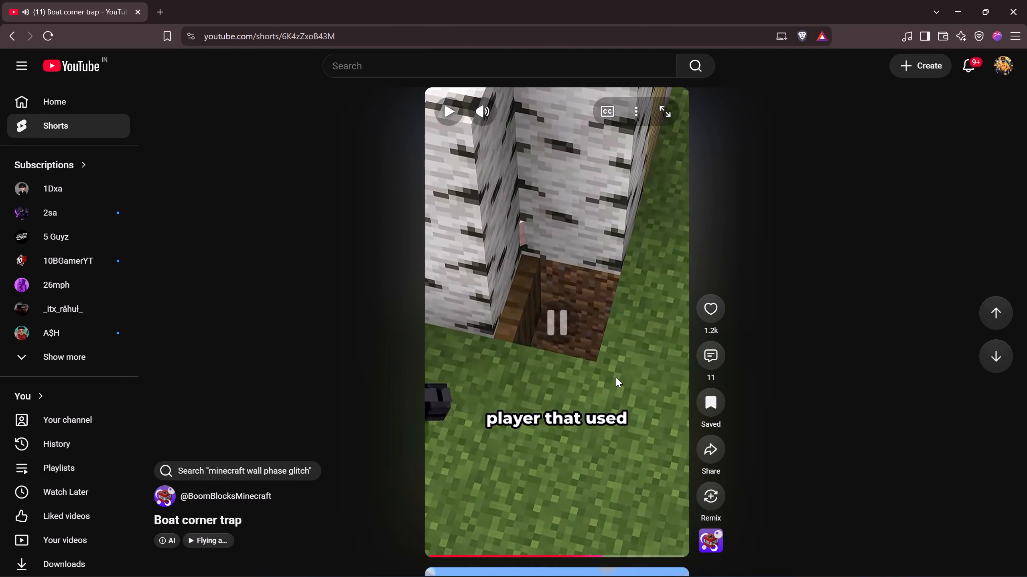
click(615, 377)
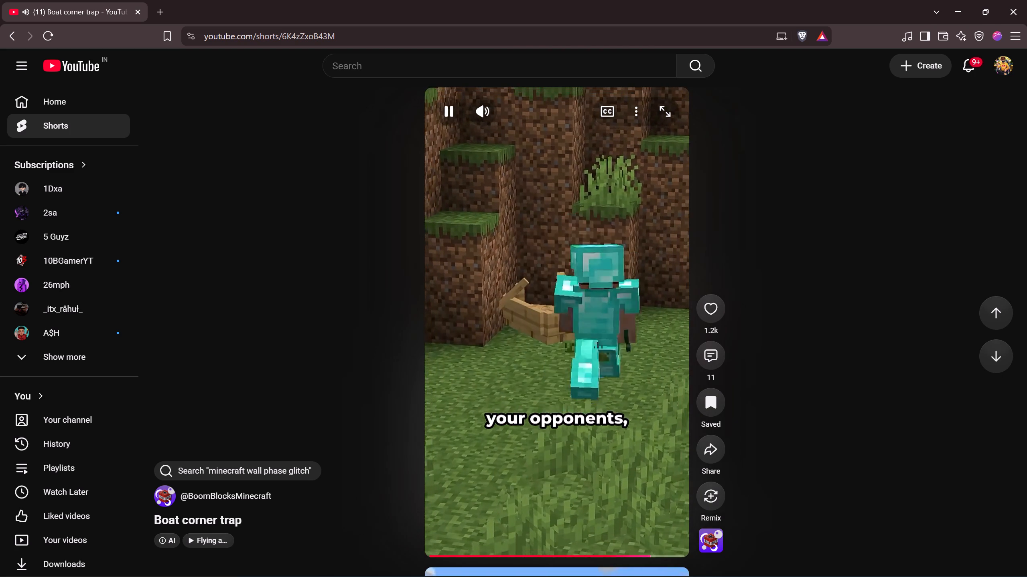
click(615, 377)
click(957, 7)
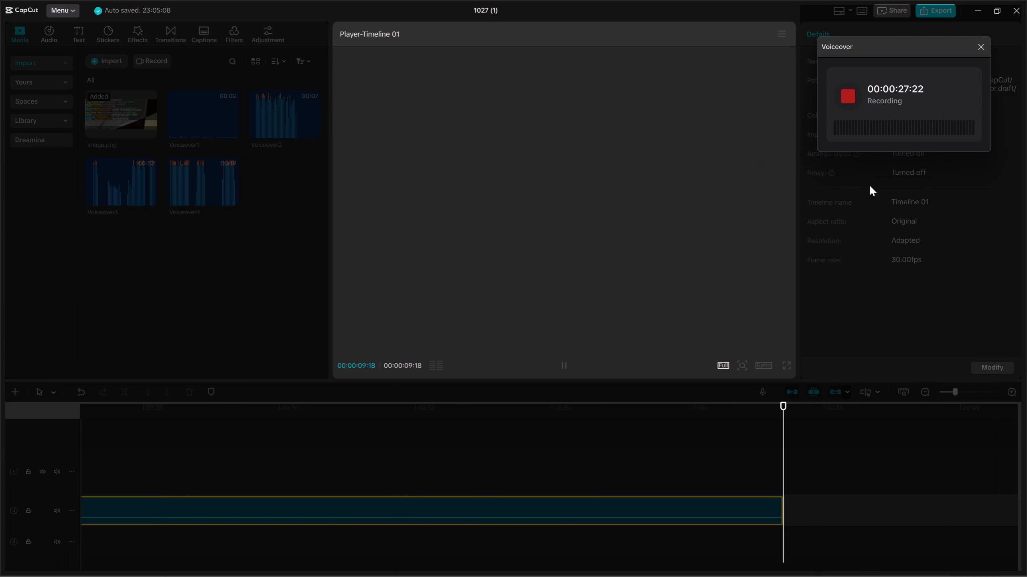
Stop the running voiceover recording and close the voiceover recorder.
click(837, 91)
click(978, 45)
Trim the silent start of Voiceover5 up to 00:00:10:11 and move the clip directly after the last Voiceover4 clip on its track.
key(Up)
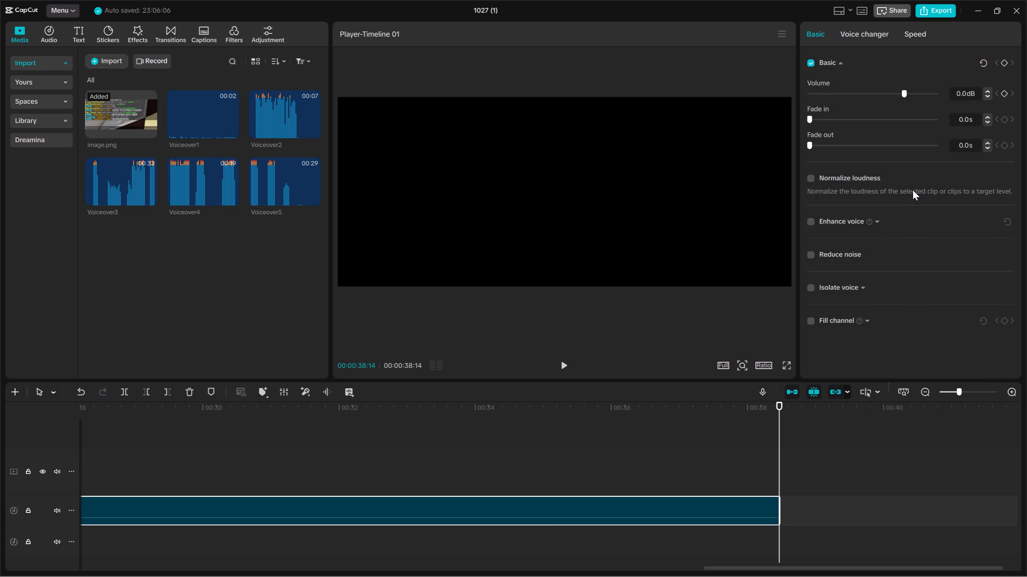
key(space)
key(space)
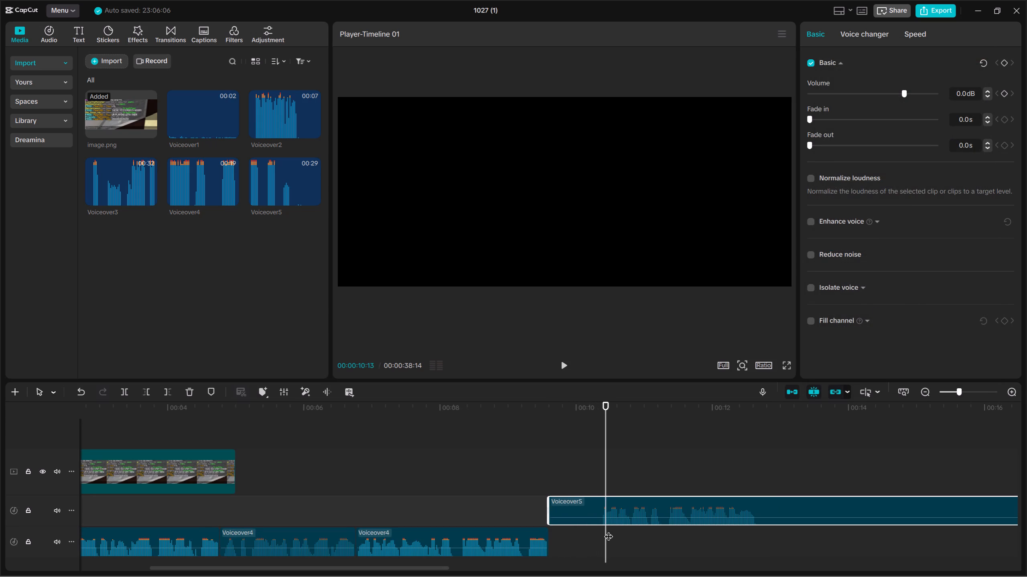
click(608, 530)
drag(605, 529, 600, 529)
click(600, 529)
drag(642, 531, 647, 488)
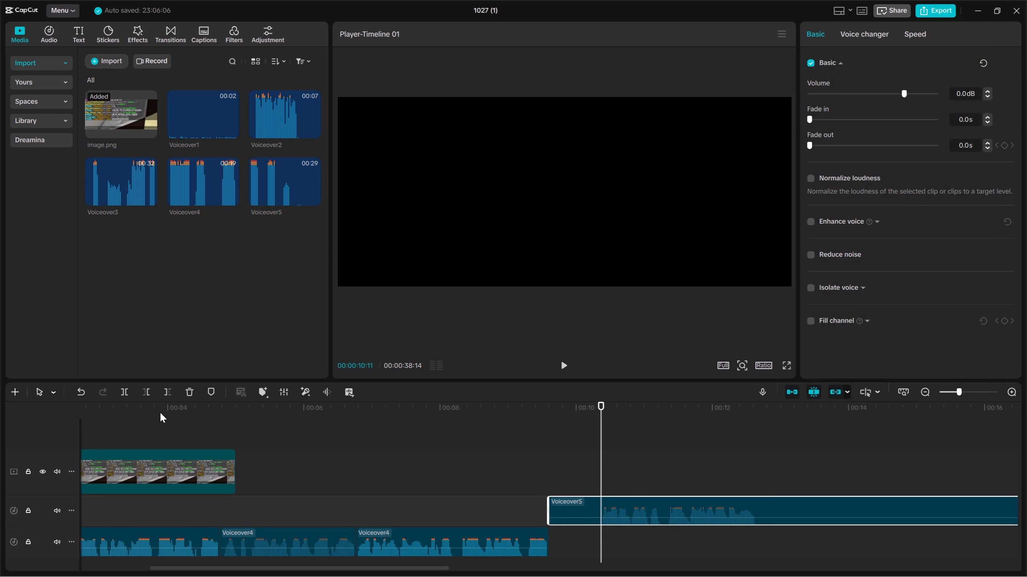
click(146, 390)
key(Up)
drag(641, 502, 588, 541)
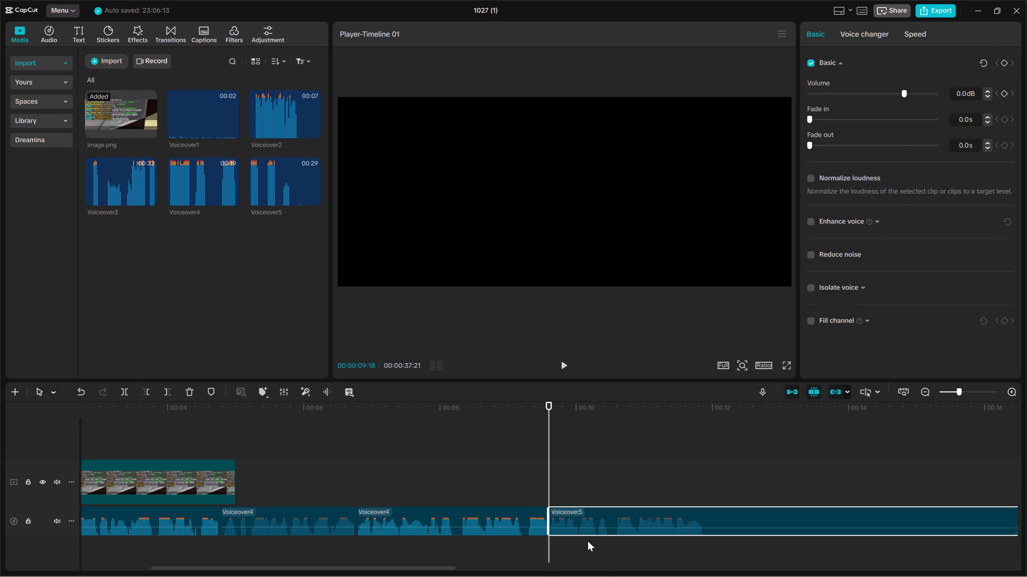
Play Voiceover5 to the end of its first spoken phrase and split it at 00:00:11:27.
key(space)
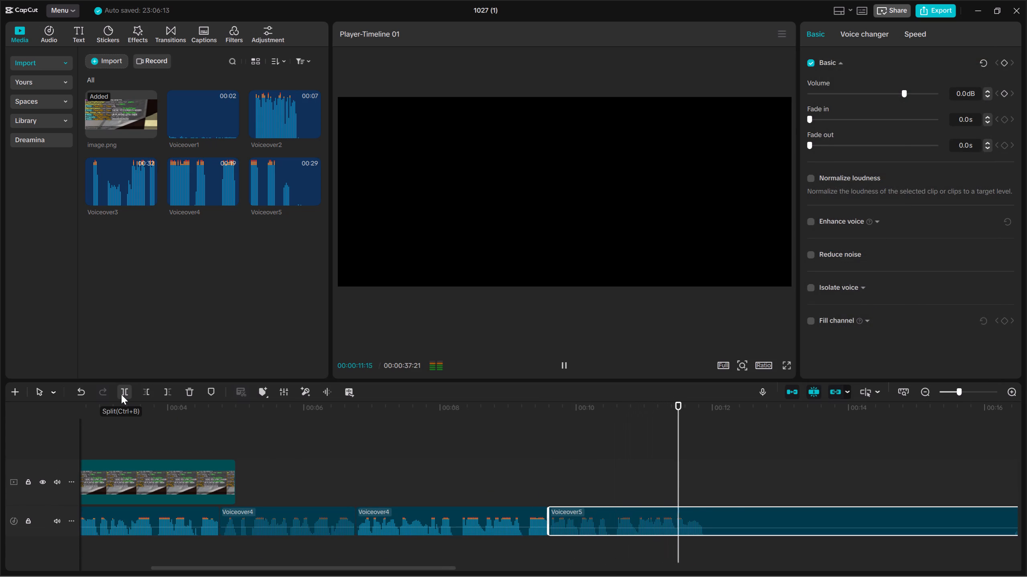
key(space)
click(121, 394)
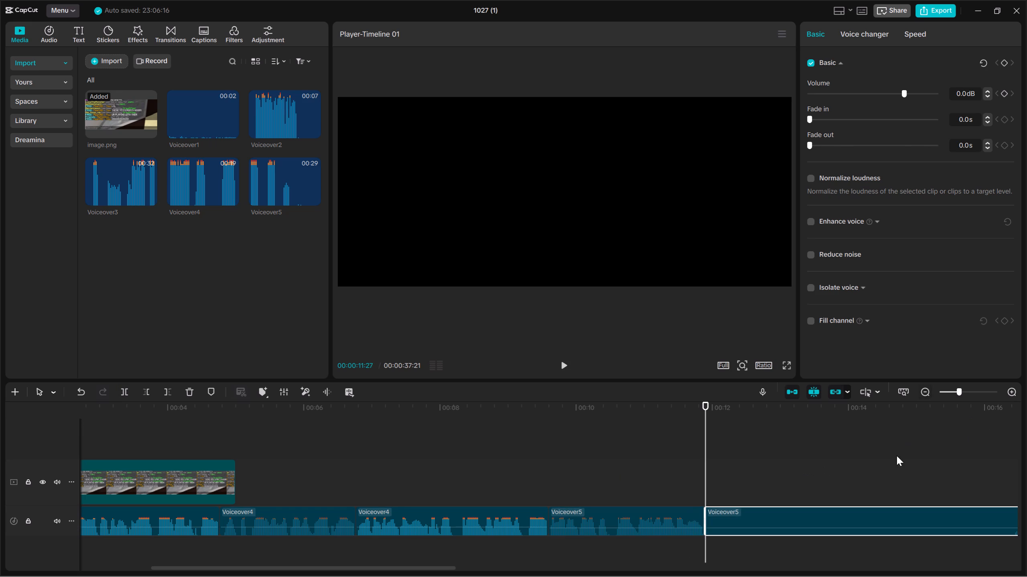
Remove the silence before 00:00:16:13 from the second Voiceover5 clip and move it against the end of the first one.
click(905, 463)
drag(905, 462, 723, 463)
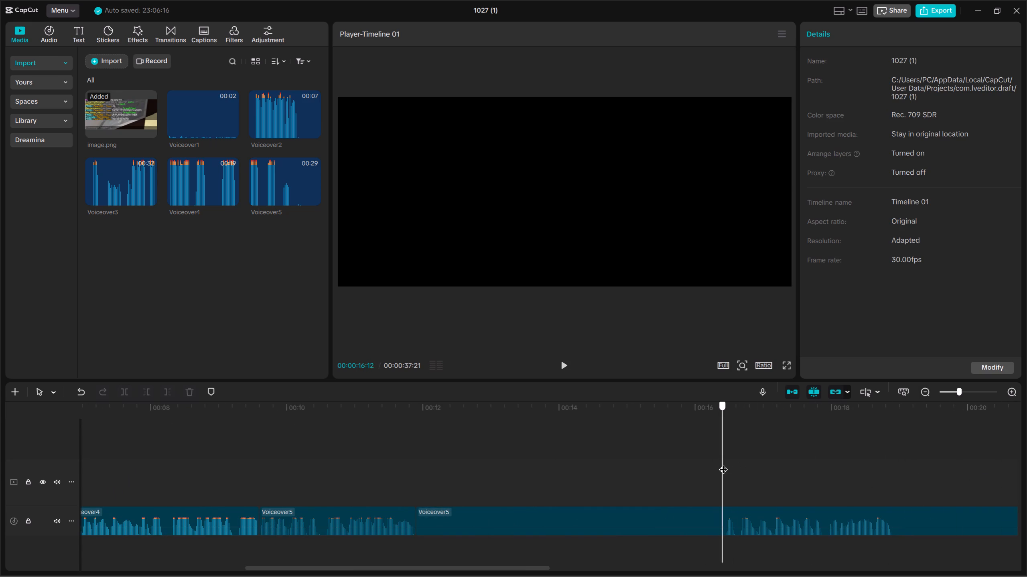
drag(723, 463, 724, 464)
drag(791, 445, 795, 545)
click(151, 391)
drag(828, 515, 794, 514)
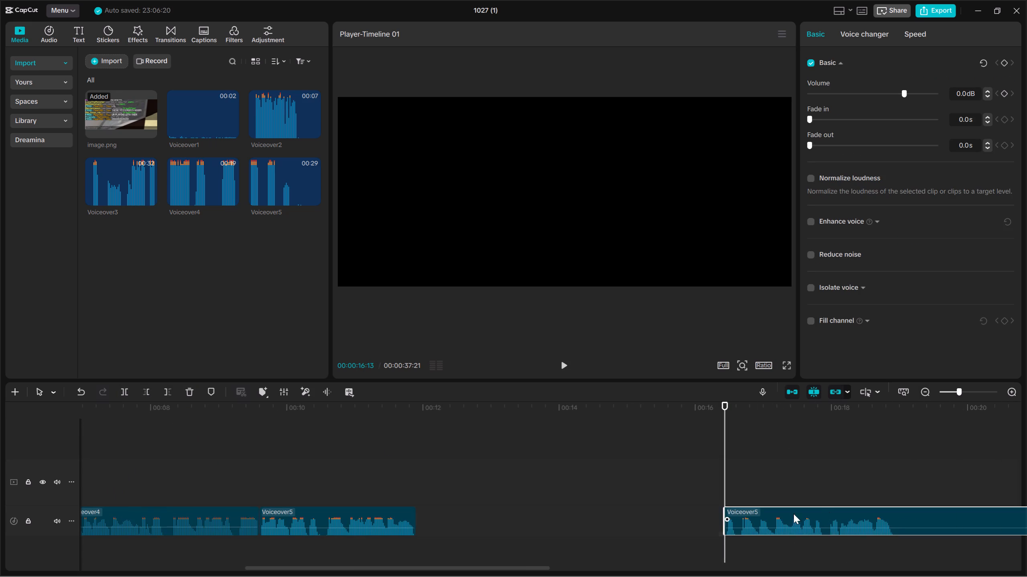
drag(794, 514, 519, 520)
Play the second Voiceover5 clip, split it at 00:00:14:11 where the speech ends, and delete the remainder.
key(Up)
key(space)
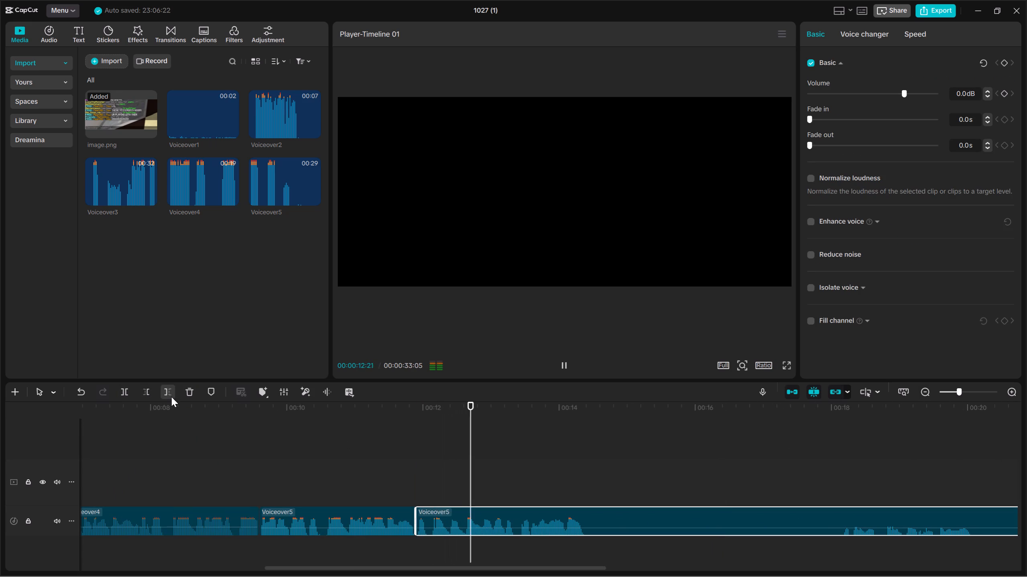
key(space)
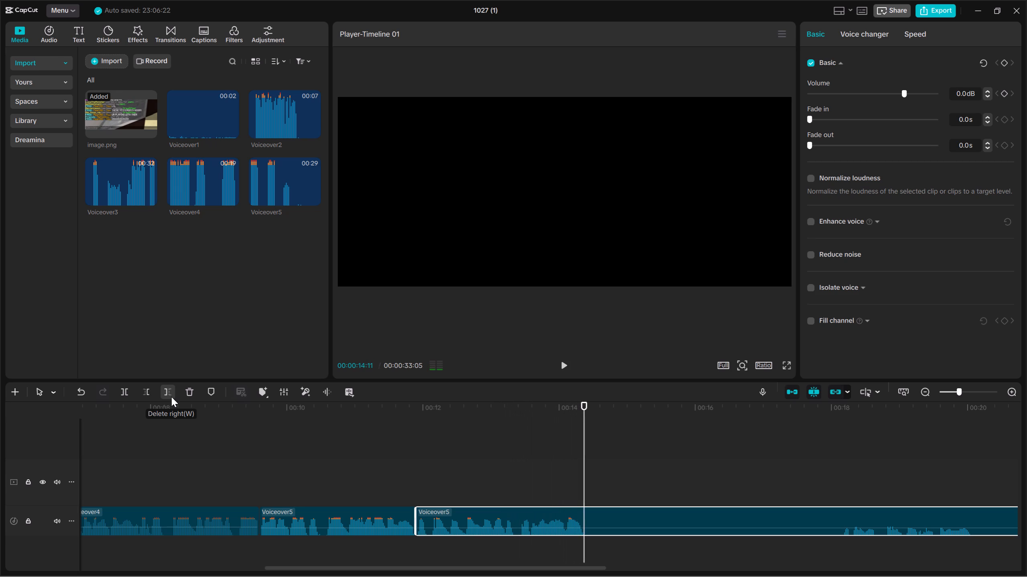
click(131, 393)
double_click(927, 393)
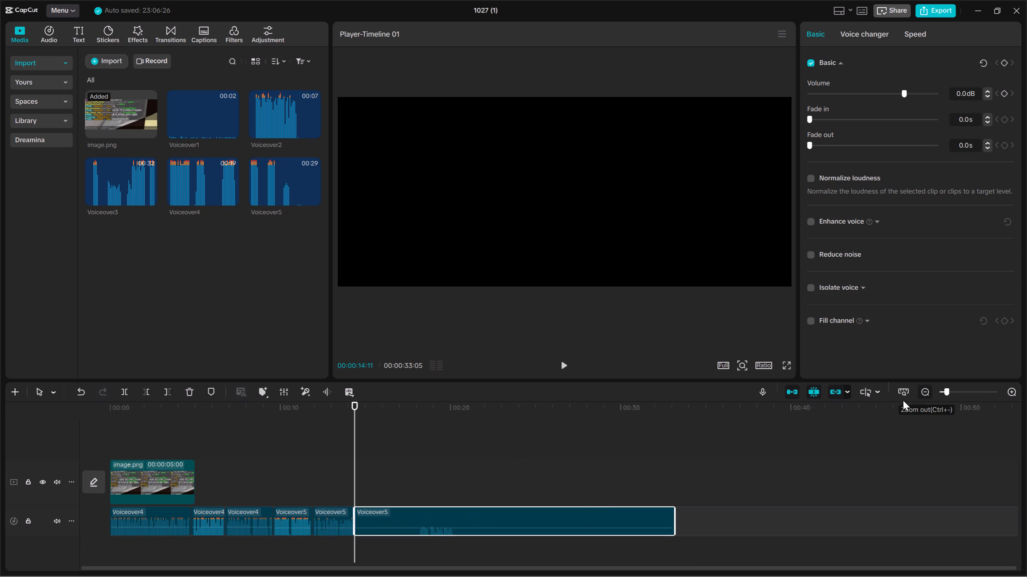
key(Delete)
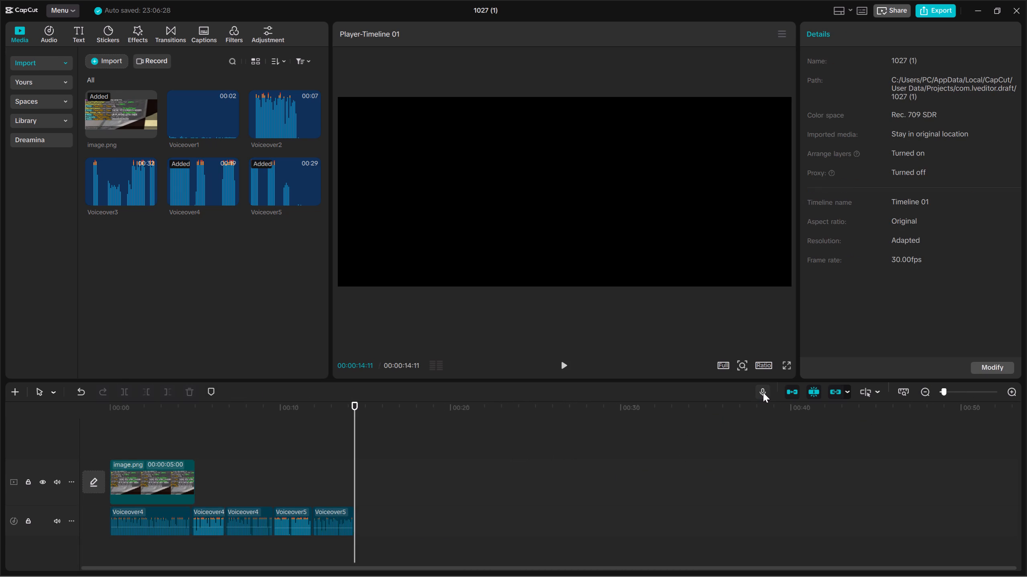
Record another voiceover from 00:00:14:11, stop it after the narration and close the voiceover recorder.
click(763, 392)
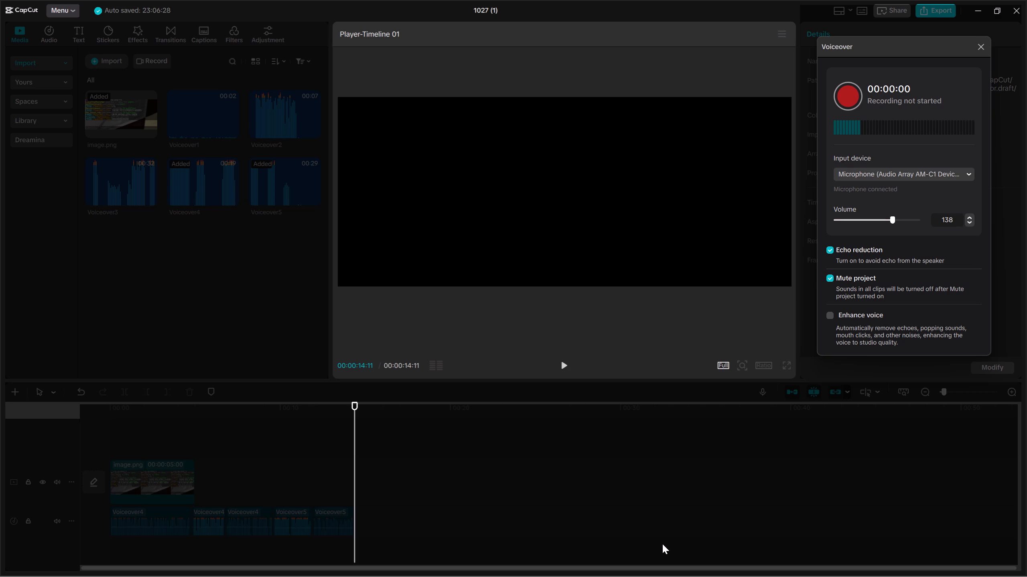
click(848, 95)
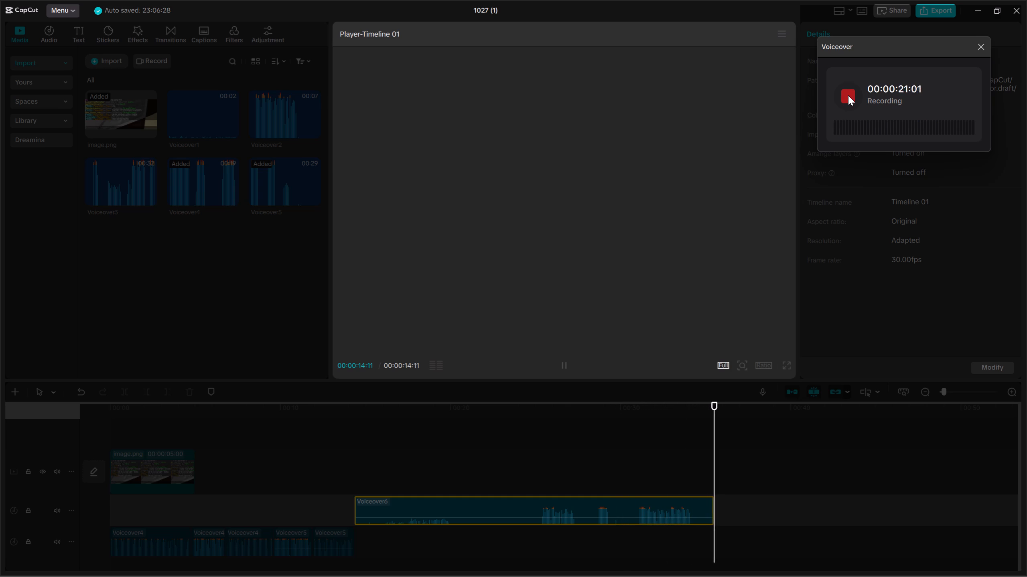
click(848, 95)
click(987, 49)
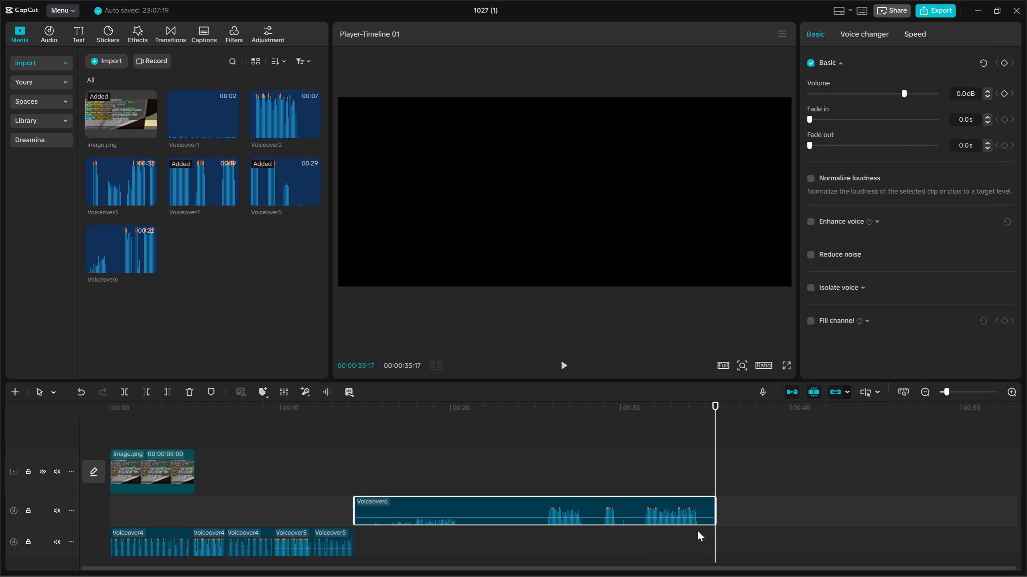
Trim the silent end off Voiceover6 after 00:00:34:16.
double_click(698, 531)
drag(678, 543, 670, 499)
click(172, 395)
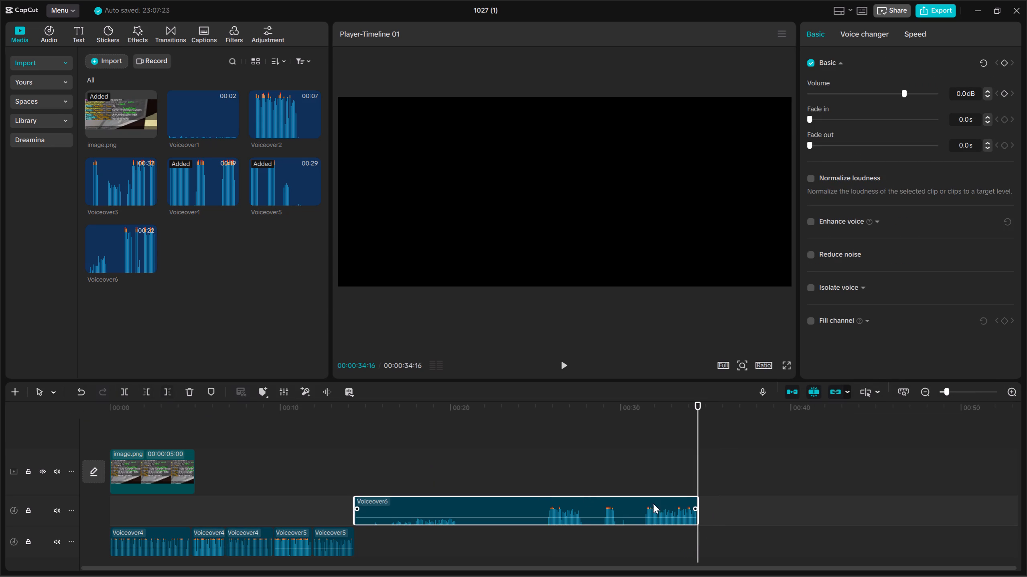
Trim everything before 00:00:31:15 from Voiceover6 and move the clip directly after the last Voiceover5 clip.
double_click(647, 529)
drag(665, 533, 667, 502)
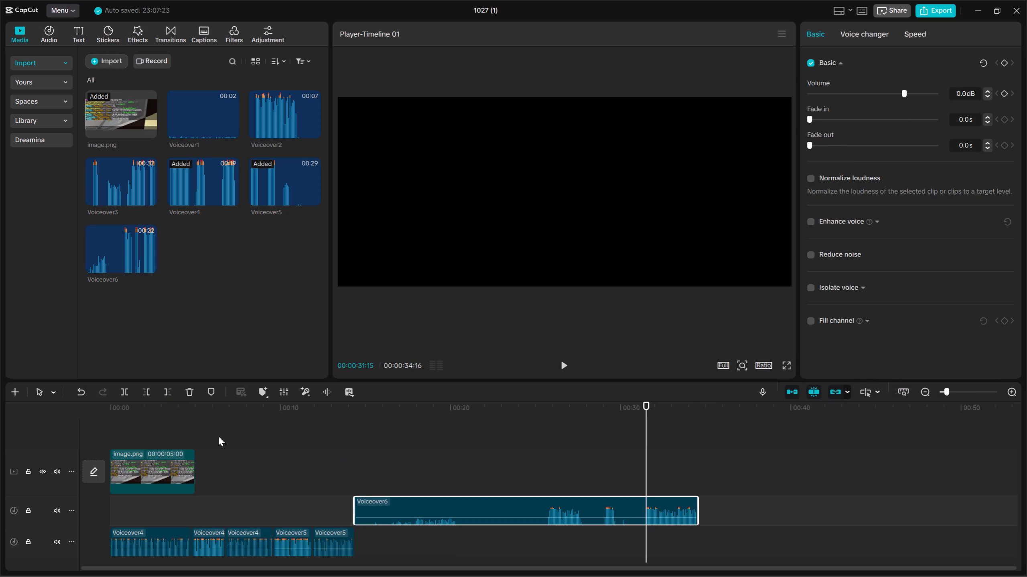
click(147, 387)
drag(670, 504, 380, 541)
Play Voiceover6 and trim its end at 00:00:17:06.
key(Up)
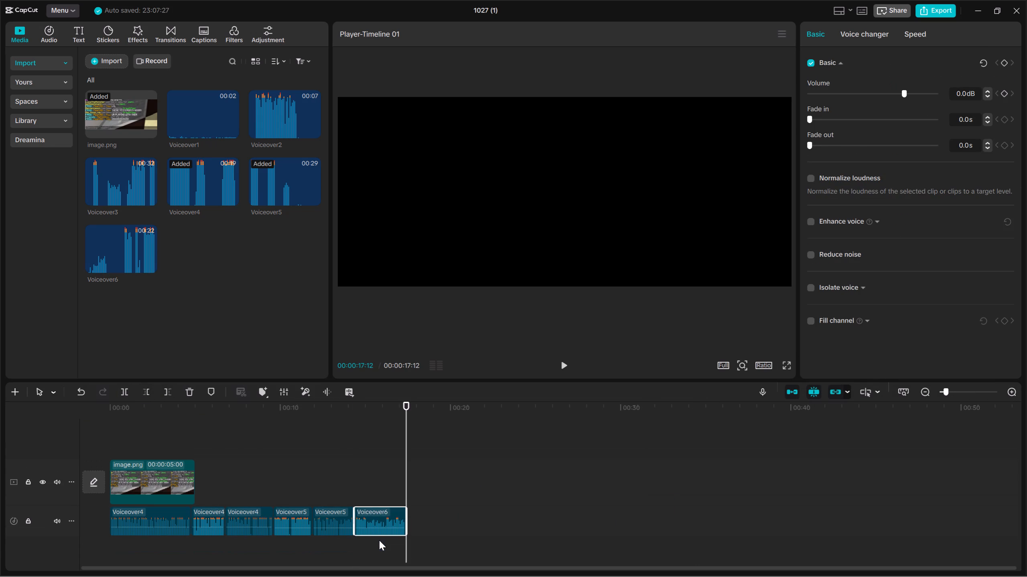
key(space)
double_click(1010, 393)
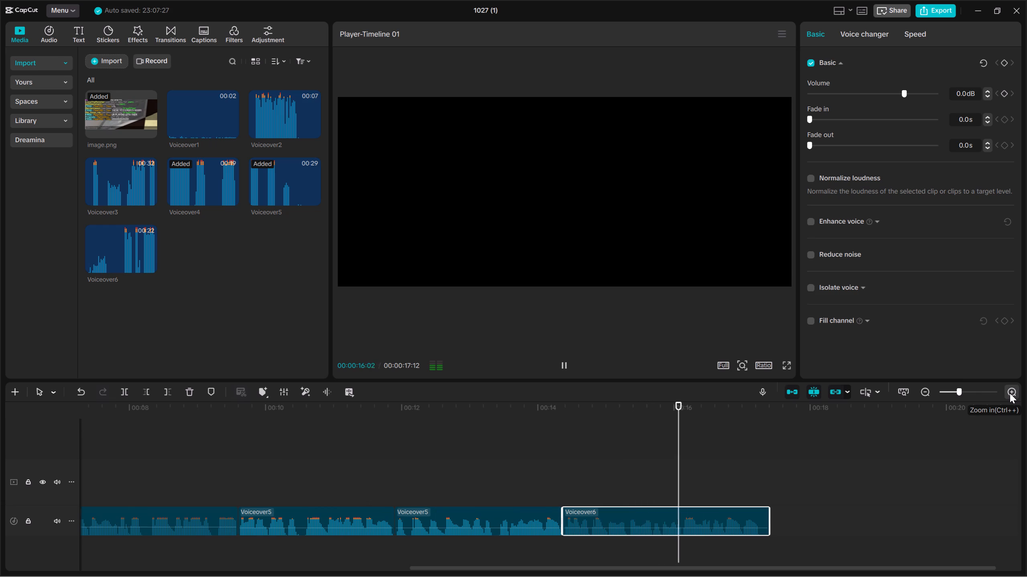
click(1010, 393)
key(space)
click(162, 394)
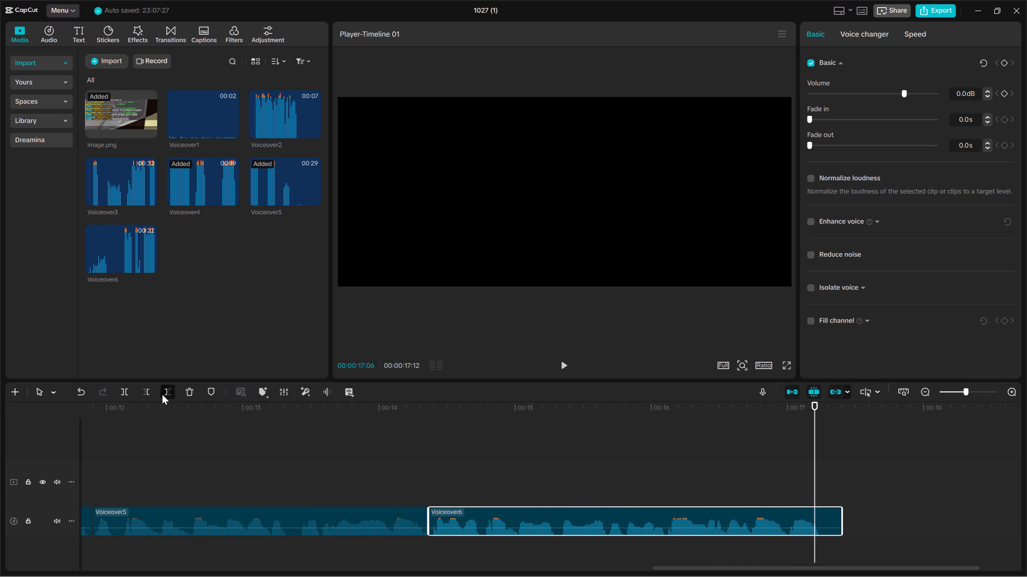
Trim a sliver off the start of Voiceover6 and close the gap by moving it back against the preceding Voiceover5 clip at 00:00:14:11.
key(Up)
key(space)
key(space)
click(438, 477)
drag(438, 477, 431, 477)
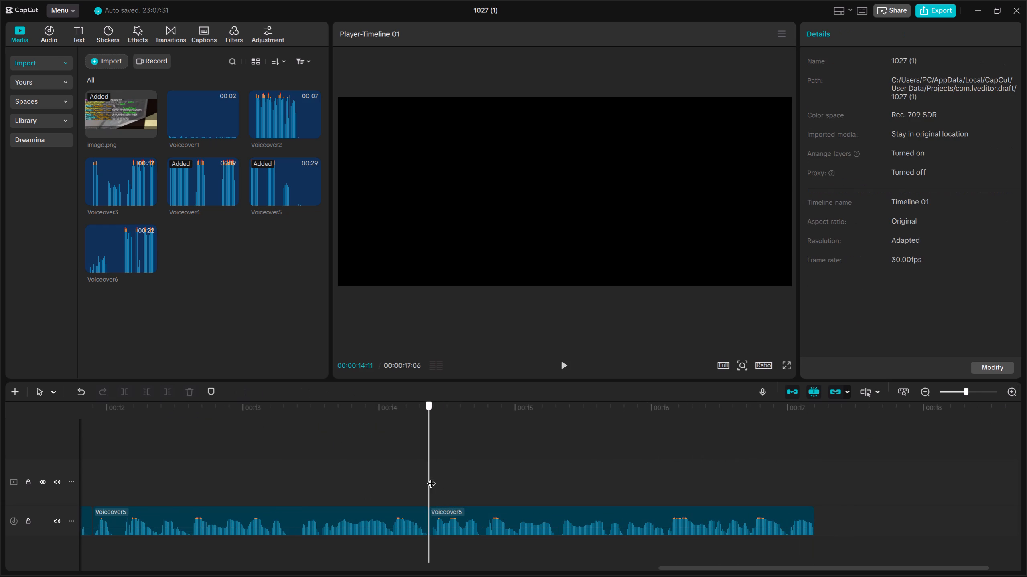
drag(431, 477, 434, 477)
drag(460, 470, 477, 518)
click(151, 391)
key(Up)
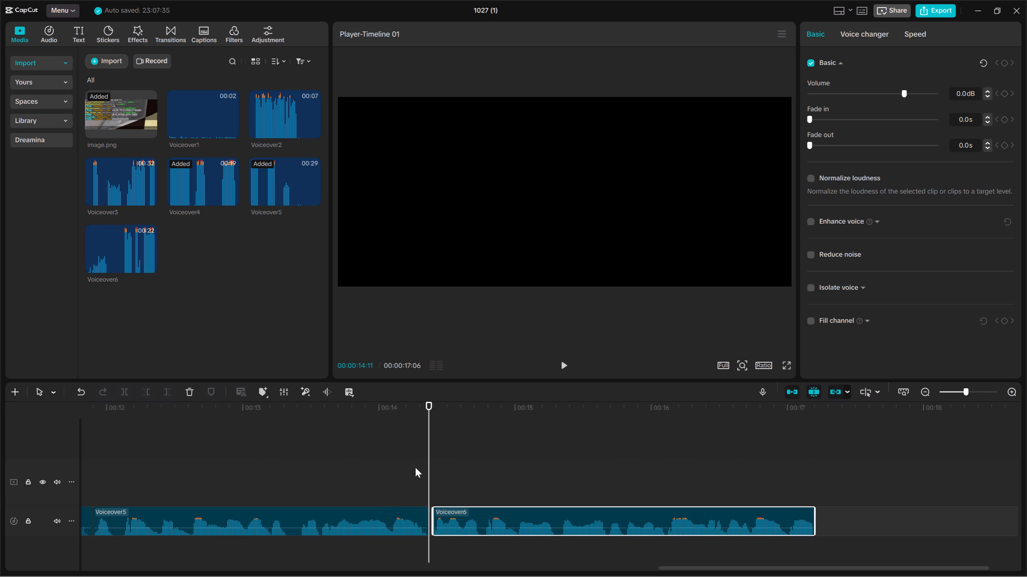
drag(462, 512, 458, 517)
Play back Voiceover6, then select all the voiceover clips on the timeline and set their volume to 2.0 dB.
key(space)
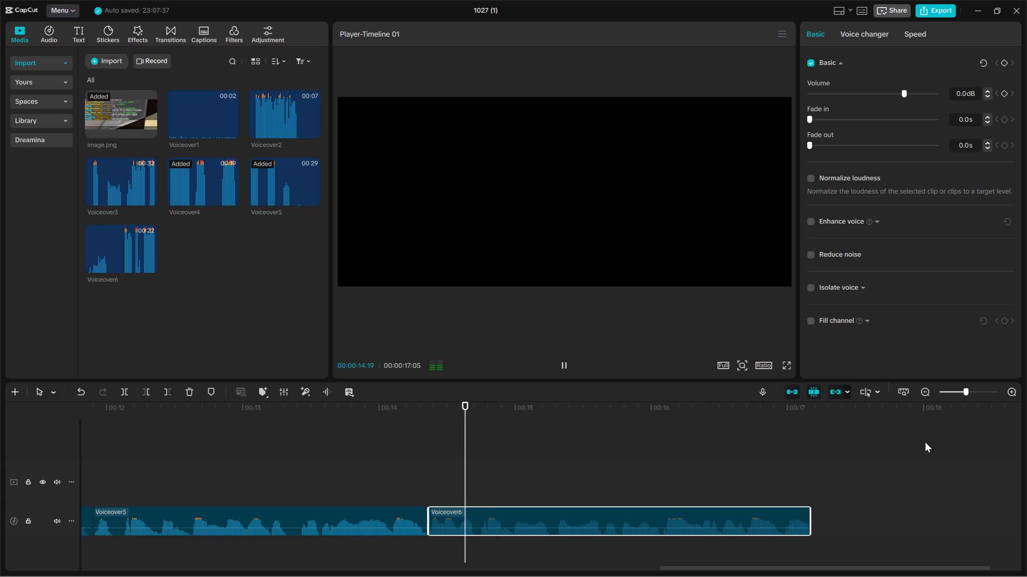
click(926, 393)
click(926, 393)
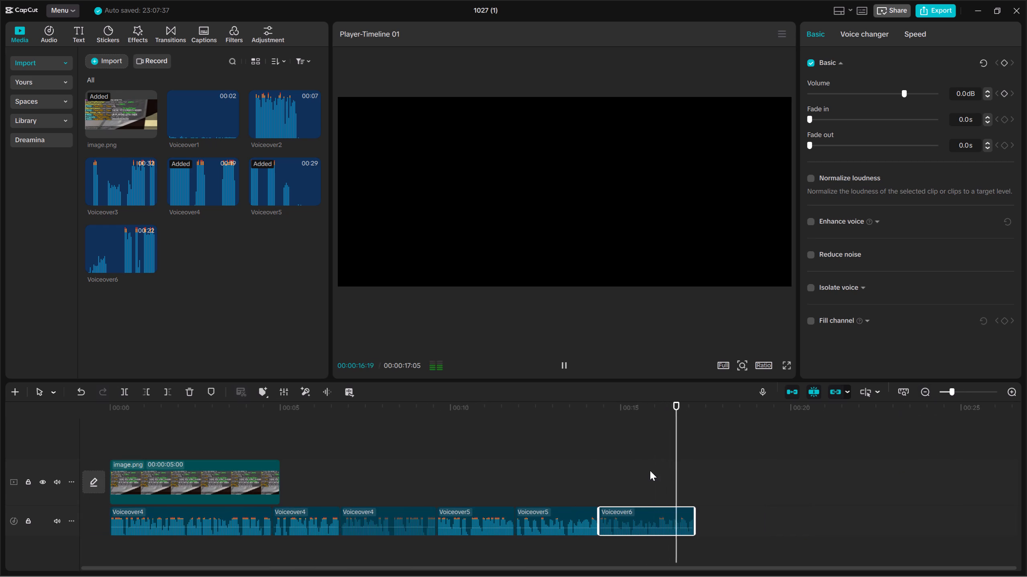
drag(717, 525, 115, 533)
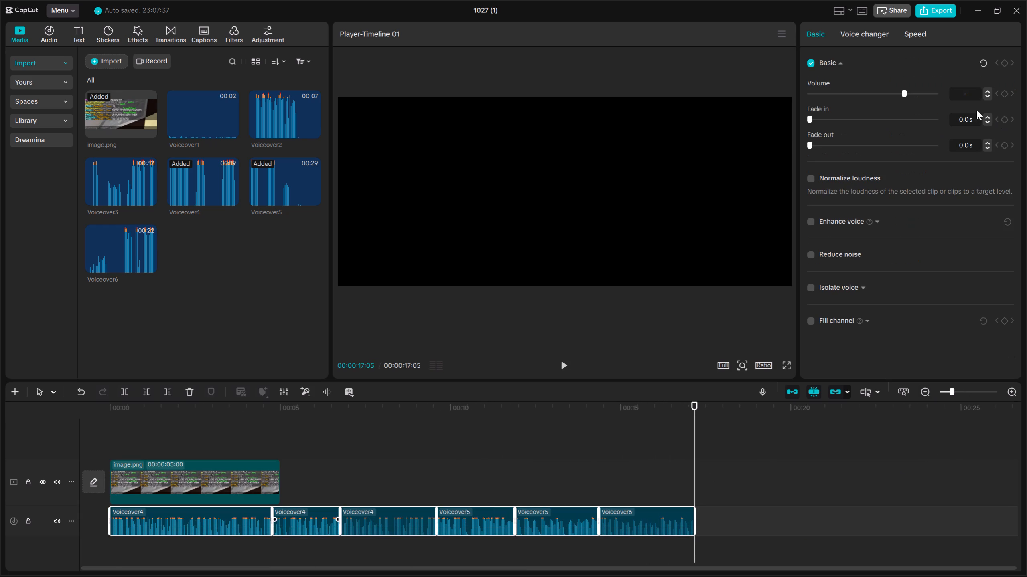
click(955, 91)
key(2)
click(562, 460)
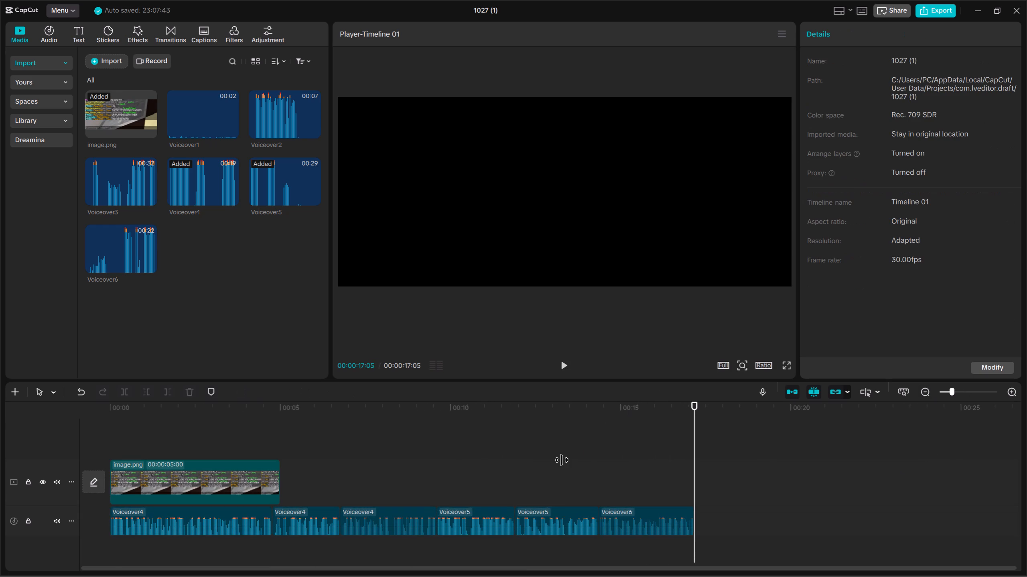
Play back the full voiceover from the start of the timeline and return the playhead to the start.
drag(562, 460, 0, 468)
key(space)
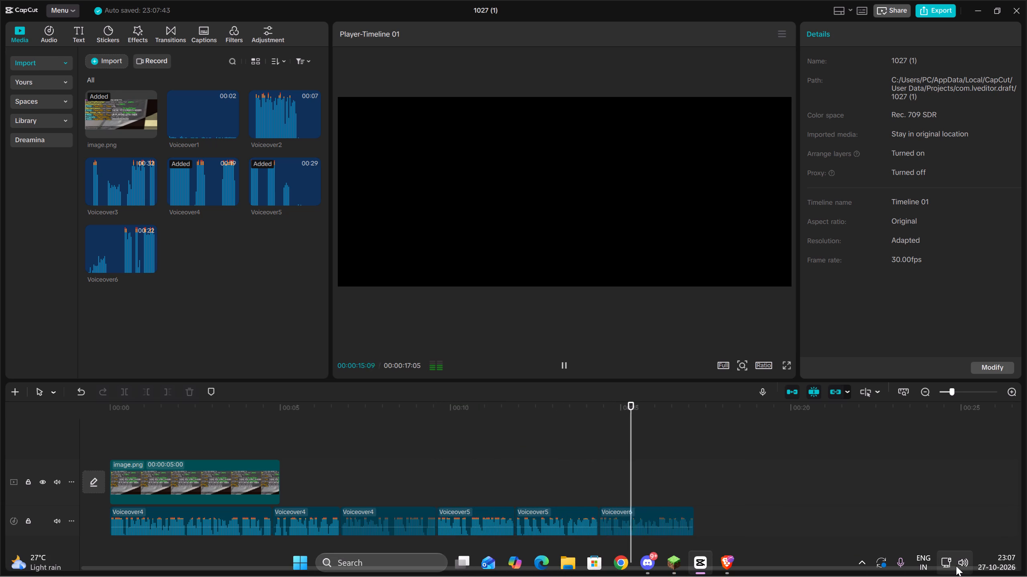
click(956, 565)
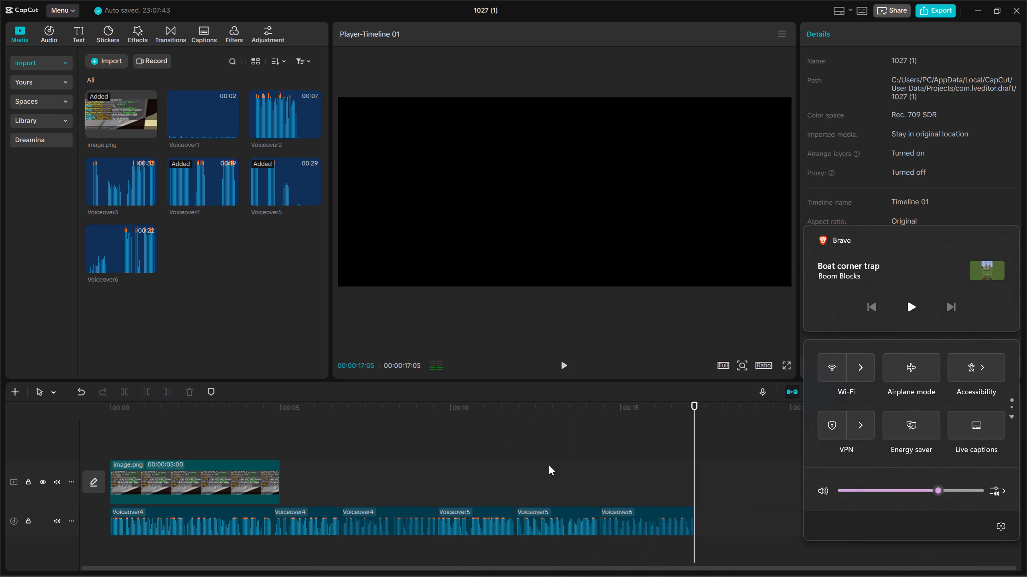
click(549, 465)
drag(549, 465, 0, 451)
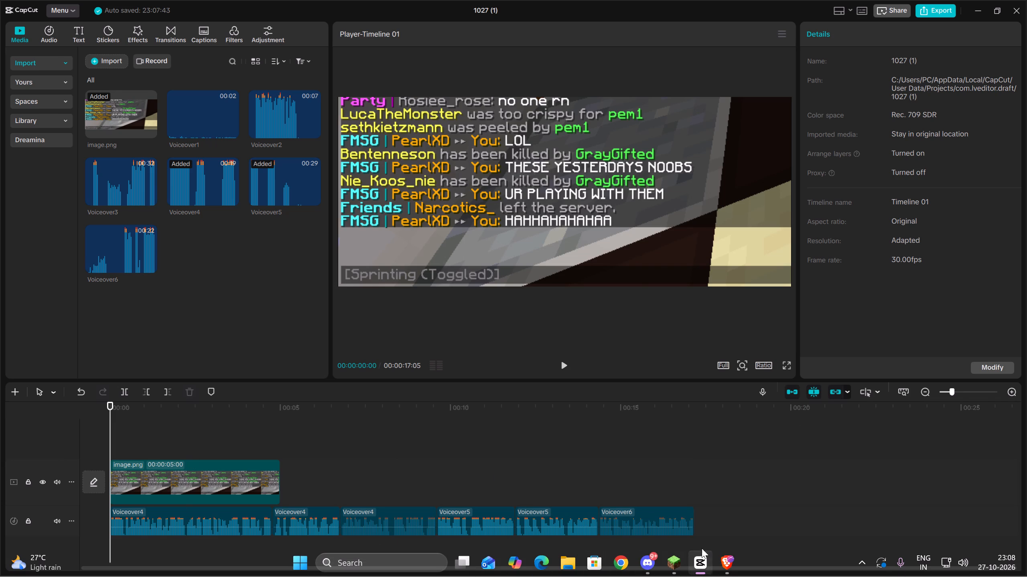
Enable Reduce noise and Enhance voice at intensity 25 for all the voiceover clips.
drag(729, 526, 112, 544)
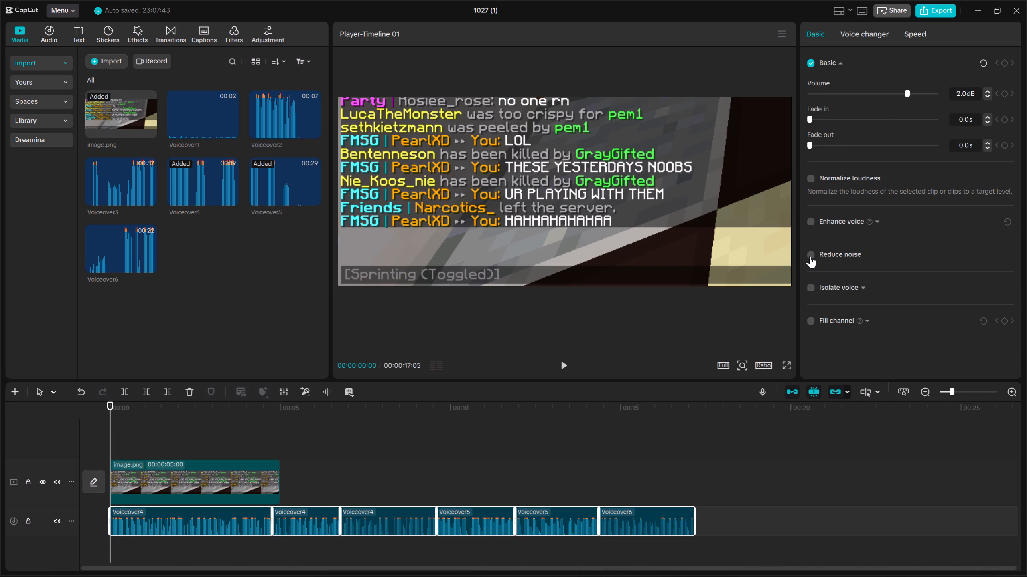
click(810, 256)
click(814, 221)
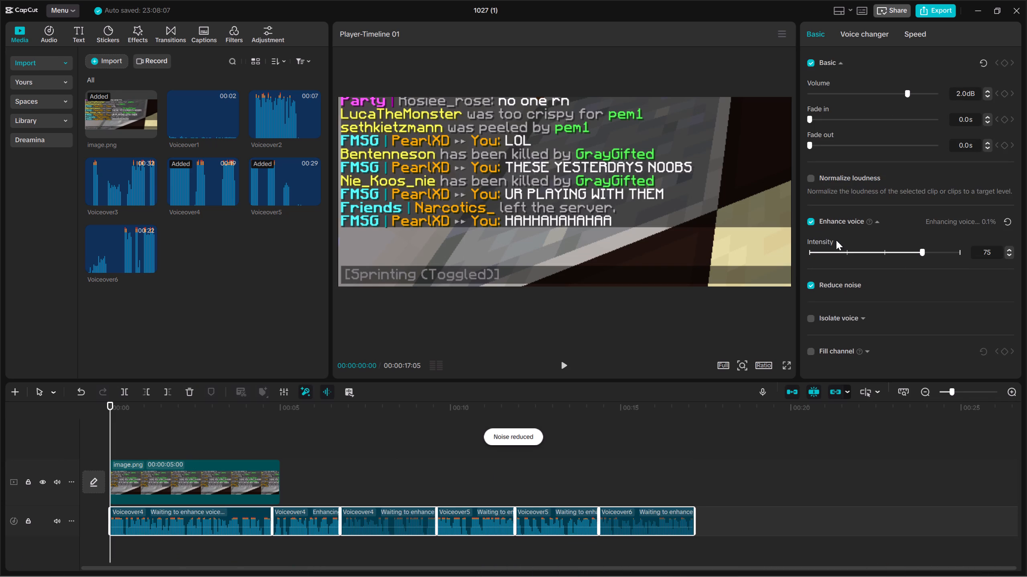
click(847, 254)
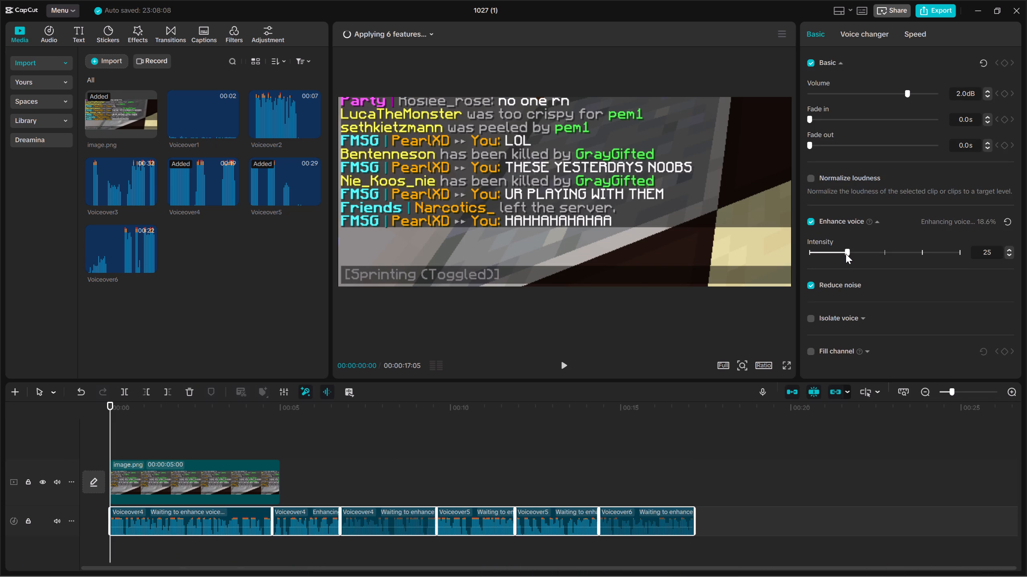
Play the opening seconds of the voiceover, reset Enhance voice, and set its intensity to 25 again.
key(space)
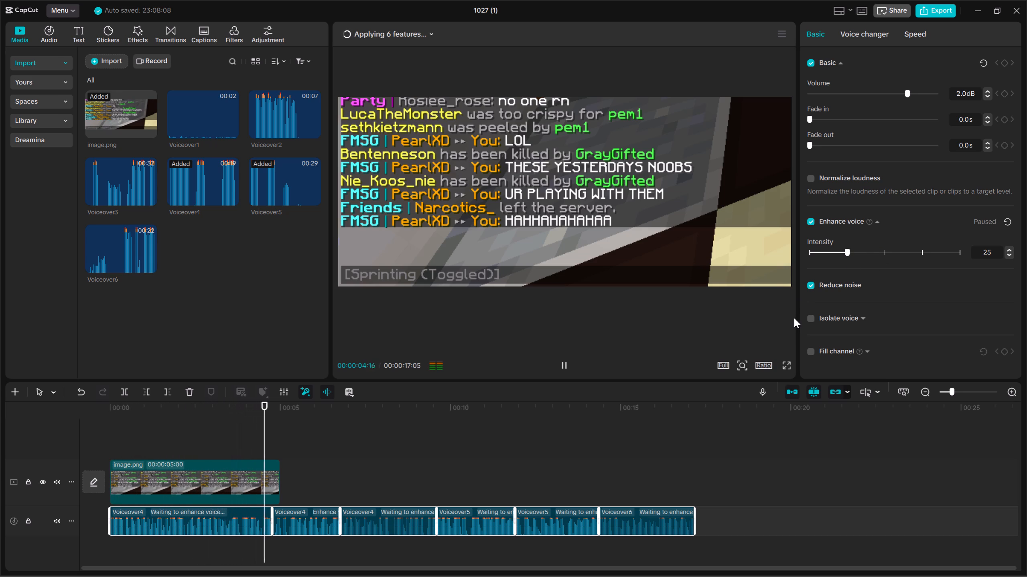
key(space)
click(1006, 220)
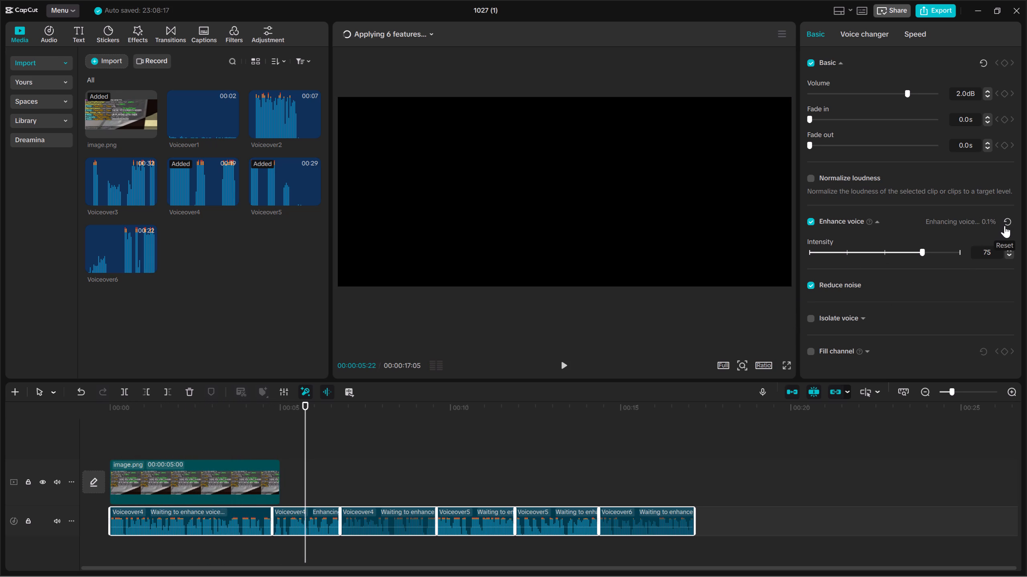
drag(913, 252, 844, 254)
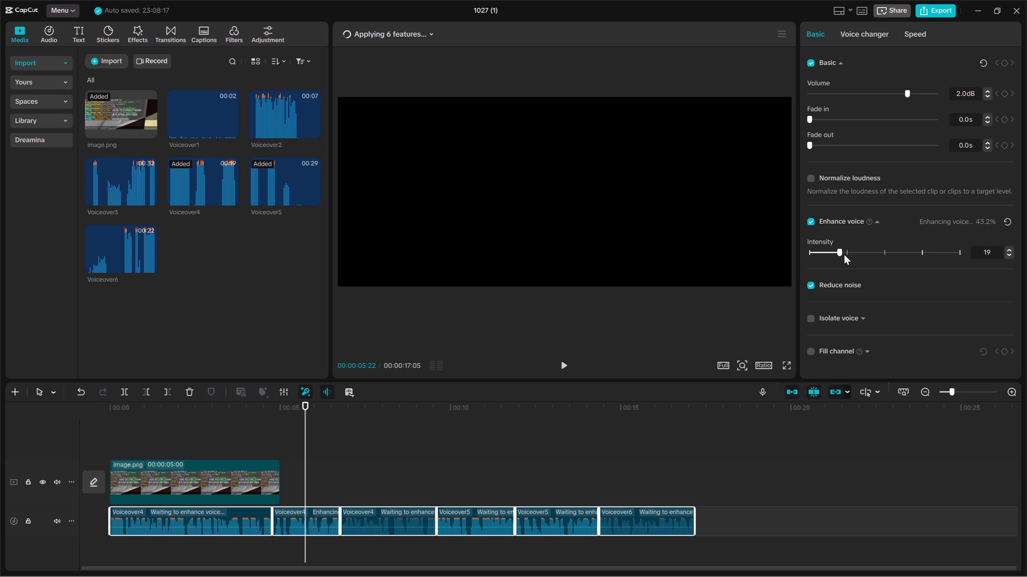
drag(844, 254, 846, 255)
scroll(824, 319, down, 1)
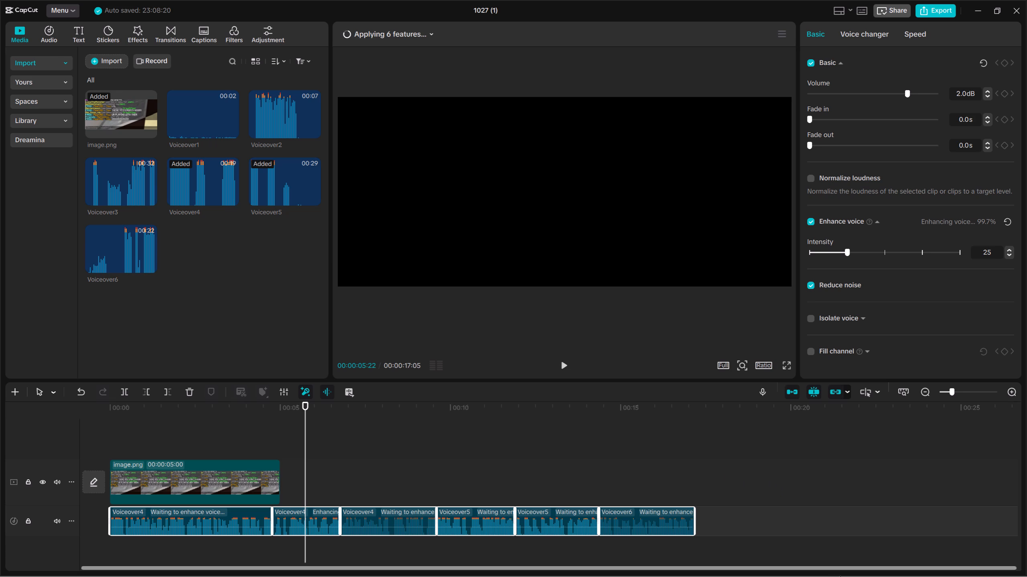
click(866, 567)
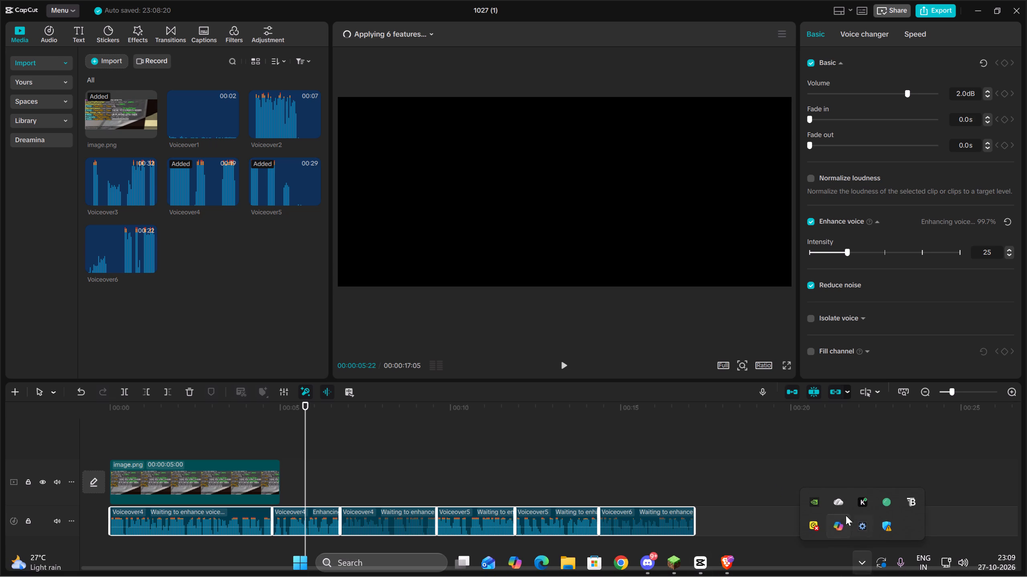
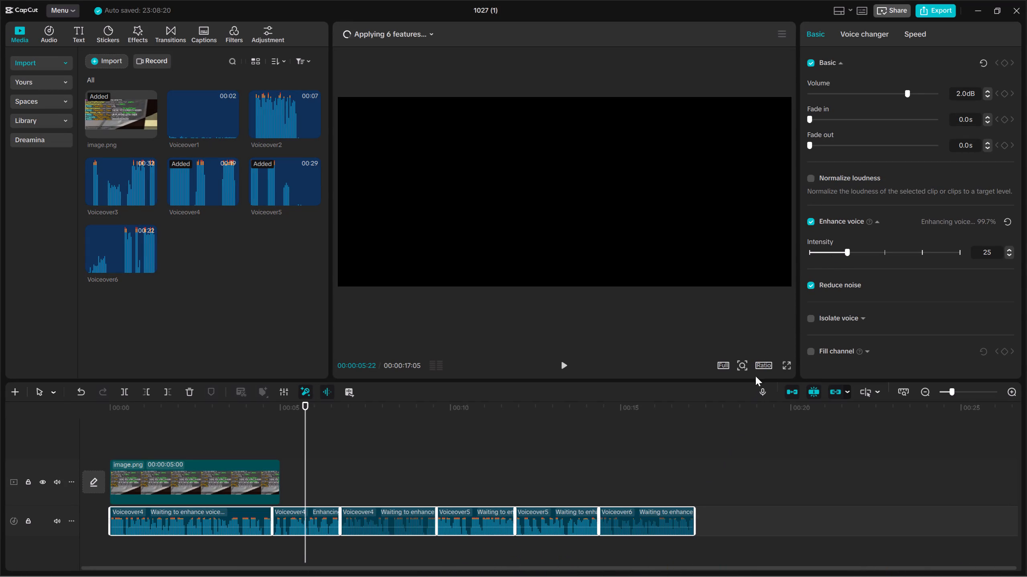
Widen the audio settings area beside the preview while the voice enhancement is being applied.
drag(798, 291, 622, 289)
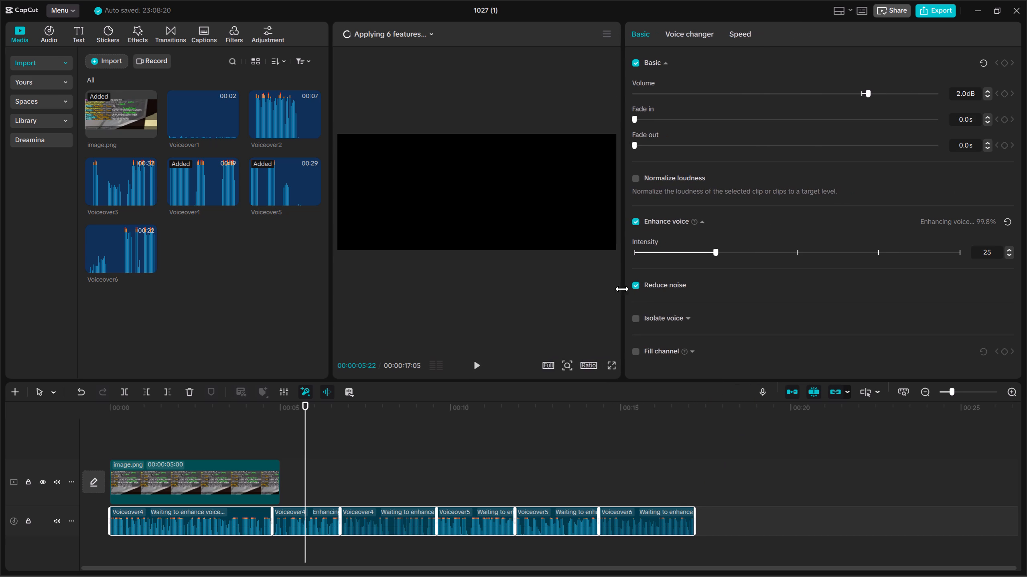
drag(622, 289, 707, 297)
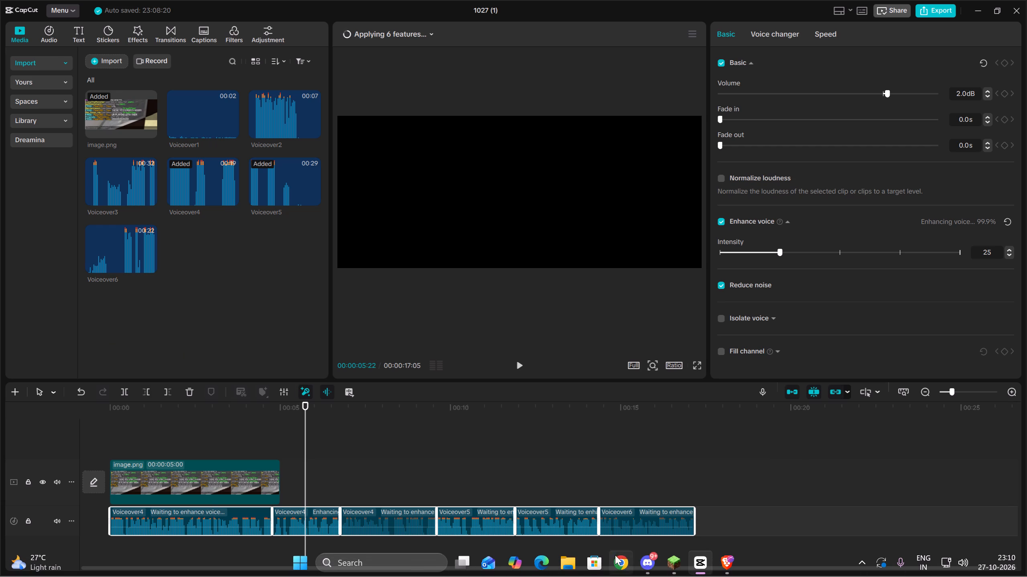
Switch to Minecraft 1.21.11 and load a saved singleplayer world from near the top of the world list.
click(676, 561)
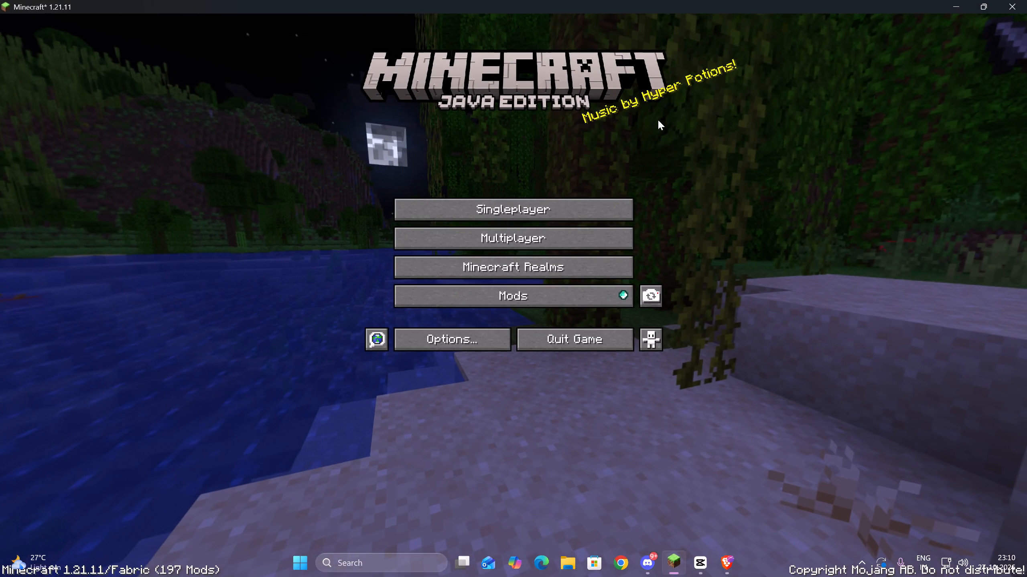
click(595, 205)
key(alt+Tab)
key(alt+Tab)
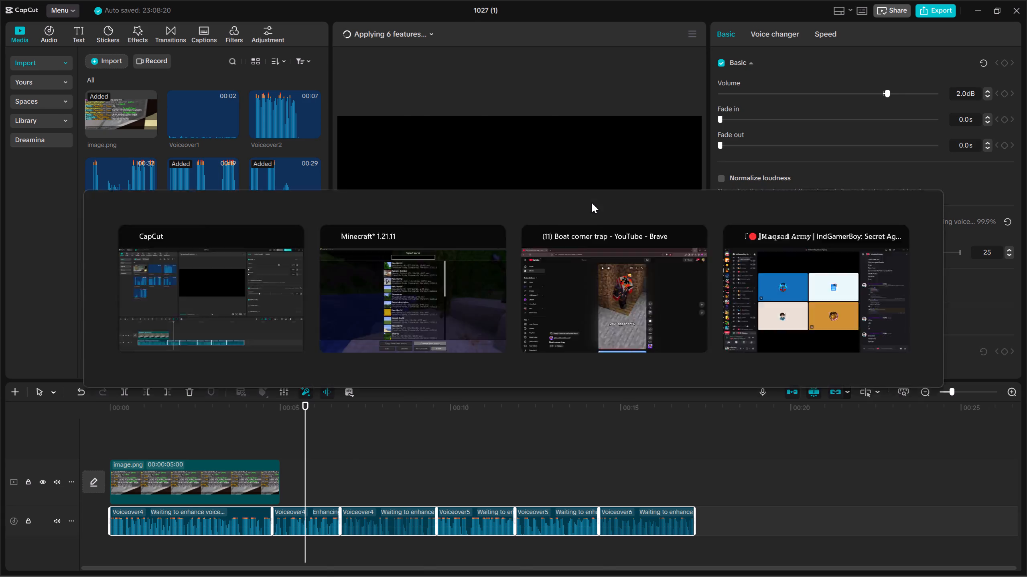
double_click(540, 108)
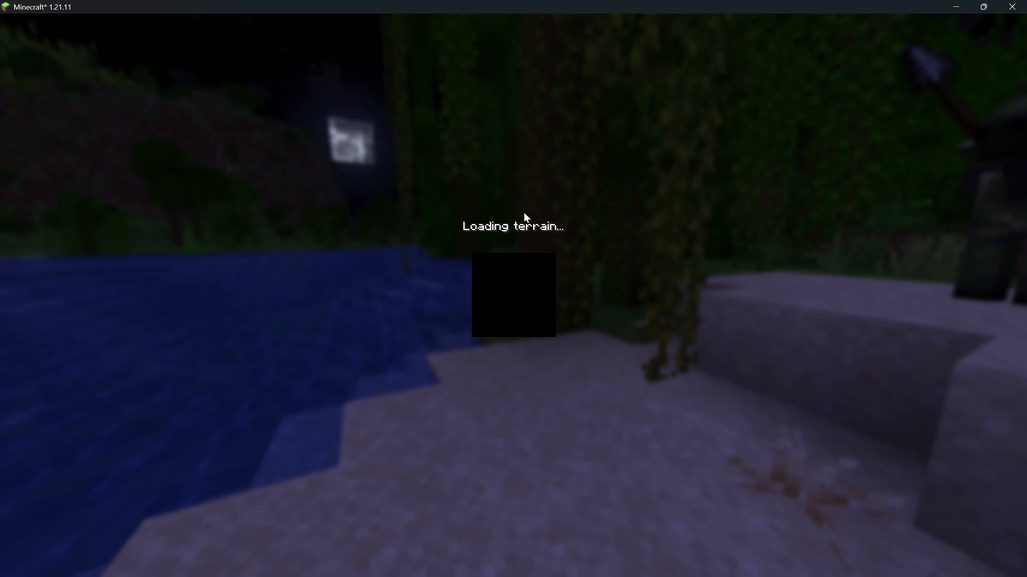
key(alt+Tab)
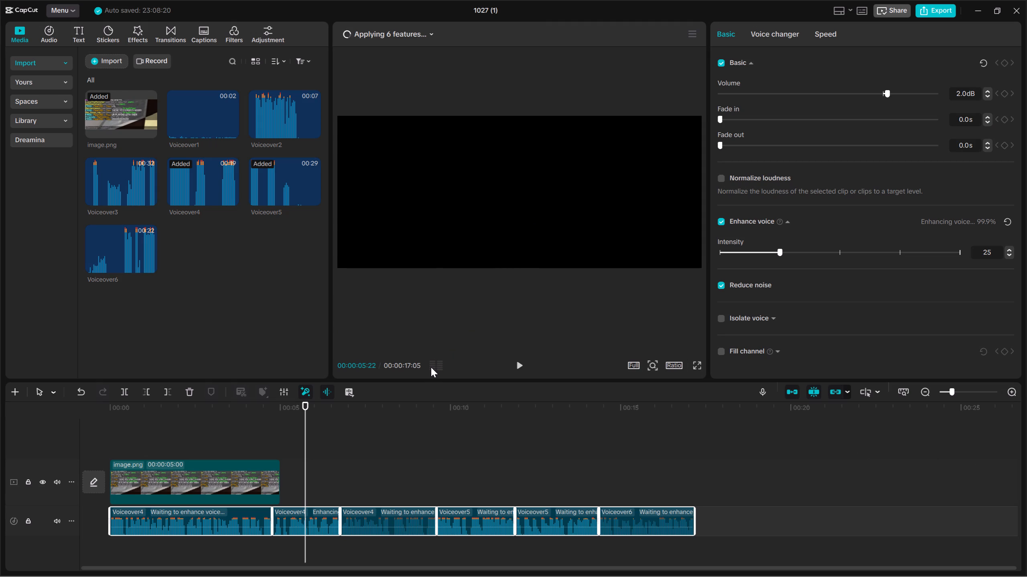
key(alt+Tab)
drag(493, 182, 513, 295)
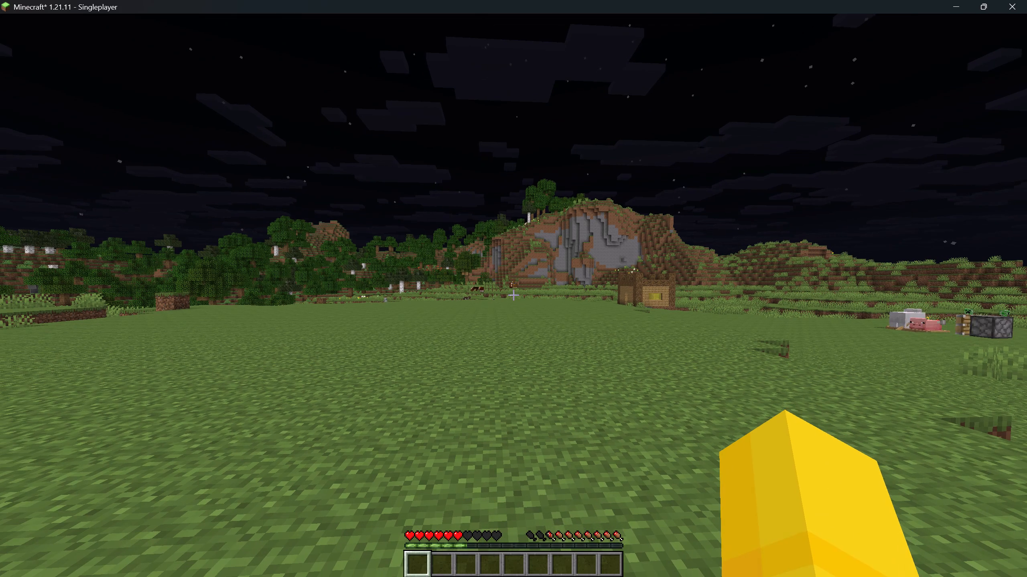
Set the world time to day with the /time set day command.
text(//tim)
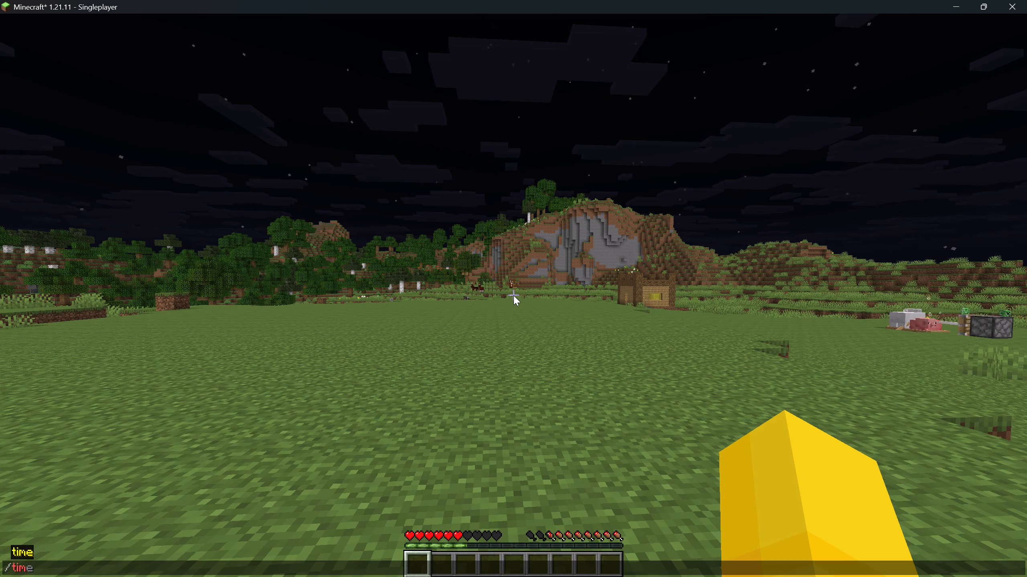
key(Tab)
key(space)
text(s)
key(Tab)
key(space)
text(d)
key(Tab)
key(Return)
Change the game mode to Creative and clear the chat messages.
key(F3)
key(F4)
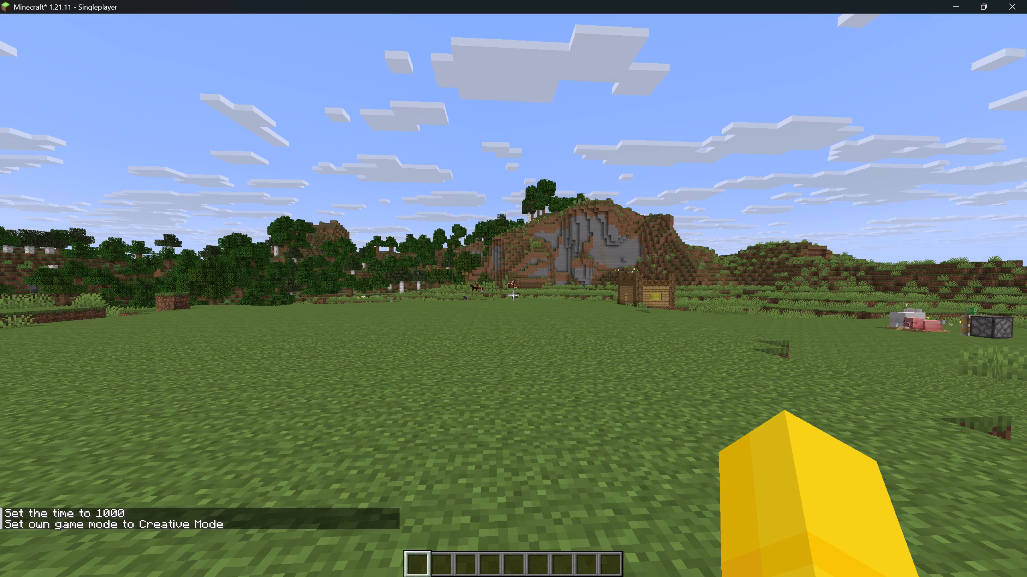
key(F3)
key(d)
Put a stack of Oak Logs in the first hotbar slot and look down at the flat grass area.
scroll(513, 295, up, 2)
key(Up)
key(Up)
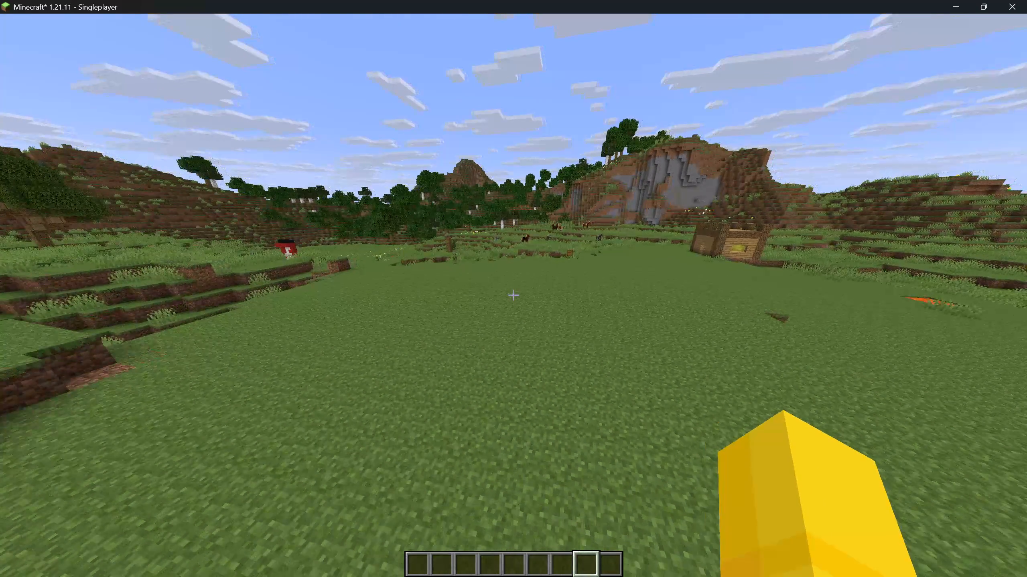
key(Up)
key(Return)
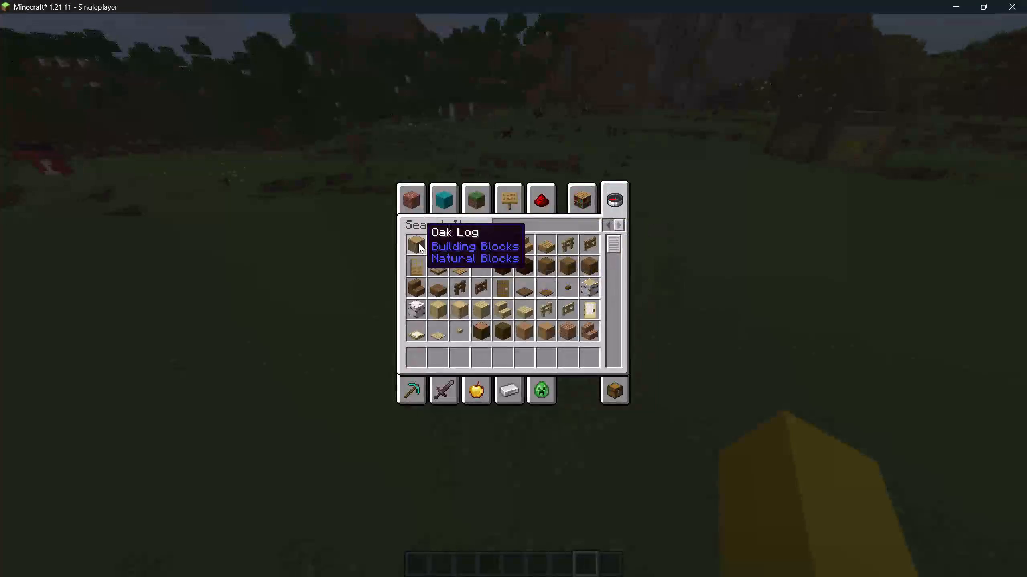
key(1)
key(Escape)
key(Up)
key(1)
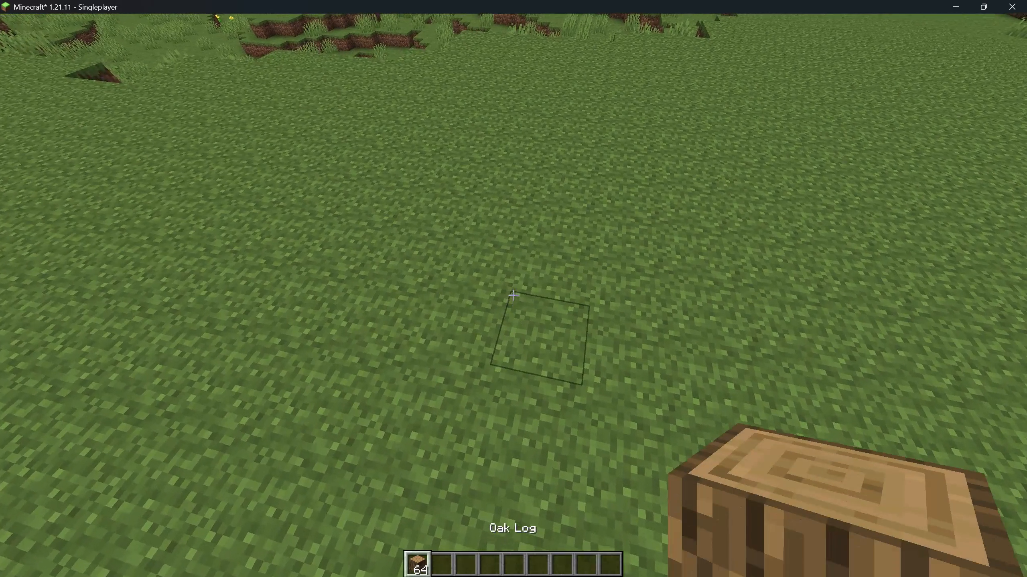
Replace the contents of the first hotbar slot with a stack of Oak Planks.
key(Return)
key(1)
key(Escape)
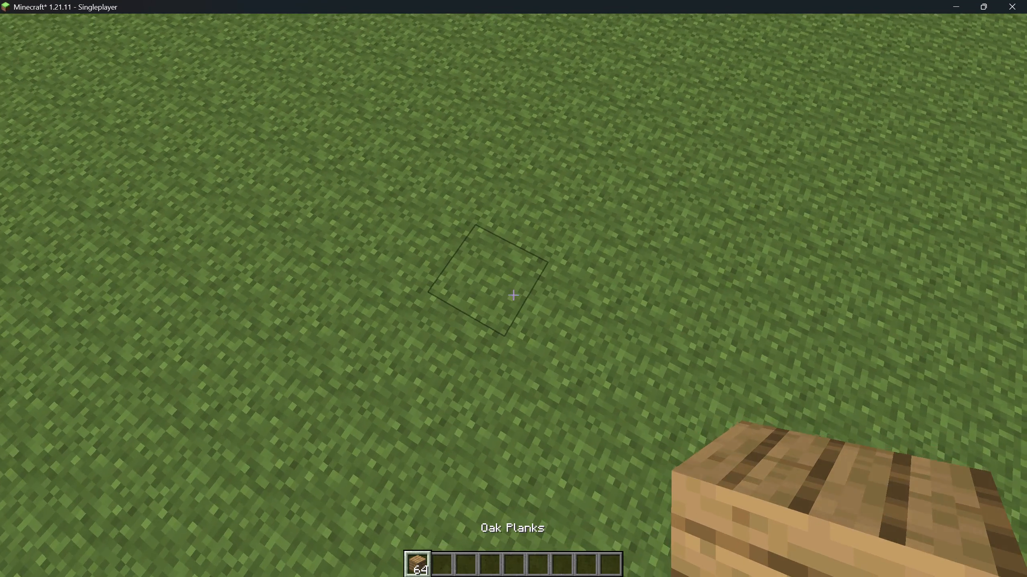
Build a straight Oak Planks wall on the flat grass field.
right_drag(512, 295, 513, 290)
right_drag(513, 290, 513, 295)
key(Left)
key(Down)
right_click(513, 295)
right_drag(515, 290, 514, 295)
key(Left)
right_click(513, 295)
right_click(512, 295)
right_click(513, 295)
key(Up)
key(Right)
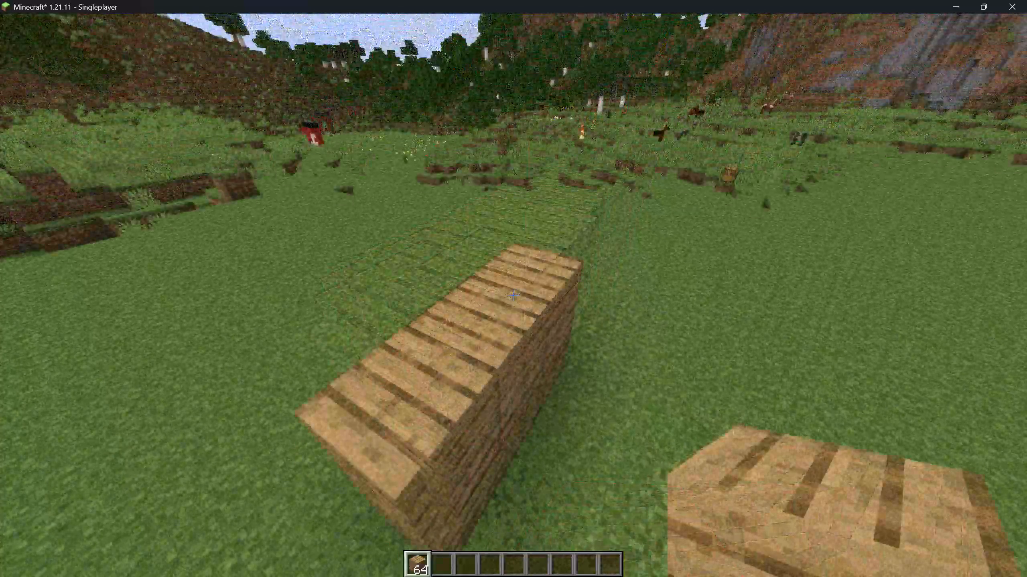
Build a second Oak Planks wall at a right angle to the first so that they form a corner.
right_drag(513, 296, 498, 319)
key(Left)
right_drag(503, 317, 502, 299)
key(Down)
right_drag(513, 295, 518, 291)
key(Right)
key(Up)
right_drag(474, 298, 510, 293)
key(Up)
key(Right)
right_drag(513, 295, 514, 301)
key(Down)
right_drag(513, 295, 523, 283)
right_click(513, 290)
right_drag(513, 295, 513, 291)
key(Down)
right_drag(513, 295, 513, 288)
key(Up)
right_click(512, 289)
right_drag(514, 295, 519, 291)
right_click(516, 293)
key(Right)
right_drag(513, 295, 517, 294)
key(Right)
right_drag(513, 295, 509, 294)
right_drag(497, 285, 513, 295)
key(Left)
right_click(513, 295)
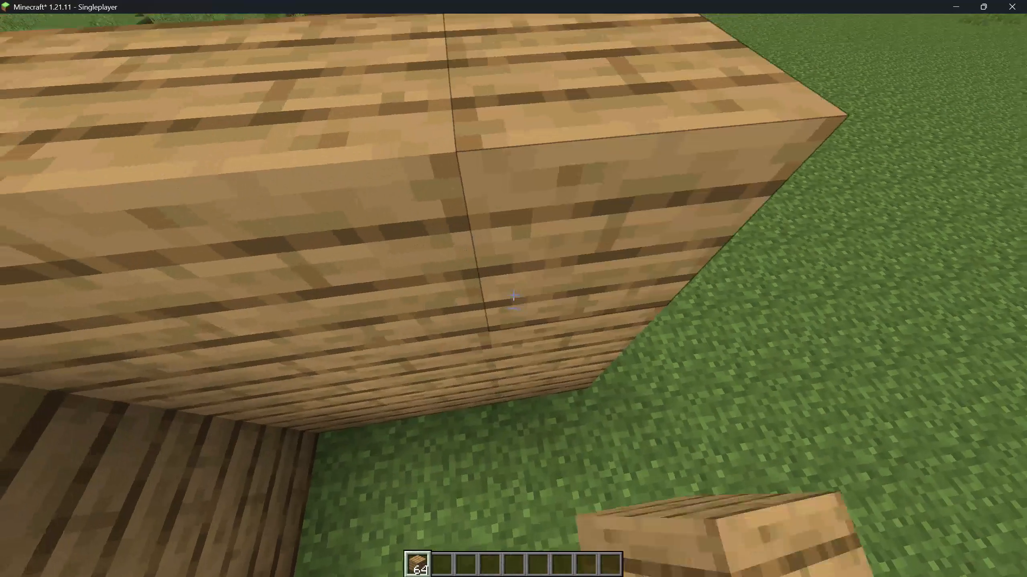
Examine the Oak Planks corner from above and from its open side.
key(Up)
key(ctrl+Up)
ctrl+scroll(513, 297, down, 1)
key(Left)
key(Left)
key(Left)
key(Left)
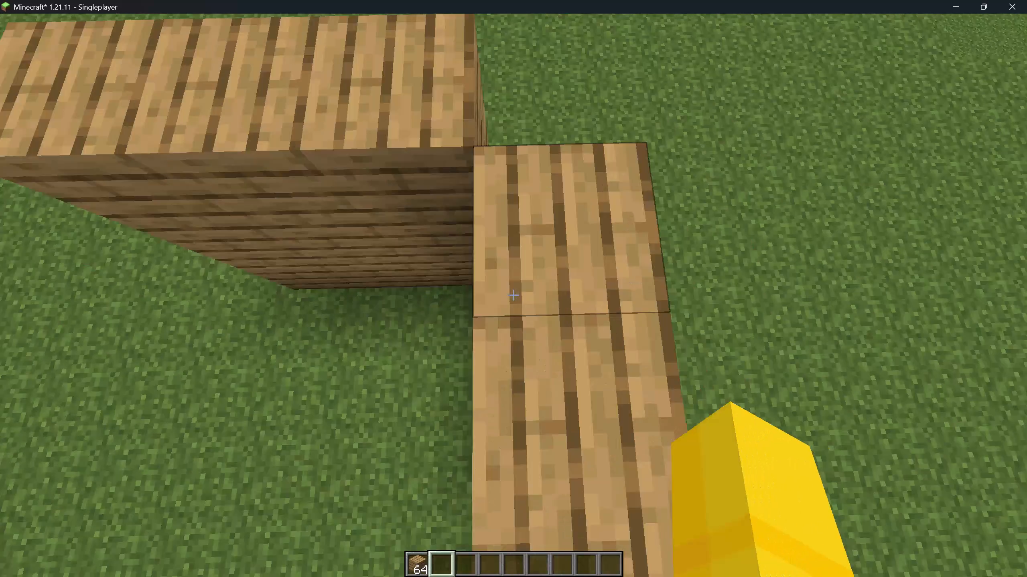
key(Down)
key(Down)
key(Down)
key(Down)
key(Down)
key(Down)
key(Down)
key(Down)
key(Down)
key(Down)
key(Down)
key(Down)
key(Down)
key(Down)
key(Down)
key(Down)
key(Down)
key(Down)
key(Up)
scroll(515, 295, up, 2)
shift+scroll(514, 296, down, 1)
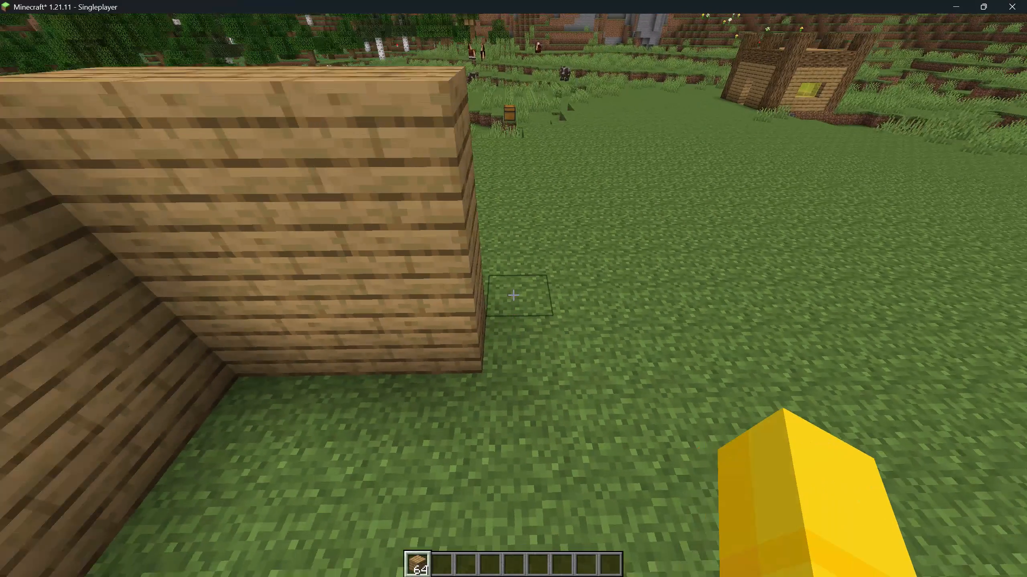
Lengthen the walls of the corner with more Oak Planks.
key(1)
key(Up)
key(ctrl+Up)
right_drag(513, 295, 513, 284)
right_click(512, 294)
key(Right)
right_click(513, 295)
right_drag(513, 295, 513, 289)
right_click(511, 289)
key(Left)
key(Left)
right_drag(512, 292, 513, 295)
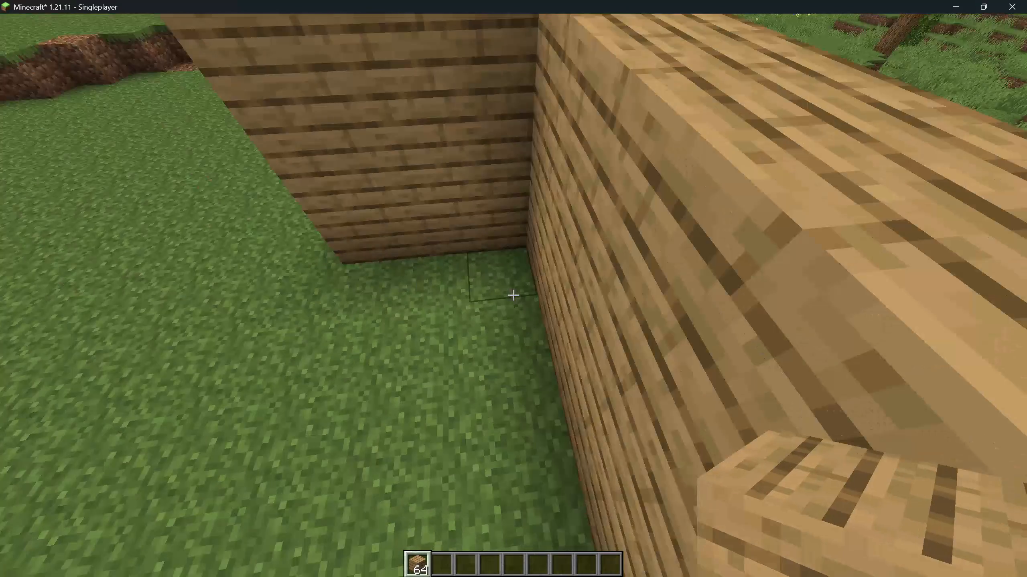
key(Up)
right_drag(521, 298, 542, 287)
right_drag(522, 287, 522, 281)
key(Left)
key(Down)
right_drag(516, 287, 517, 295)
key(Left)
right_drag(513, 295, 528, 274)
right_drag(520, 272, 520, 281)
right_click(513, 288)
key(Right)
key(Up)
key(Right)
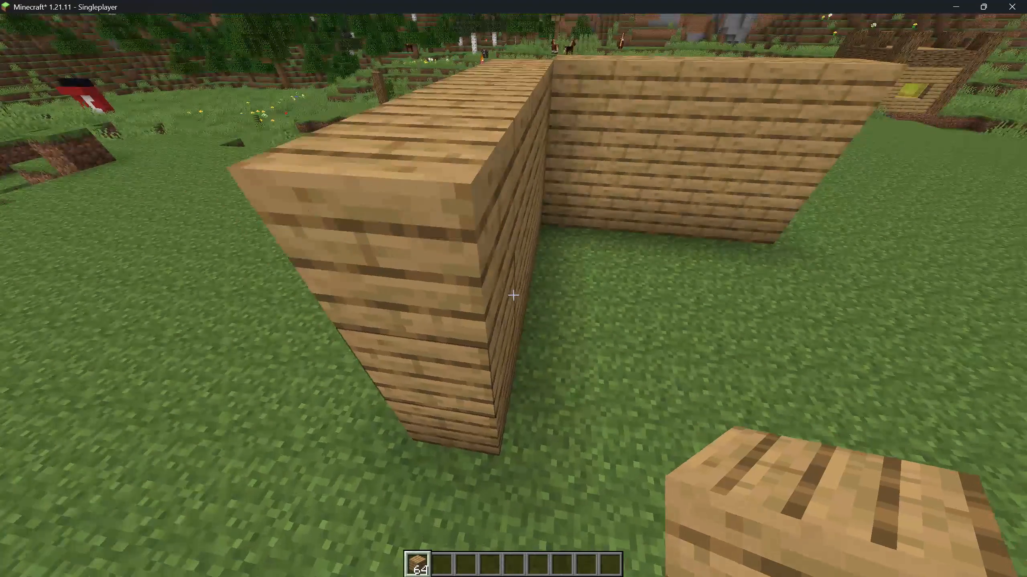
Move inside the corner of the two walls and open the creative item search with an empty hotbar slot selected.
scroll(513, 295, down, 3)
key(Right)
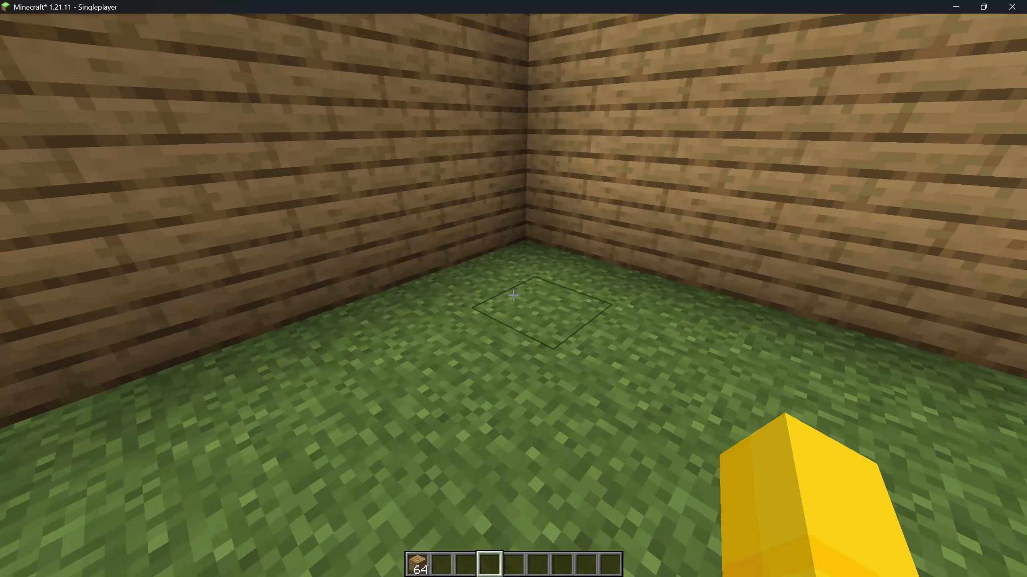
key(Return)
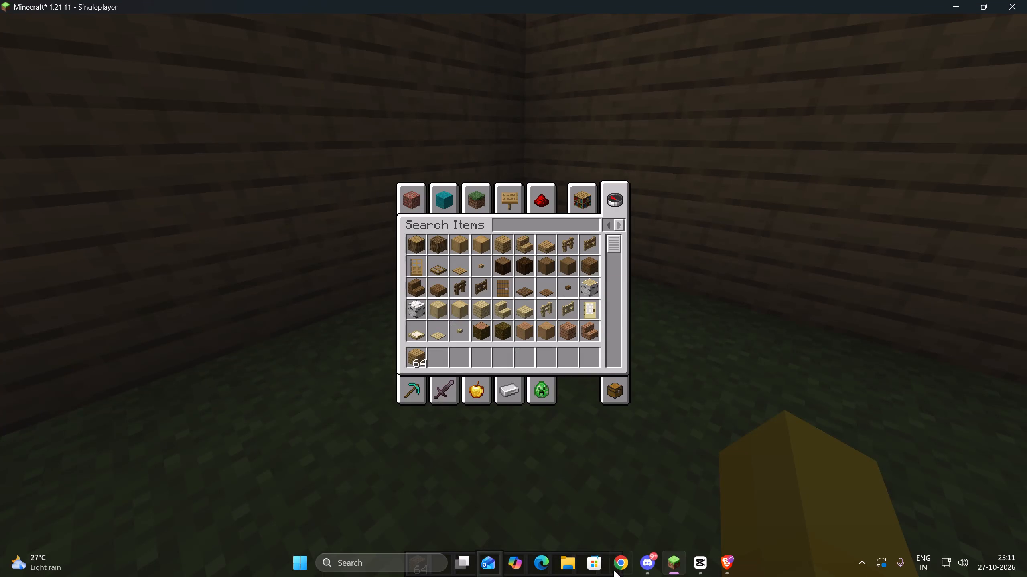
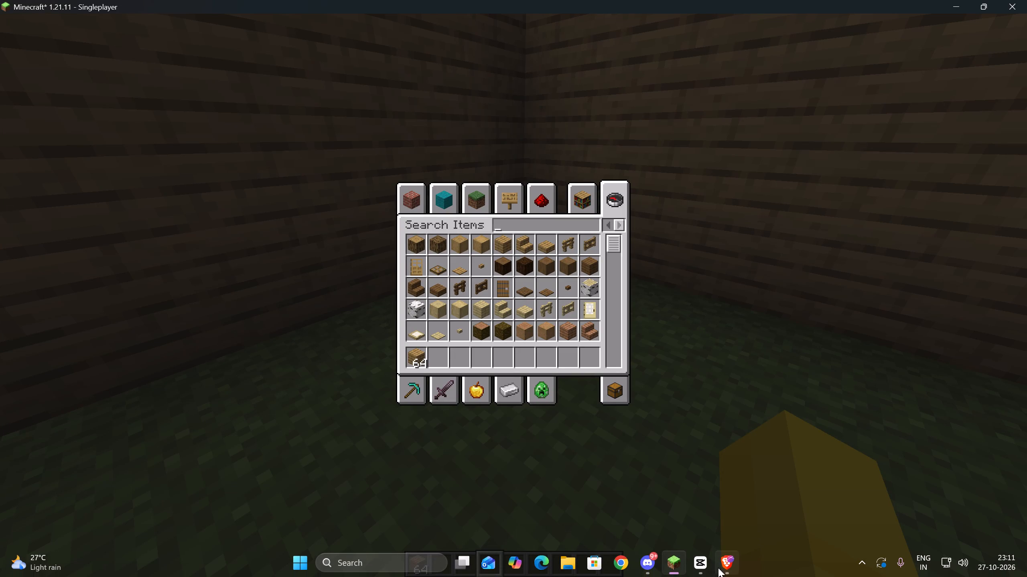
Check the voice enhancement in CapCut and the Boat corner trap short in the browser, returning to Minecraft.
click(705, 562)
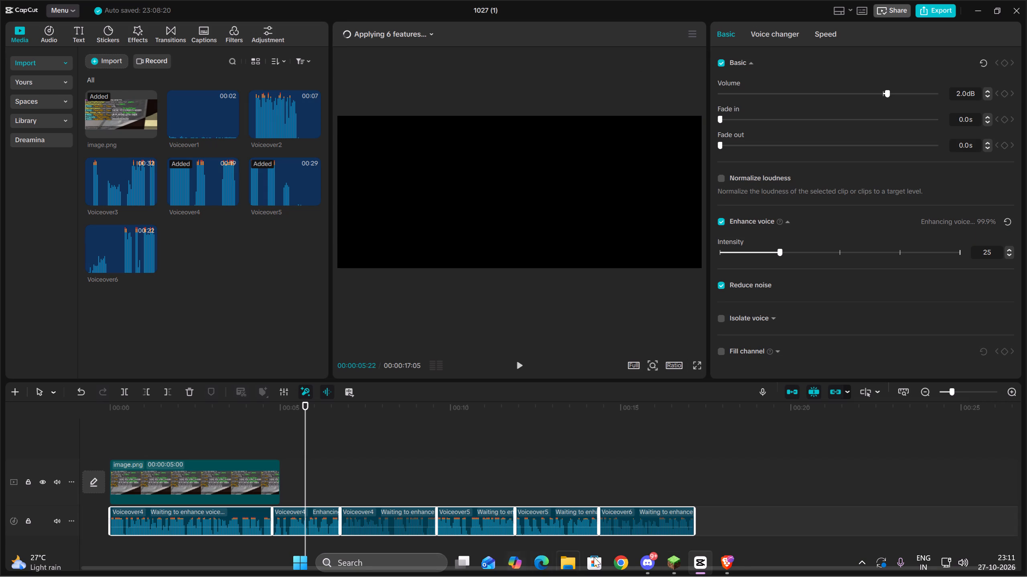
click(724, 564)
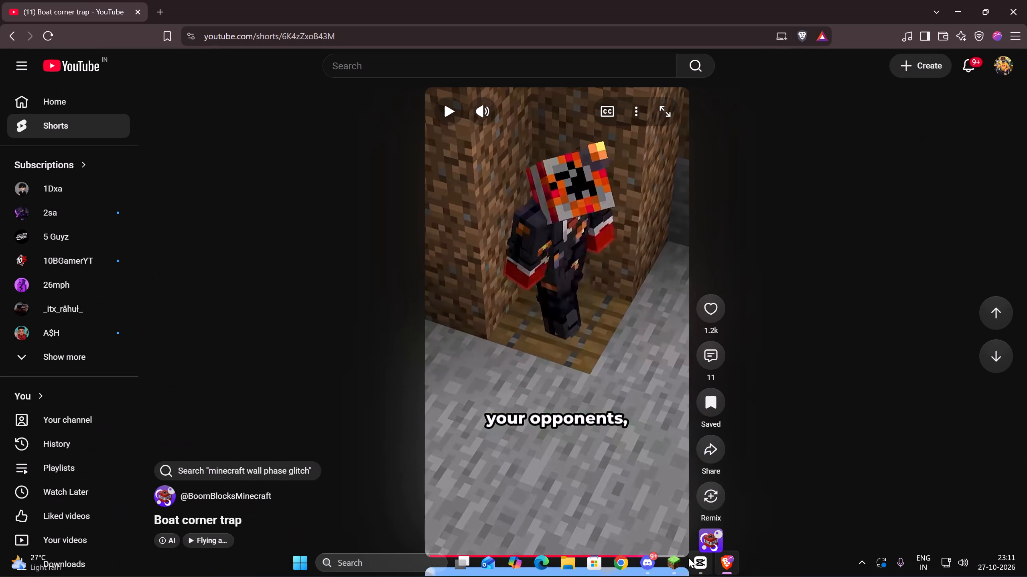
click(671, 562)
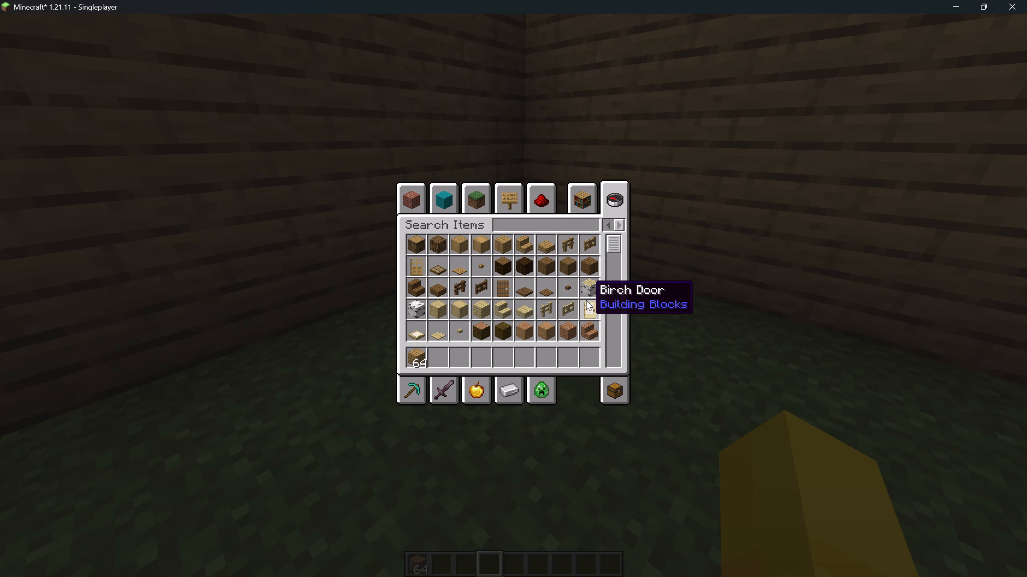
Search the creative items for boat and put an Oak Boat in the first hotbar slot.
text(boat)
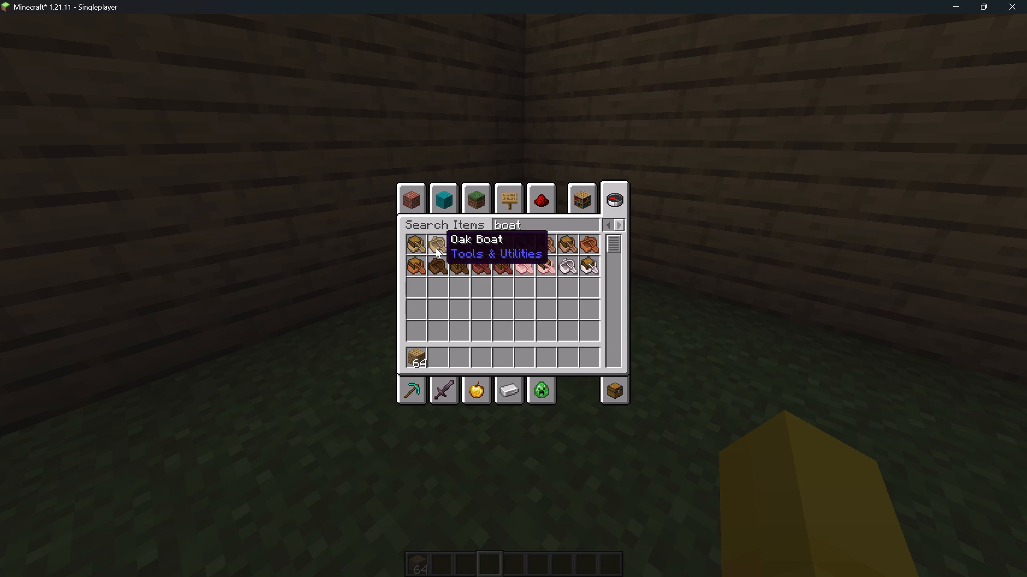
key(1)
key(Escape)
scroll(513, 295, up, 1)
key(1)
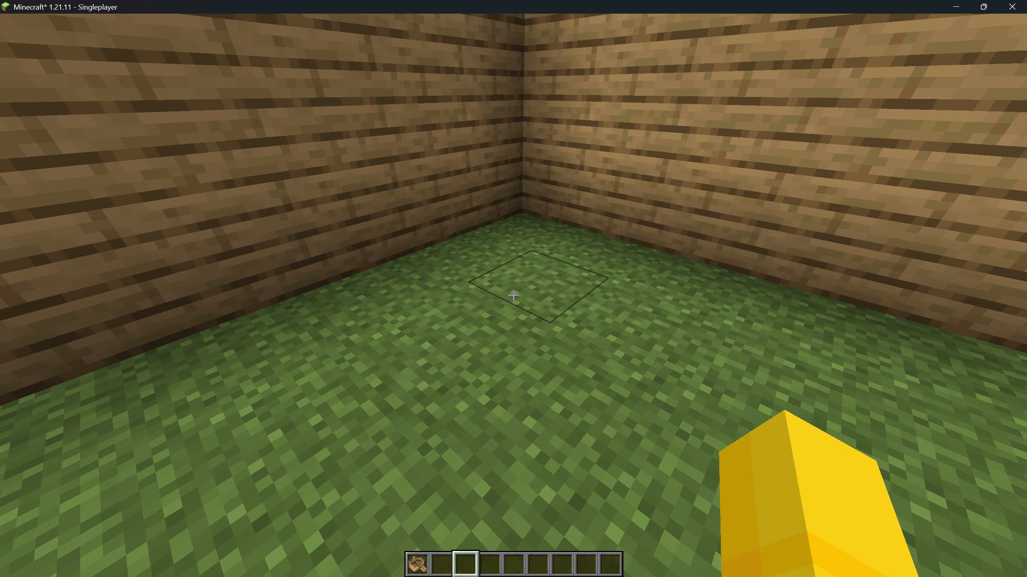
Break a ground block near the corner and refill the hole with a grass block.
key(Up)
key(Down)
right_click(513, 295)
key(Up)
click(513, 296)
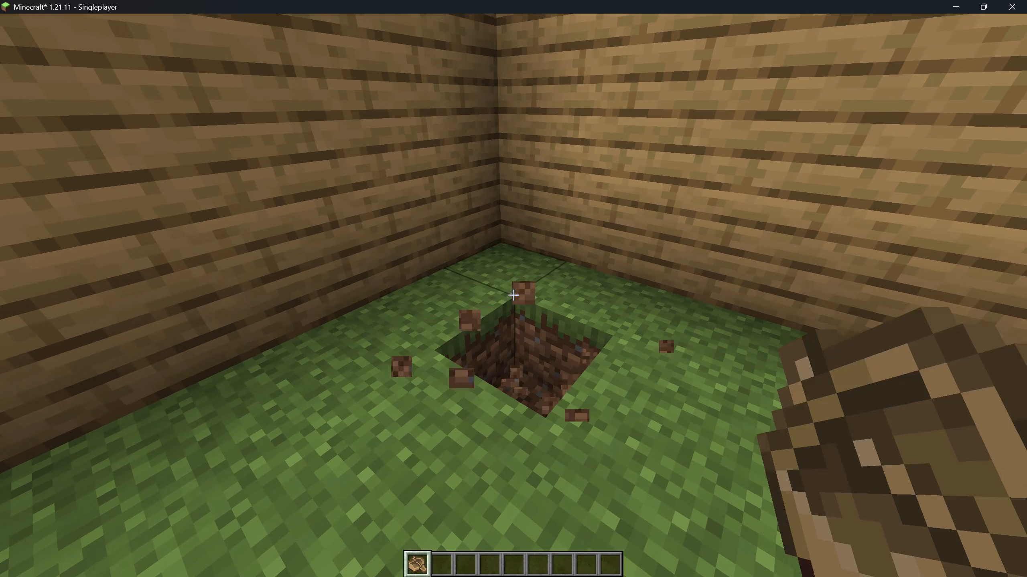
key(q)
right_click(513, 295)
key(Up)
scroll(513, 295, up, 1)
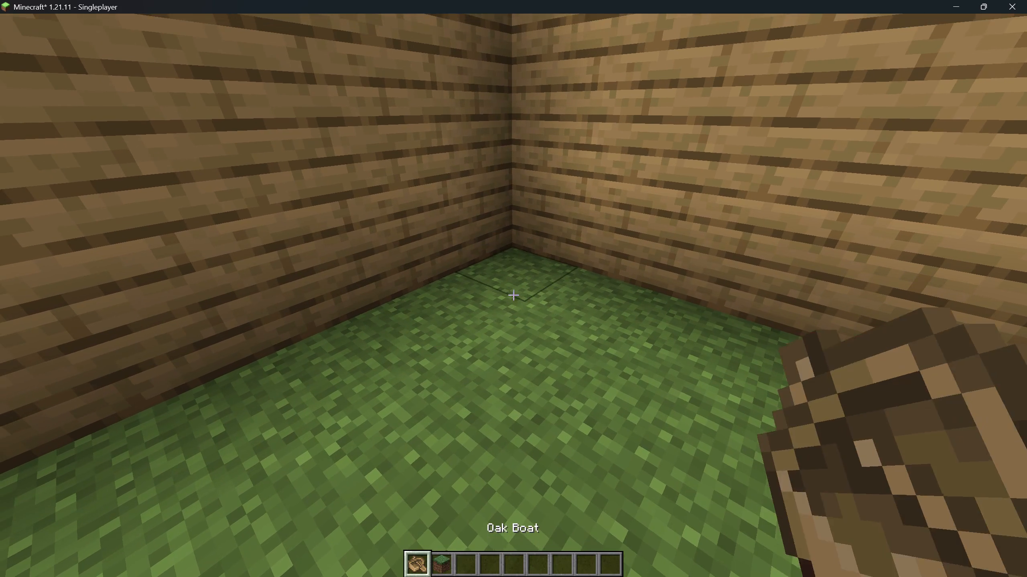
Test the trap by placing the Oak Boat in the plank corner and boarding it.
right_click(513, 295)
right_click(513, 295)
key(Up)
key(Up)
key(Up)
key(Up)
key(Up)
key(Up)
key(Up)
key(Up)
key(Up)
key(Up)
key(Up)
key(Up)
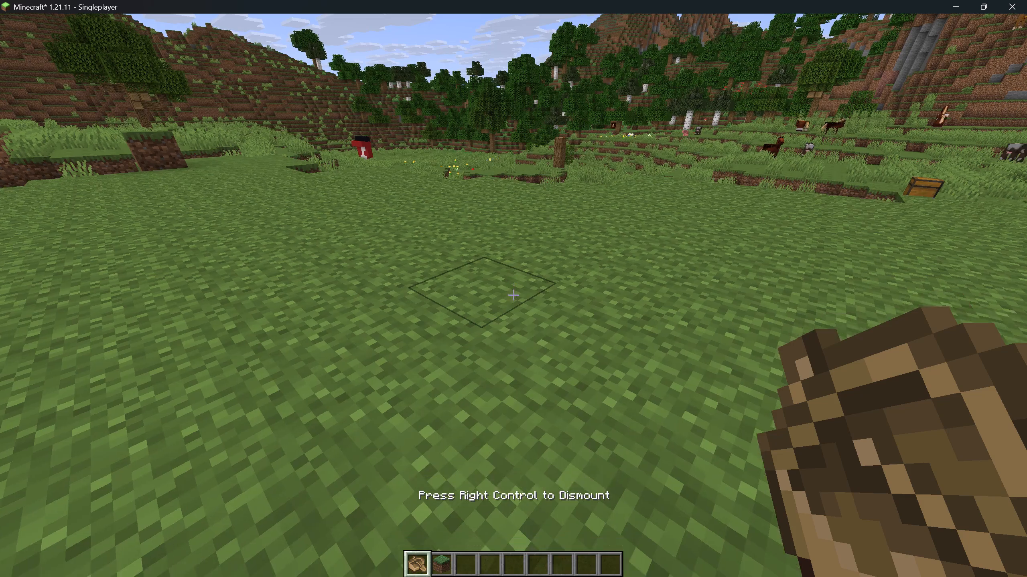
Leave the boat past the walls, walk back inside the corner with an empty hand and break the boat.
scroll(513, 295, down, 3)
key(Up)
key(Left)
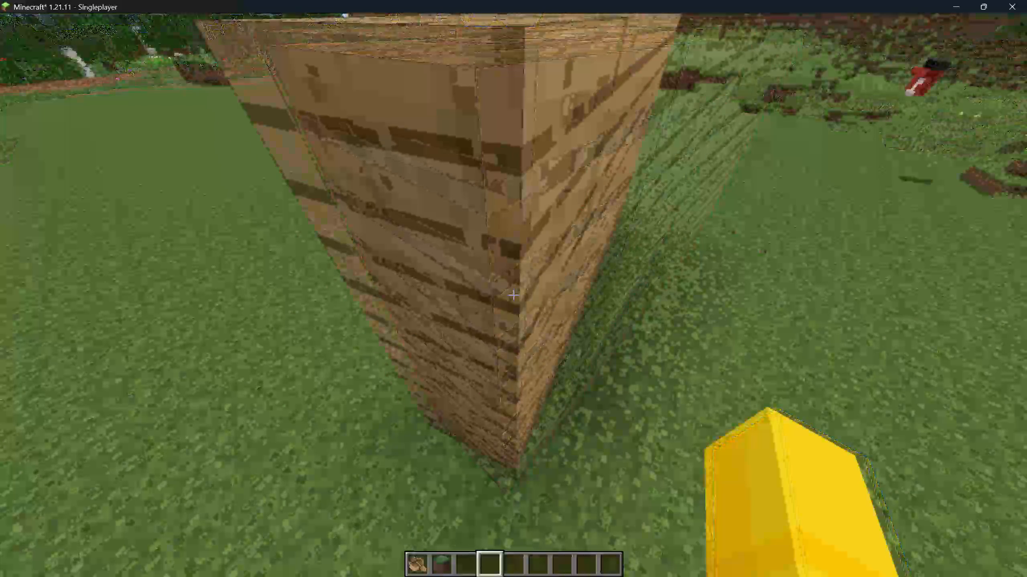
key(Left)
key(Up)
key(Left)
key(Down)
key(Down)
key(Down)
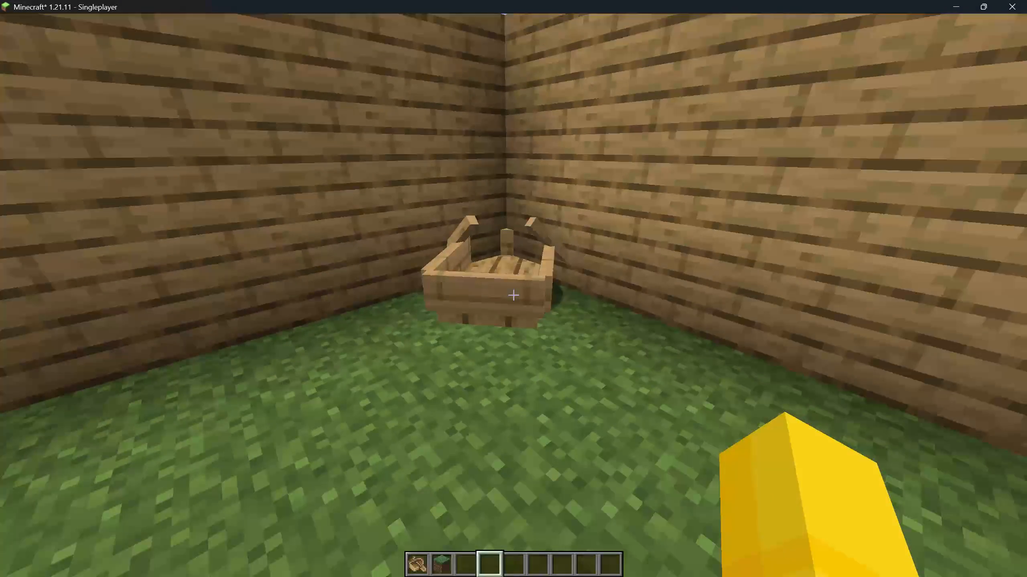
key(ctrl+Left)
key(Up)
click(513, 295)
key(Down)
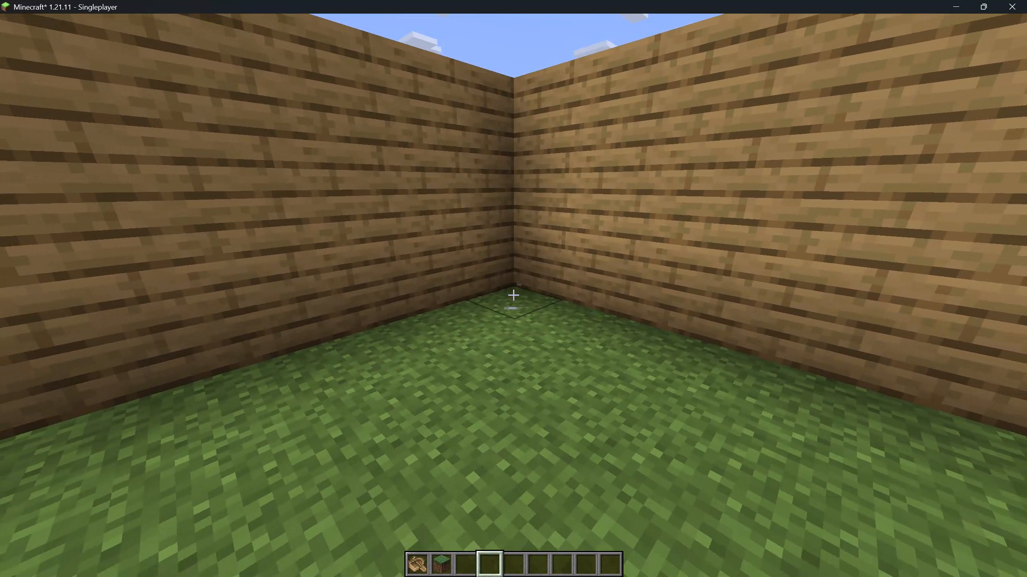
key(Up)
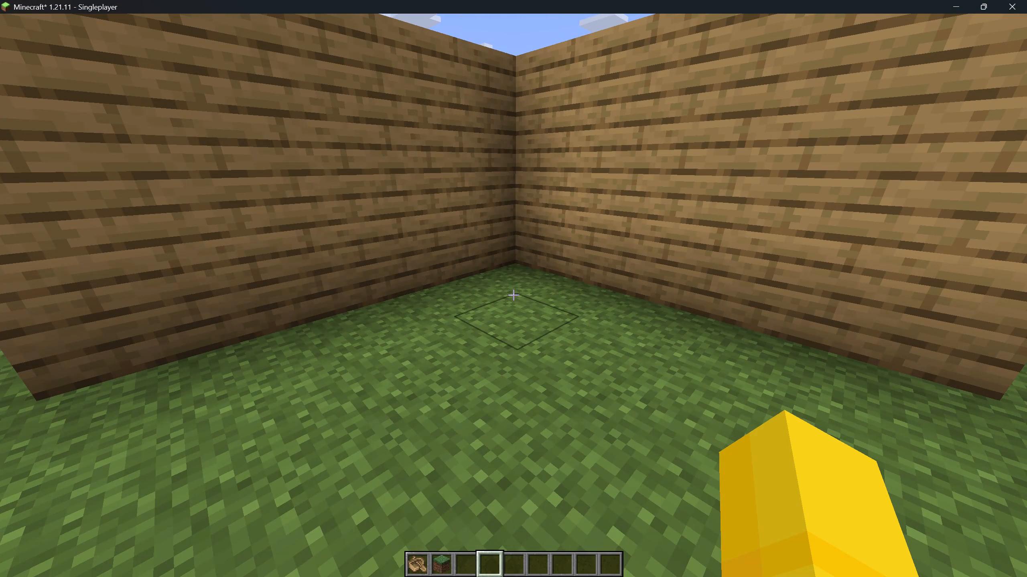
Open OBS Studio and dismiss its Vertical Canvas update notice.
text(obs)
key(Return)
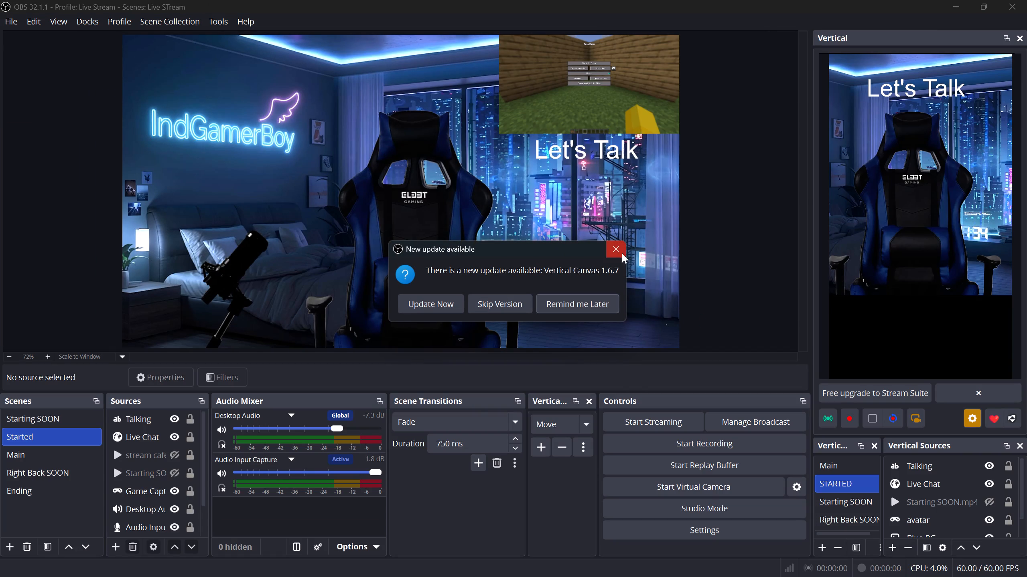
click(613, 252)
Switch OBS to the scene collection named recording and the profile named recording.
click(154, 20)
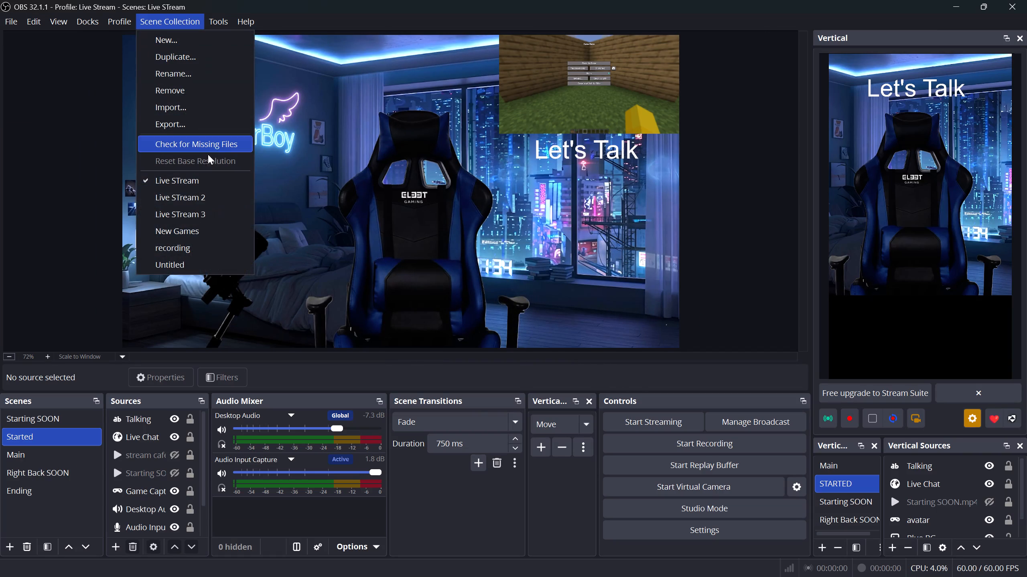
click(220, 250)
click(123, 14)
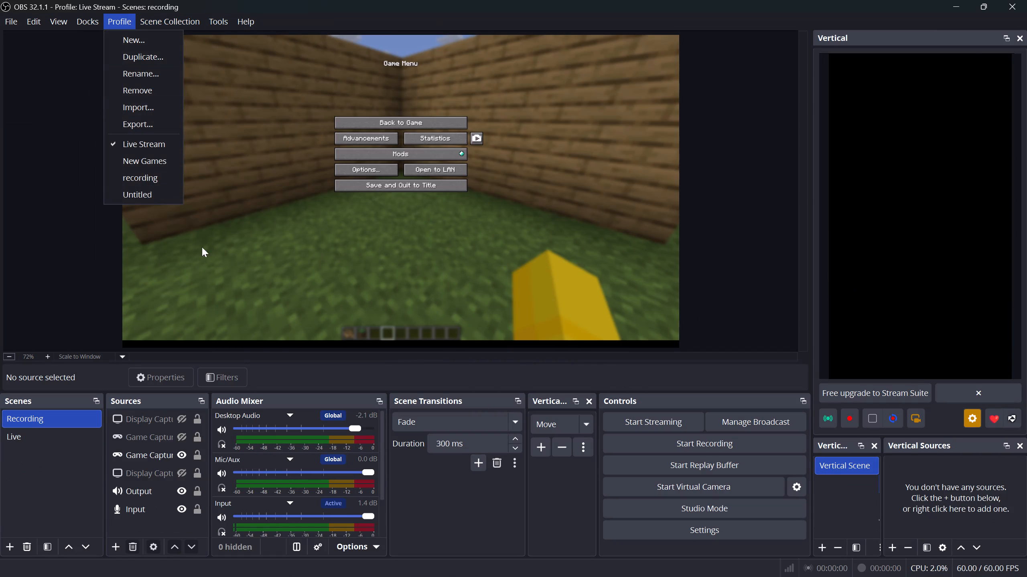
click(156, 179)
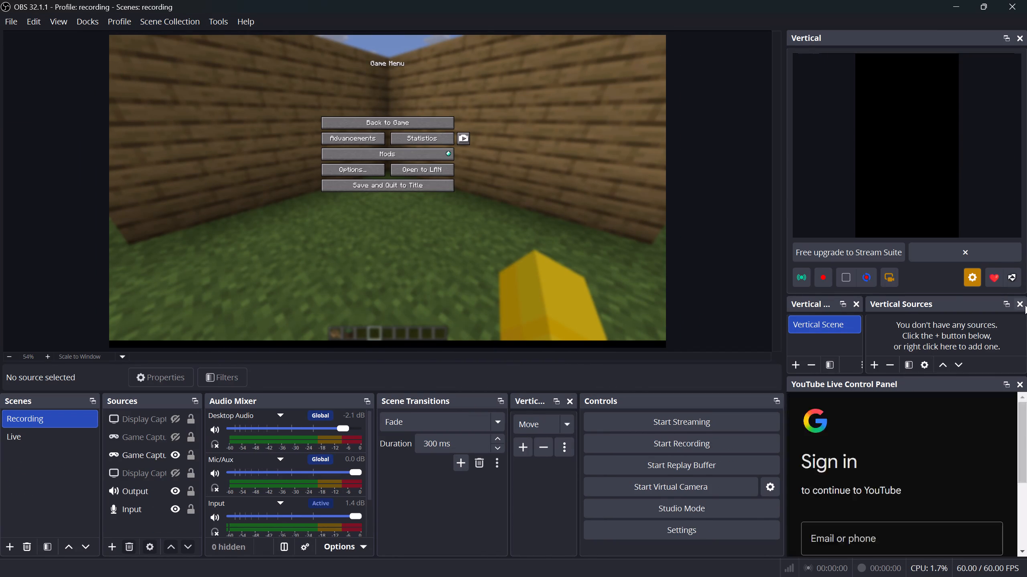
Close the Vertical Sources, YouTube Live Control Panel, Vertical Scenes and Vertical docks.
click(1025, 303)
click(629, 313)
click(1019, 385)
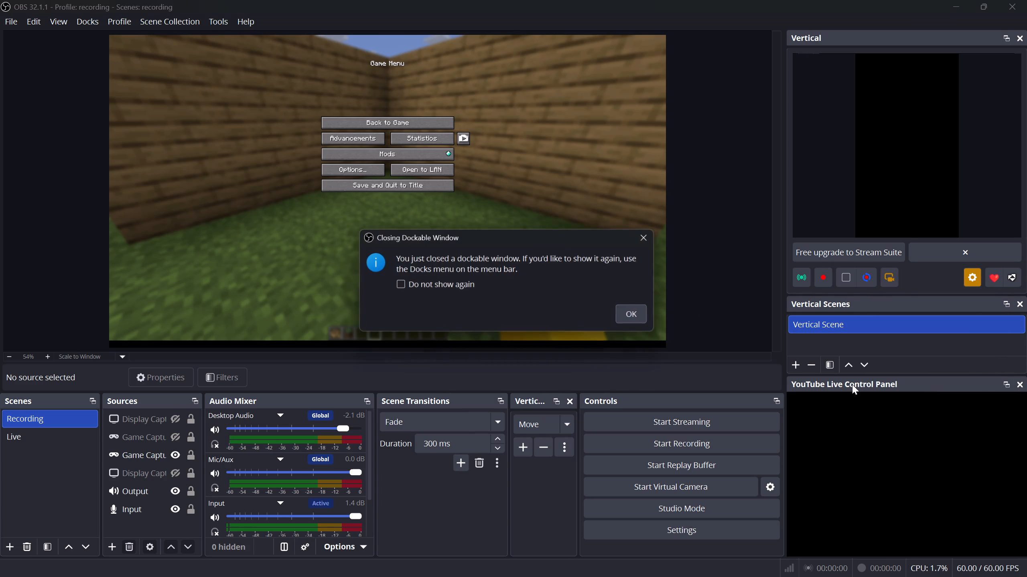
drag(635, 314, 639, 315)
click(1023, 447)
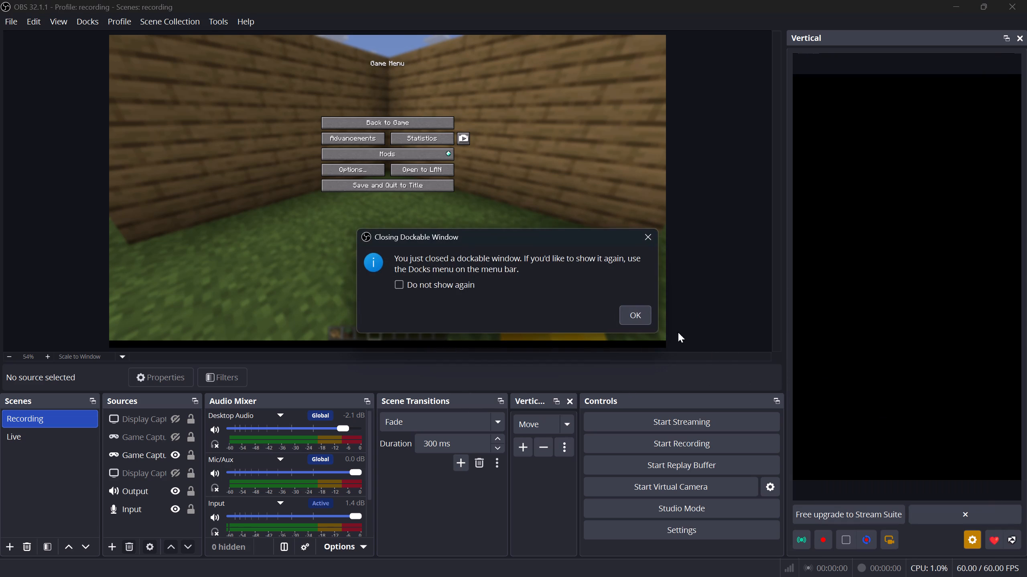
click(627, 319)
click(1015, 42)
click(634, 313)
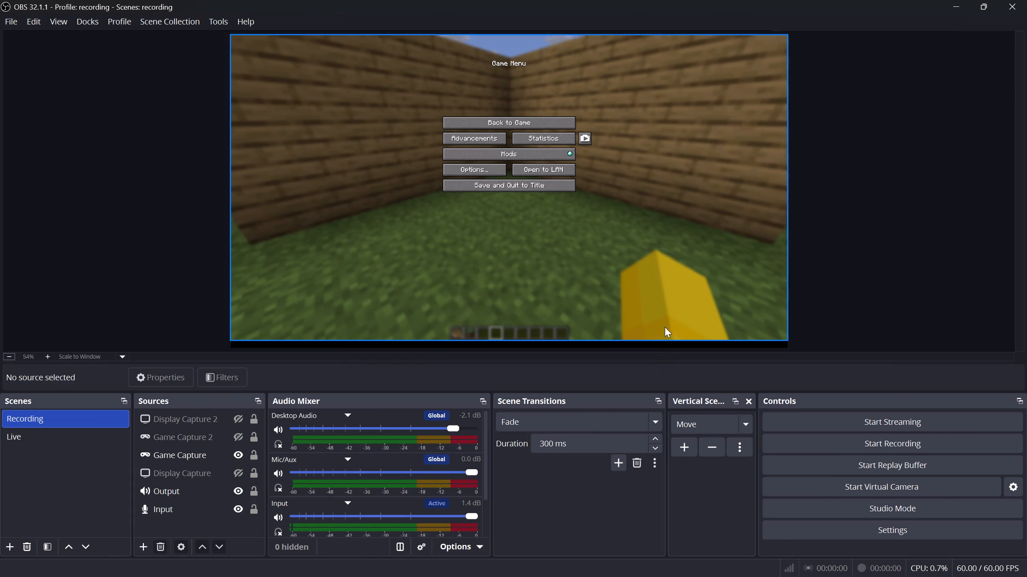
Start recording in OBS, minimize its window and resume the paused Minecraft game.
click(866, 446)
click(962, 0)
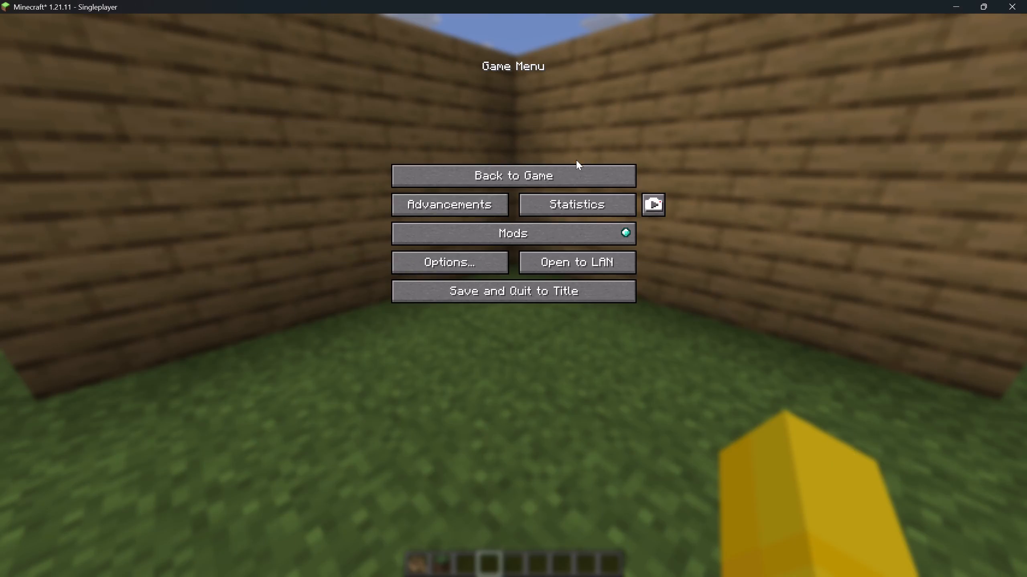
drag(548, 182, 514, 295)
Start a Flashback recording with the Oak Boat in hand and show the game full screen.
scroll(513, 295, up, 3)
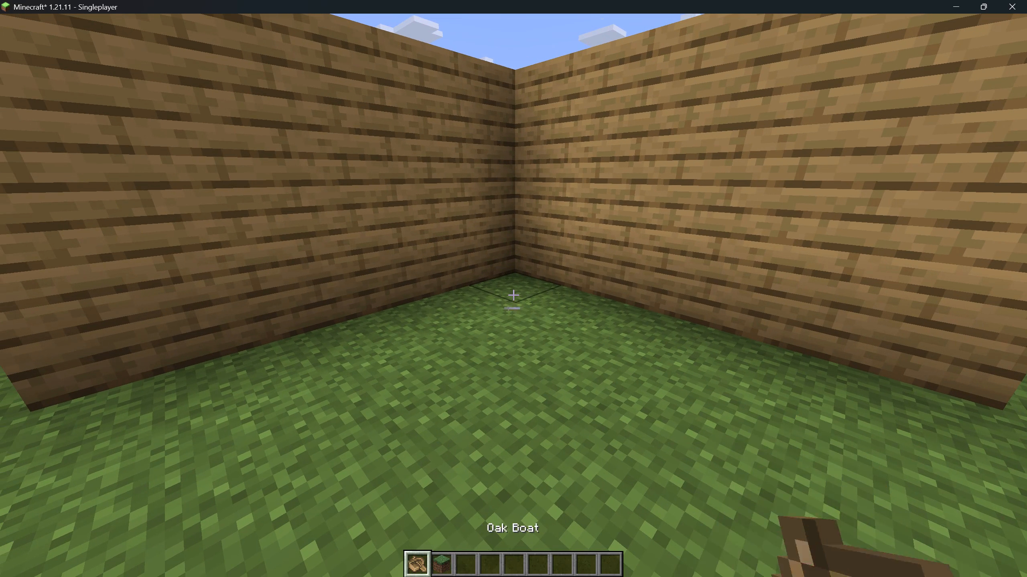
key(Escape)
drag(643, 211, 513, 295)
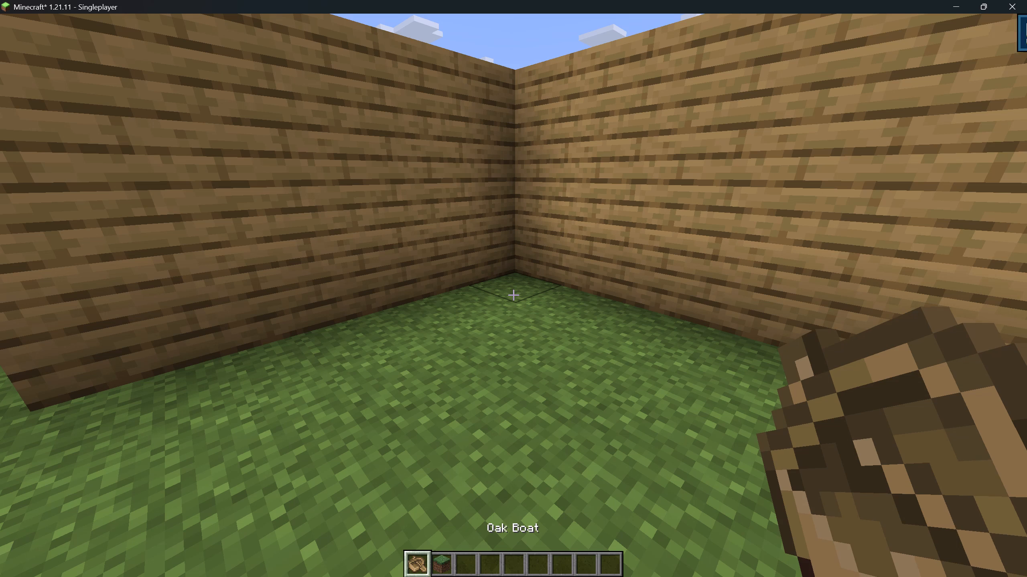
key(F11)
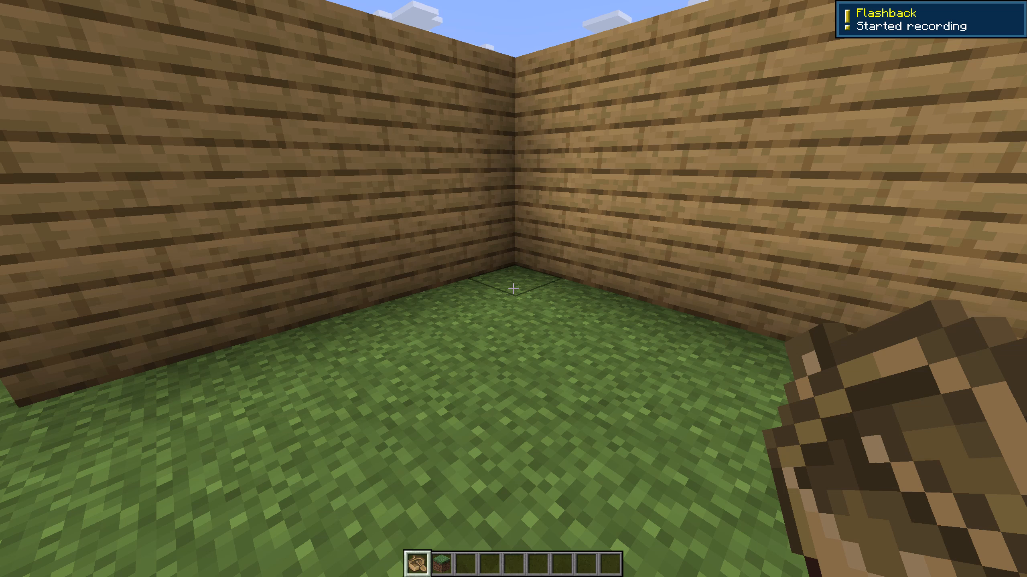
Back away from the plank corner and switch the game mode to Survival.
key(Down)
key(Down)
key(F3)
key(F4)
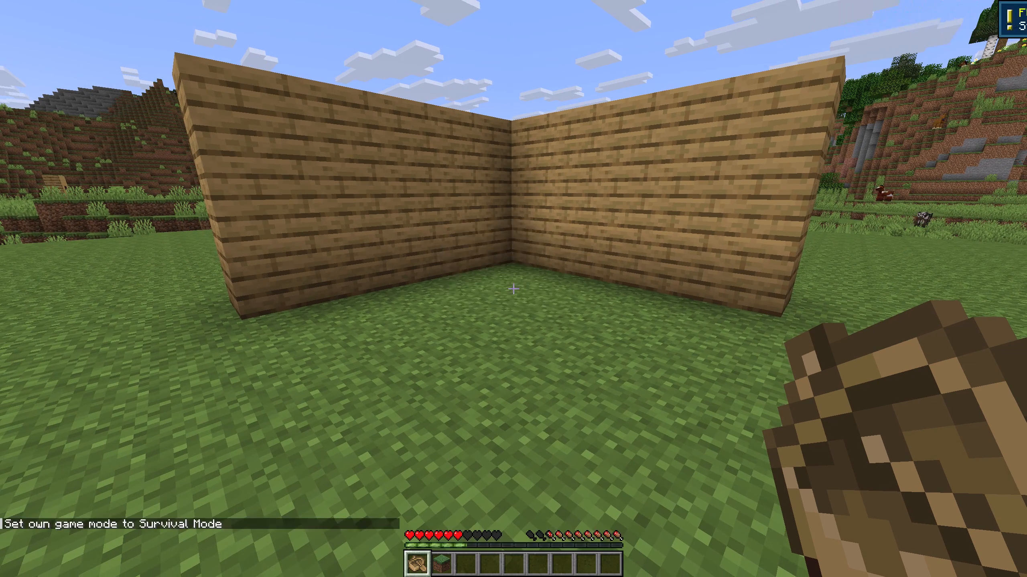
Clear the grass block from the hotbar, move the Oak Boat to the middle slot and select it.
key(backslash)
key(Return)
shift+click(450, 371)
drag(429, 369, 447, 369)
click(518, 364)
key(Escape)
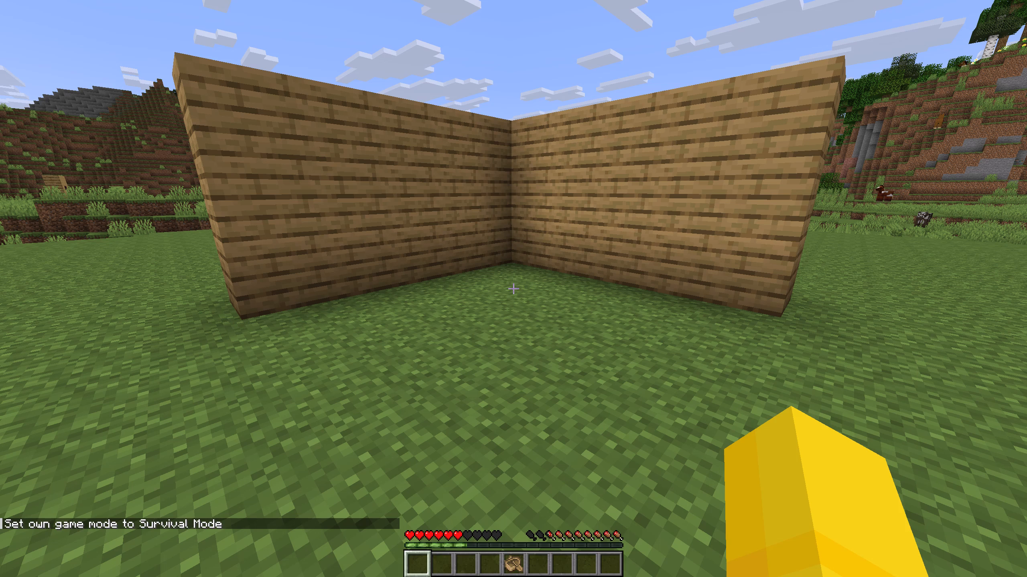
scroll(513, 288, down, 5)
scroll(513, 288, up, 2)
scroll(513, 288, down, 1)
Walk toward the plank corner with the game interface hidden, and restore the interface at the end.
key(F1)
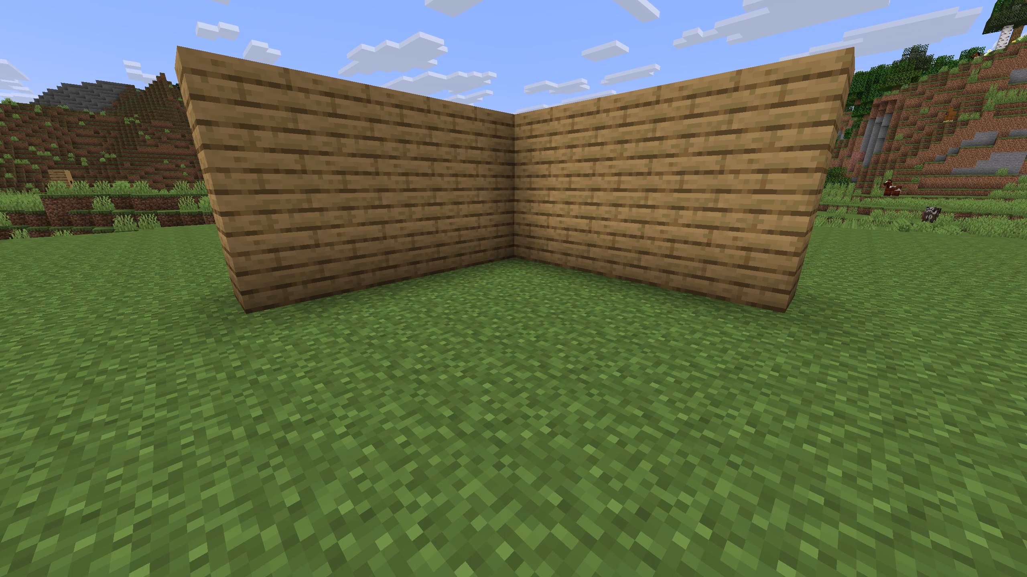
key(Up)
key(Up)
key(Up)
key(Up)
key(Up)
key(Down)
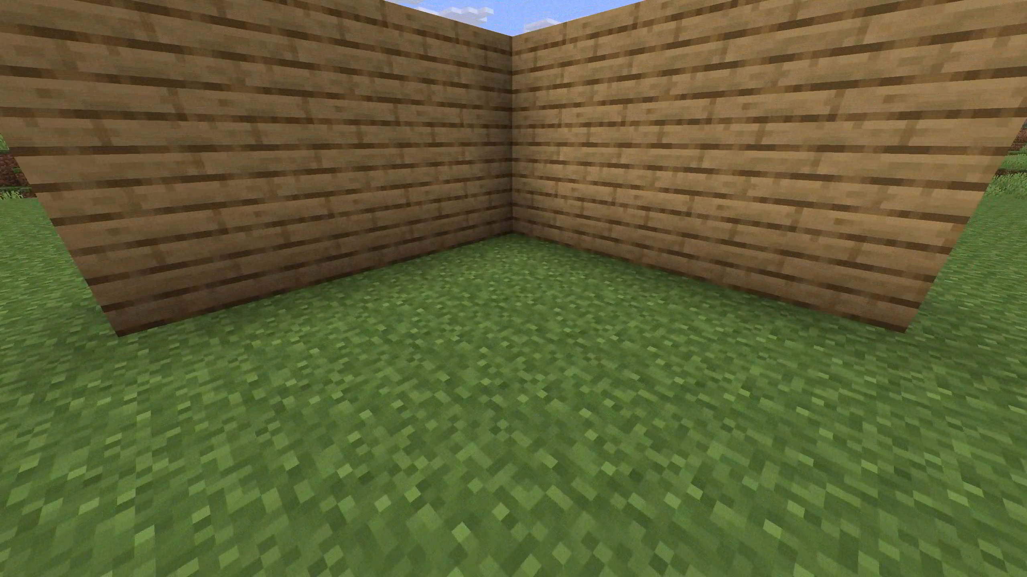
key(F1)
Set the world difficulty to peaceful and clear the chat messages.
key(Down)
key(F3)
key(d)
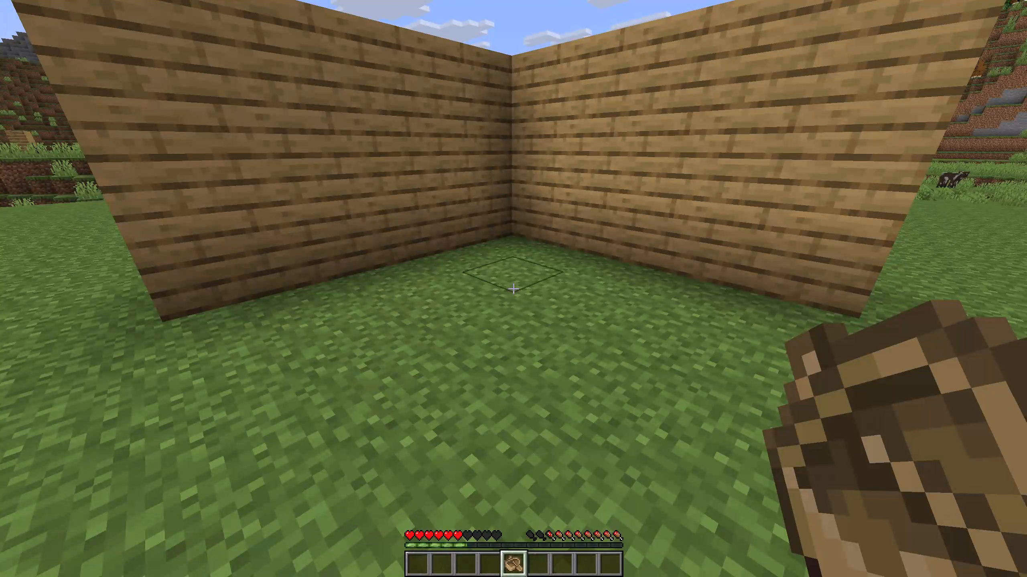
text(//di)
key(Tab)
key(Tab)
key(space)
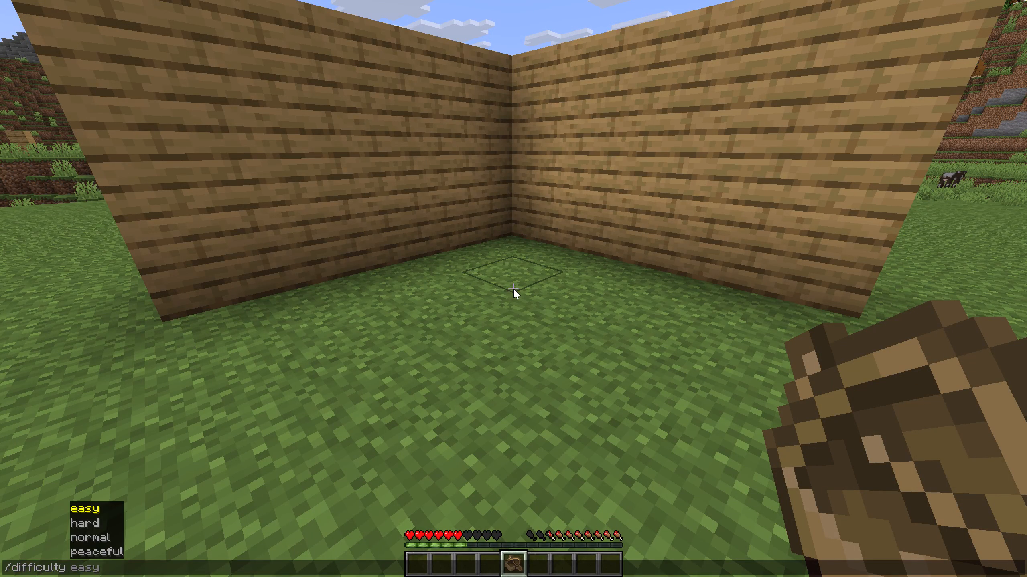
key(p)
key(Tab)
key(Return)
key(F3)
key(d)
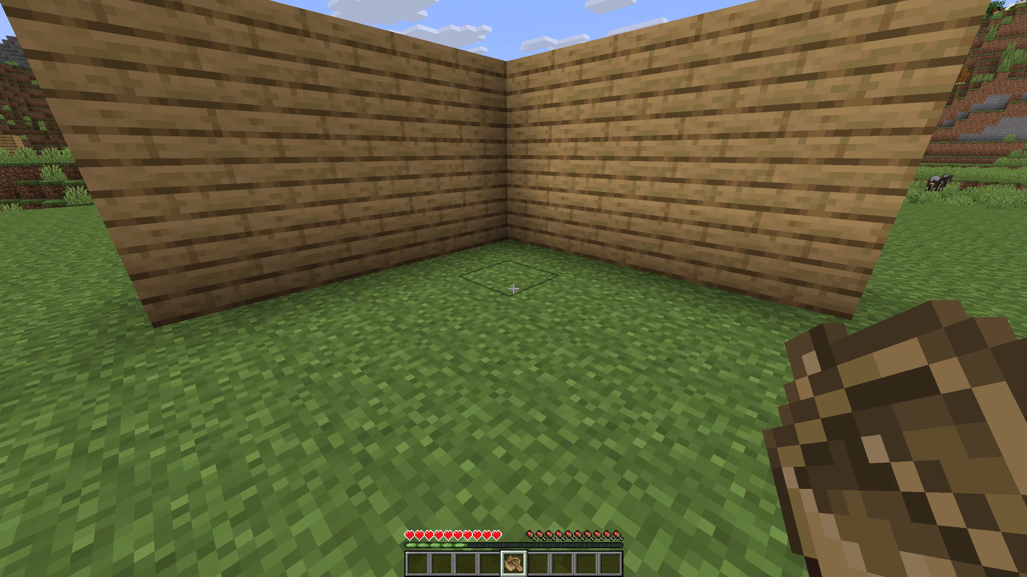
Walk up to the plank corner, place the Oak Boat against it and board the boat.
key(Up)
key(Up)
right_click(513, 288)
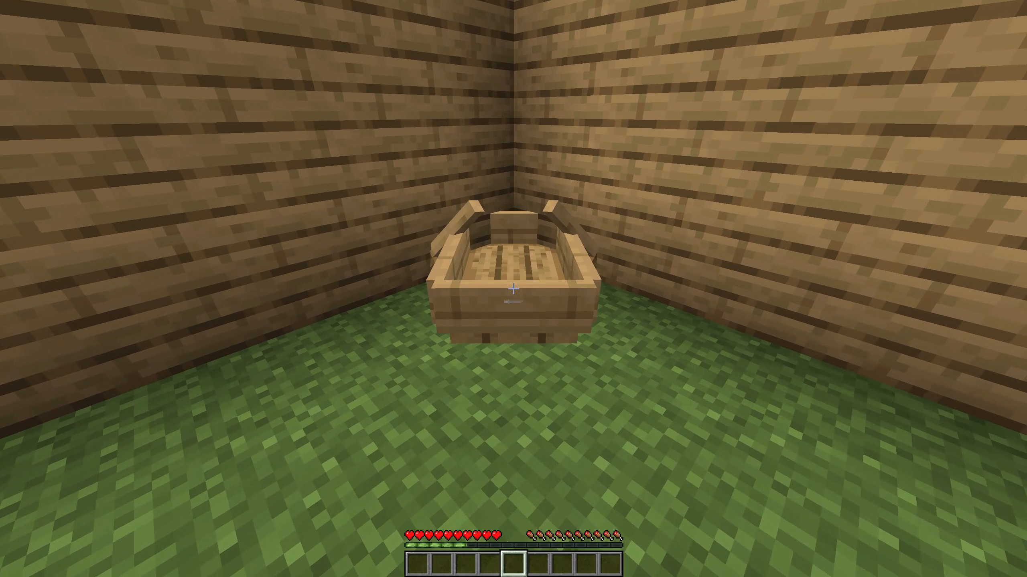
right_click(513, 288)
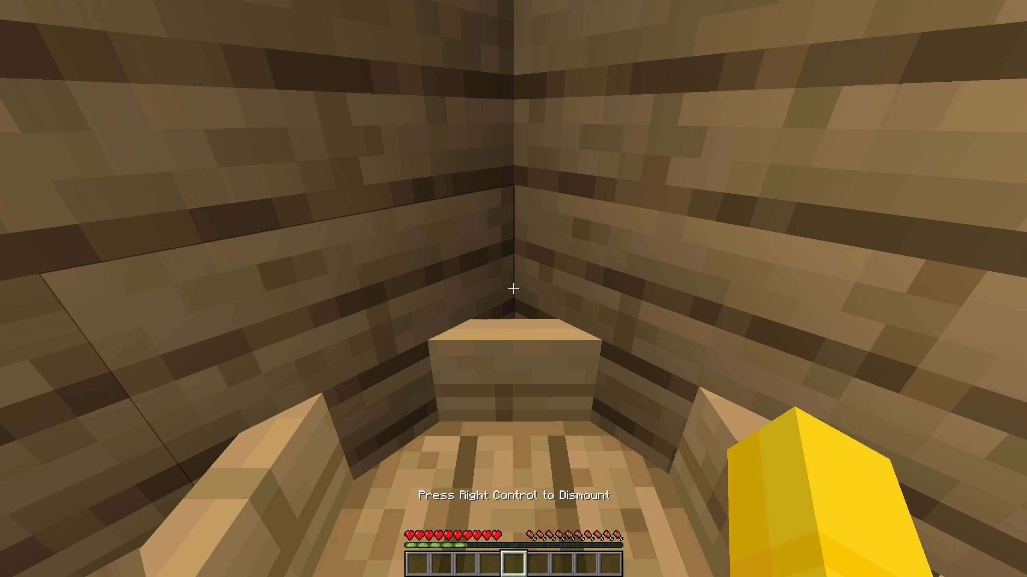
key(Up)
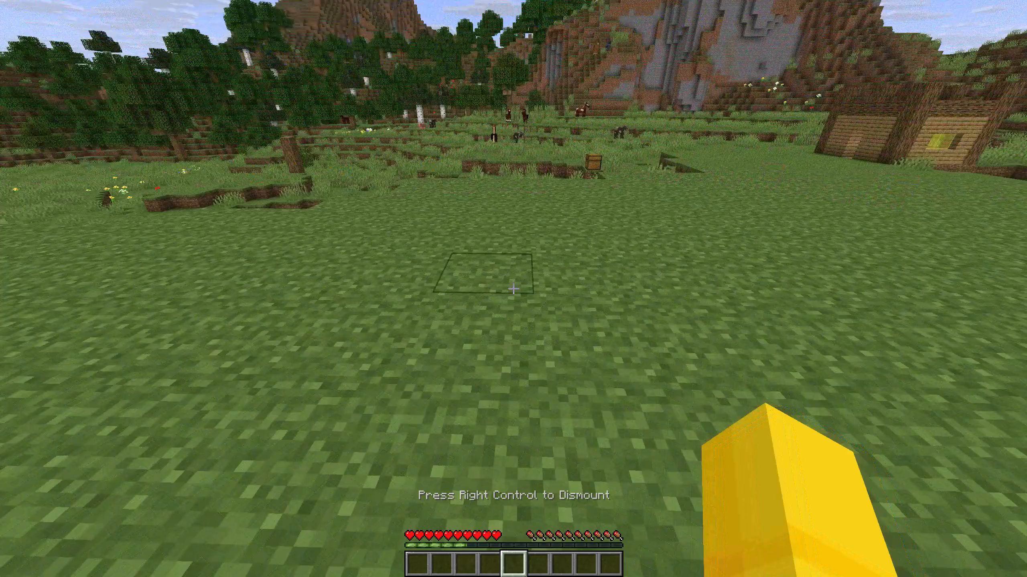
Exit the boat through the walls and back away until the whole outside of the corner is in view.
key(Down)
key(Down)
key(Down)
key(Down)
key(Down)
key(Down)
key(Down)
key(Down)
key(Down)
key(Down)
key(Down)
key(Down)
key(Down)
key(Down)
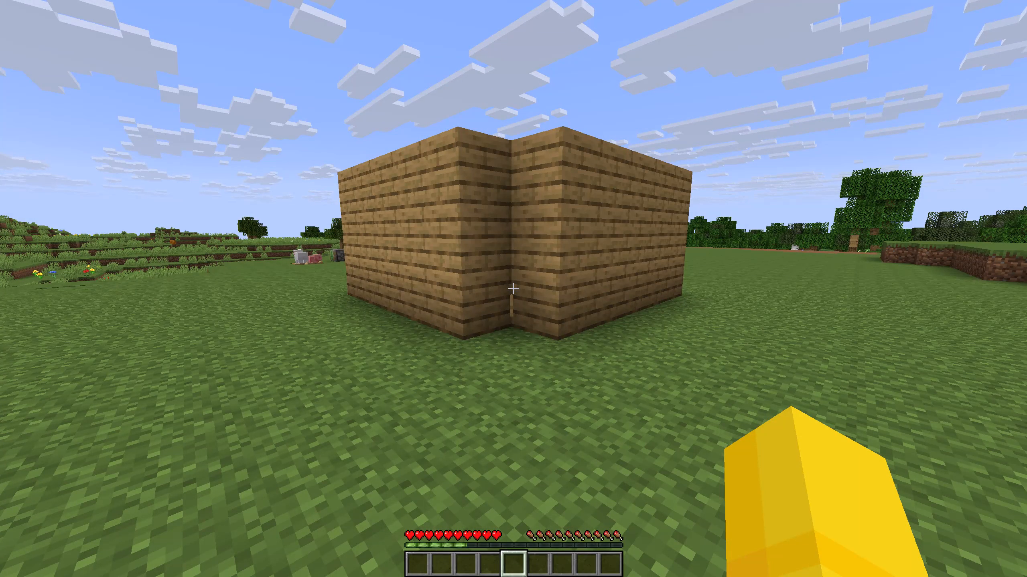
Finish the Flashback recording from the game menu.
key(Escape)
drag(652, 201, 513, 288)
click(455, 364)
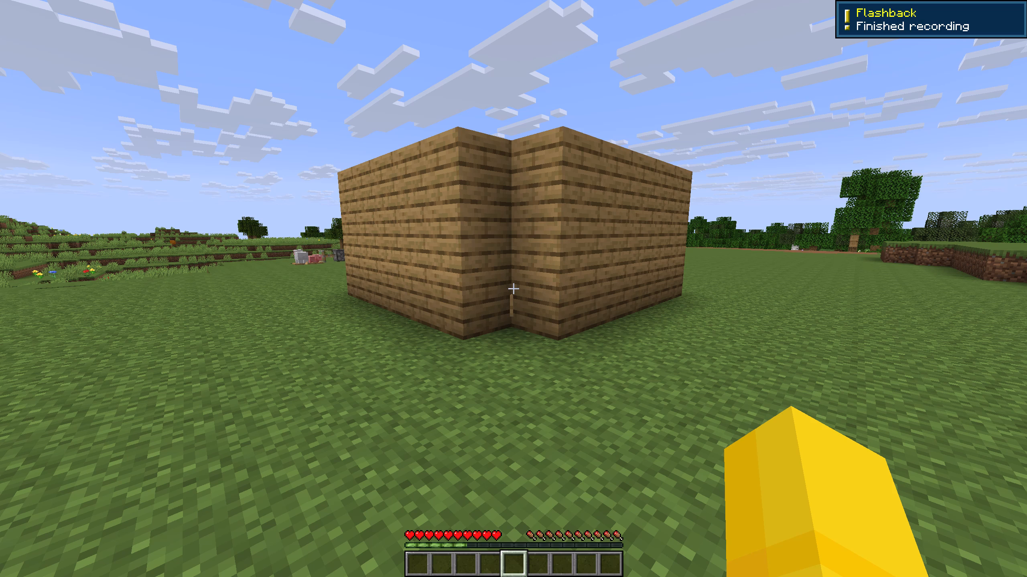
Switch to OBS, stop the screen recording and return to the Minecraft world.
key(Escape)
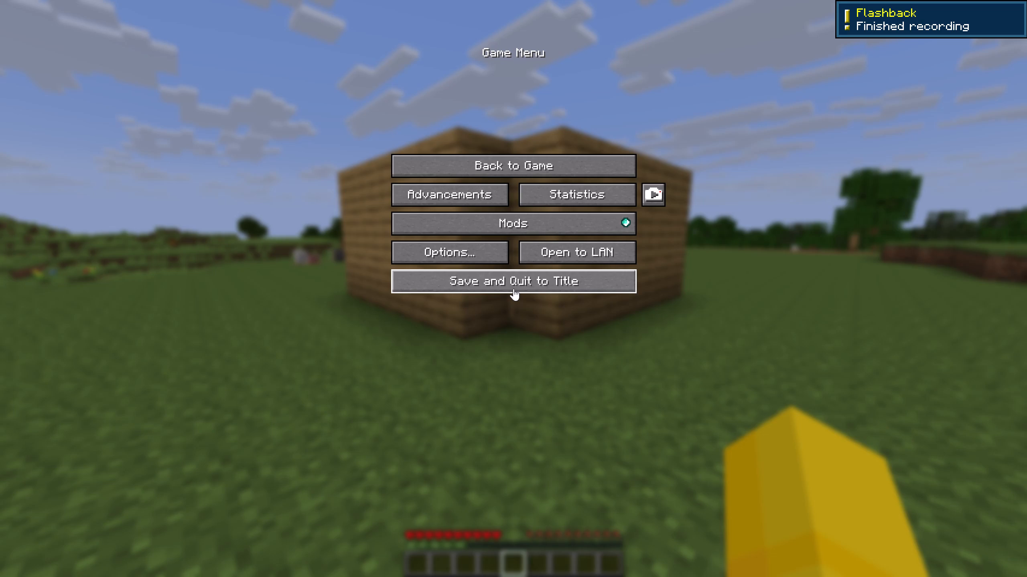
key(alt+Tab)
click(842, 453)
click(845, 447)
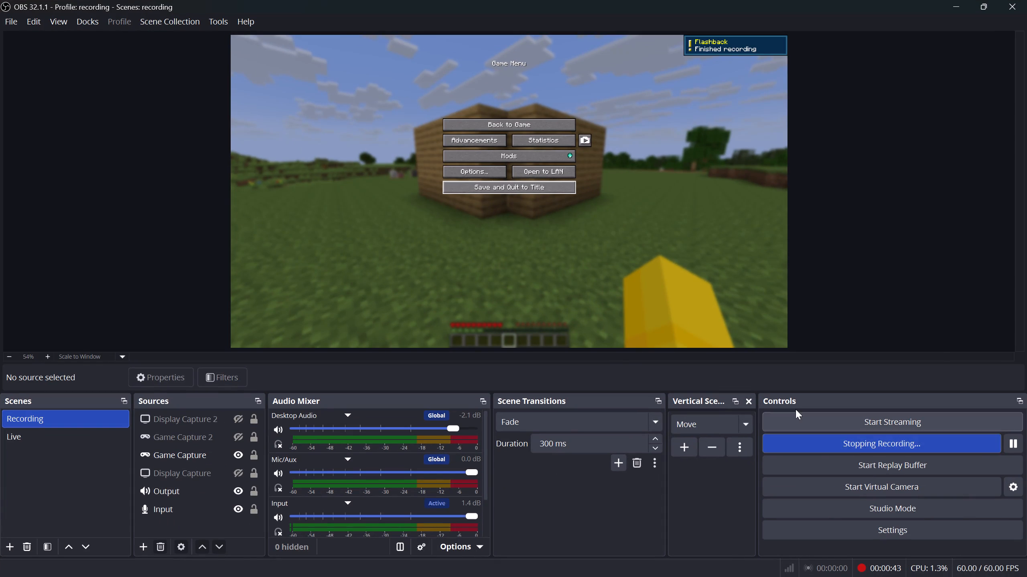
key(alt+Tab)
key(Escape)
Move toward the plank corner and run the give command for @a with 3 minecraft:red_wool.
key(Up)
key(Left)
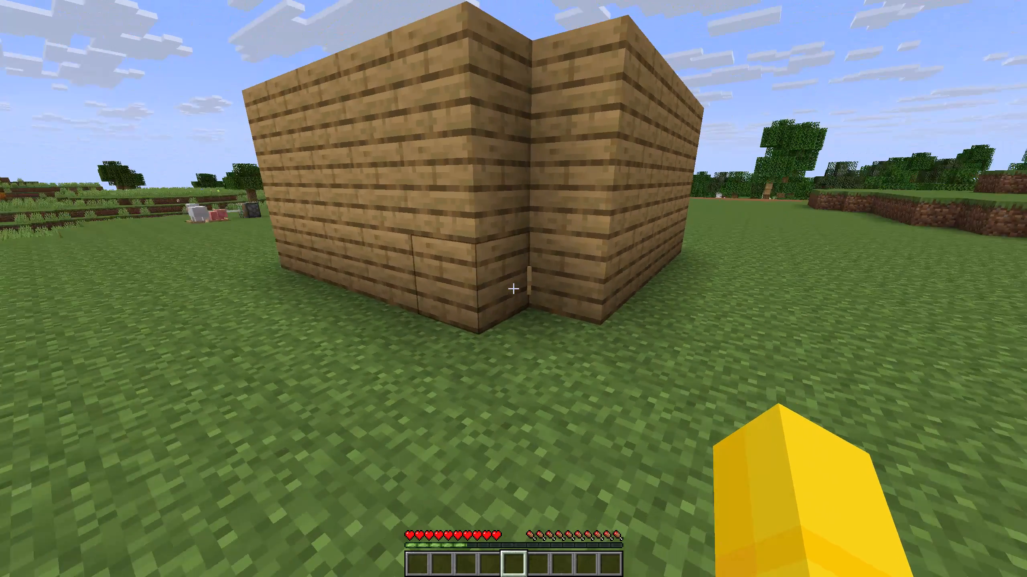
key(Down)
text(//give)
key(space)
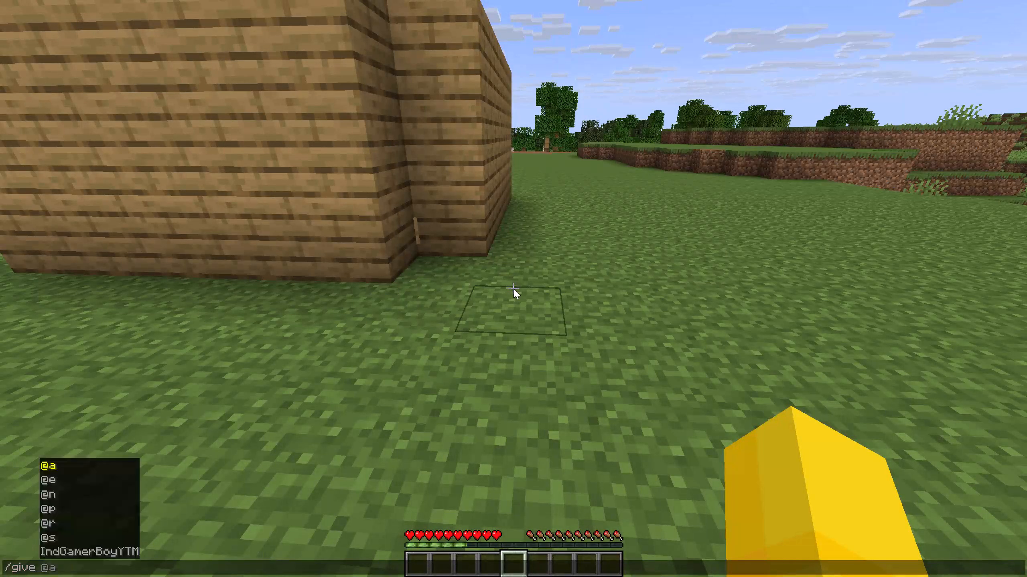
key(Tab)
key(space)
text(red)
key(Tab)
key(BackSpace)
key(BackSpace)
key(BackSpace)
key(BackSpace)
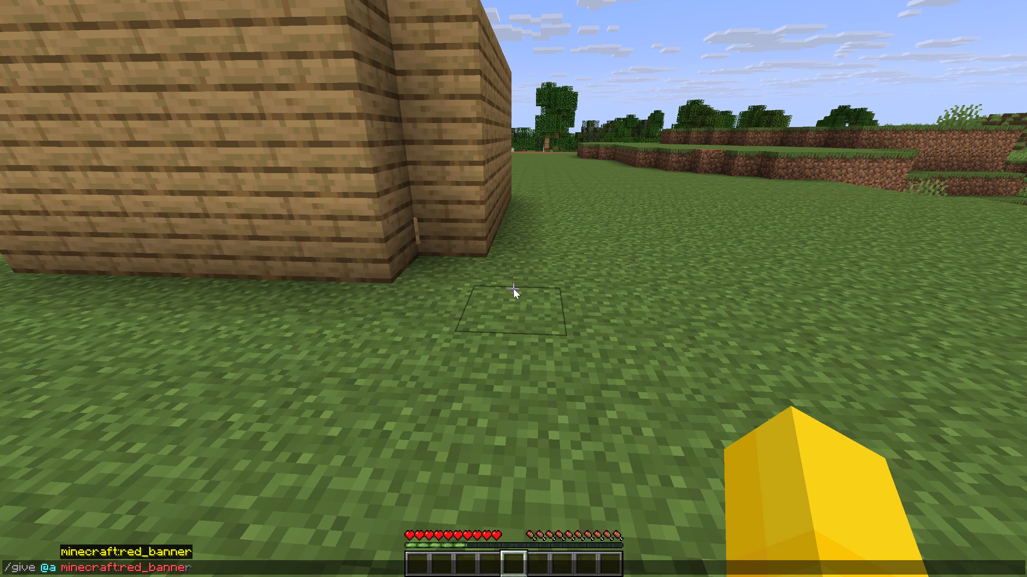
key(BackSpace)
key(BackSpace)
text(wool)
key(Tab)
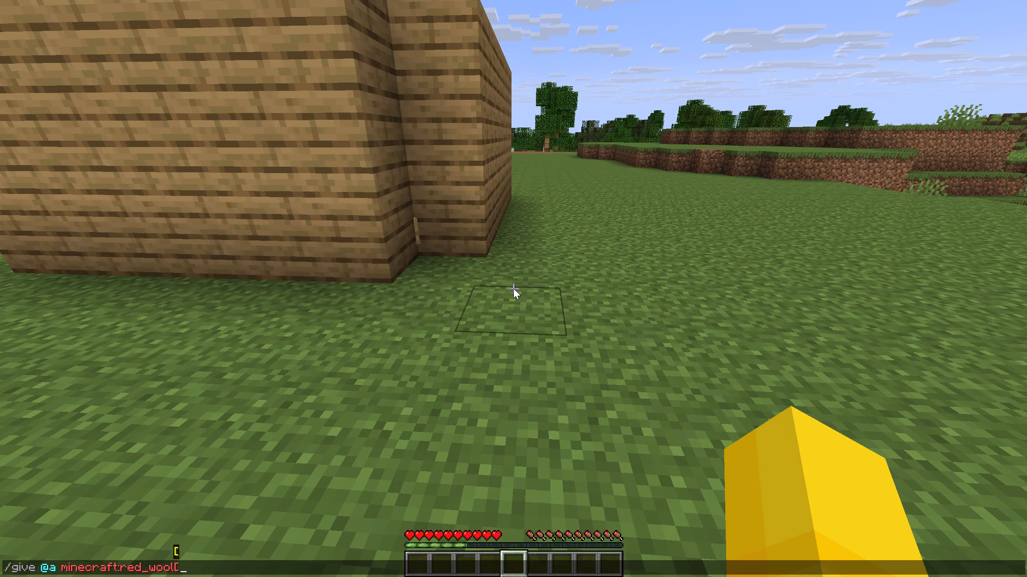
key(space)
key(BackSpace)
key(BackSpace)
key(space)
key(3)
key(Return)
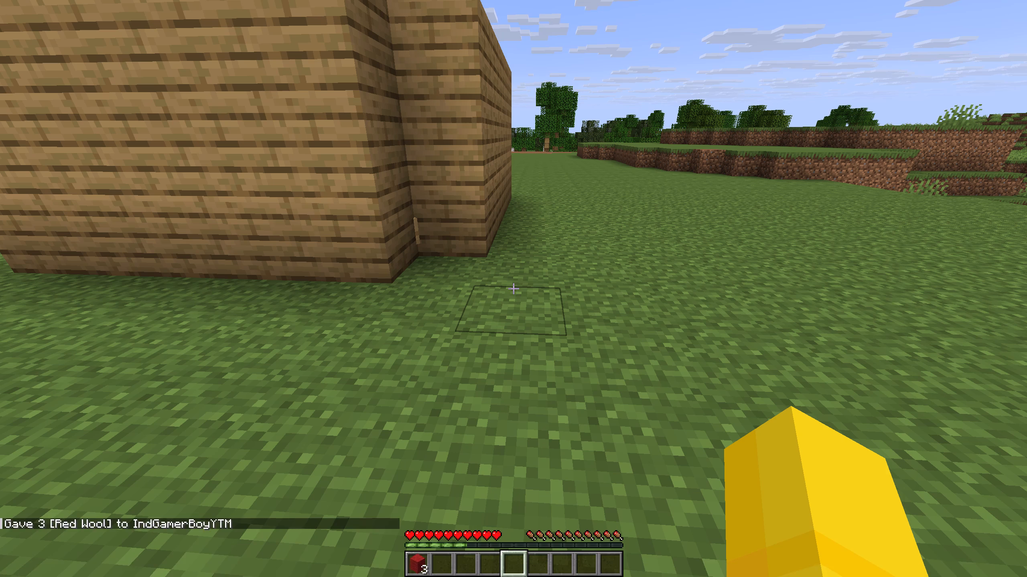
Start a new Flashback recording of the world.
key(Escape)
click(668, 202)
drag(665, 199, 664, 196)
drag(663, 196, 513, 288)
key(Left)
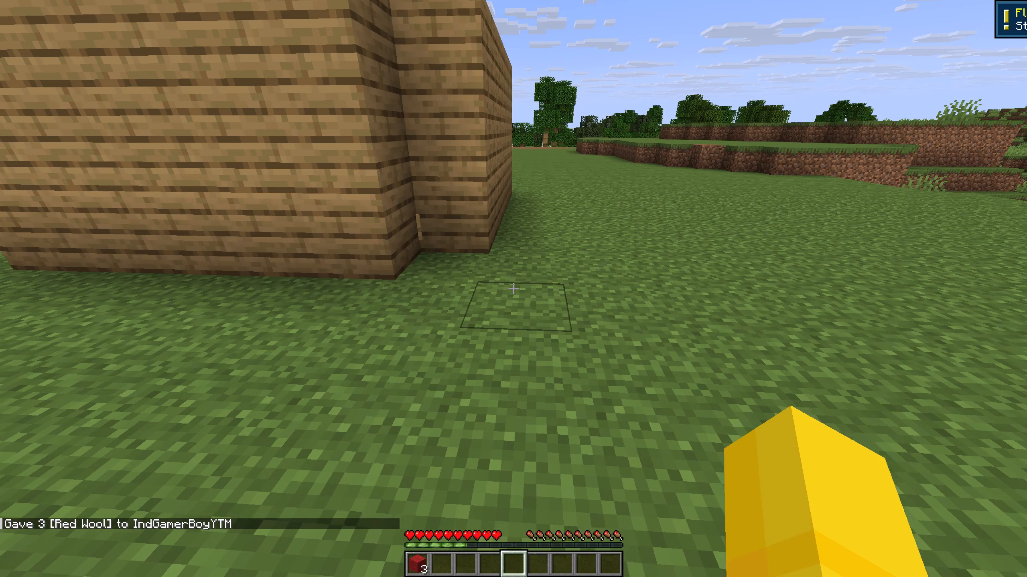
Clear the chat, hold the Red Wool and stack three blocks into the outside notch of the plank corner.
key(1)
key(F3)
key(d)
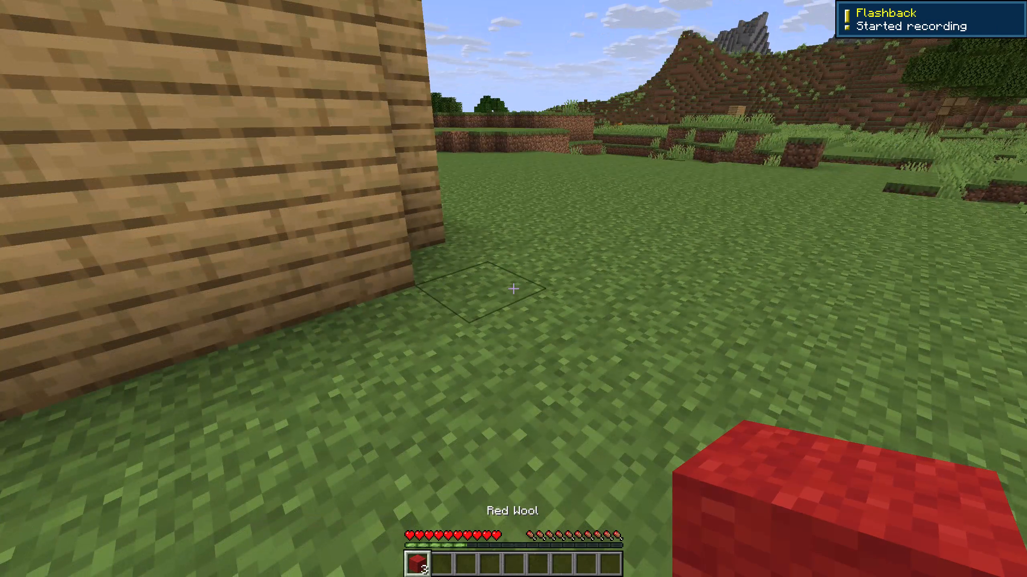
key(Down)
key(Right)
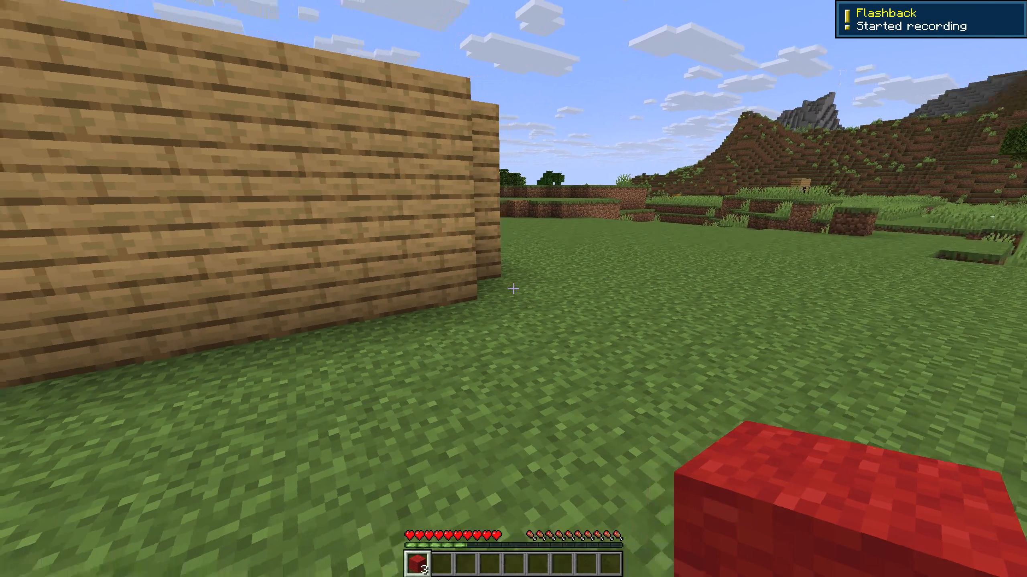
key(Up)
key(Up)
key(Up)
key(Up)
key(Right)
right_click(513, 288)
right_click(513, 288)
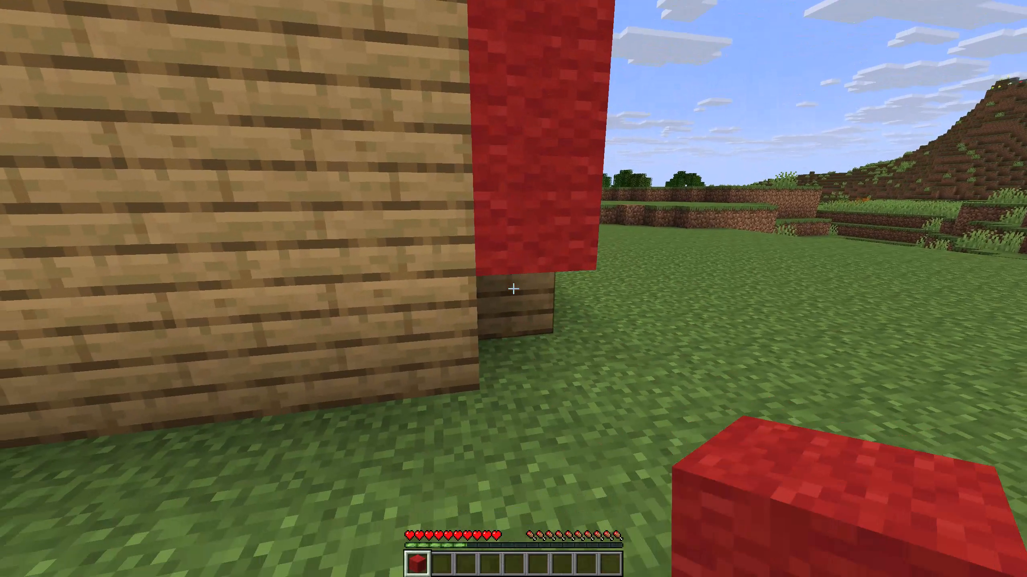
right_click(513, 289)
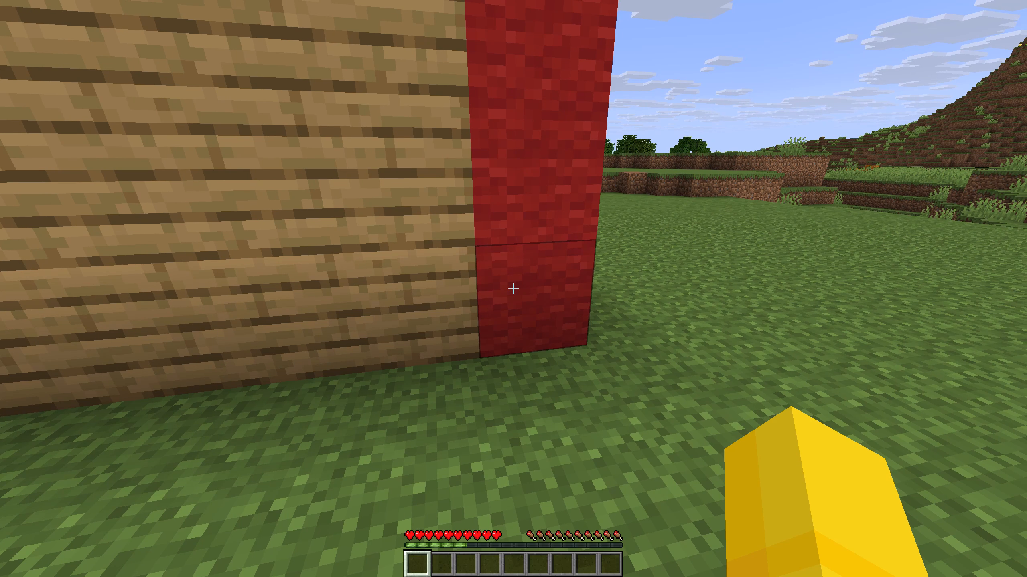
Finish the Flashback recording of the red wool placement.
key(Escape)
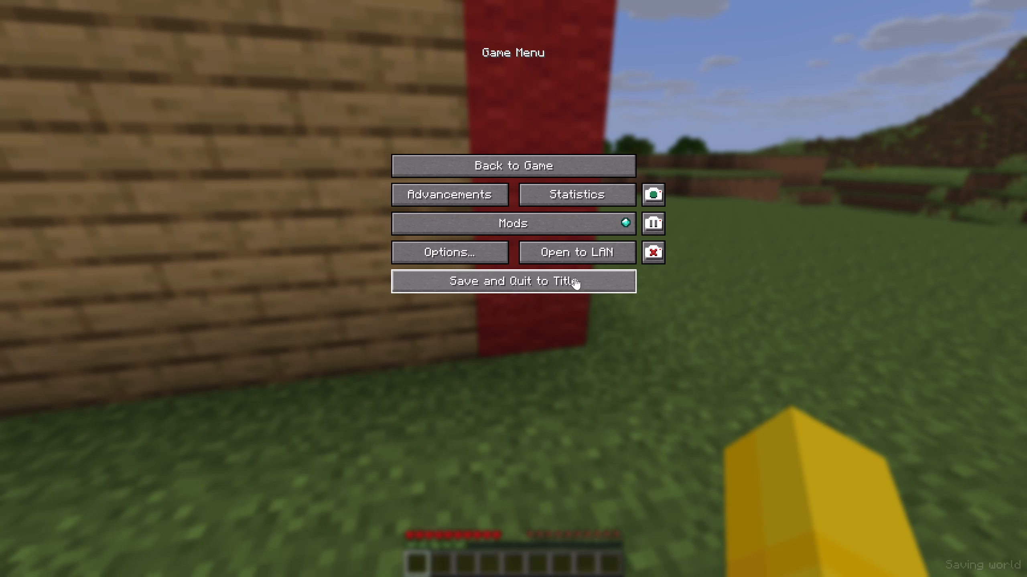
click(667, 196)
drag(662, 198, 513, 288)
click(463, 349)
Switch to CapCut and play the timeline over the second Voiceover4 clip to check its sound.
key(Escape)
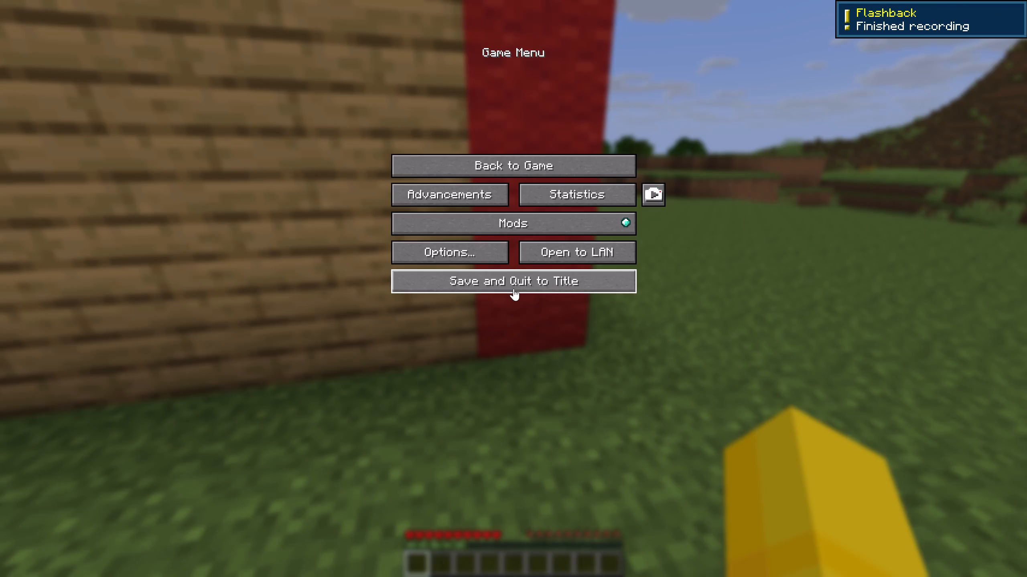
key(alt+Tab)
key(alt+Tab)
key(alt+Tab)
key(alt+Tab)
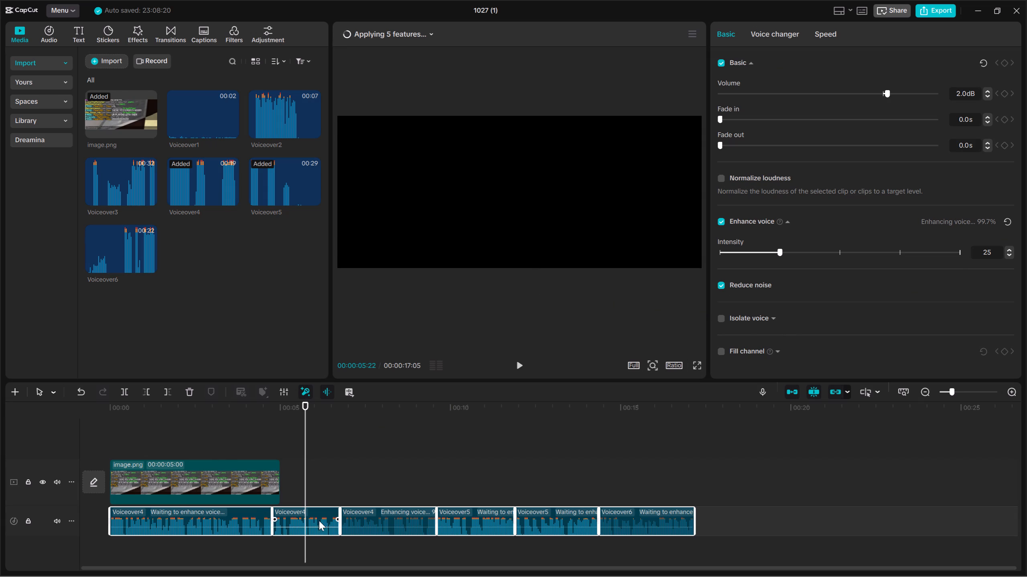
click(300, 489)
drag(300, 489, 274, 492)
key(space)
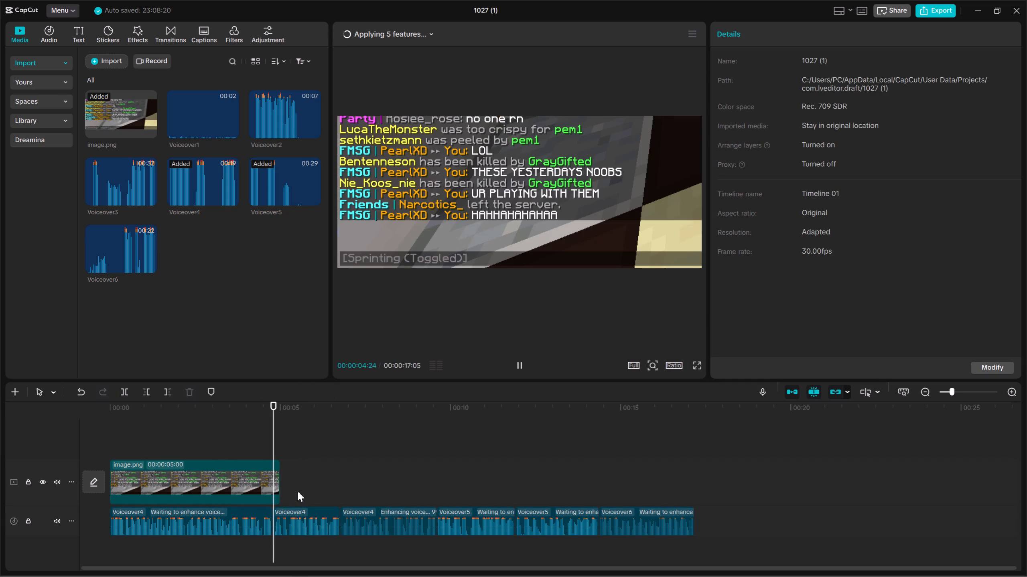
key(space)
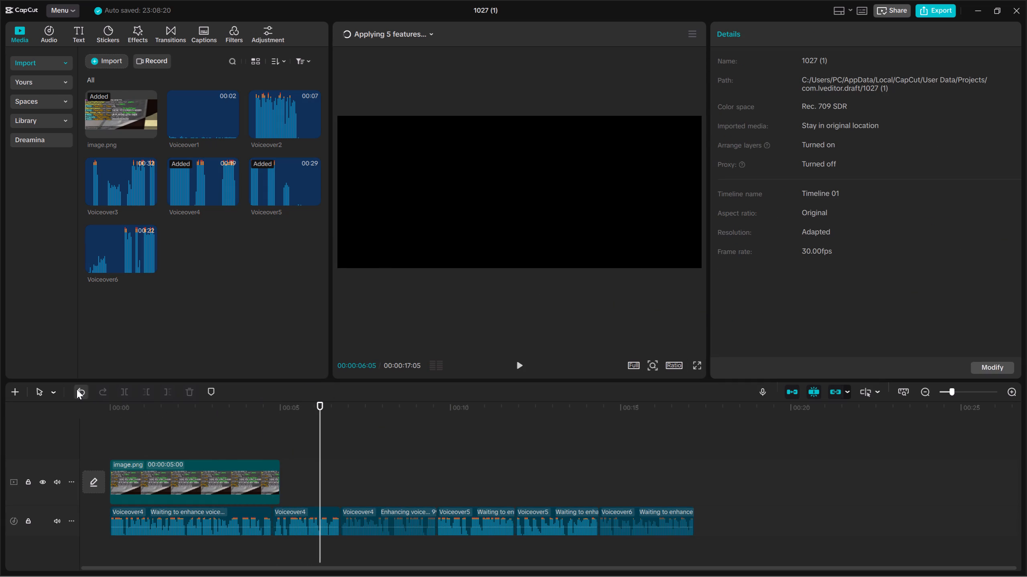
Undo the Enhance voice changes on the voiceover clips.
click(77, 389)
click(75, 389)
click(75, 389)
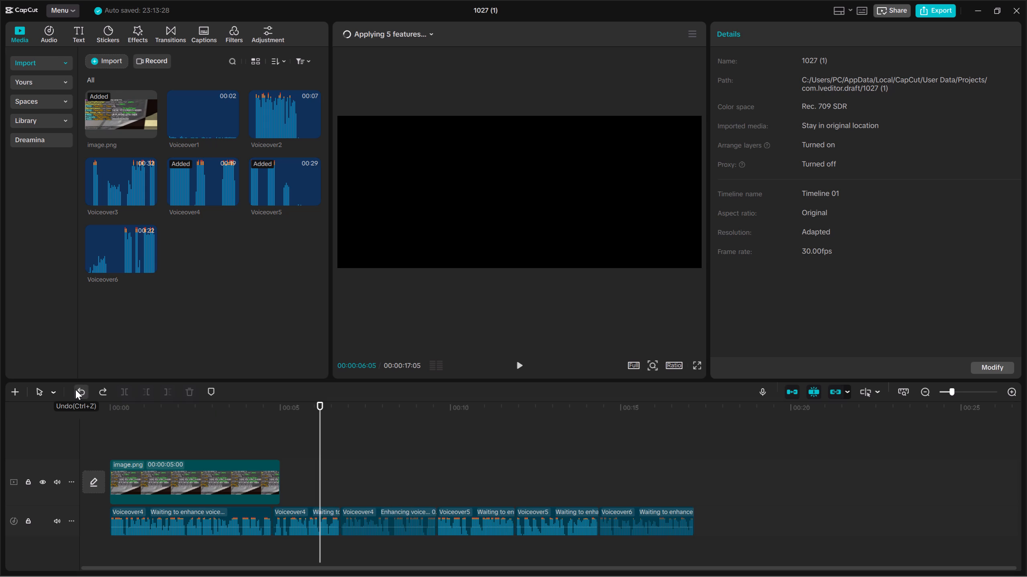
click(75, 389)
Play the voiceover from the start and select all its clips to check the audio settings.
click(139, 448)
drag(139, 448, 38, 444)
key(space)
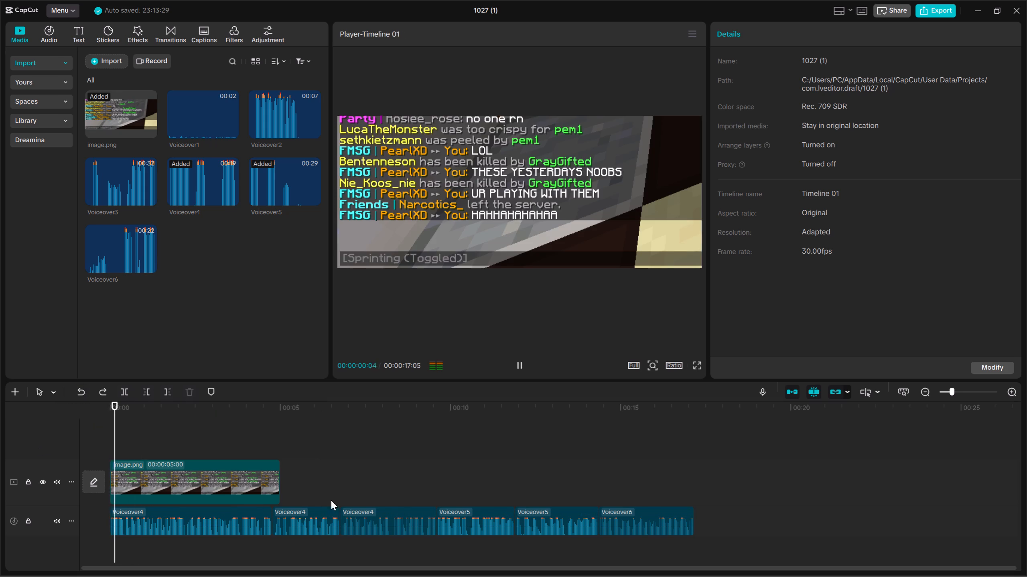
drag(793, 527, 173, 526)
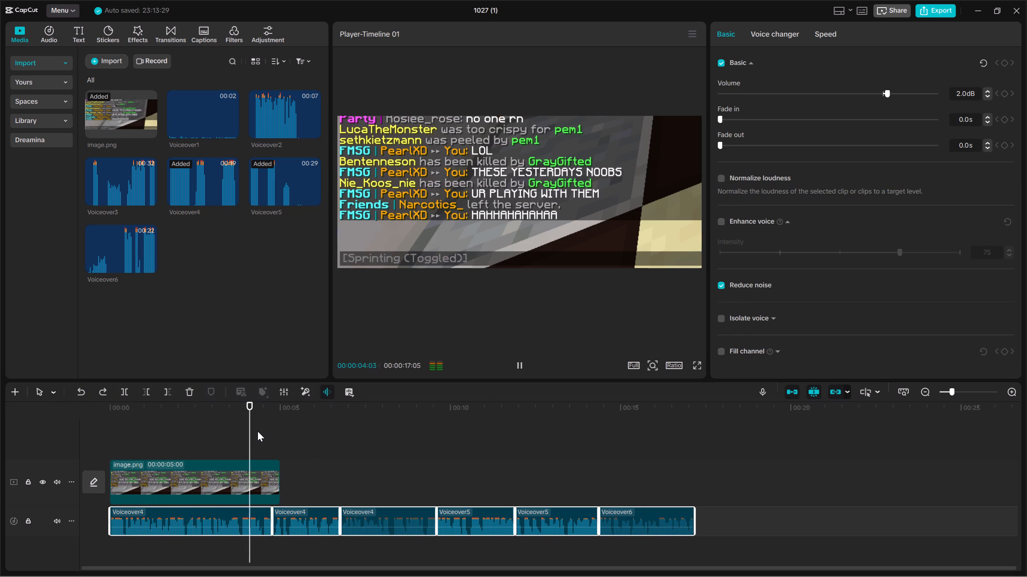
click(198, 426)
drag(198, 426, 0, 420)
Import Mesmerizing Galaxy Loop.mp3 from the Downloads folder, searching for "mes".
click(123, 60)
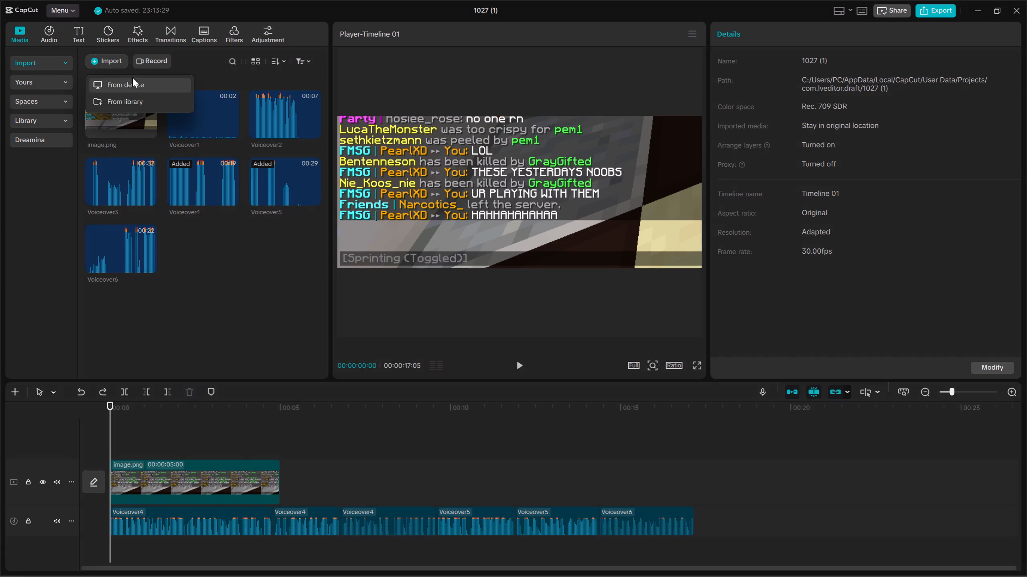
click(131, 79)
key(BackSpace)
click(45, 132)
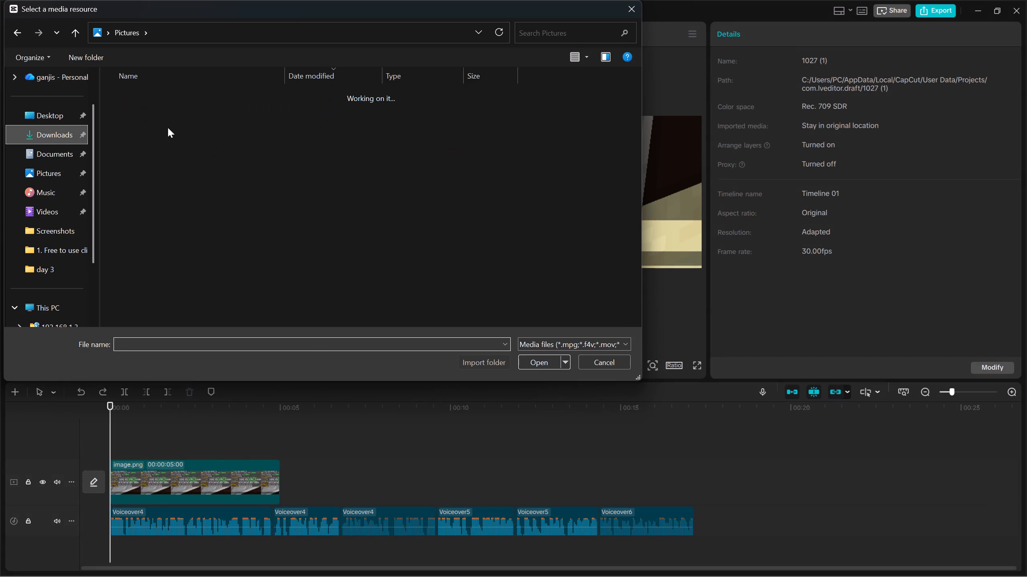
click(550, 26)
click(560, 29)
text(mes)
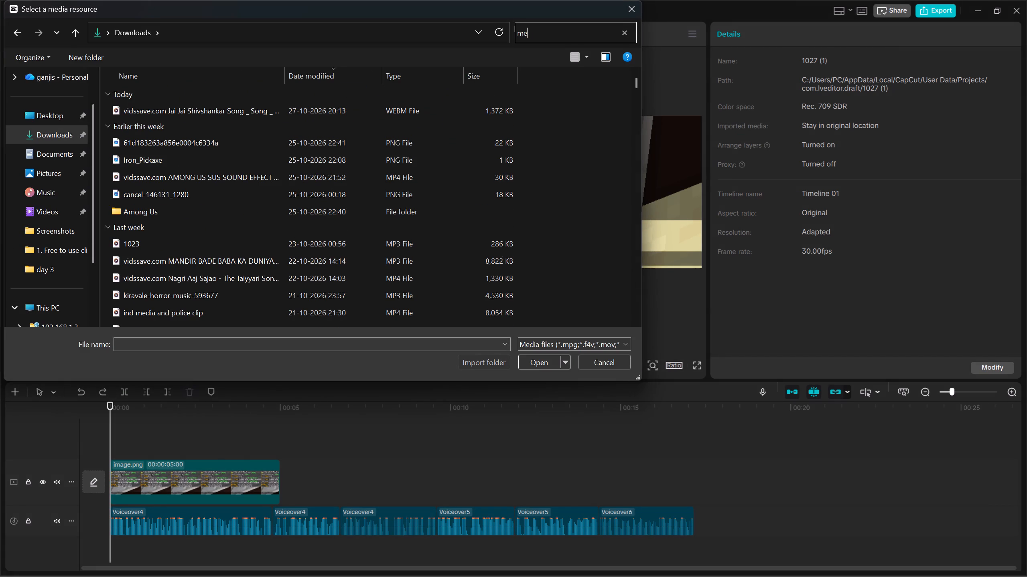
click(361, 111)
click(538, 366)
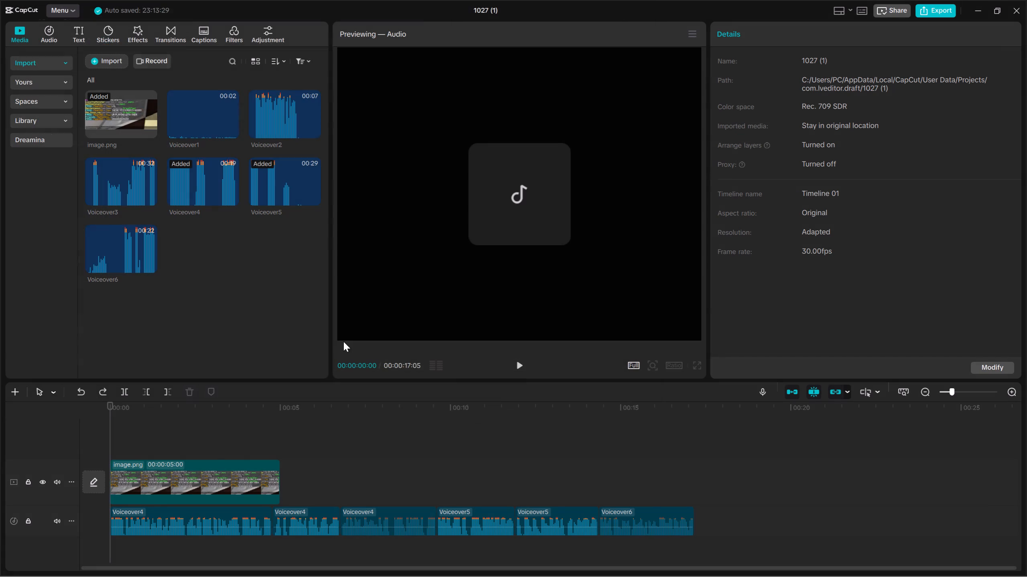
Place Mesmerizing Galaxy Loop.mp3 under the voiceover from the timeline start and cut it off where the last voiceover clip ends.
drag(191, 247, 61, 547)
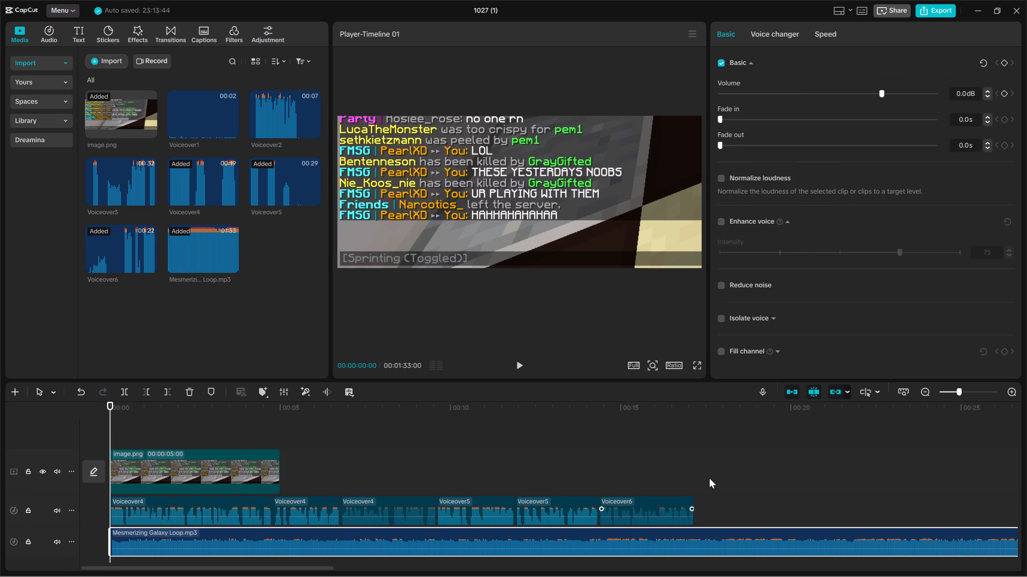
click(709, 478)
key(Up)
drag(739, 469, 758, 576)
click(164, 389)
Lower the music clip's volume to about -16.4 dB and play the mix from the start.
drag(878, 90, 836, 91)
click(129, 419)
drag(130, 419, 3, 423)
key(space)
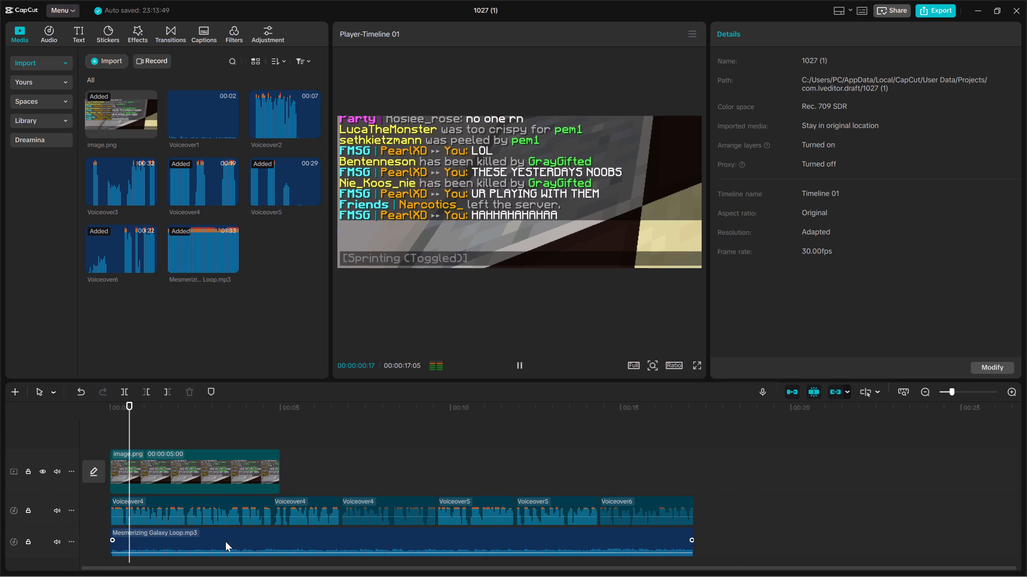
Select all the voiceover clips and set their volume to 1 dB.
click(225, 541)
drag(715, 506, 307, 514)
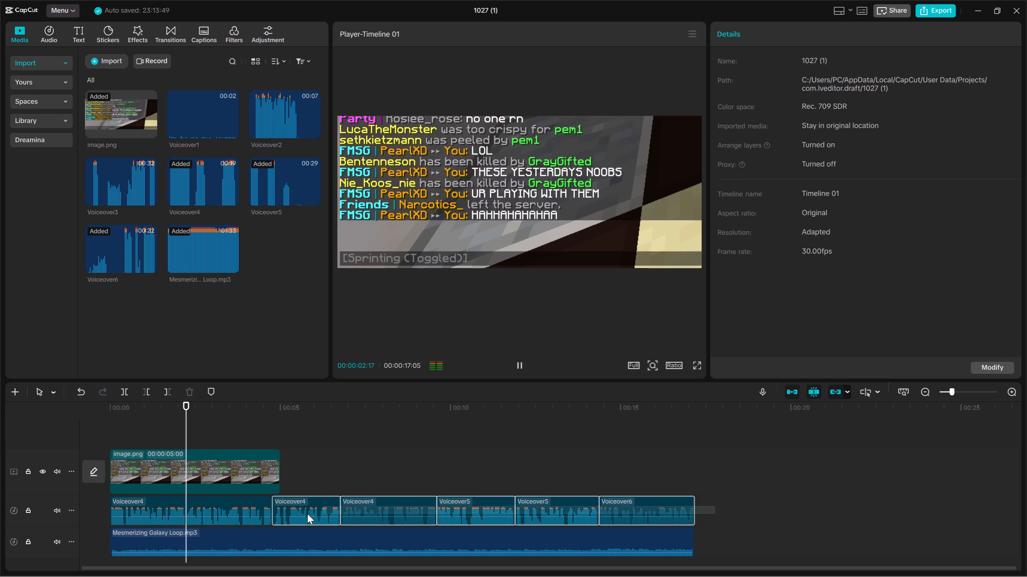
drag(307, 514, 230, 514)
drag(968, 96, 940, 92)
key(BackSpace)
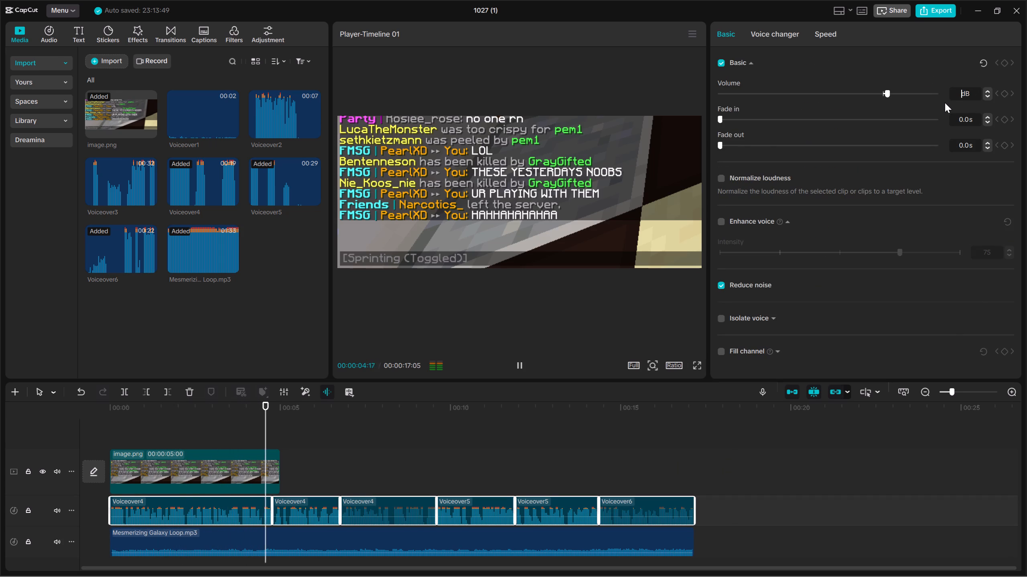
key(1)
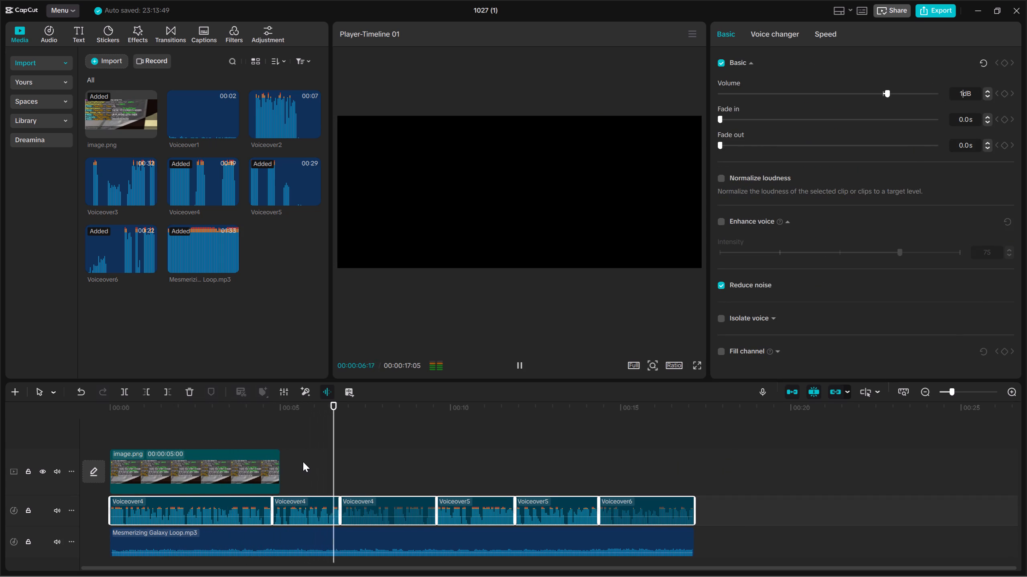
click(303, 462)
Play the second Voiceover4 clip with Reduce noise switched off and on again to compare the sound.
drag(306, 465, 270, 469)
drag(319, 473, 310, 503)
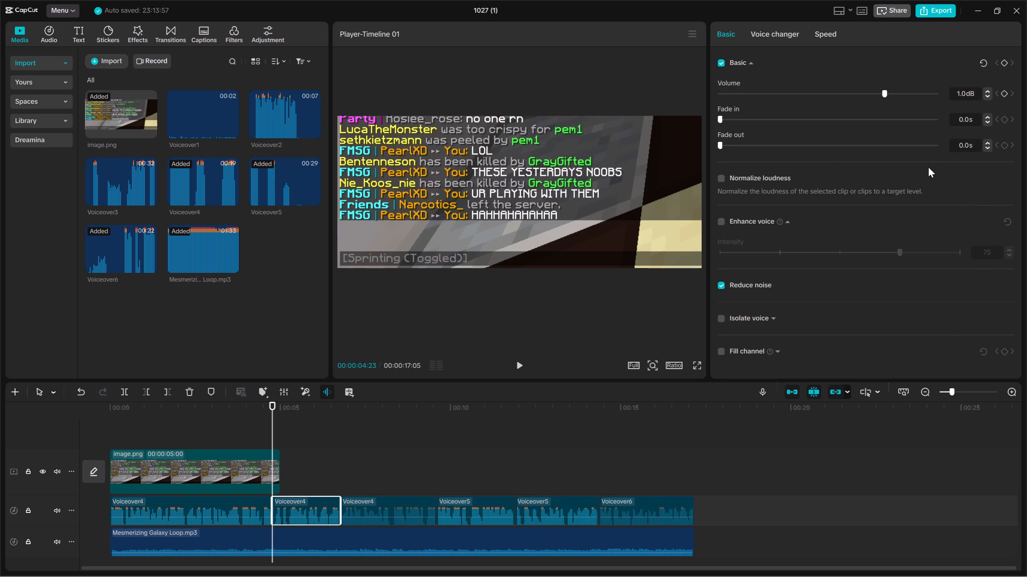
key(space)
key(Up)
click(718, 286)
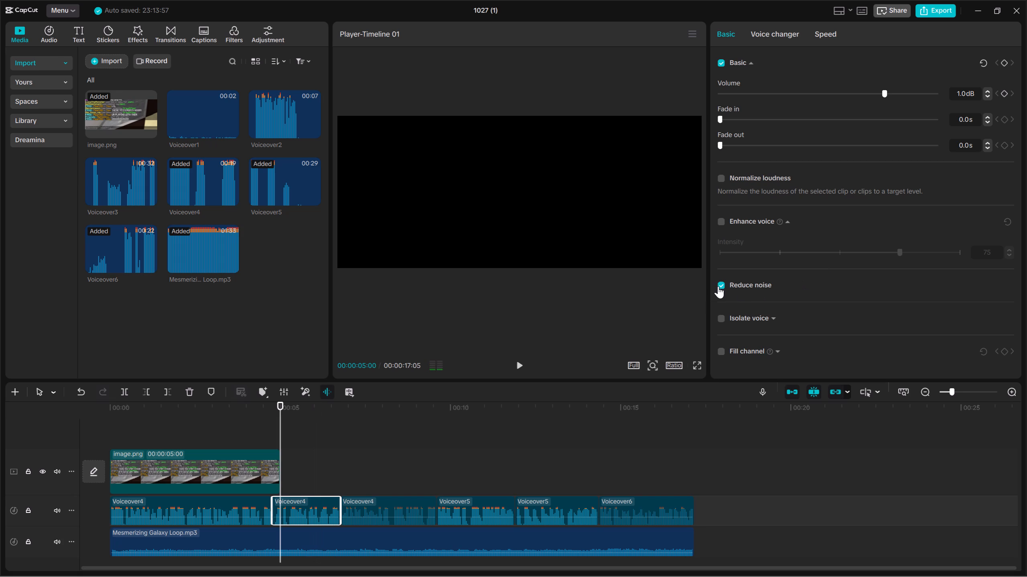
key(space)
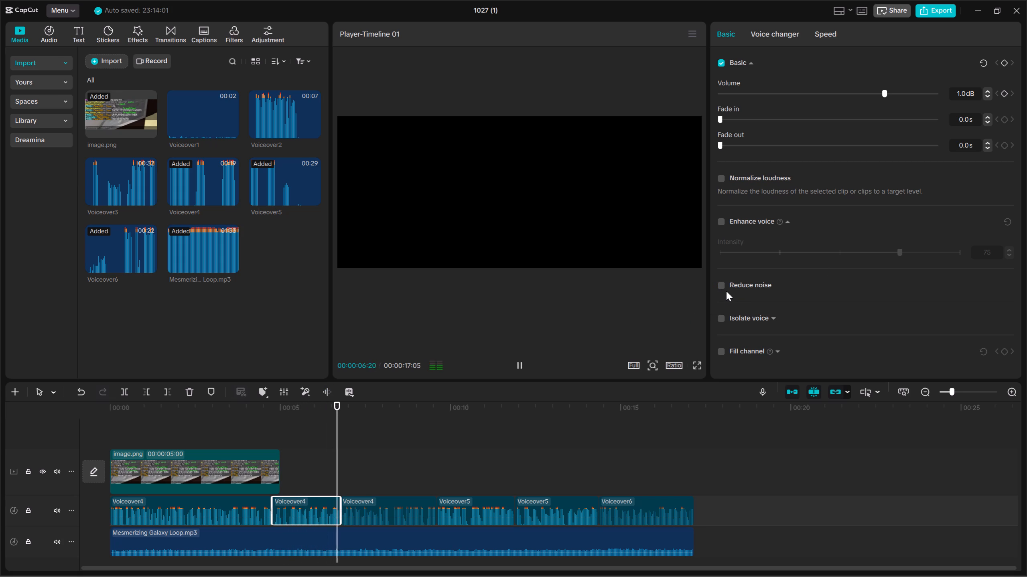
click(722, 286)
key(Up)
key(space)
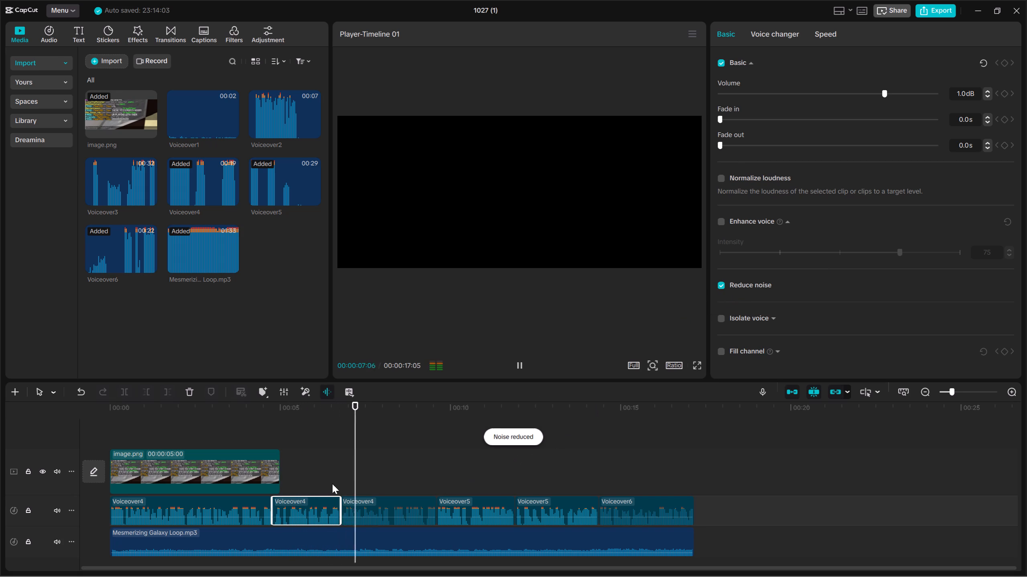
Play the mix from the start and lower the Mesmerizing Galaxy Loop.mp3 volume to -16.8 dB.
click(329, 480)
drag(328, 480, 0, 481)
key(space)
click(152, 531)
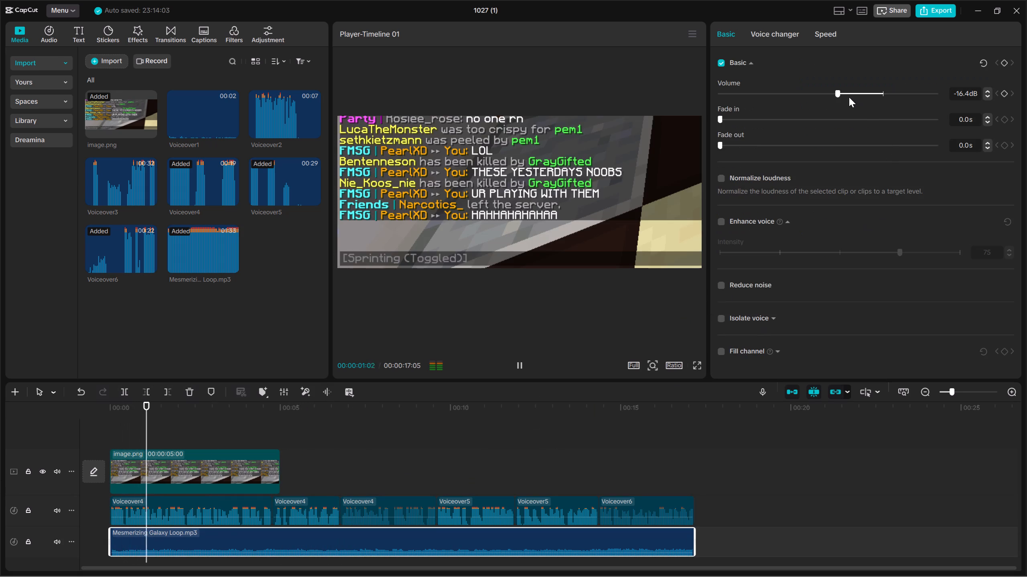
drag(838, 93, 834, 93)
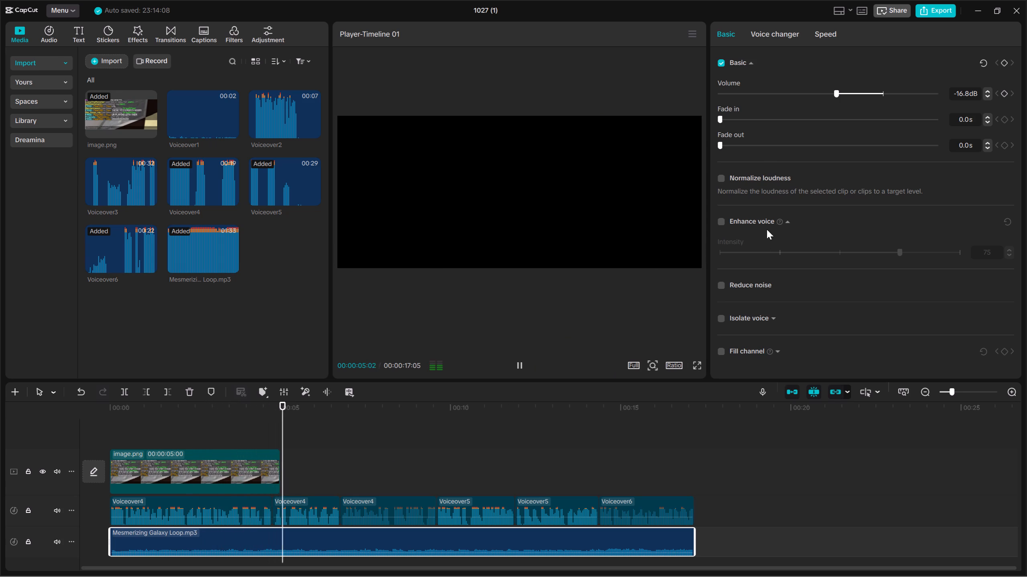
Lower the Mesmerizing Galaxy Loop.mp3 volume to -17.4 dB and play the mix from the start.
key(space)
click(832, 92)
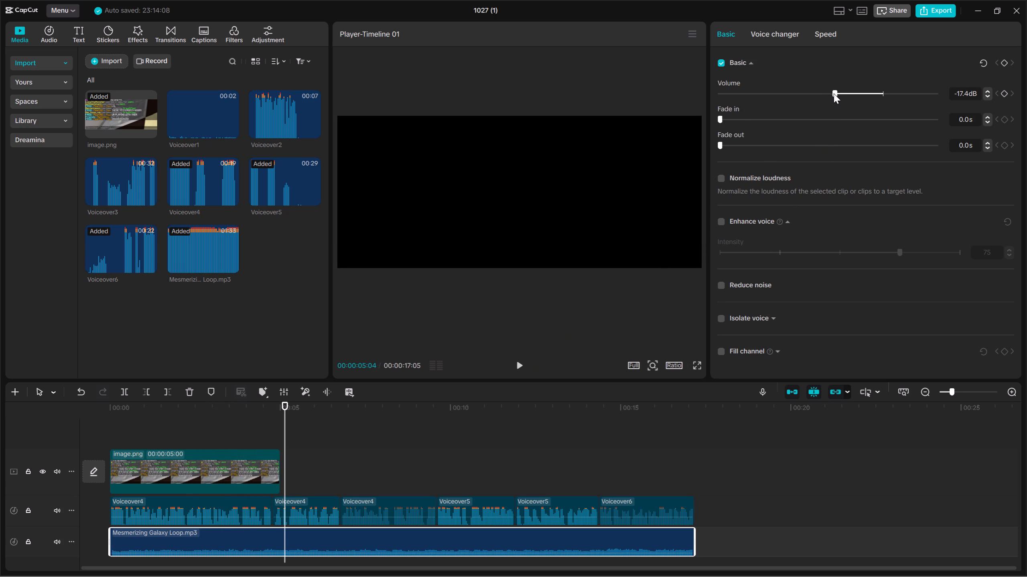
click(240, 424)
drag(240, 423, 0, 429)
key(space)
click(224, 453)
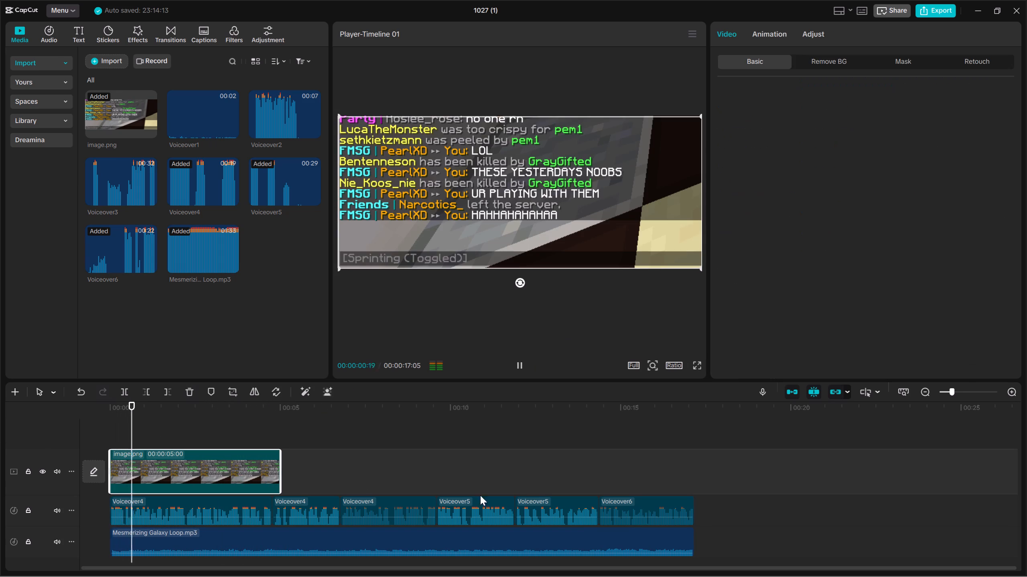
key(space)
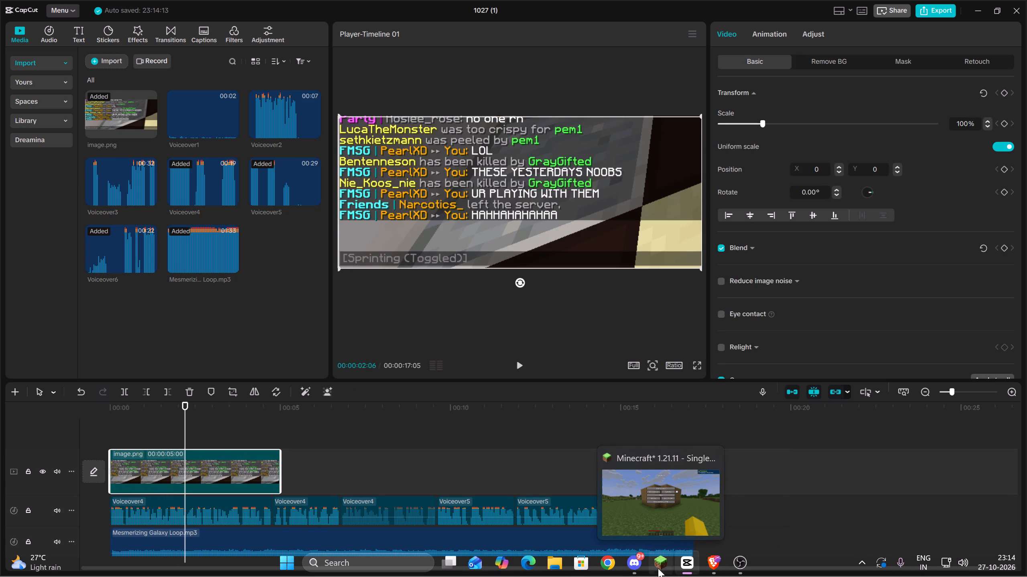
Replay the opening seconds of the voiceover and music mix from the start of the timeline to check the narration.
click(730, 559)
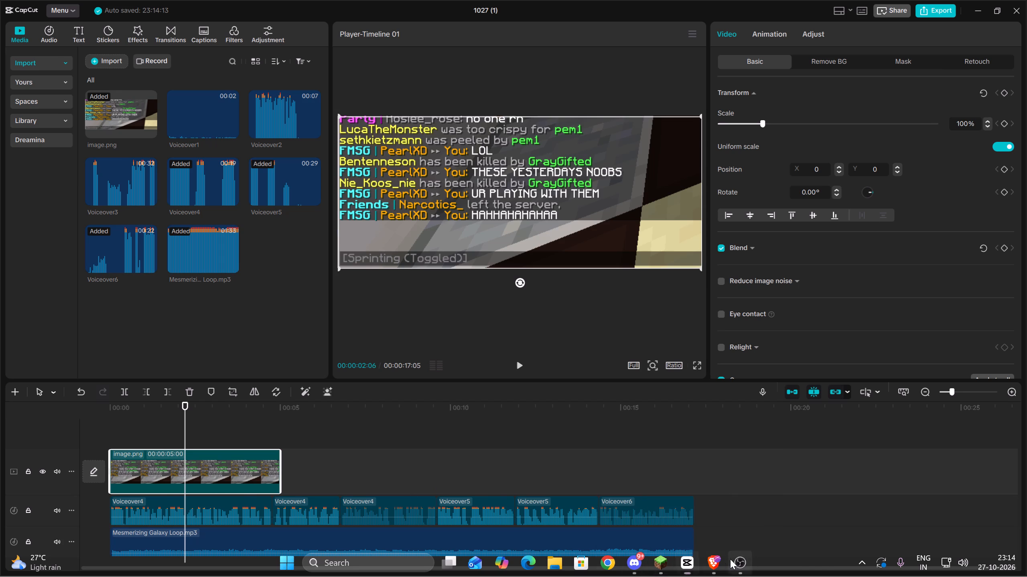
click(730, 559)
key(space)
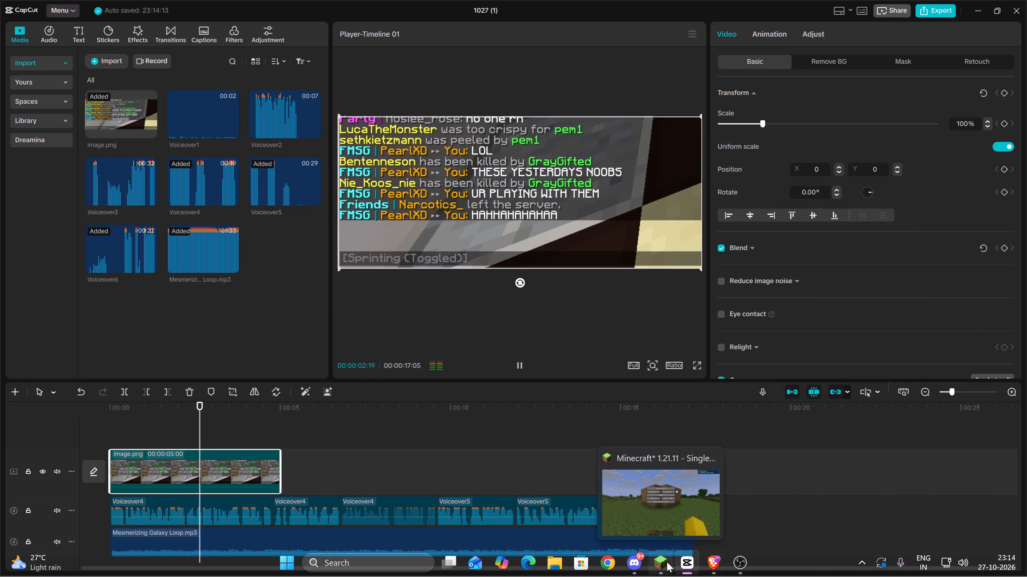
key(space)
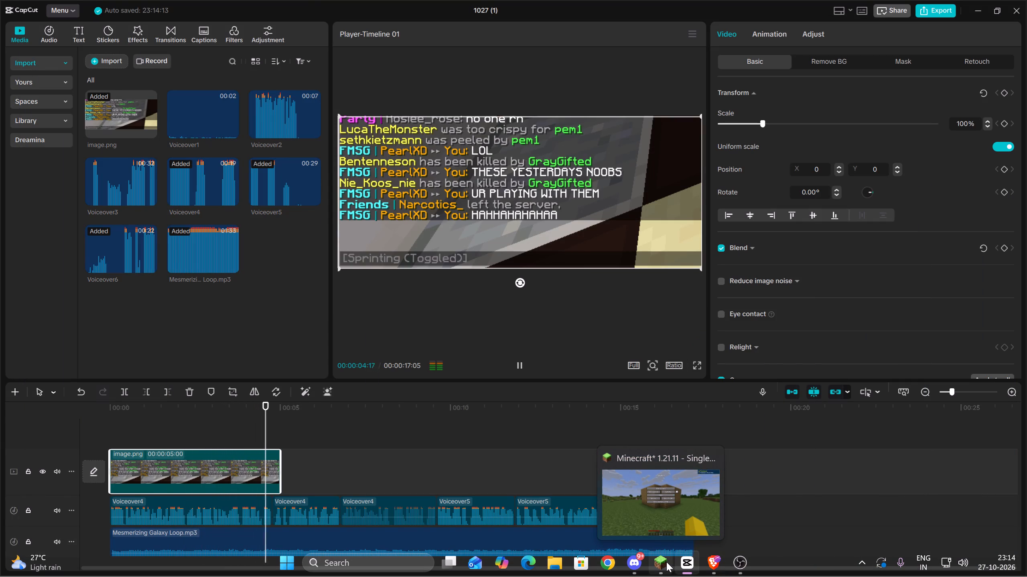
key(Up)
key(space)
key(space)
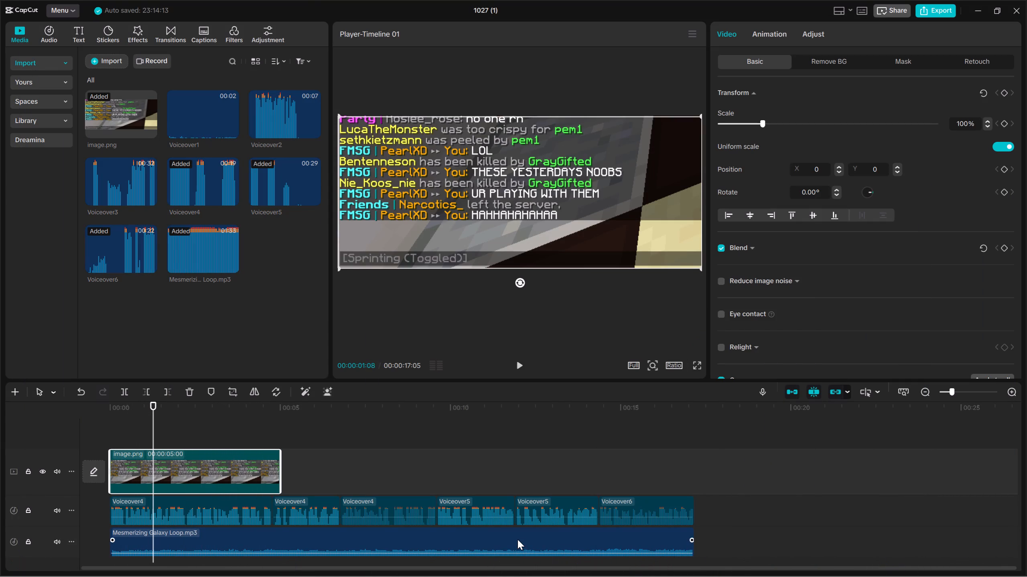
key(Up)
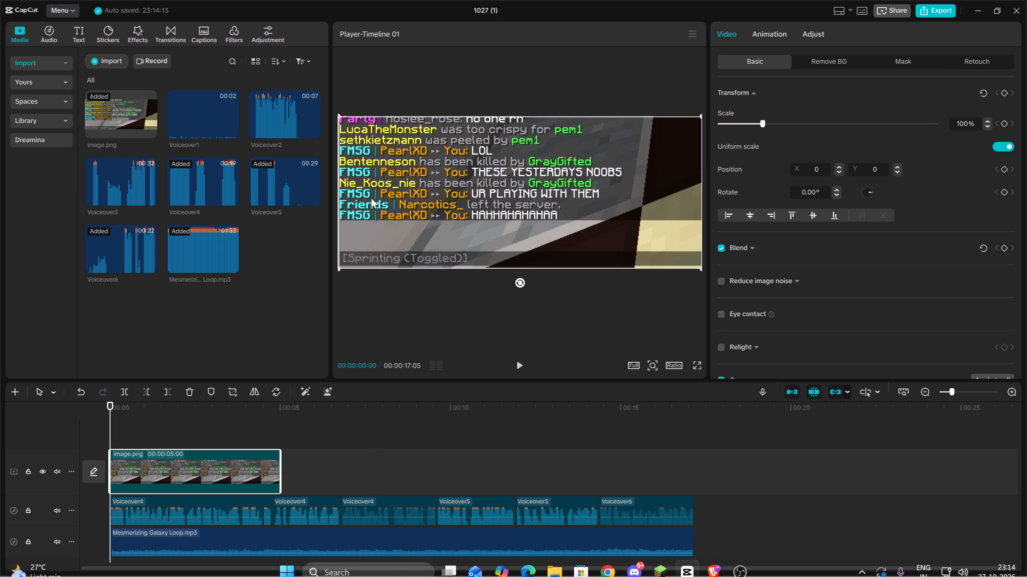
click(120, 67)
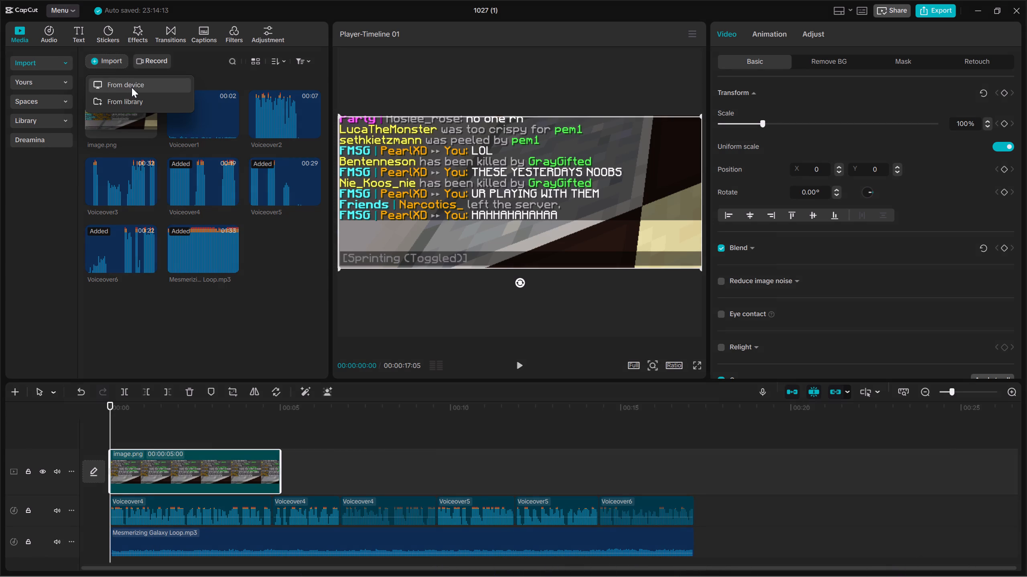
drag(262, 308, 266, 310)
key(space)
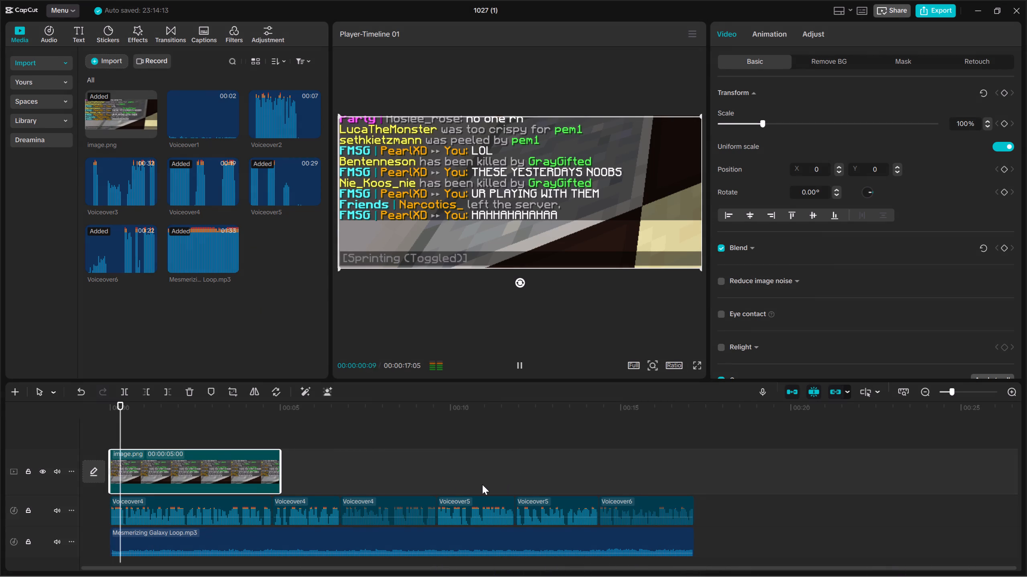
key(space)
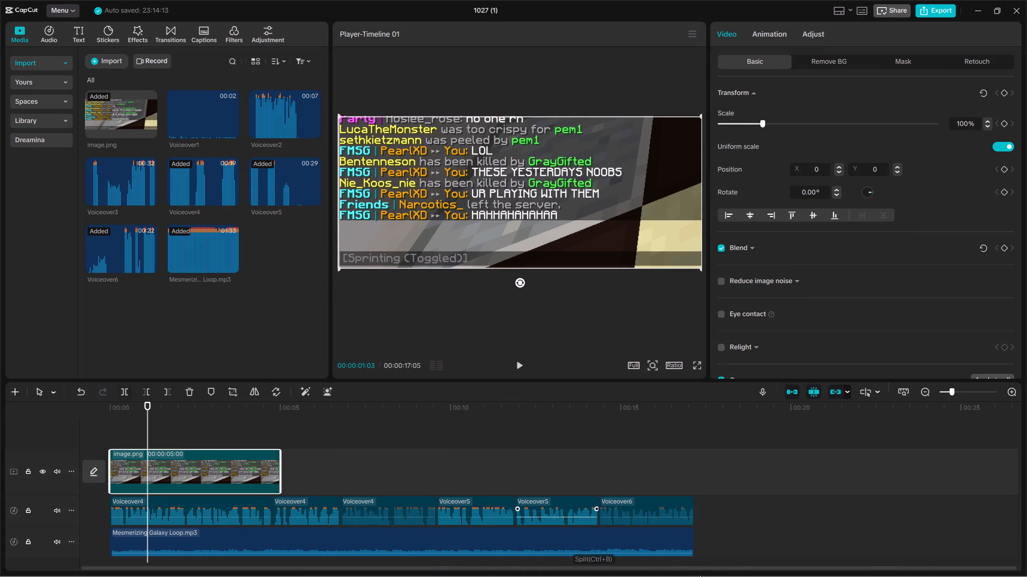
Switch to Minecraft, resume the game and move the player to face the plank wall with the red column.
click(660, 564)
drag(592, 163, 513, 288)
key(Up)
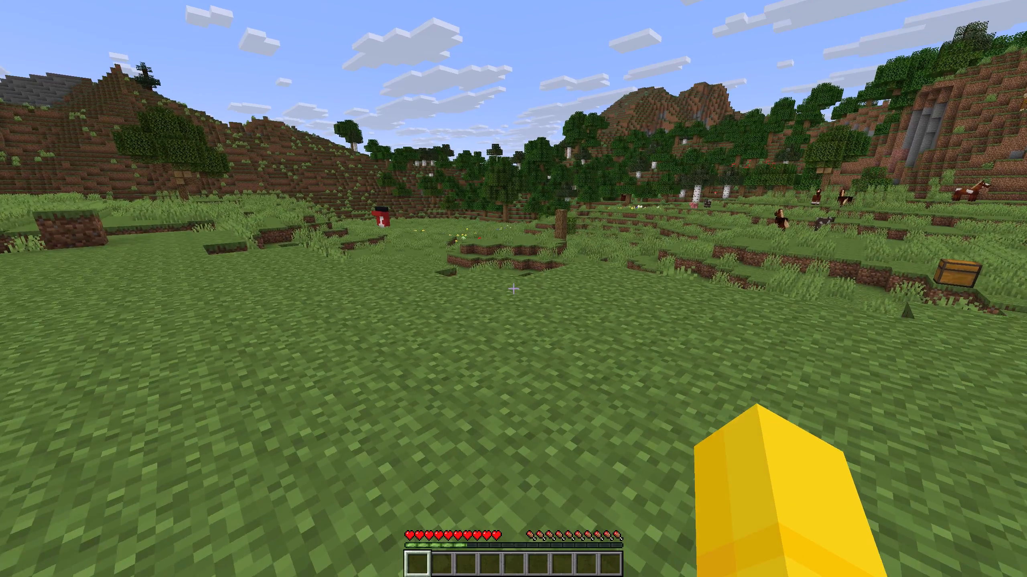
key(0)
key(Right)
text('')
key(apostrophe)
key(Left)
key(Left)
key(Left)
key(Left)
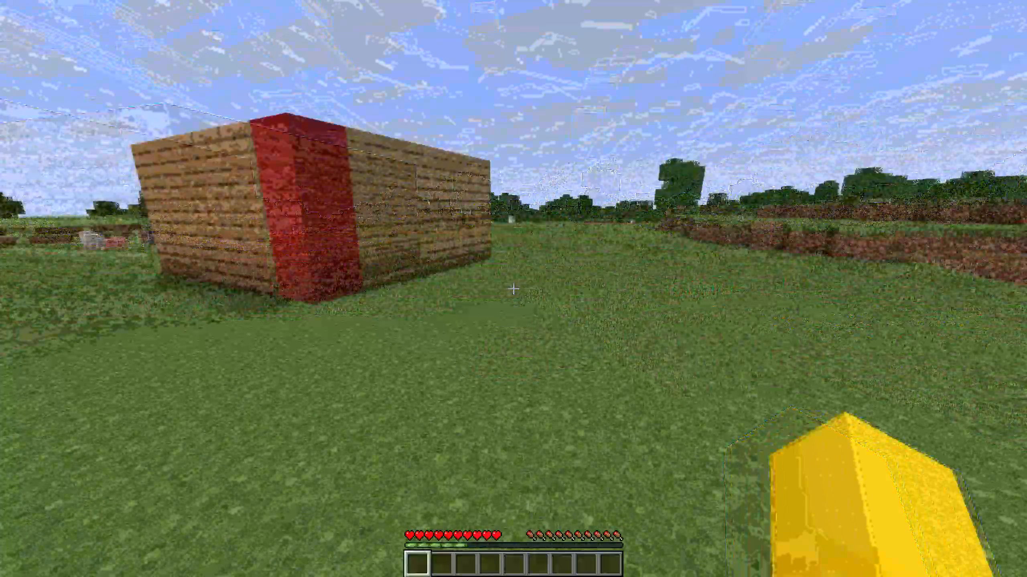
key(Up)
key(0)
key(Right)
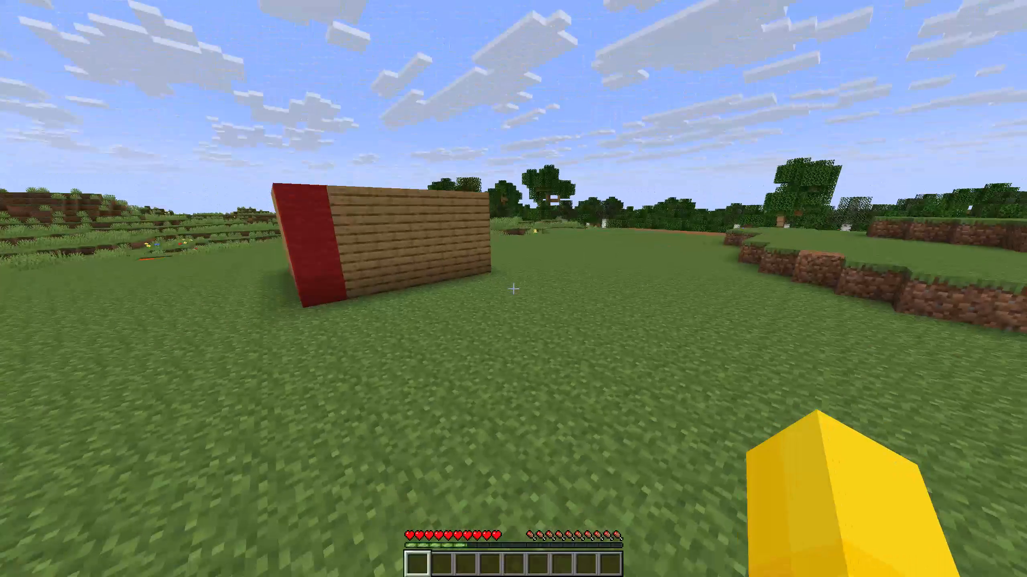
key(shift+Down)
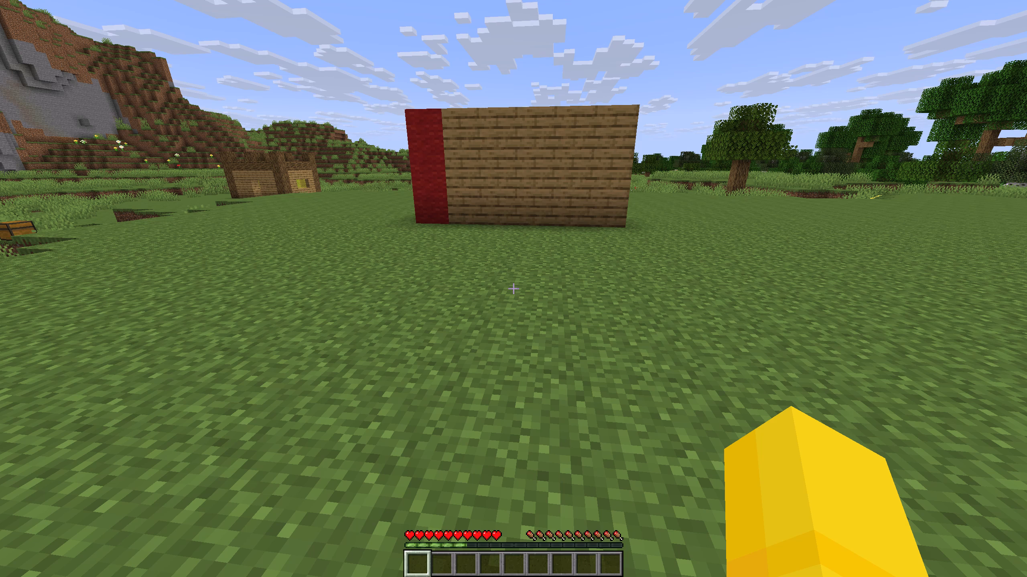
key(Up)
key(0)
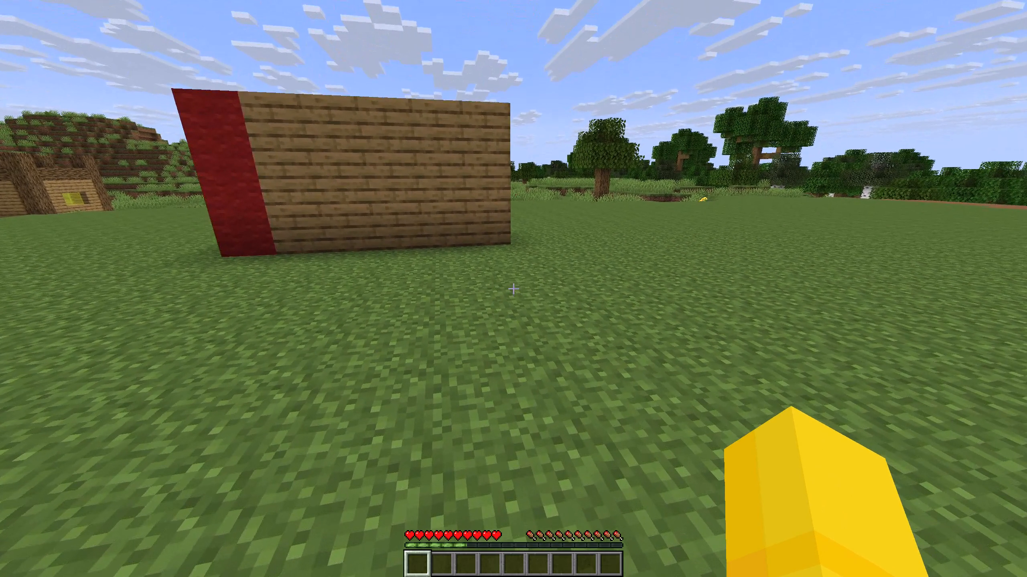
Switch to CapCut and play the mix in short stretches up to the start of the first Voiceover5 clip.
key(alt+Tab)
key(space)
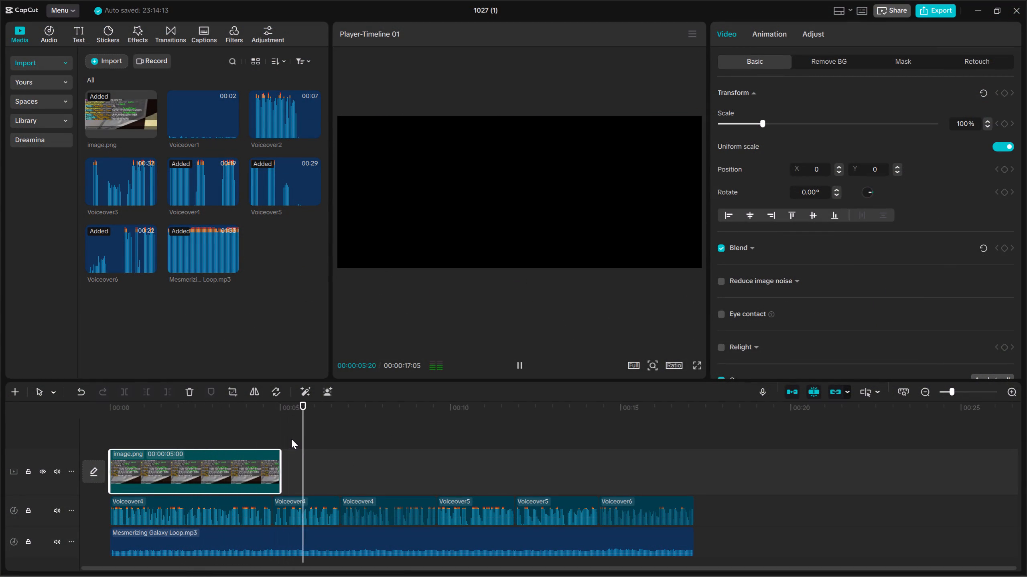
key(space)
key(space)
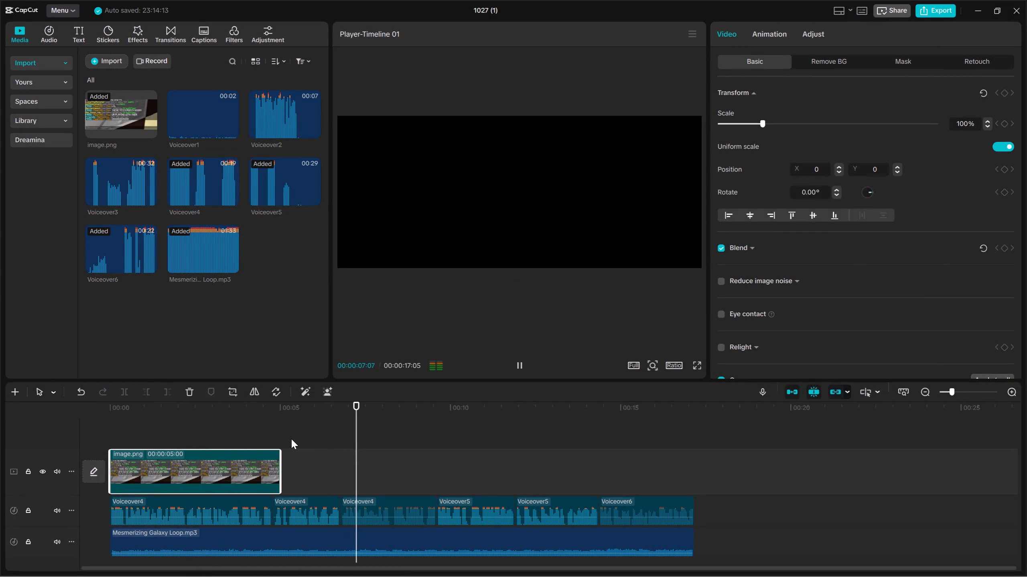
key(space)
key(space)
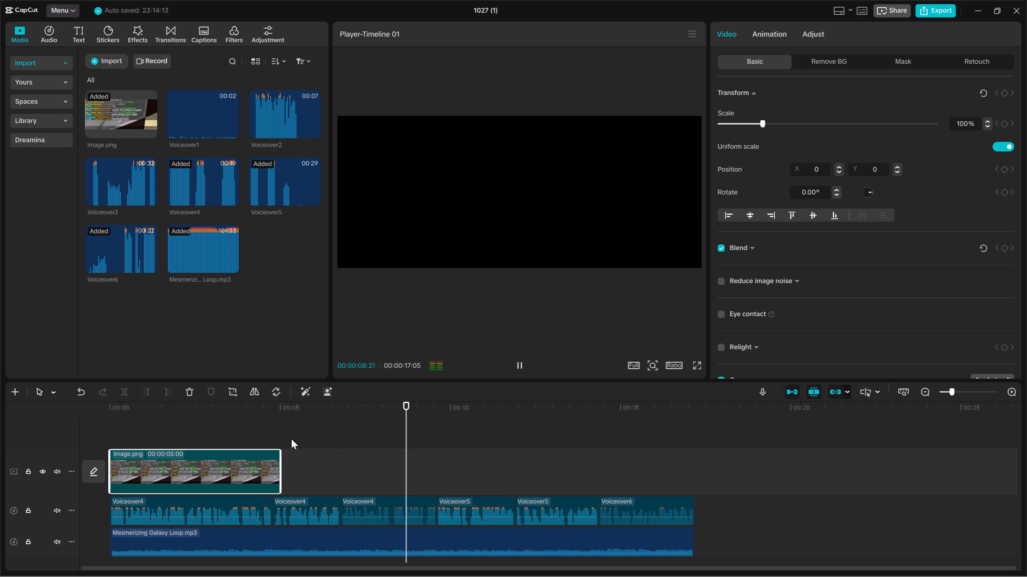
key(space)
Switch back to Minecraft, resume the game and walk closer to the far end of the plank wall.
key(alt+Tab)
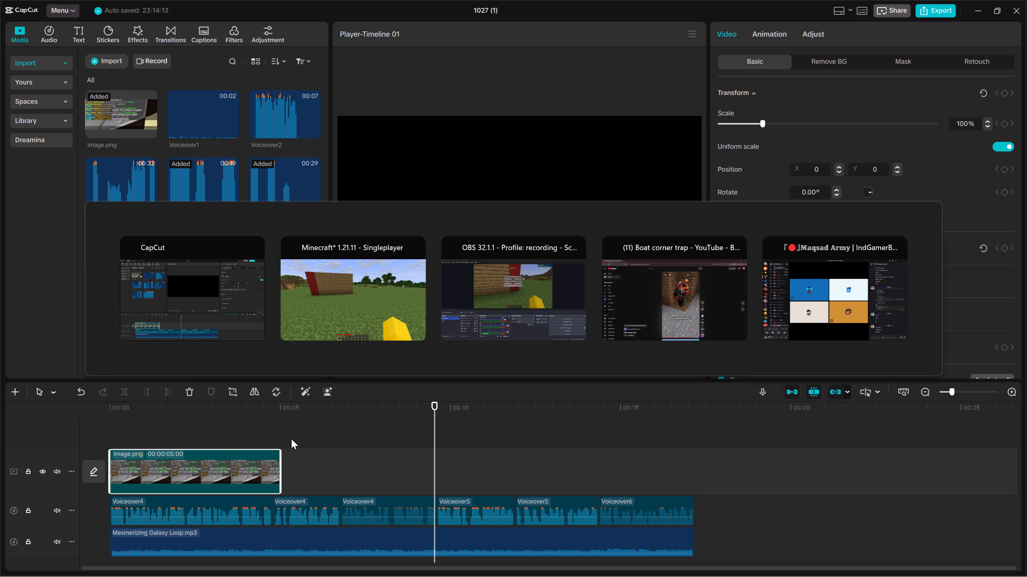
key(Escape)
key(Up)
key(0)
key(Right)
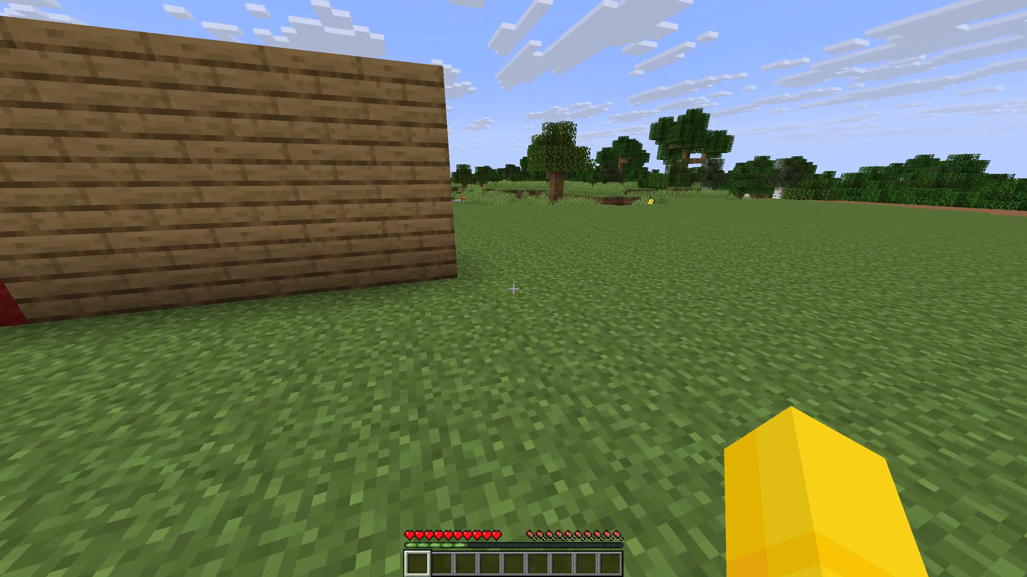
Switch from Minecraft to the open Boat corner trap YouTube window.
key(alt+Tab)
key(alt+Tab)
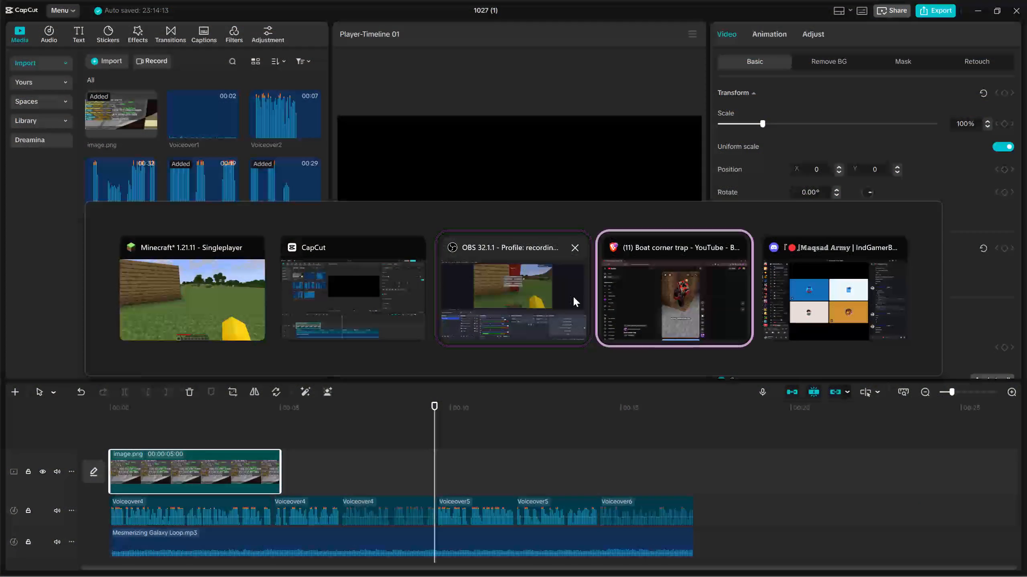
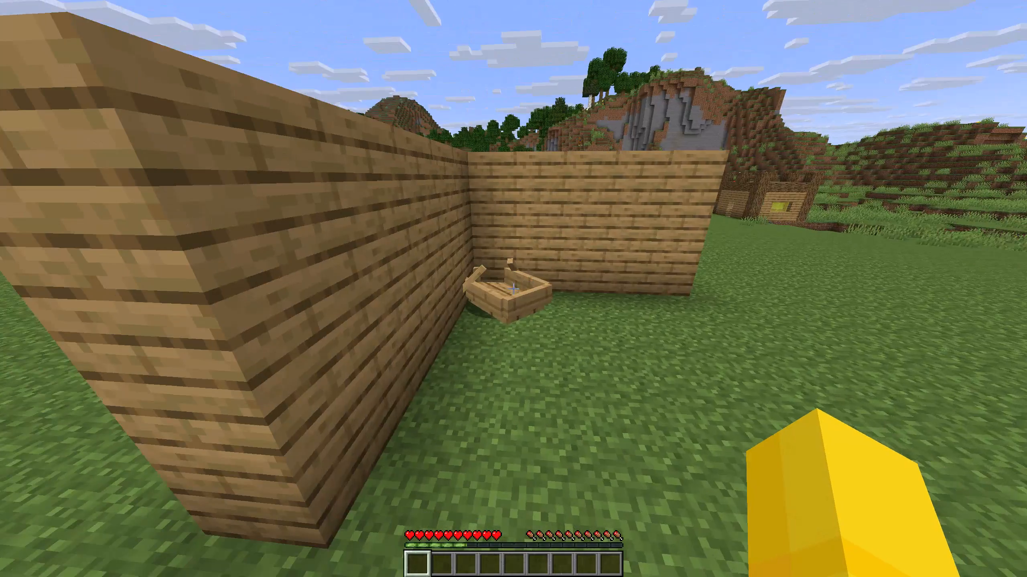
Walk up to the boat in the plank wall corner and switch the game mode to Creative.
key(Right)
key(Up)
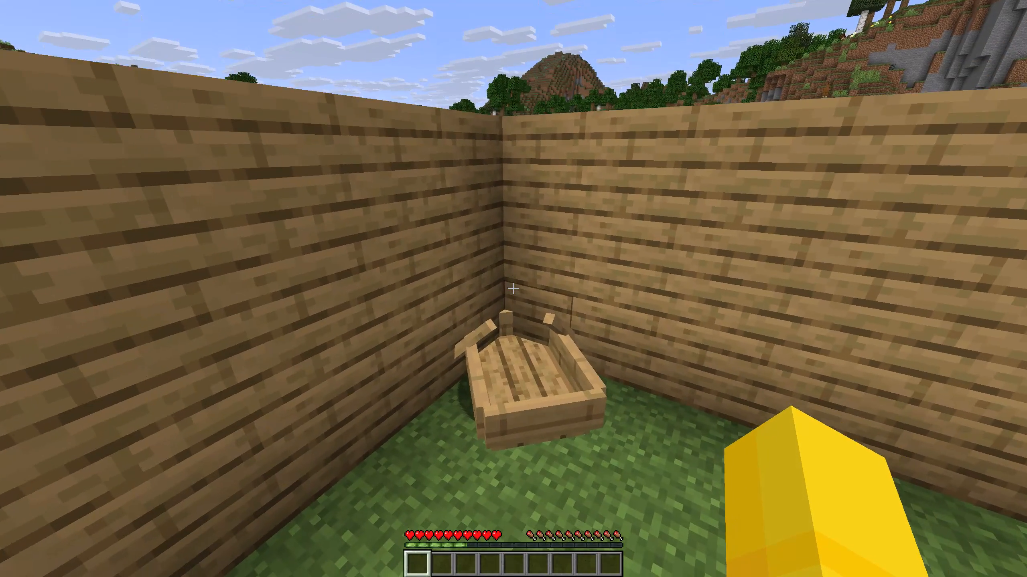
key(shift+Up)
key(F2)
key(F3)
key(F4)
key(Up)
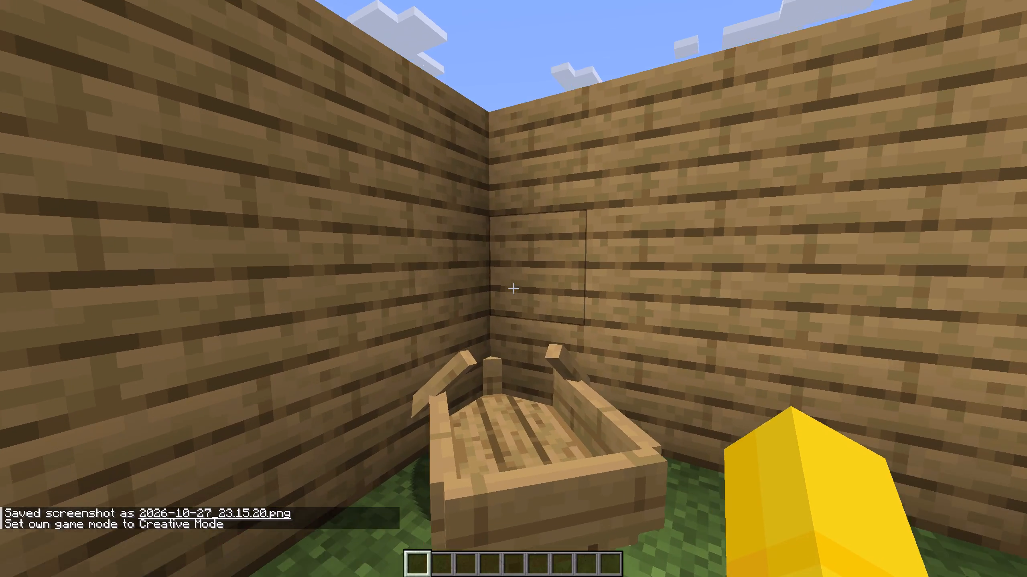
Break the red column standing at the outer corner where the two plank walls meet.
click(512, 293)
key(Down)
click(510, 288)
key(Left)
click(514, 288)
drag(514, 289, 519, 288)
key(ctrl+Up)
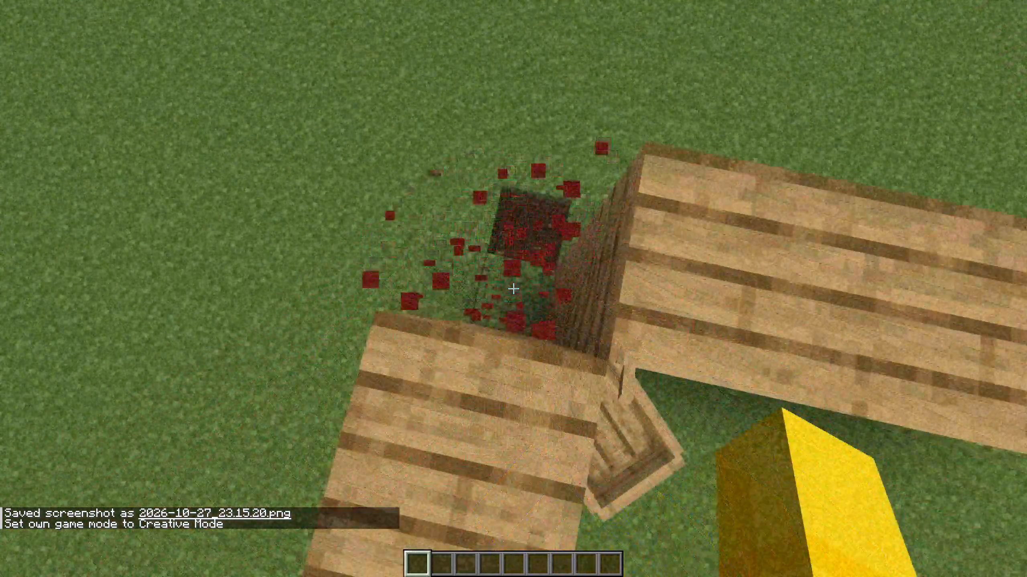
Fill the hole in the ground behind the wall corner with grass blocks.
key(q)
right_click(513, 288)
key(Up)
right_click(513, 290)
key(Down)
right_drag(513, 288, 519, 280)
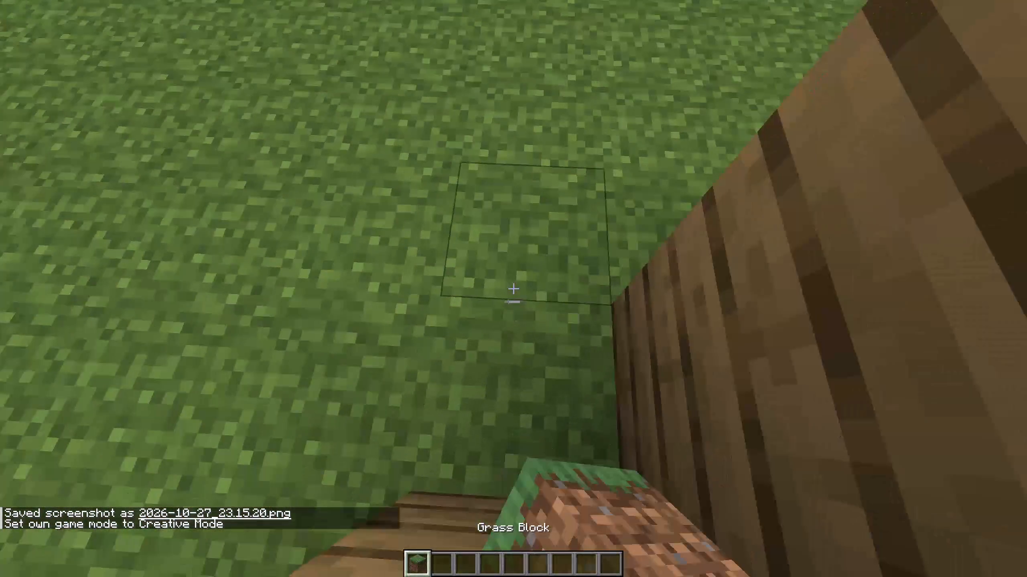
Remove the grass block from the first hotbar slot so the hand is empty.
key(Right)
ctrl+scroll(513, 288, down, 1)
key(ctrl+Up)
key(0)
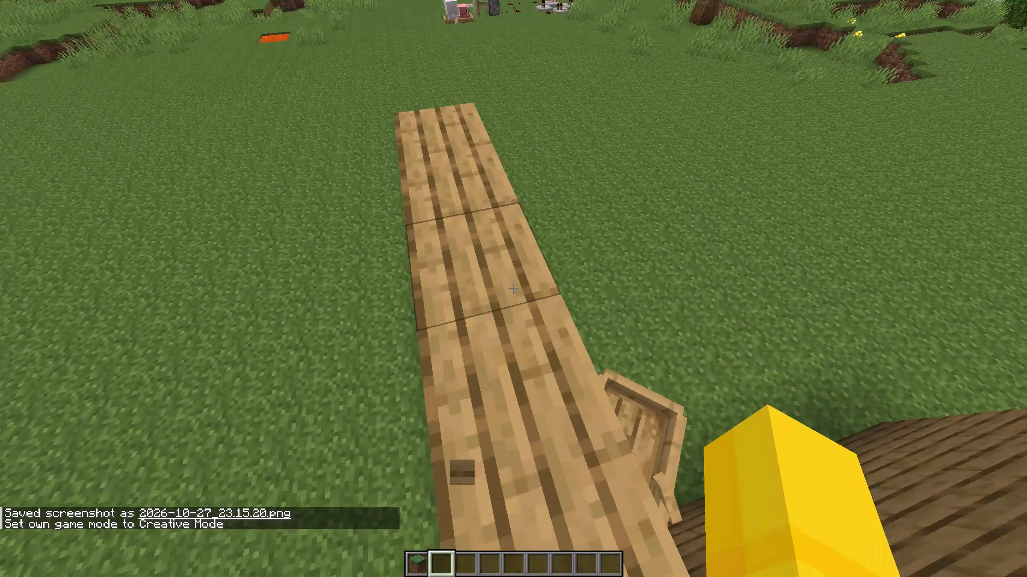
key(shift+Right)
key(shift+Up)
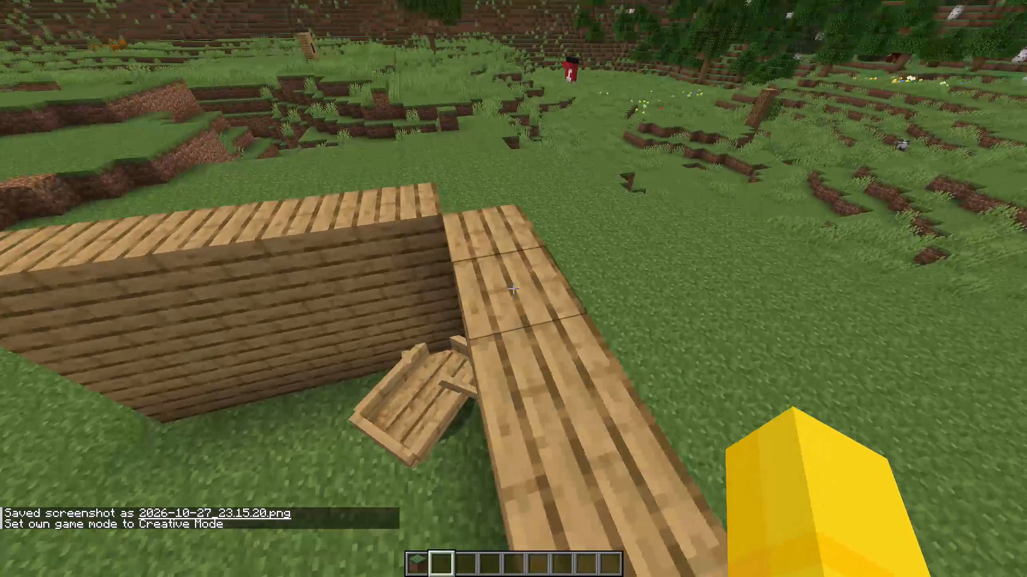
key(Down)
scroll(513, 288, up, 1)
key(Return)
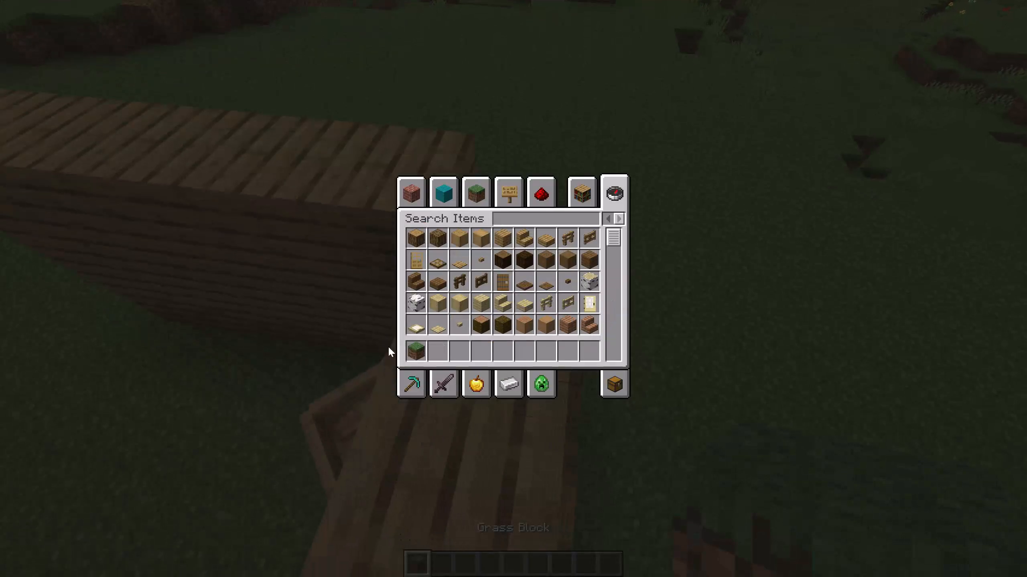
shift+click(410, 349)
key(Return)
key(Escape)
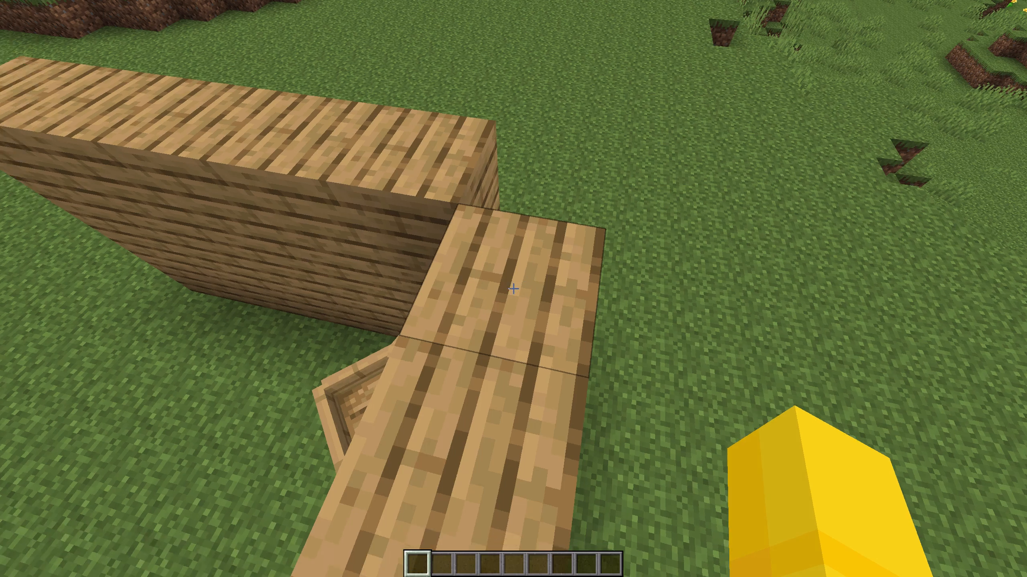
Examine the opened wall corner and the boat from above, viewing it from different sides.
key(Up)
key(Up)
key(Up)
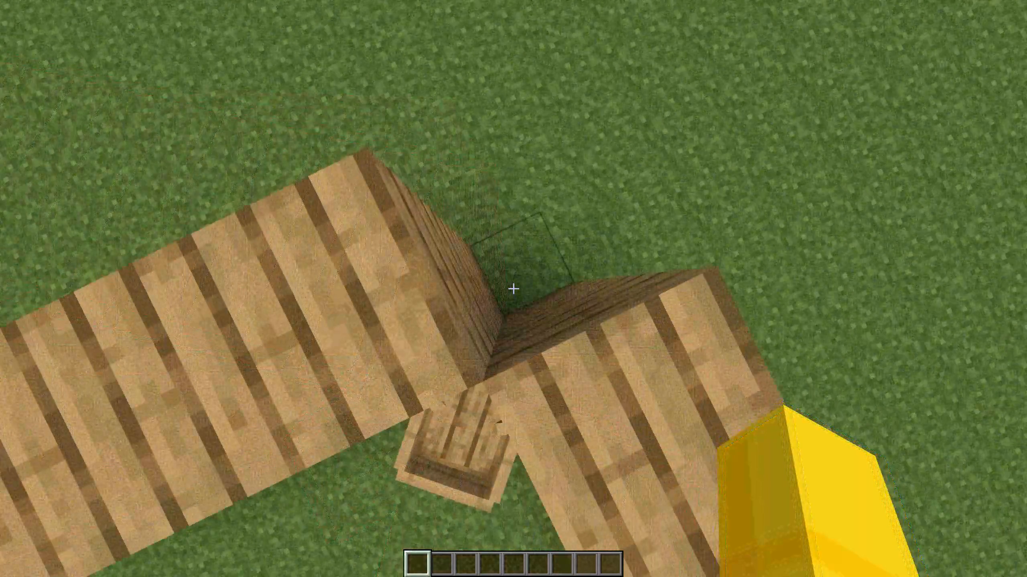
key(ctrl+Down)
key(ctrl+Down)
key(ctrl+Down)
key(ctrl+Down)
key(ctrl+Down)
key(ctrl+Down)
key(ctrl+Down)
key(ctrl+Down)
key(ctrl+Down)
key(ctrl+Down)
key(ctrl+Down)
key(ctrl+Down)
key(ctrl+Down)
key(ctrl+Down)
key(ctrl+Down)
key(ctrl+Down)
key(ctrl+Down)
key(ctrl+Down)
key(ctrl+Down)
key(ctrl+Down)
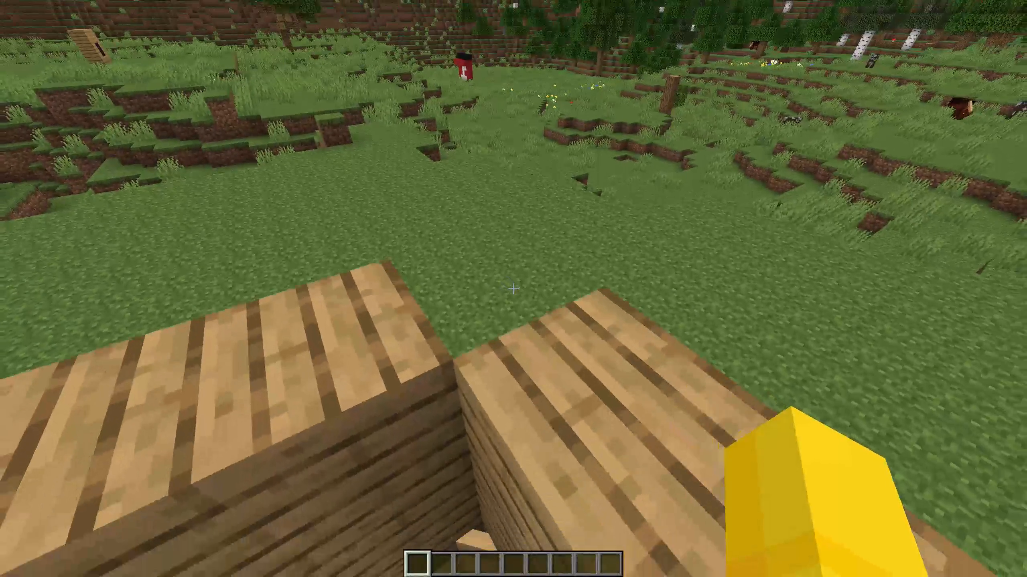
key(ctrl+Left)
key(ctrl+Left)
key(ctrl+Left)
key(ctrl+Left)
key(ctrl+Left)
key(ctrl+Left)
key(ctrl+Left)
key(ctrl+Left)
key(ctrl+Left)
key(ctrl+Left)
key(ctrl+Left)
key(ctrl+Left)
key(ctrl+Left)
key(ctrl+Left)
key(ctrl+Left)
key(ctrl+Right)
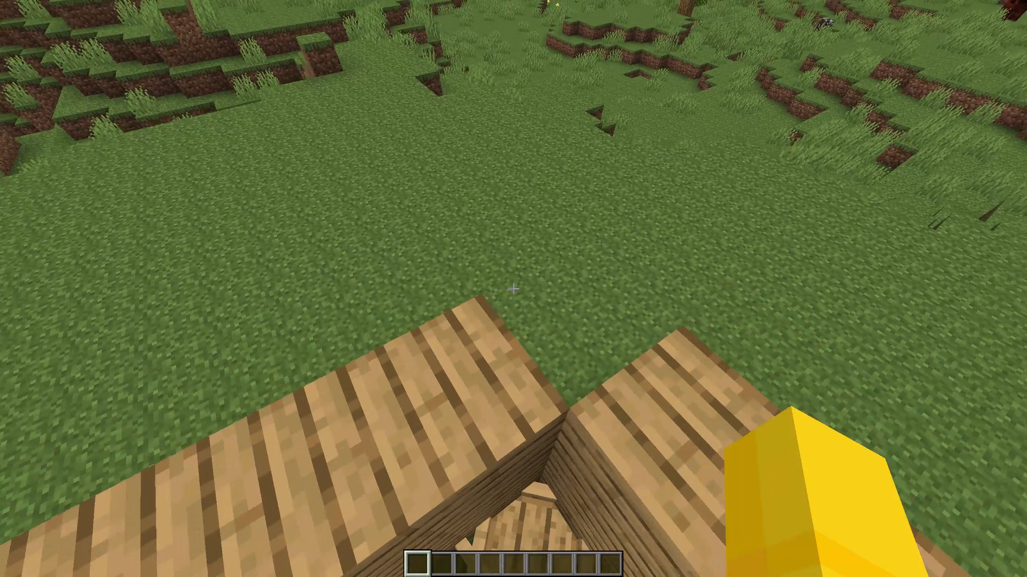
key(ctrl+Left)
key(ctrl+Right)
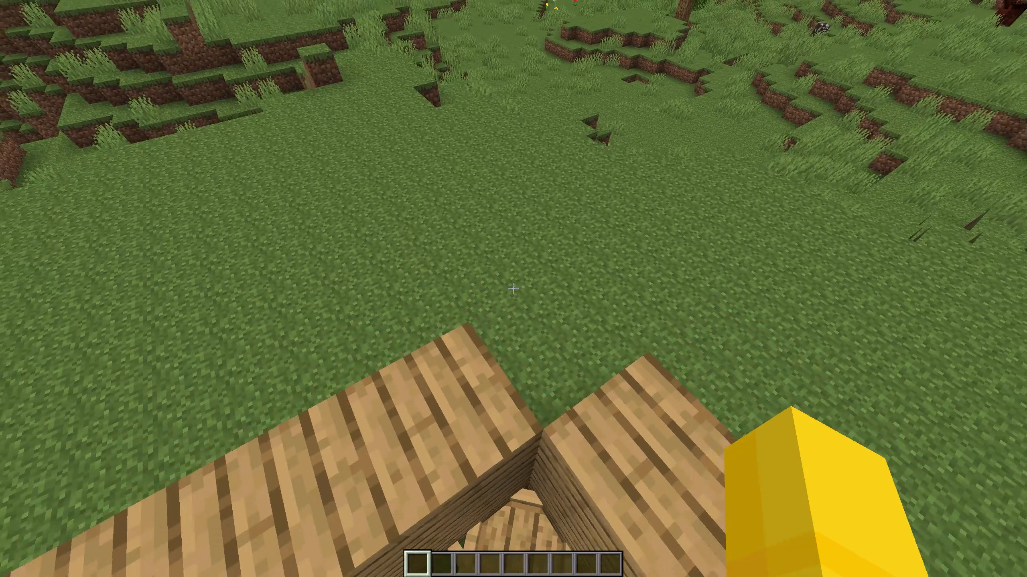
key(ctrl+Left)
key(ctrl+Right)
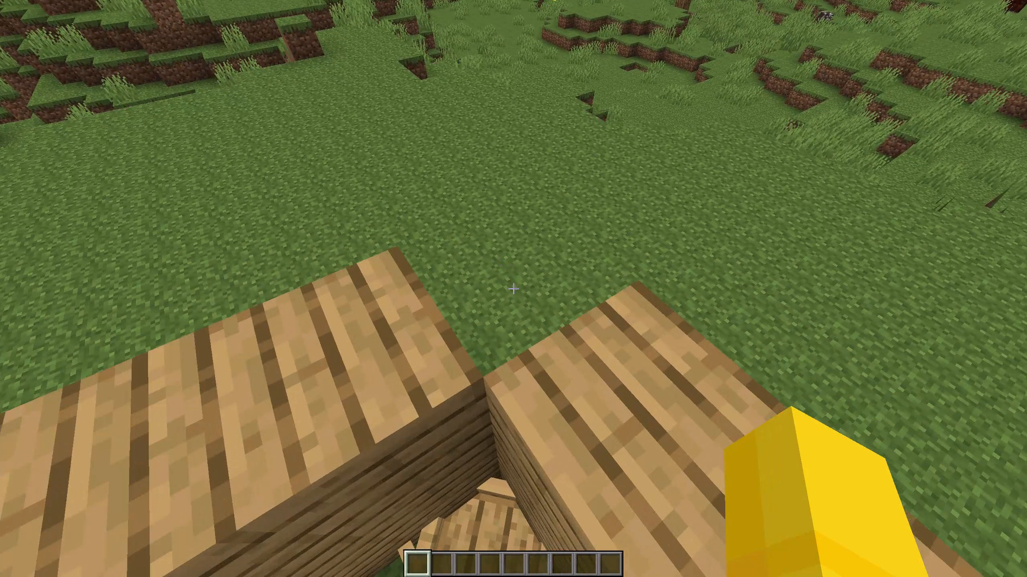
key(ctrl+Left)
key(ctrl+Up)
key(ctrl+Right)
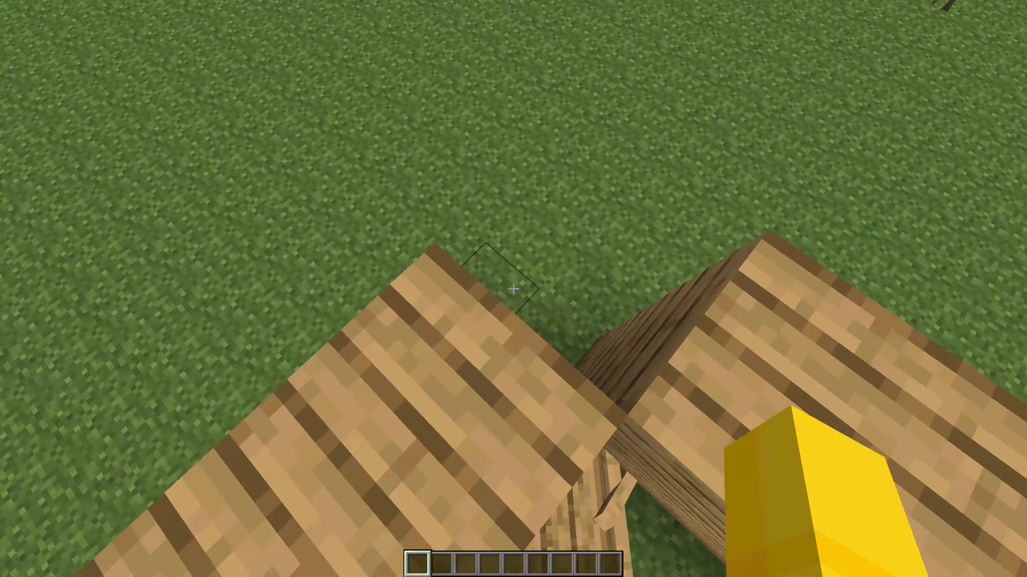
Move down to the boat inside the plank corner and start a Flashback recording.
key(ctrl+Down)
key(ctrl+Down)
key(ctrl+Down)
key(ctrl+Down)
key(ctrl+Down)
key(ctrl+Down)
key(ctrl+Down)
key(ctrl+Down)
key(ctrl+Down)
key(ctrl+Down)
key(ctrl+Down)
key(ctrl+Down)
key(ctrl+Down)
key(ctrl+Down)
key(ctrl+Down)
key(ctrl+Down)
key(ctrl+Down)
key(ctrl+Down)
key(ctrl+Down)
key(ctrl+Down)
key(Escape)
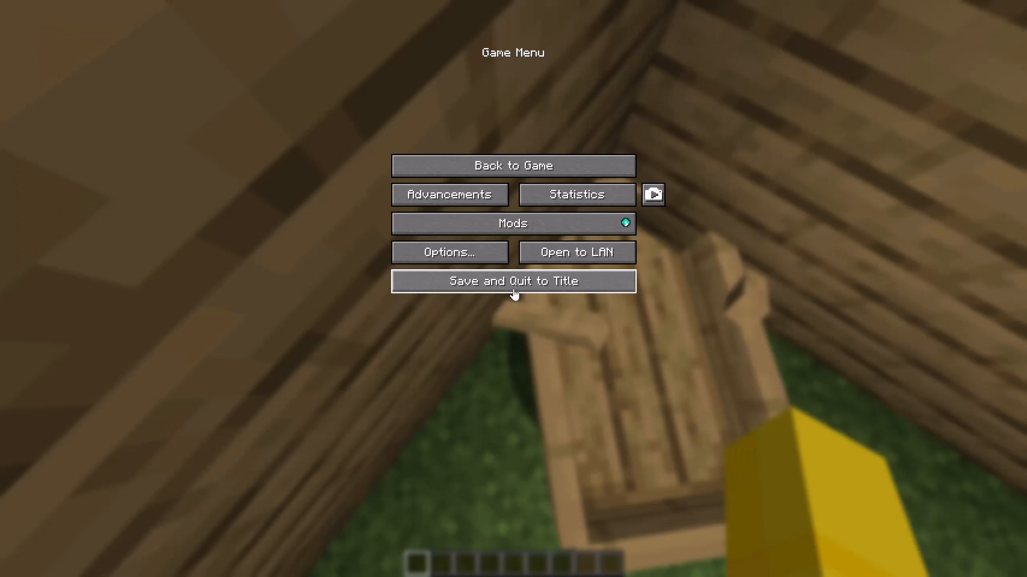
drag(649, 190, 513, 288)
Record backing away from the boat, boarding it and moving forward into the plank corner.
key(Right)
key(Down)
key(Down)
key(Down)
key(Down)
key(Down)
key(Down)
key(Down)
key(Down)
key(Down)
key(Down)
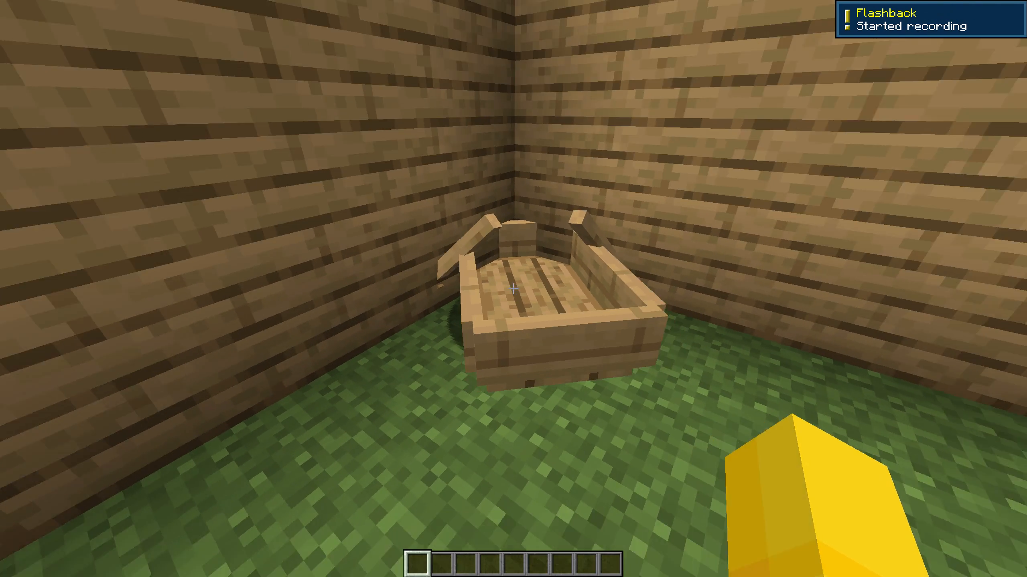
right_click(513, 288)
key(Up)
key(Up)
key(Up)
key(Up)
key(Up)
key(Up)
key(Up)
key(Up)
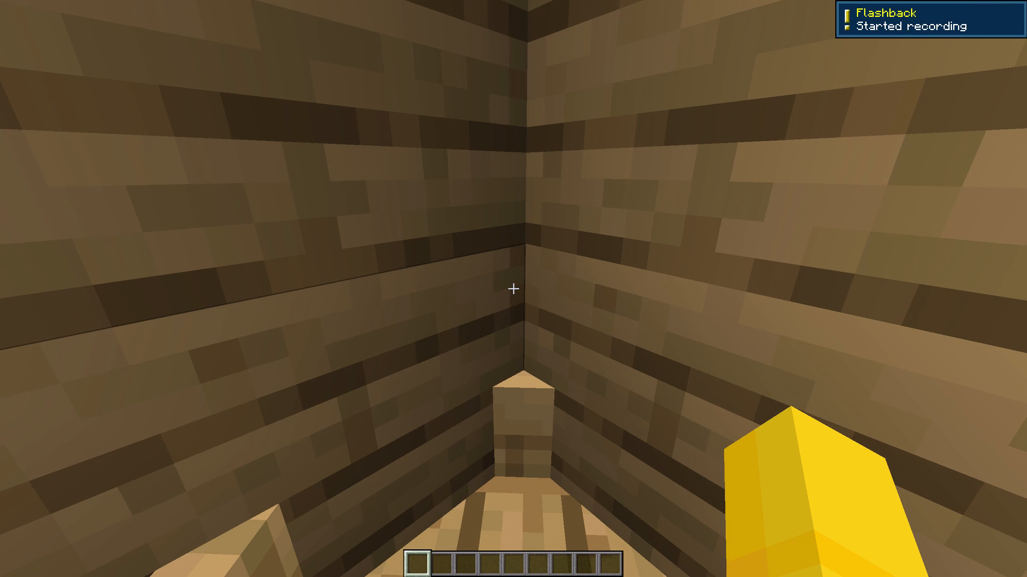
text(//)
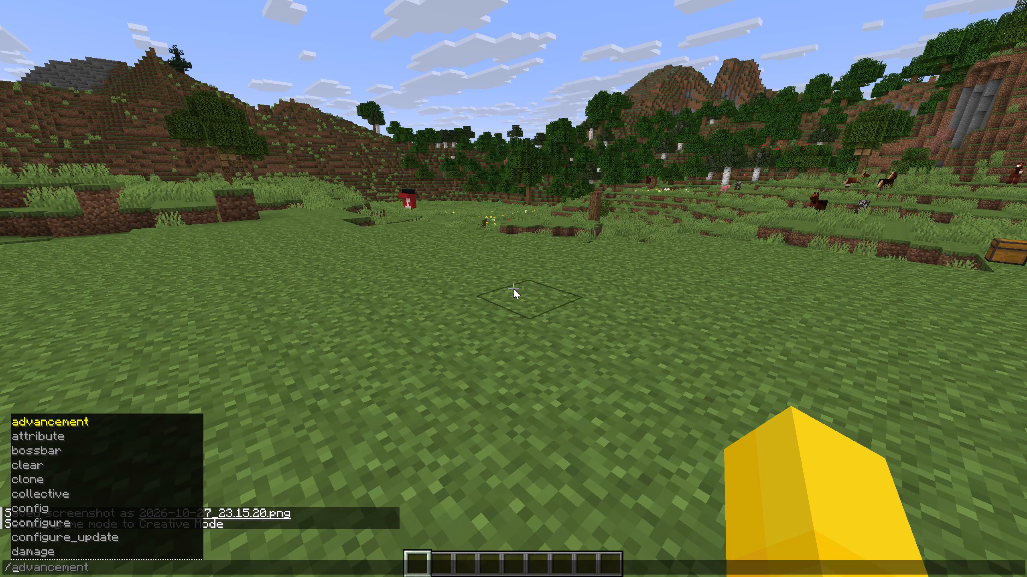
text(kill)
key(space)
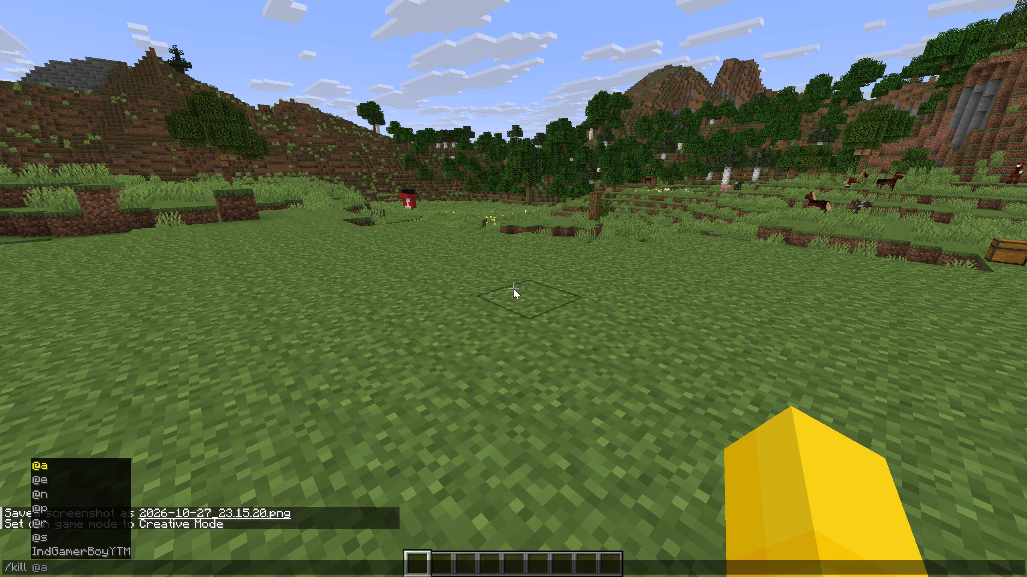
text(ind)
key(Tab)
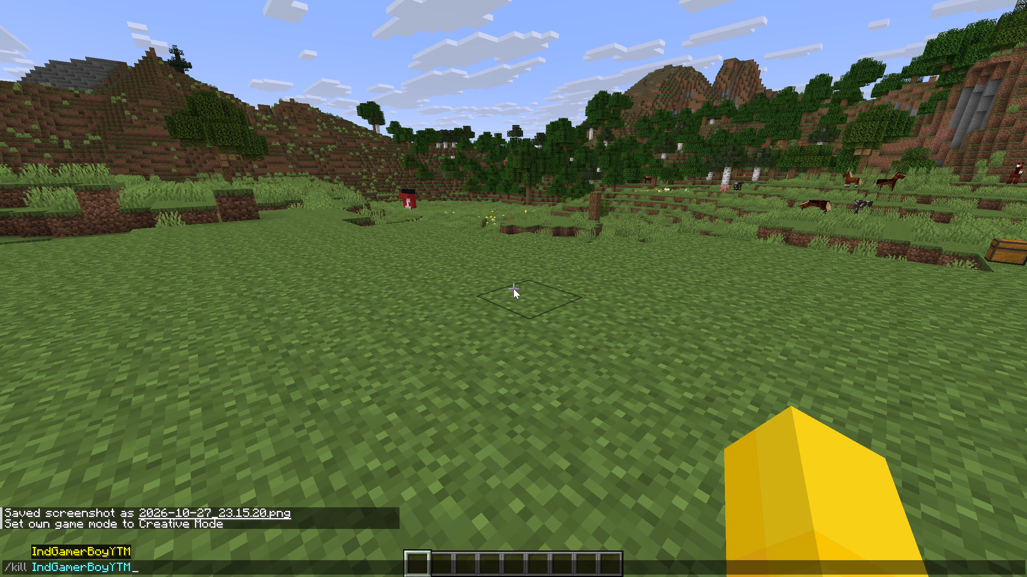
key(Escape)
key(Return)
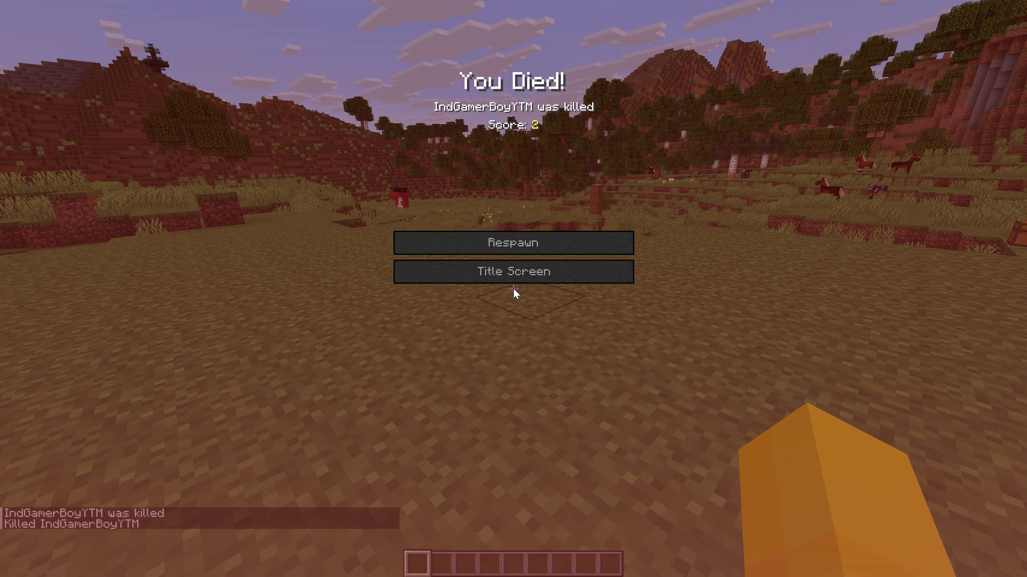
Respawn the player.
drag(550, 250, 513, 288)
click(513, 288)
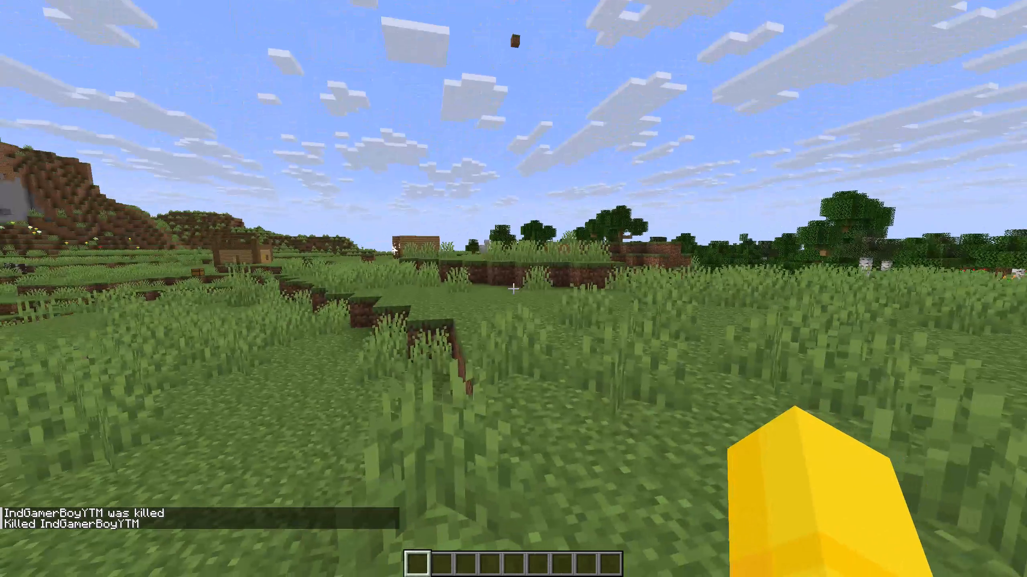
Travel from the respawn point across the grass field toward the wooden plank structure.
key(Up)
key(0)
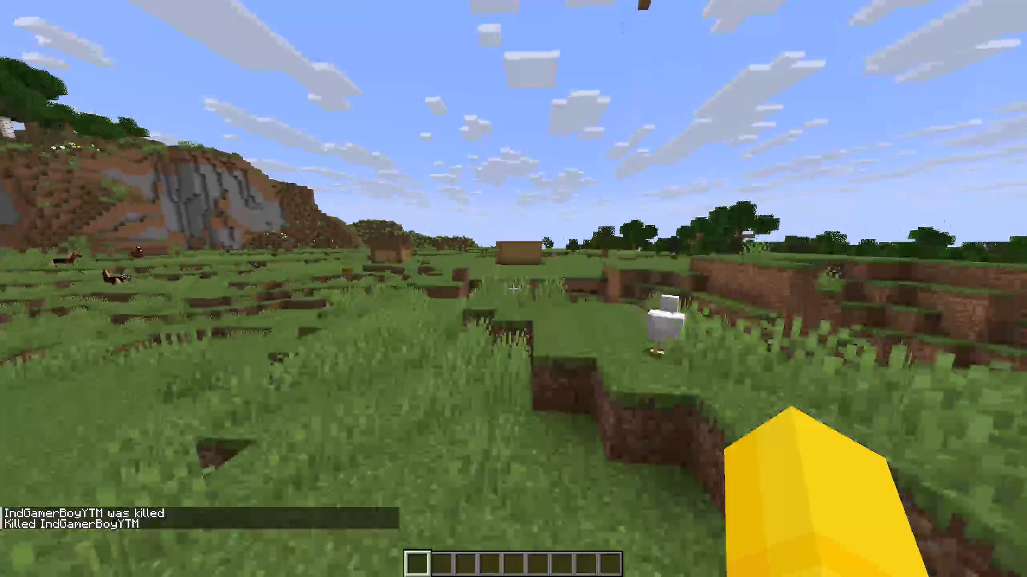
key(Left)
key(Up)
click(514, 288)
key(0)
key(Left)
key(Left)
key(Left)
key(Left)
key(Left)
key(Left)
key(Left)
key(Left)
key(Left)
key(Left)
key(Left)
key(Left)
key(Left)
key(Left)
key(Left)
key(Left)
key(Left)
key(Left)
triple_click(513, 288)
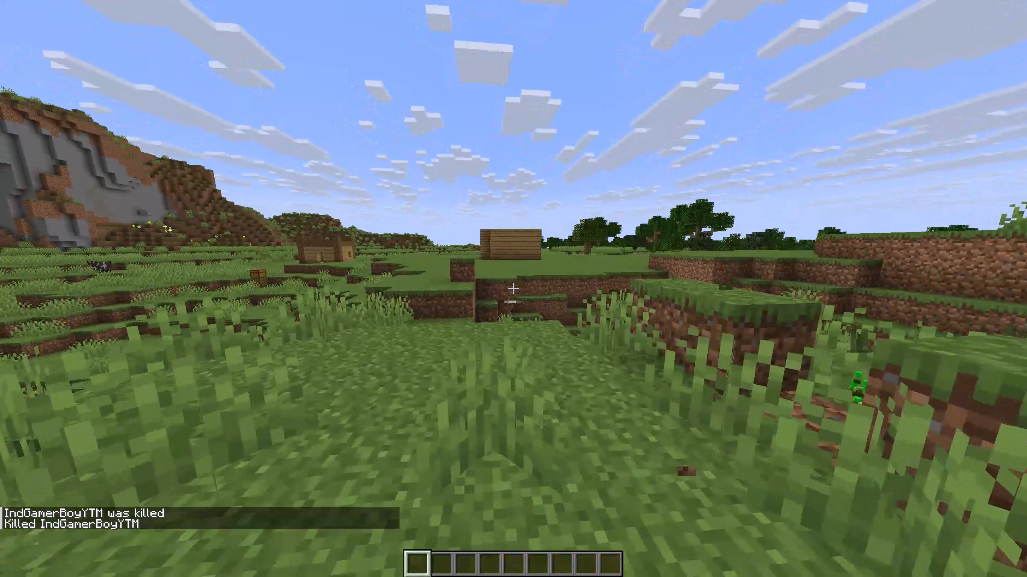
click(513, 288)
key(0)
key(Left)
key(Right)
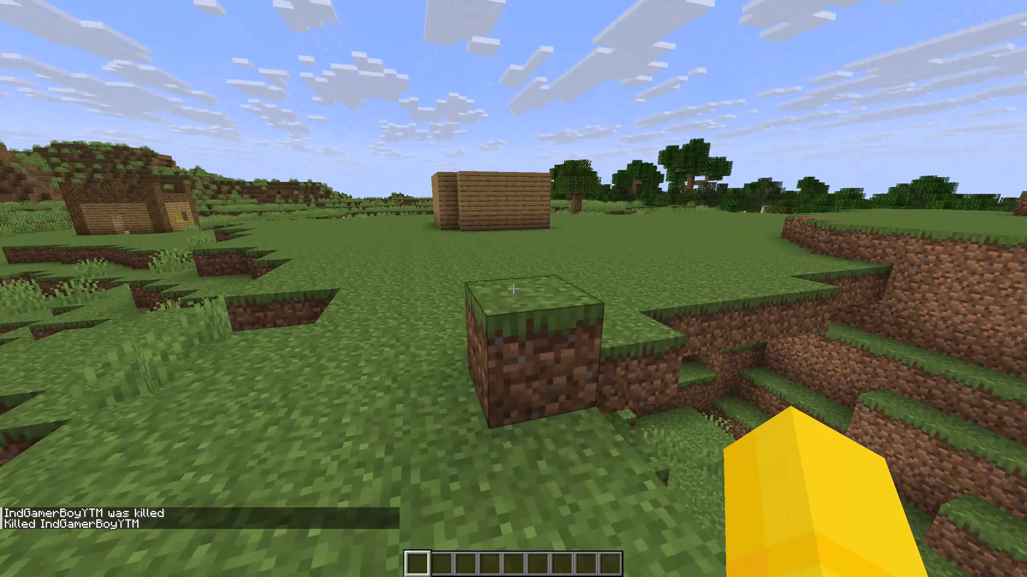
key(Left)
key(Up)
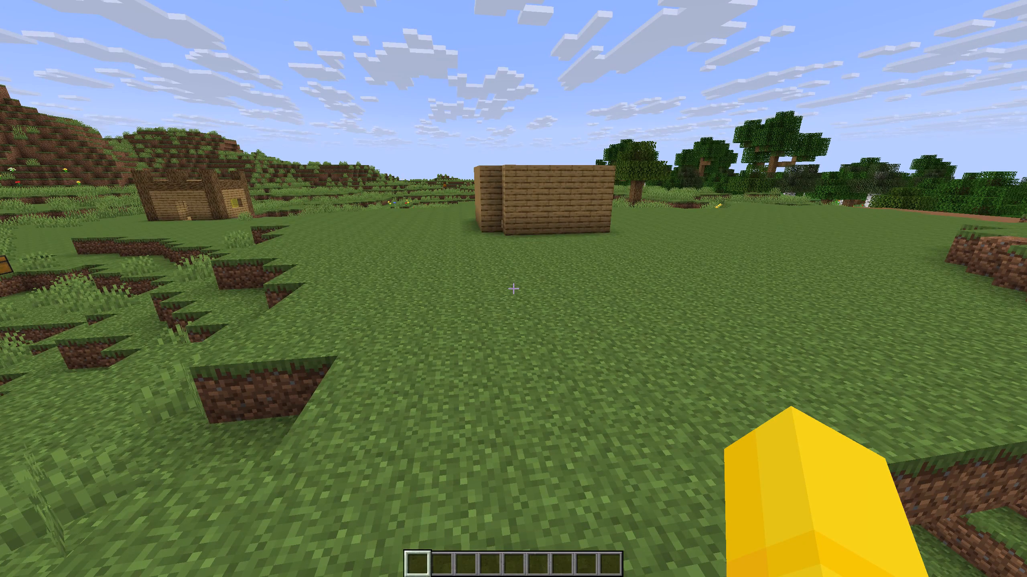
Finish the Flashback recording and save the replay with its default name and filename.
key(Escape)
drag(651, 197, 513, 288)
click(449, 368)
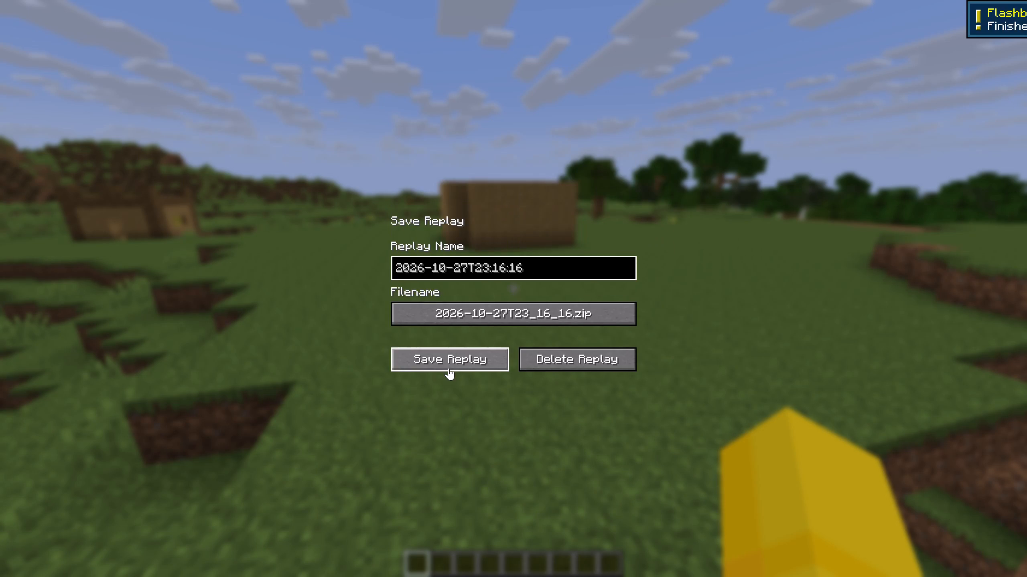
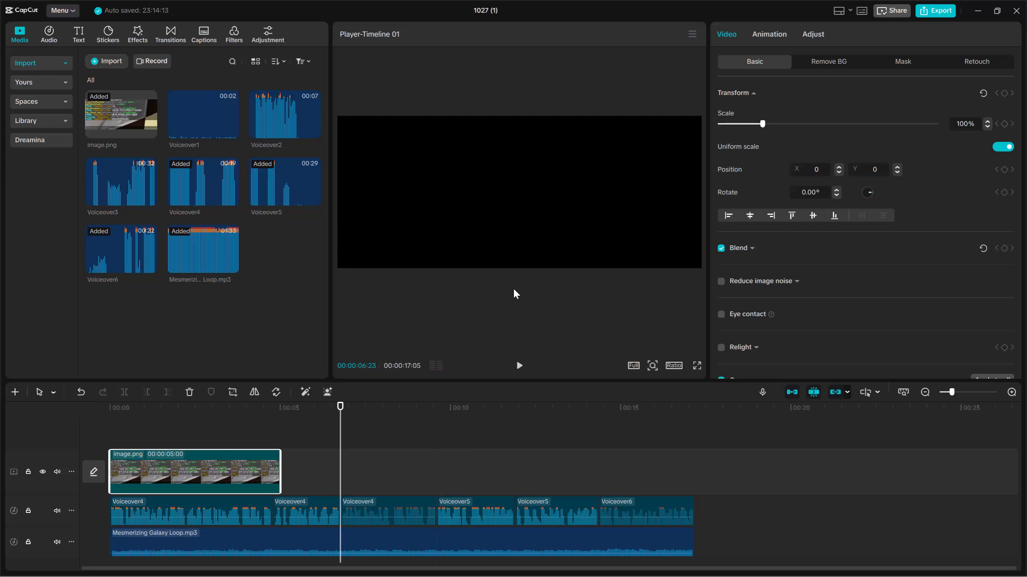
Play back the voiceover and music timeline from about 7 to 12 seconds, replaying sections to check the narration.
key(space)
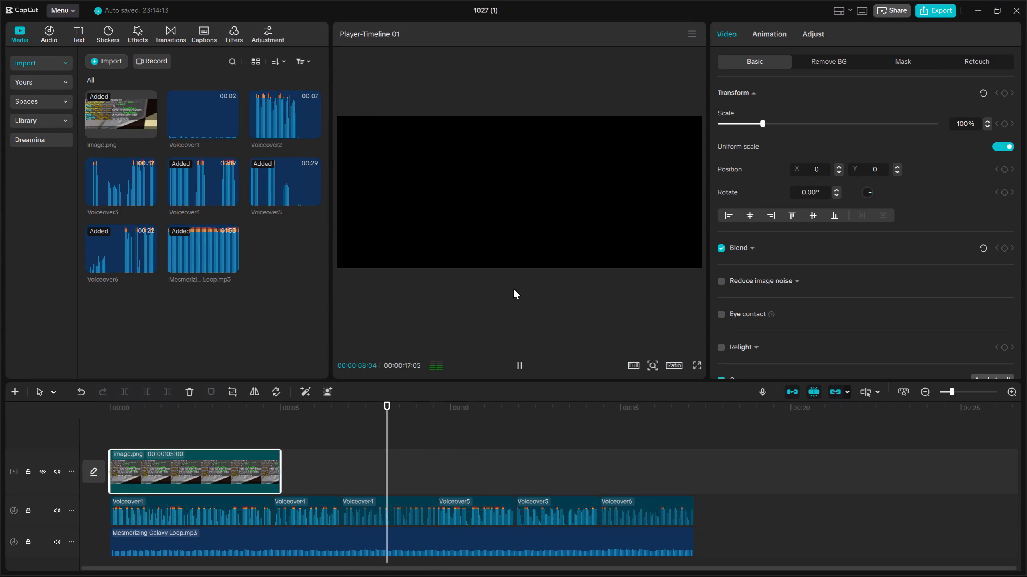
key(space)
key(space)
key(space)
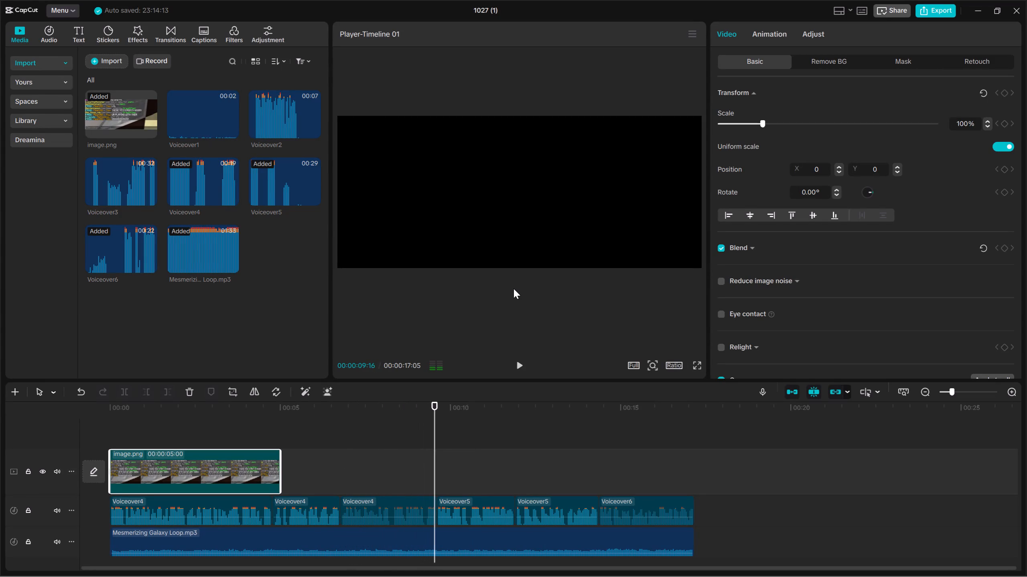
key(Up)
key(space)
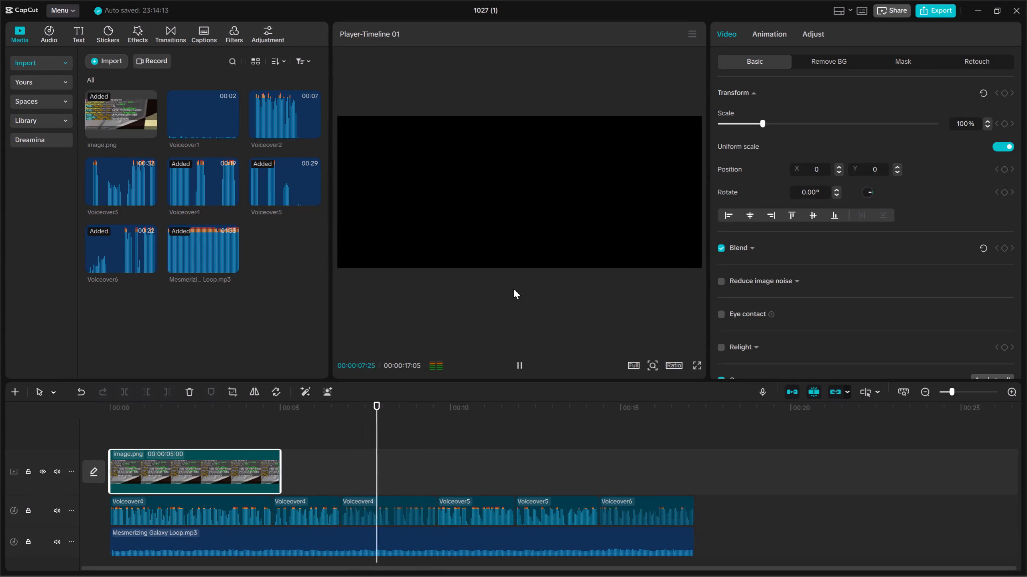
key(space)
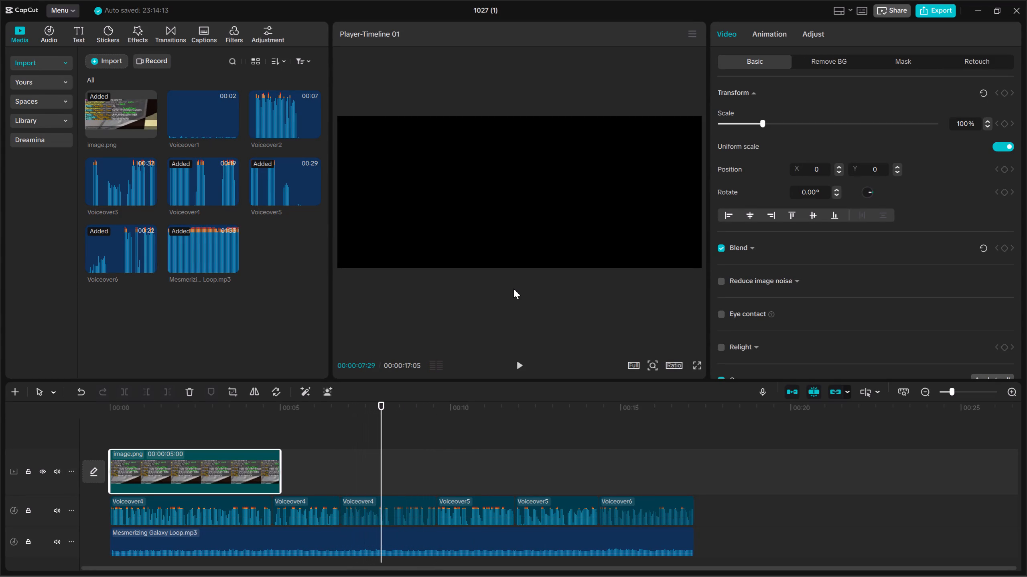
key(Up)
key(Down)
key(Up)
key(space)
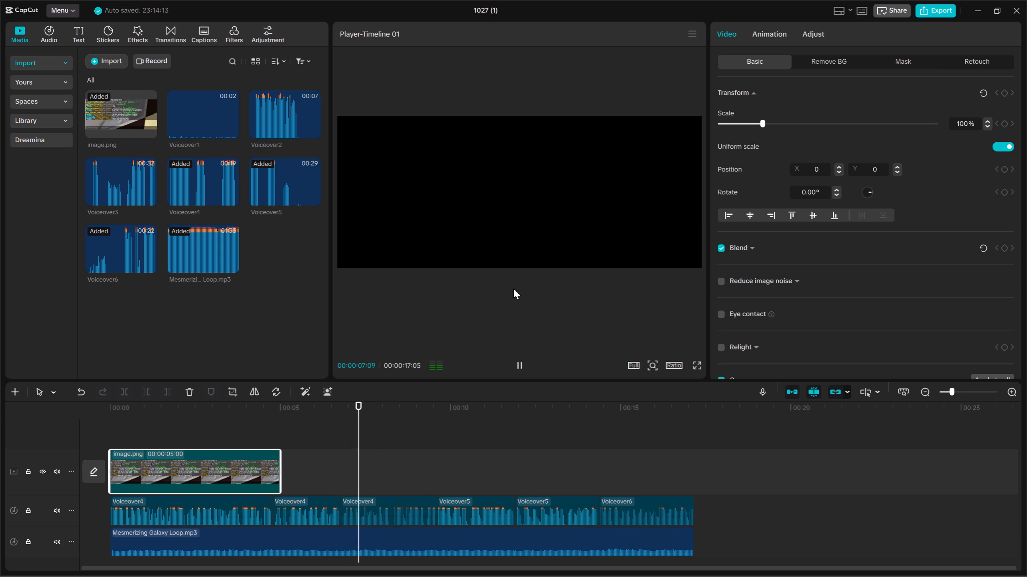
key(space)
key(space)
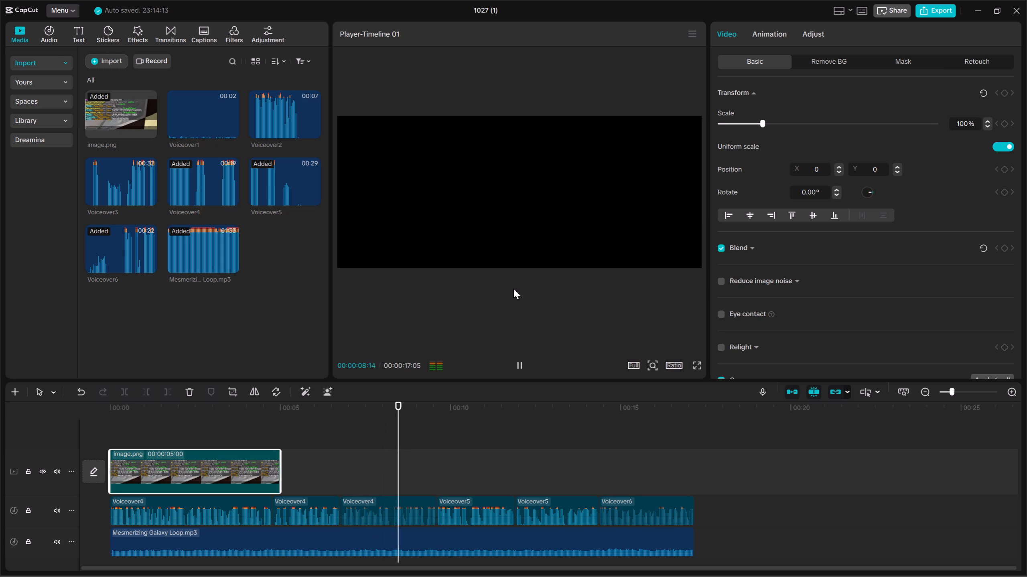
key(space)
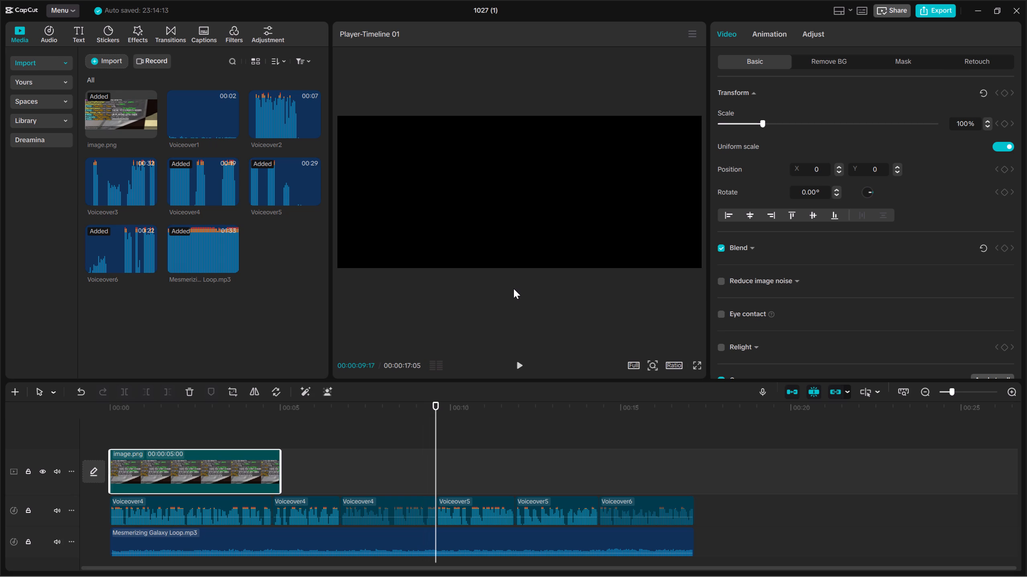
key(space)
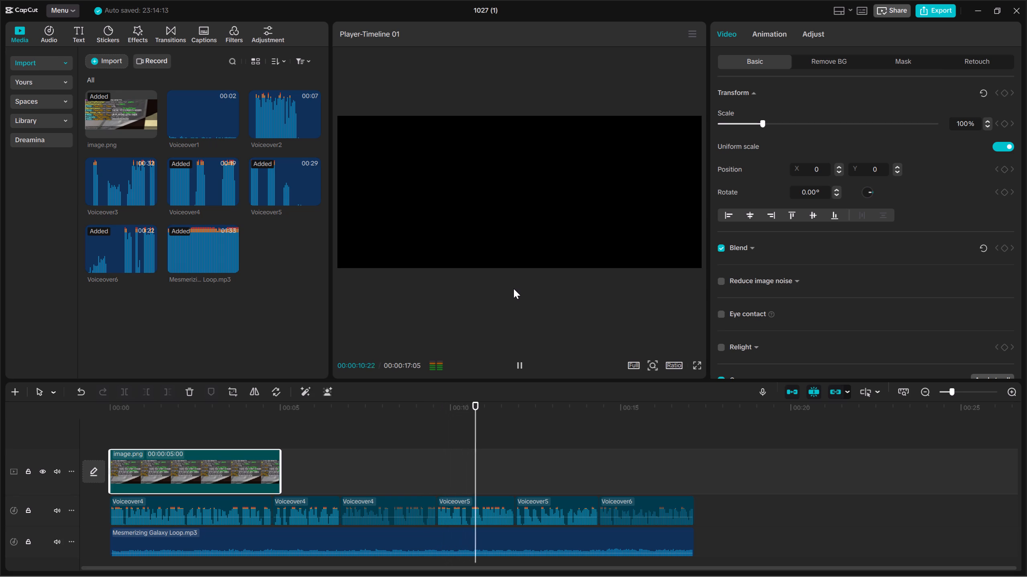
key(space)
Switch to Minecraft and start a new Flashback recording facing the wooden plank structure.
key(alt+Tab)
key(alt+Tab)
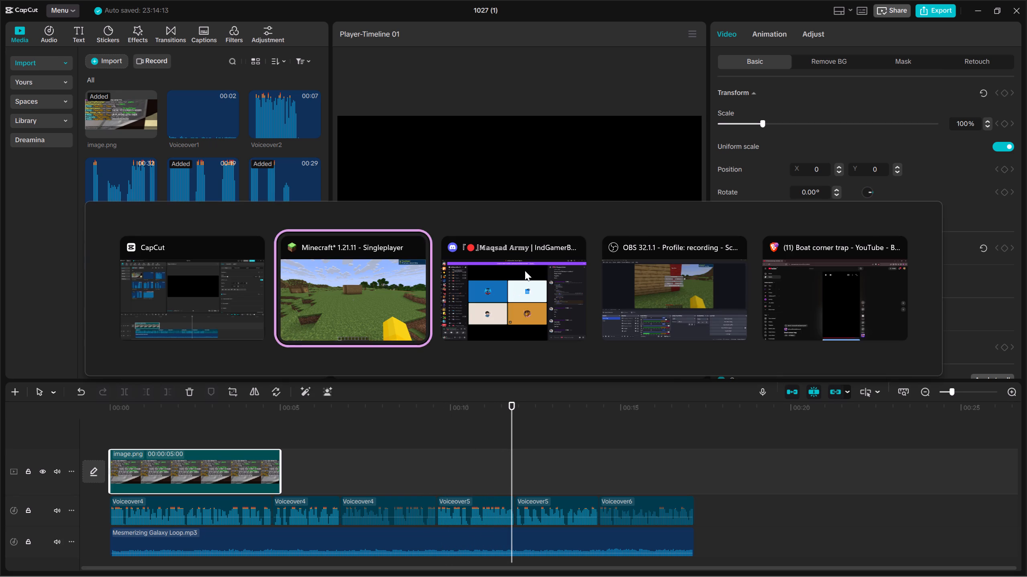
alt+drag(295, 284, 295, 280)
drag(653, 197, 513, 288)
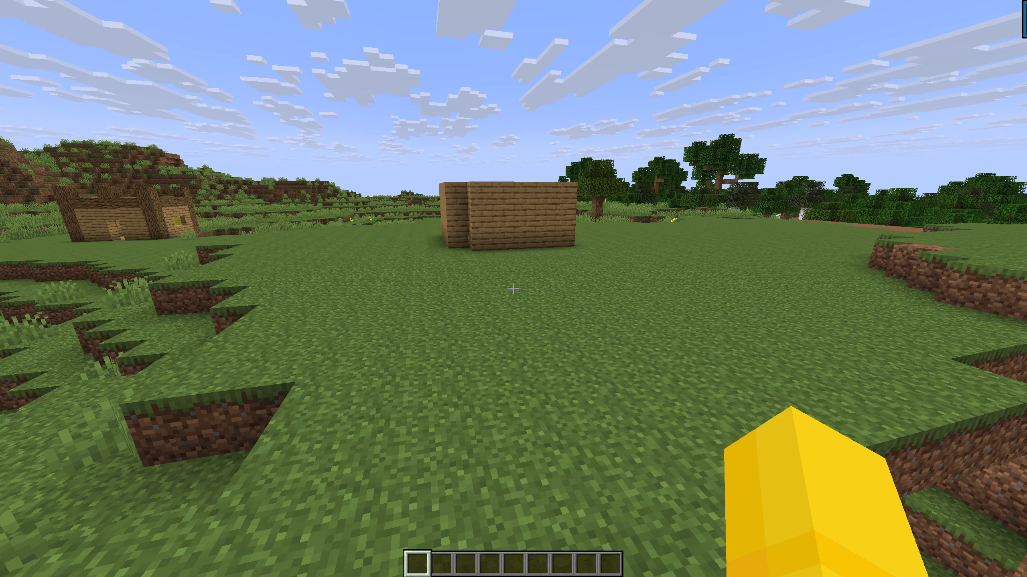
Put a stack of 64 spruce trapdoors from the creative inventory into the first hotbar slot.
key(Up)
key(0)
key(Return)
key(Up)
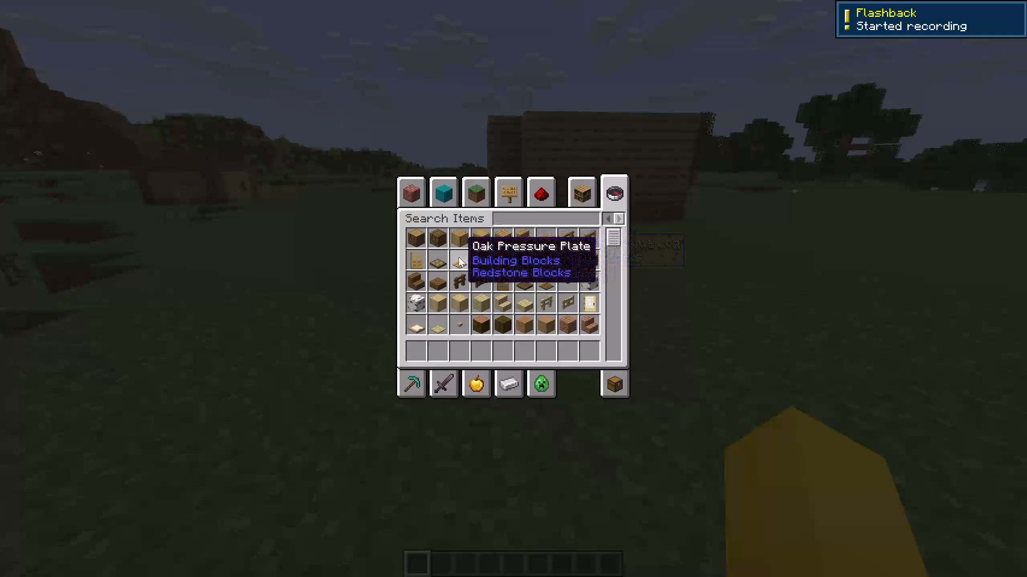
key(1)
key(1)
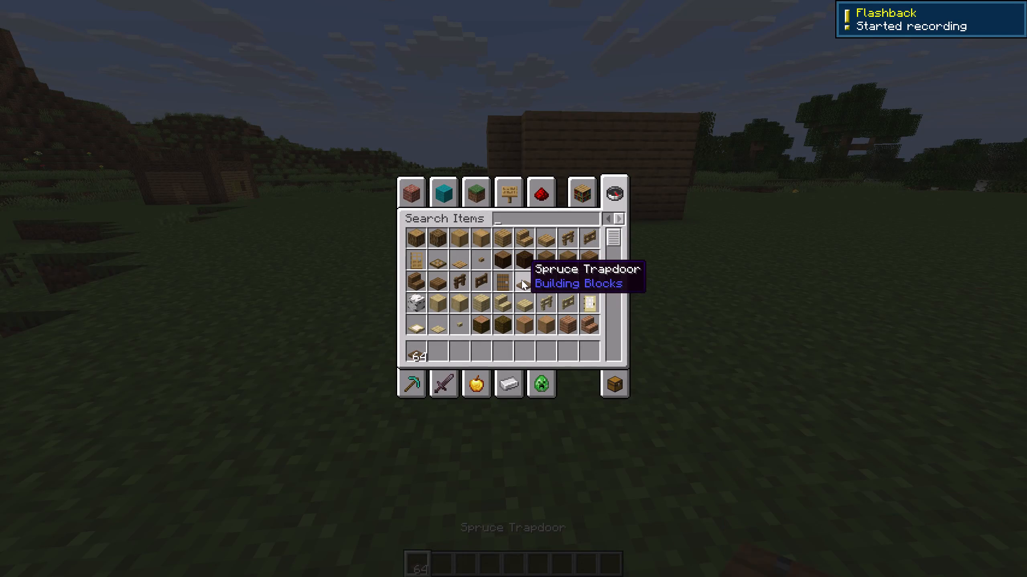
key(Escape)
Approach the plank structure's outer corner and replace the grass block in the notch with a spruce trapdoor.
key(Up)
key(0)
key(Left)
key(Right)
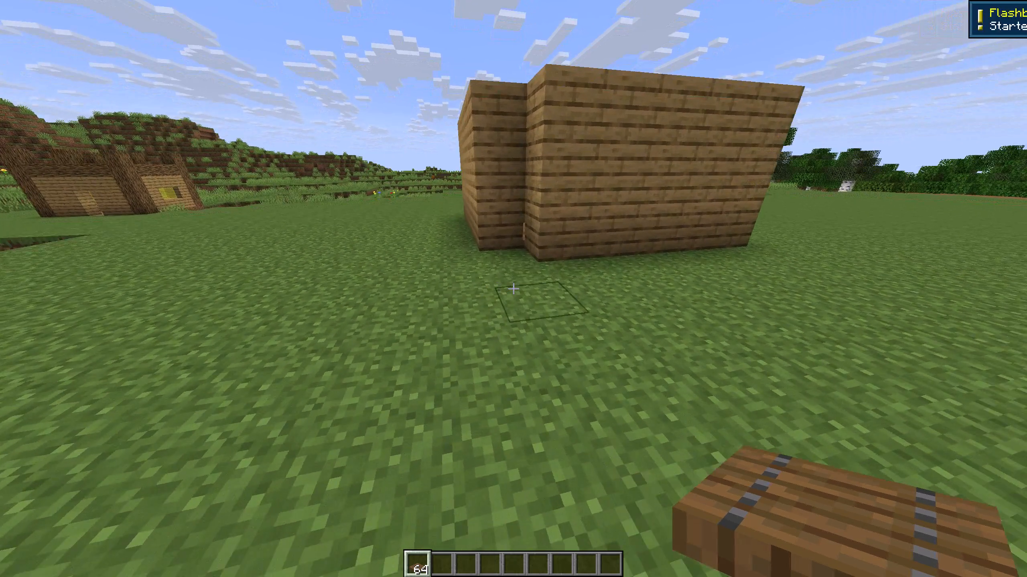
key(ctrl+Right)
key(ctrl+Right)
key(ctrl+Down)
key(ctrl+Down)
key(ctrl+Down)
key(ctrl+Down)
key(ctrl+Down)
key(ctrl+Down)
key(ctrl+Down)
key(ctrl+Down)
key(ctrl+Down)
key(ctrl+Down)
key(ctrl+Down)
key(ctrl+Down)
key(ctrl+Down)
key(ctrl+Down)
key(ctrl+Down)
key(ctrl+Down)
key(ctrl+Down)
key(ctrl+Down)
key(ctrl+Down)
key(ctrl+Down)
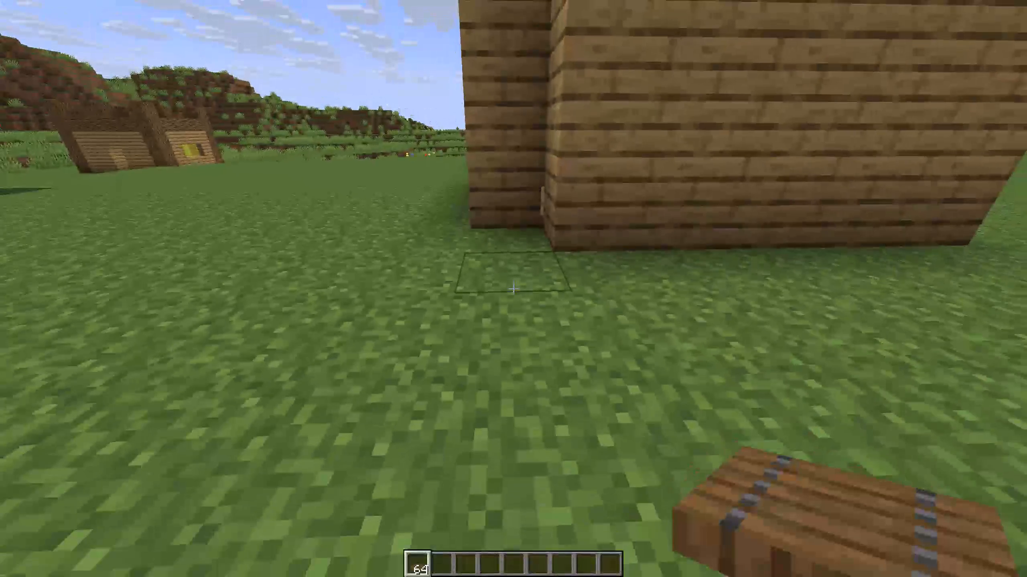
key(ctrl+Up)
key(ctrl+Up)
key(ctrl+Up)
key(ctrl+Up)
key(ctrl+Up)
key(ctrl+Up)
key(ctrl+Up)
key(ctrl+Up)
key(ctrl+Up)
key(ctrl+Up)
key(ctrl+Up)
key(ctrl+Up)
key(ctrl+Up)
key(ctrl+Up)
key(ctrl+Up)
key(ctrl+Up)
key(ctrl+Up)
key(ctrl+Up)
key(ctrl+Up)
key(ctrl+Up)
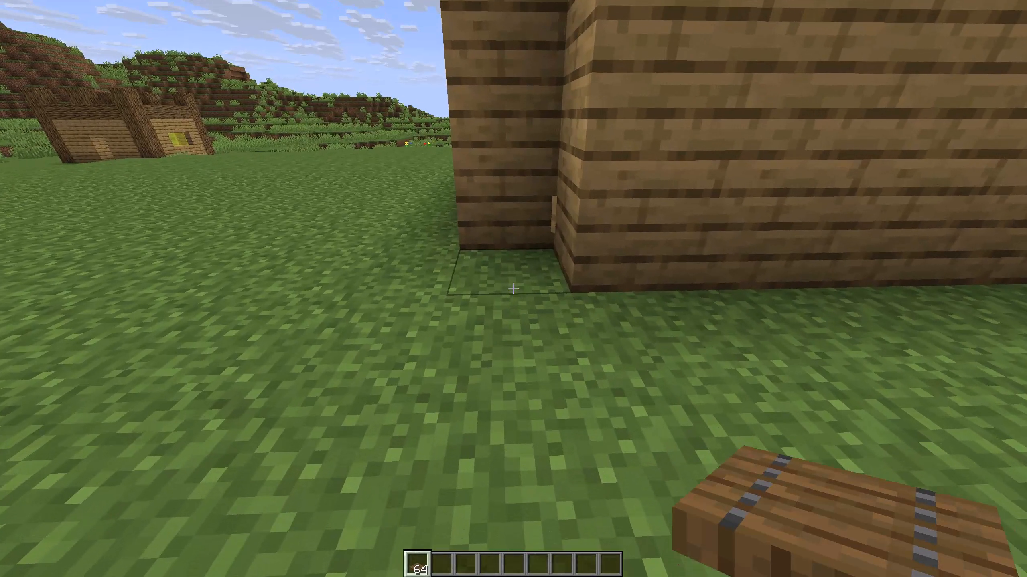
ctrl+click(513, 288)
ctrl+right_click(513, 288)
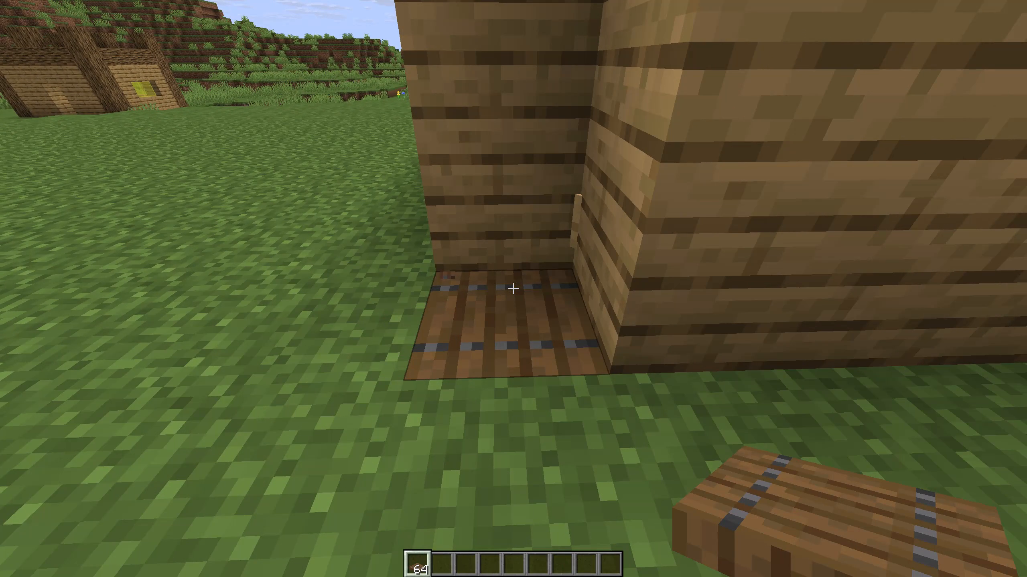
Back away from the corner until the plank walls and the placed trapdoor are framed in view.
key(ctrl+Down)
key(ctrl+Down)
key(ctrl+Down)
key(ctrl+Down)
key(ctrl+Down)
key(ctrl+Down)
key(ctrl+Down)
key(ctrl+Down)
key(ctrl+Down)
key(ctrl+Down)
key(ctrl+Down)
key(ctrl+Down)
key(ctrl+Down)
key(ctrl+Down)
key(ctrl+Down)
key(ctrl+Down)
key(ctrl+Down)
key(ctrl+Down)
key(ctrl+Down)
key(ctrl+Down)
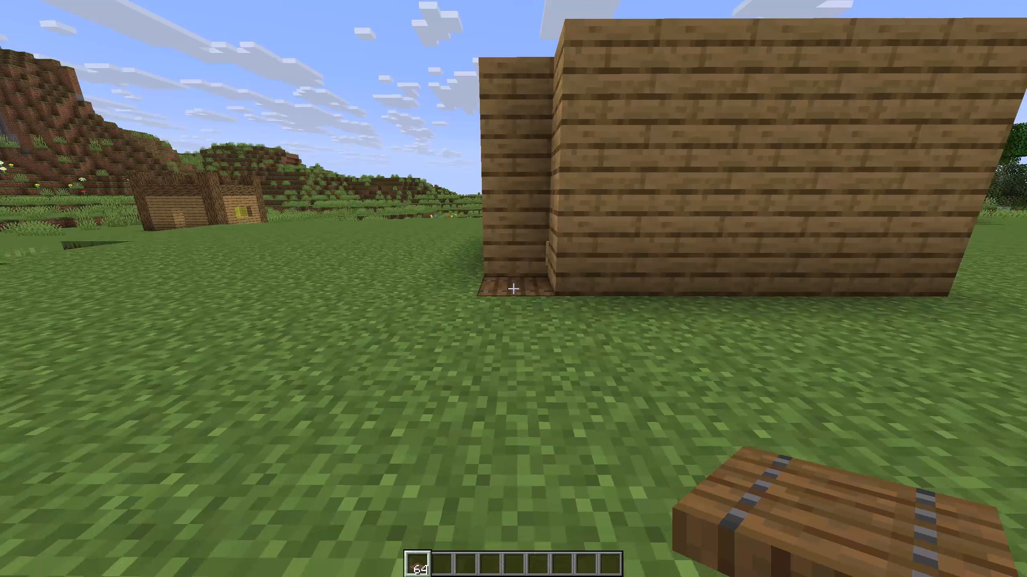
Finish the Flashback recording and save the replay with its default name and filename.
key(Escape)
drag(656, 202, 513, 288)
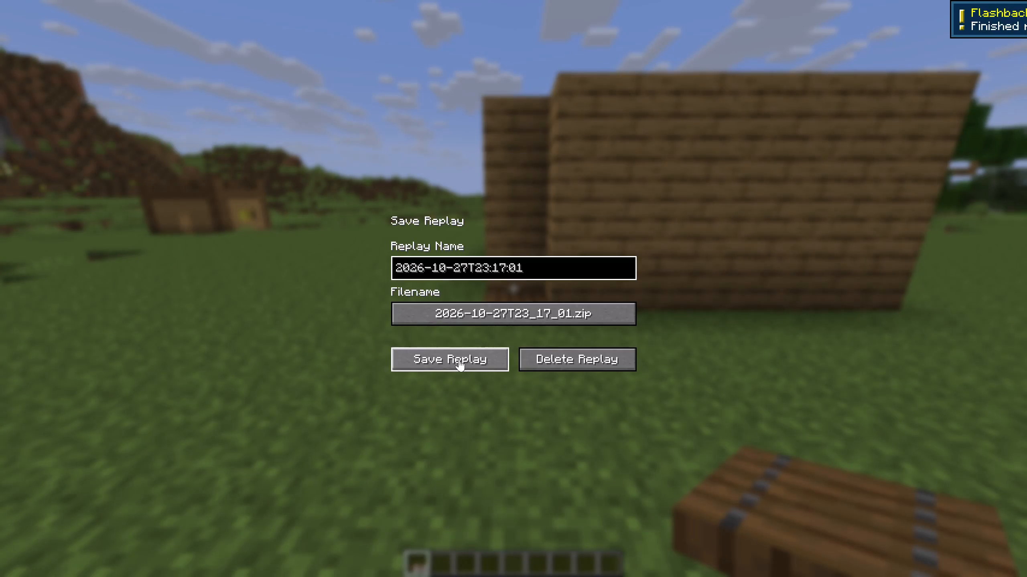
click(459, 359)
Go inside the plank enclosure to the boat in its corner and start a new Flashback recording.
scroll(514, 289, down, 7)
key(Up)
key(0)
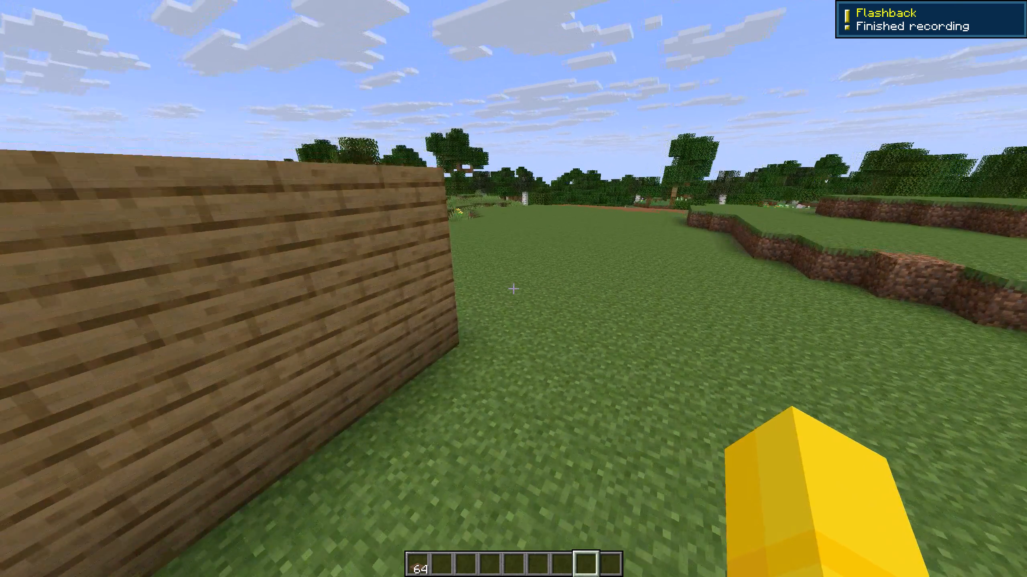
key(Right)
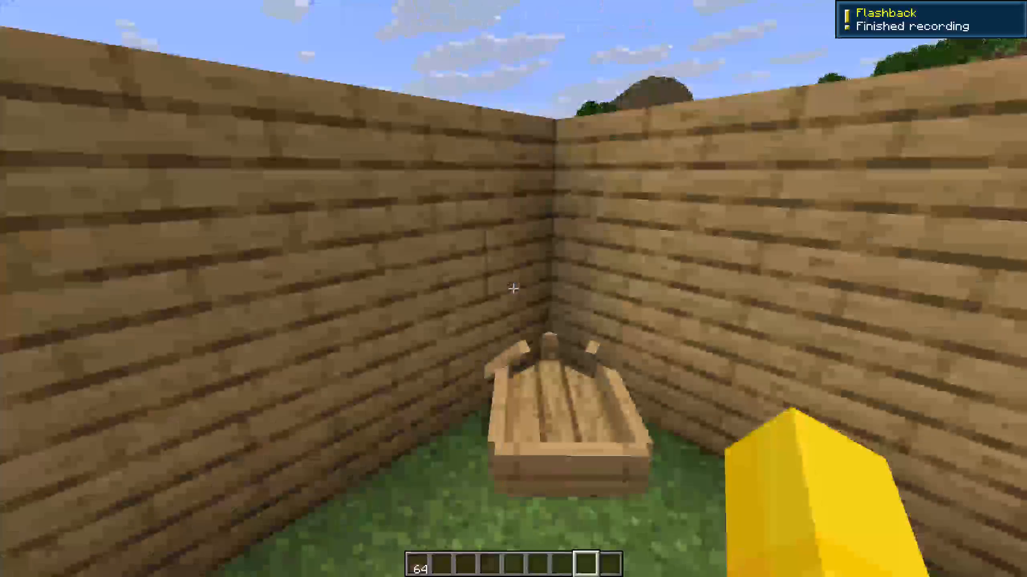
key(Escape)
drag(663, 198, 513, 288)
Board the boat in the inner corner of the plank walls.
right_click(513, 288)
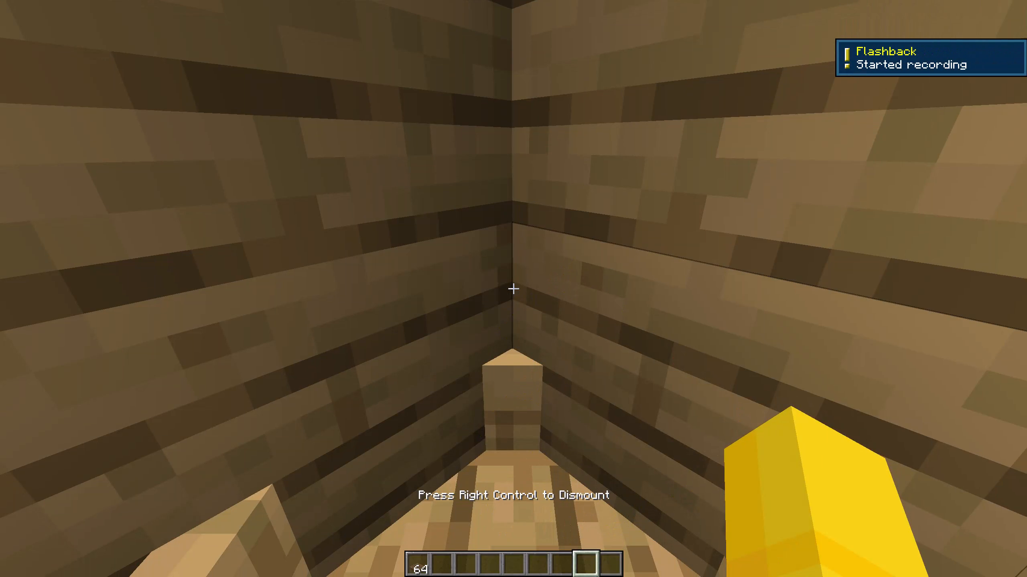
Leave the boat through the wall corner over the spruce trapdoor and move out across the grass field.
key(Up)
key(Up)
key(Up)
key(Up)
key(Up)
key(Up)
key(Up)
key(Up)
key(Up)
key(Up)
key(Up)
key(Up)
key(Up)
key(Up)
key(Up)
key(Up)
key(Up)
key(Up)
key(Up)
key(Up)
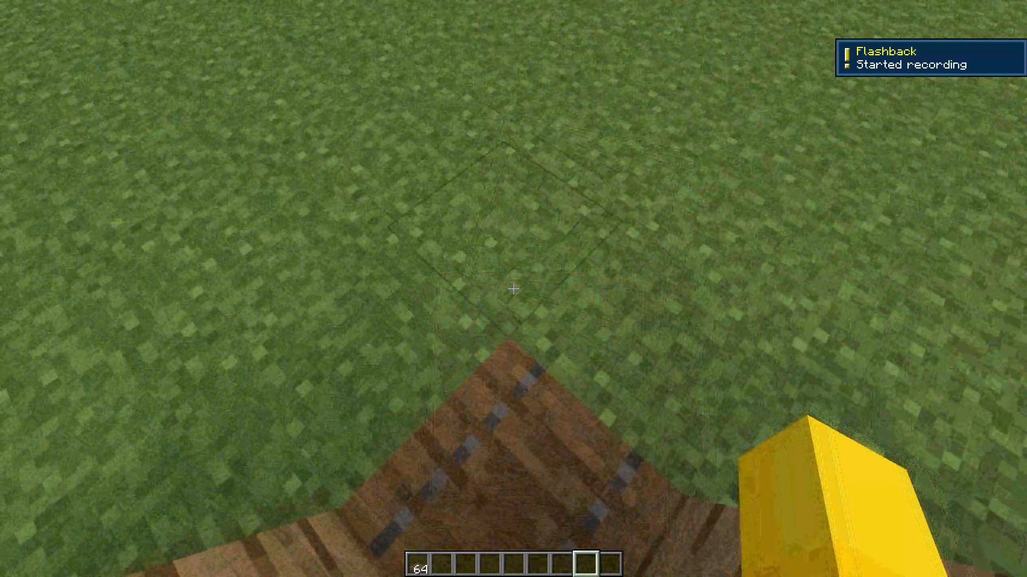
key(Up)
key(Up)
key(Up)
key(Up)
key(Up)
key(Up)
key(Up)
key(Up)
key(Up)
key(Up)
key(Up)
key(Up)
key(Up)
key(Up)
key(Up)
key(Up)
key(Up)
key(Up)
key(Up)
key(Up)
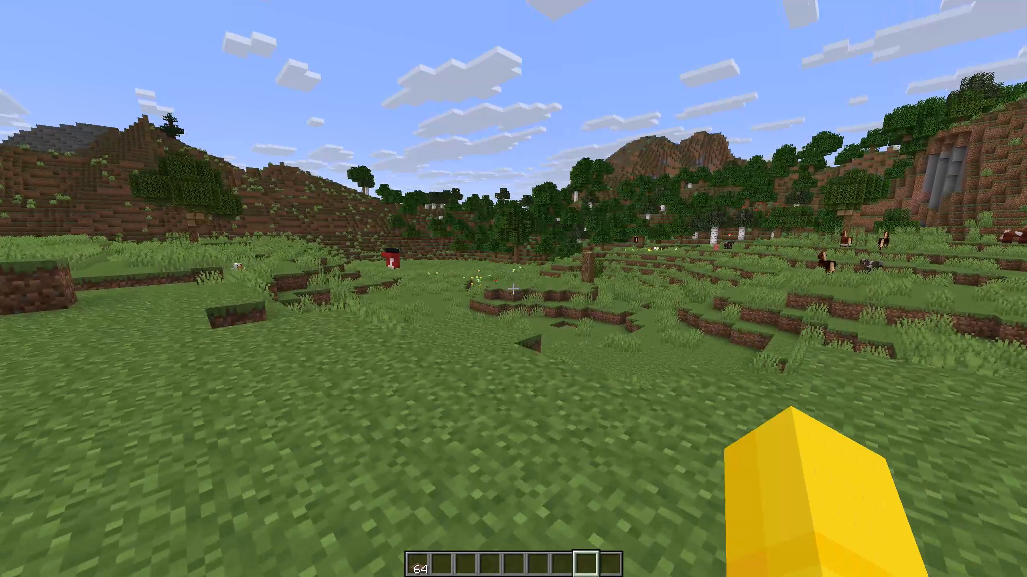
Finish the Flashback recording and save the replay of the boat escape.
key(Escape)
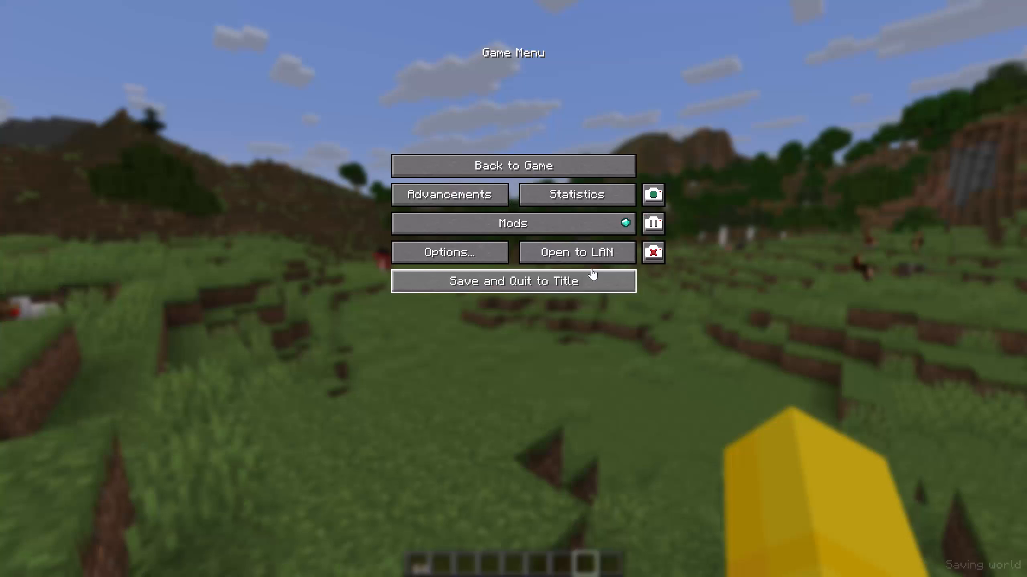
drag(659, 201, 513, 288)
click(443, 354)
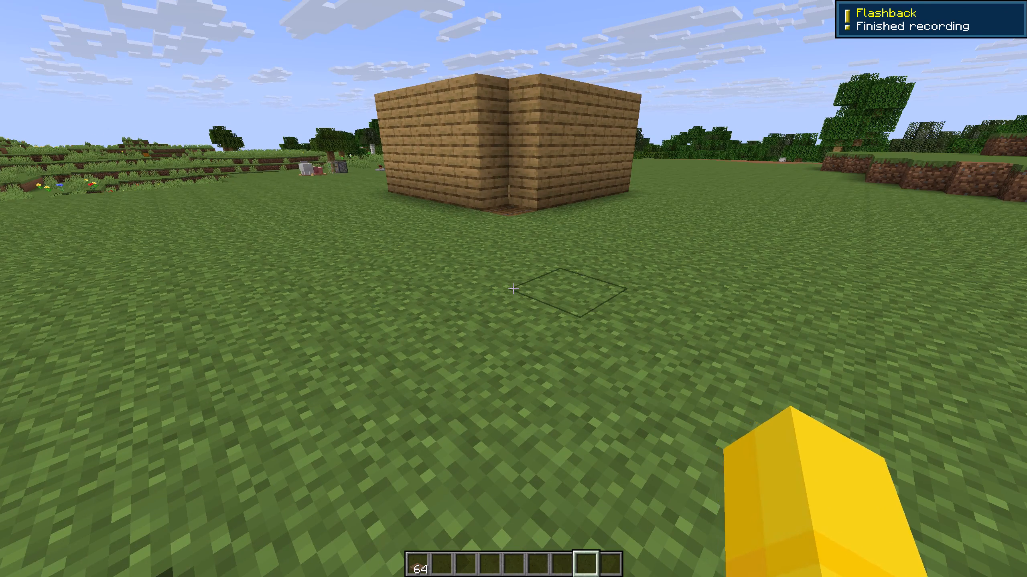
Return to the plank enclosure's outer corner and dig a shaft straight down beneath it, through the stone into the deepslate.
key(Up)
key(0)
key(Right)
key(Right)
right_drag(513, 290, 509, 309)
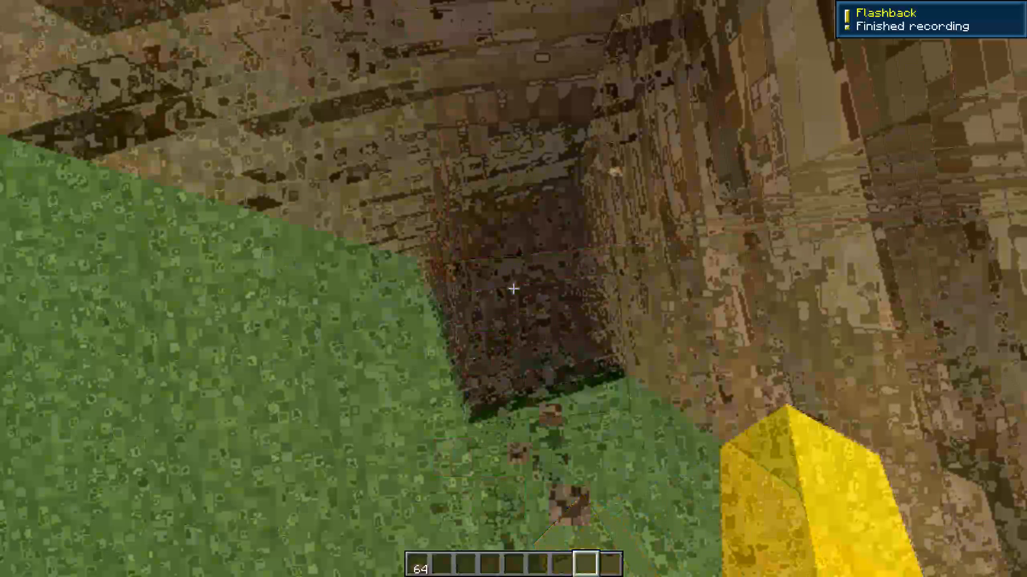
key(Down)
click(513, 288)
key(Up)
key(Right)
triple_click(513, 288)
key(Left)
double_click(513, 288)
key(Down)
triple_click(514, 288)
triple_click(513, 288)
triple_click(513, 288)
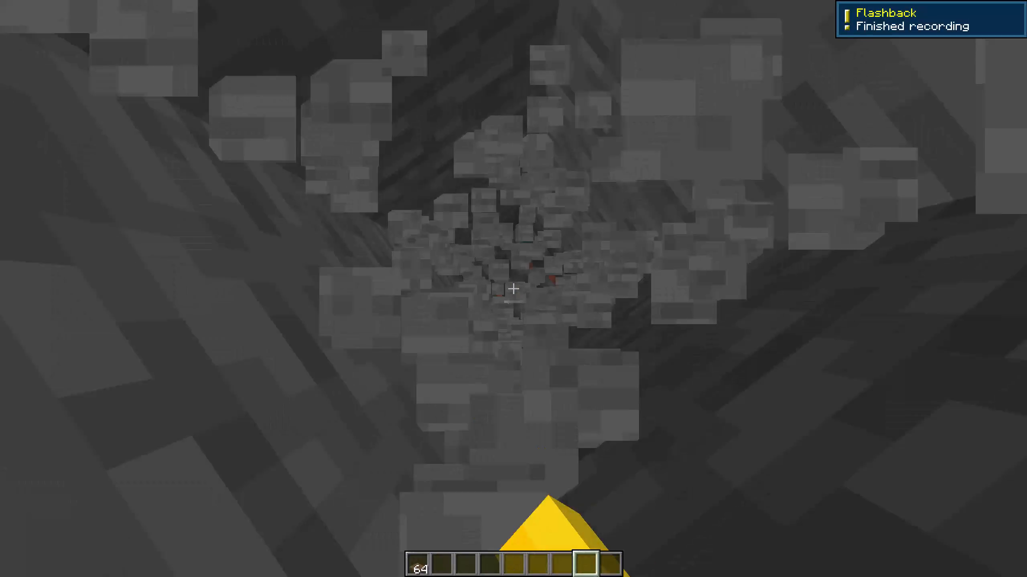
triple_click(514, 288)
triple_click(513, 288)
triple_click(516, 288)
triple_click(513, 288)
triple_click(513, 288)
triple_click(513, 288)
triple_click(513, 288)
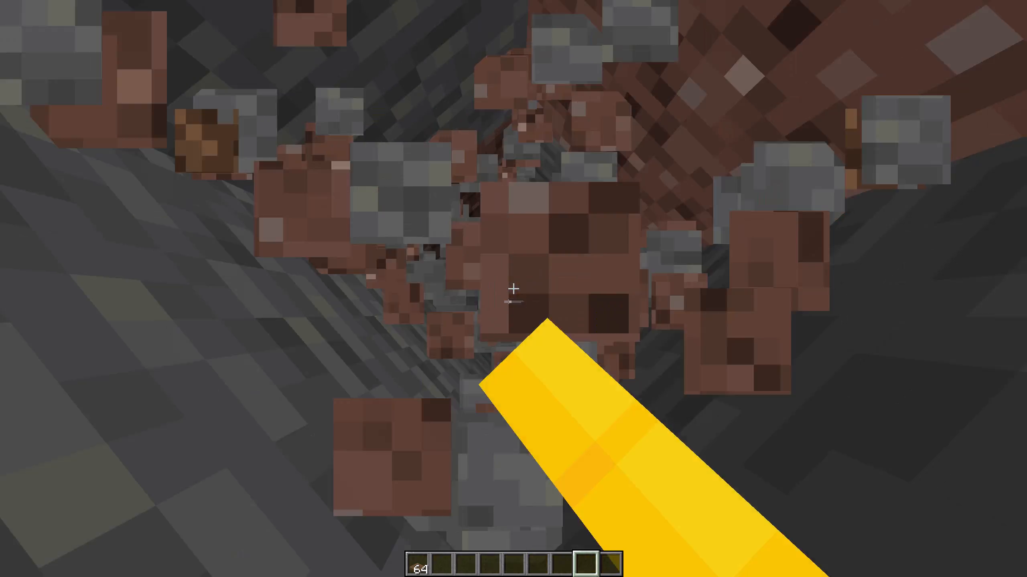
triple_click(513, 288)
shift+click(513, 288)
Search the creative inventory for "stone" and put pointed dripstone in the first hotbar slot, discarding the trapdoors held there.
key(Return)
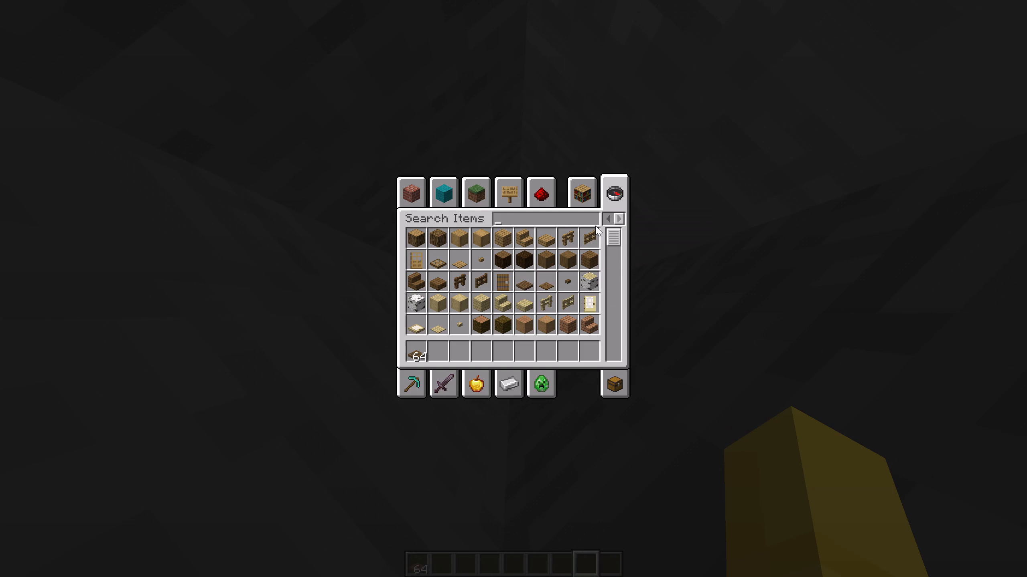
text(dis)
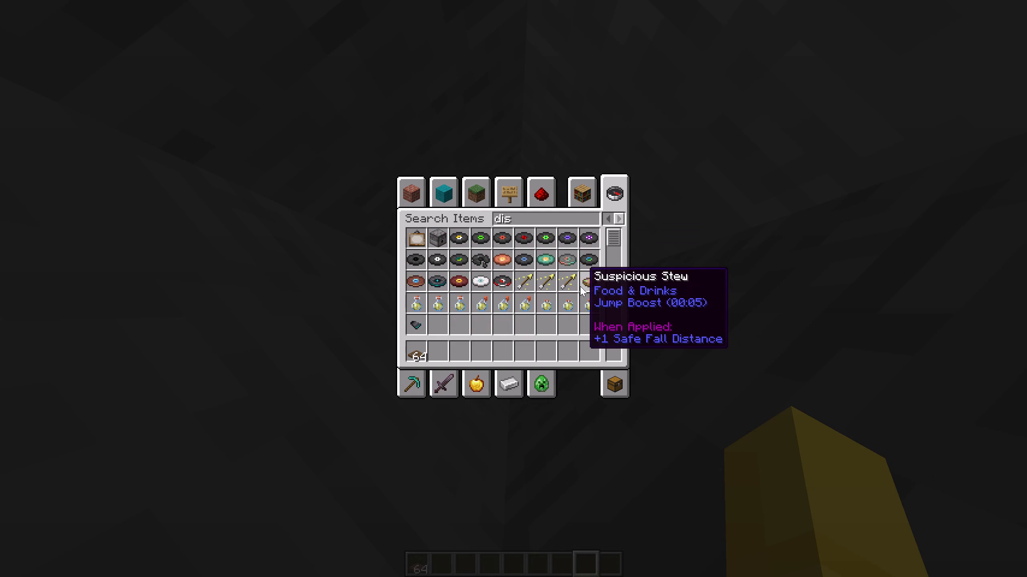
key(BackSpace)
key(BackSpace)
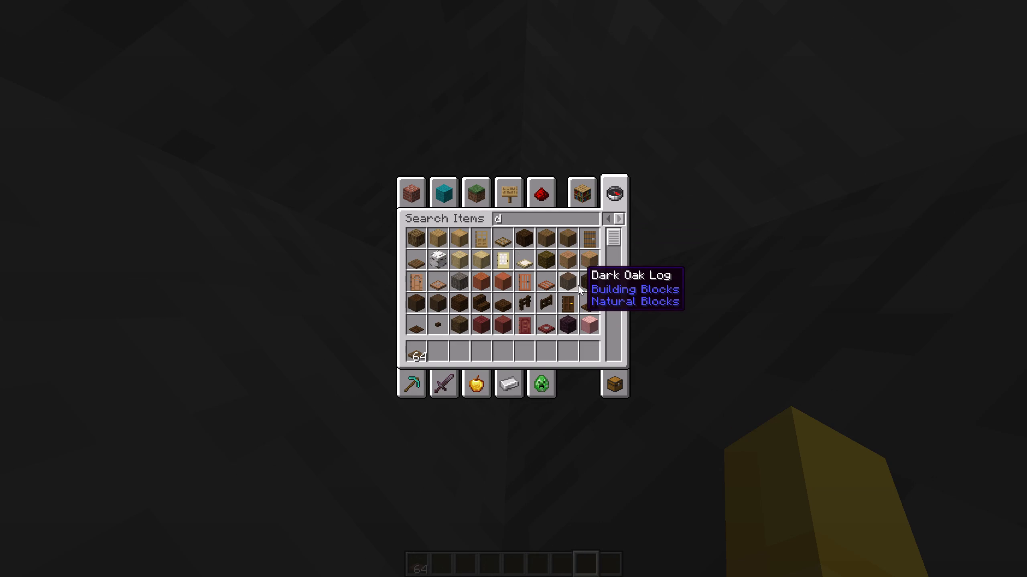
key(i)
key(BackSpace)
key(h)
key(BackSpace)
text(ip)
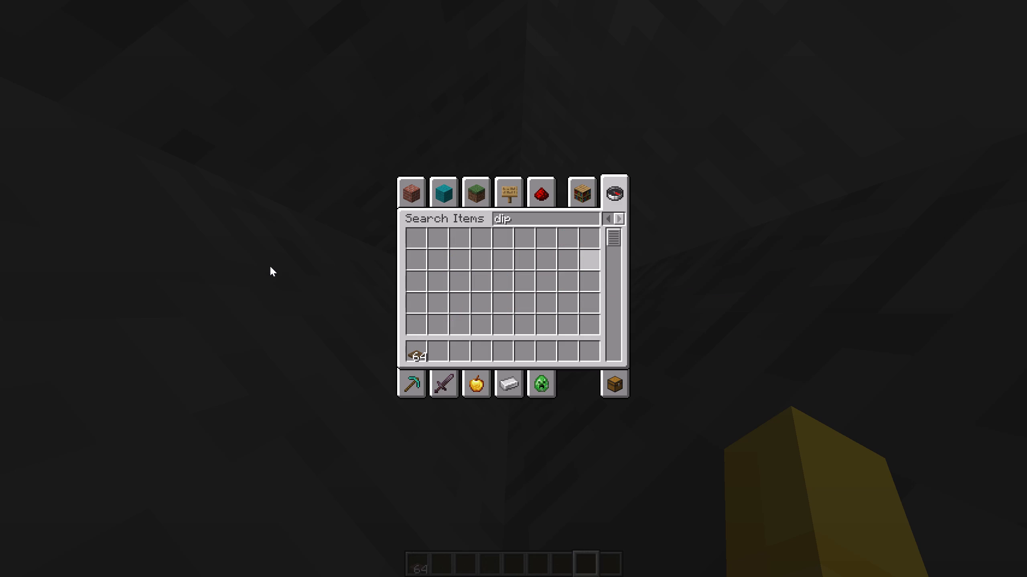
key(BackSpace)
key(BackSpace)
key(BackSpace)
key(BackSpace)
key(BackSpace)
text(stoe)
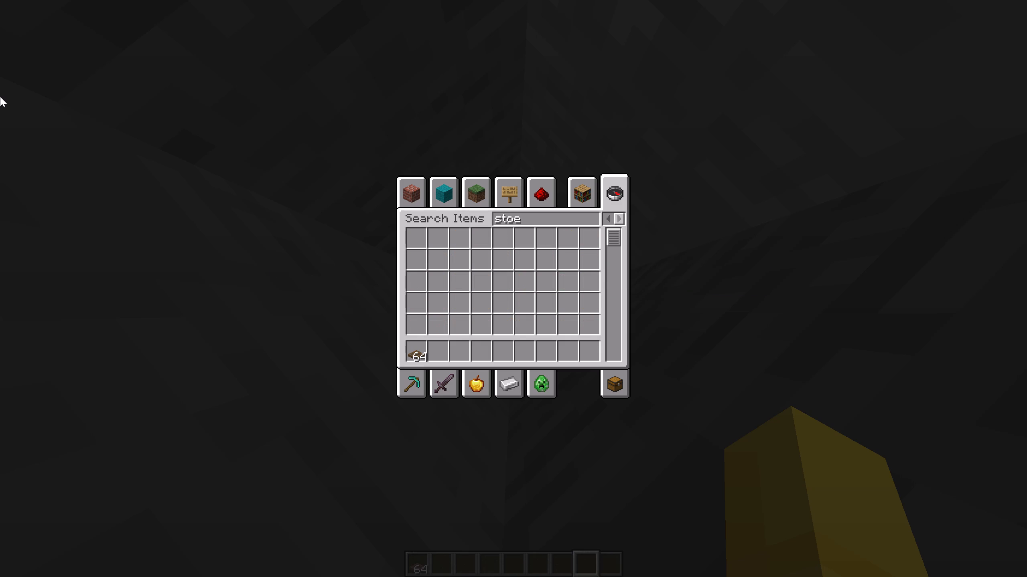
key(BackSpace)
text(ne)
scroll(659, 255, down, 6)
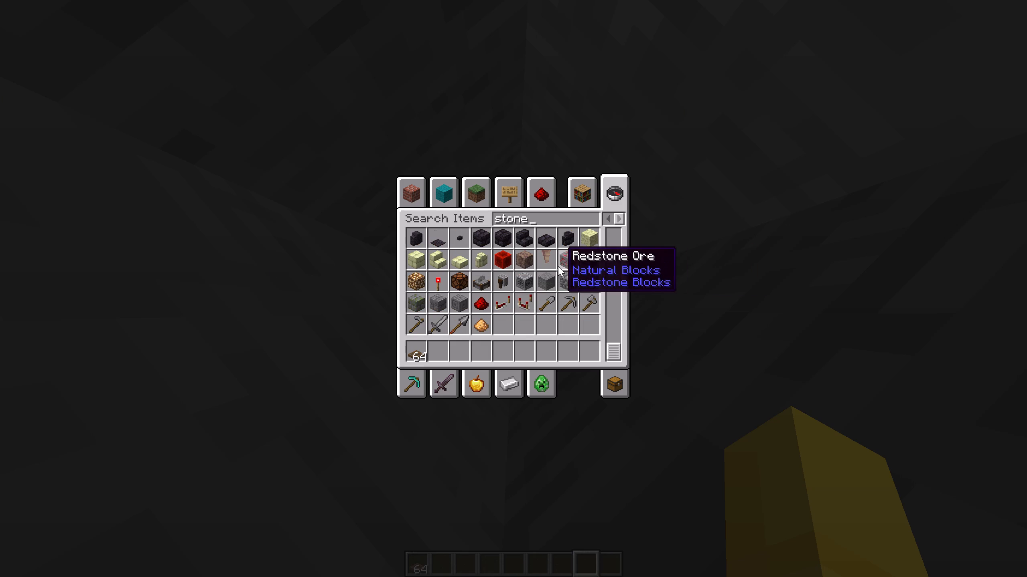
scroll(558, 266, down, 6)
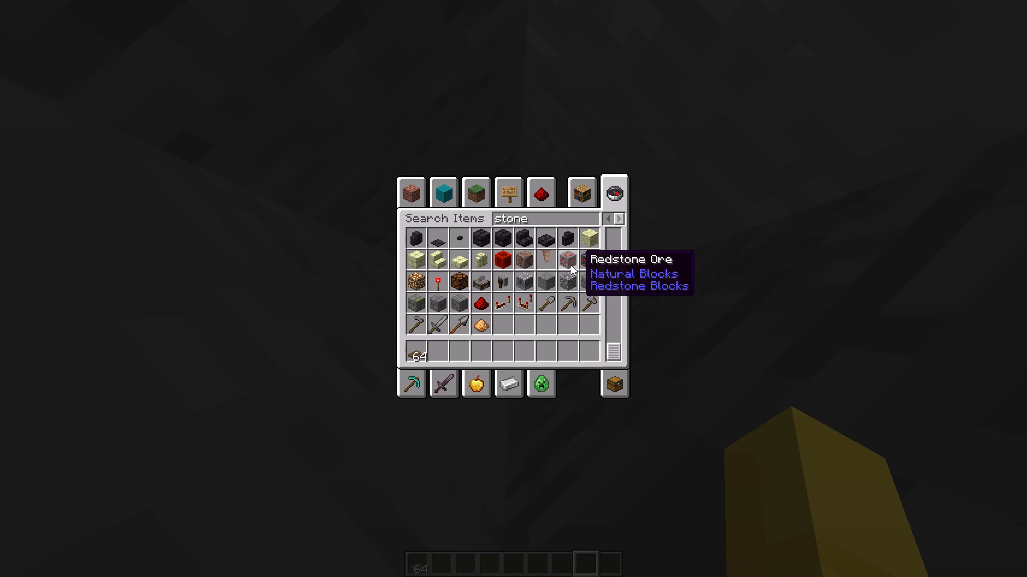
click(542, 261)
click(421, 352)
click(499, 288)
Switch from Minecraft to CapCut.
key(alt+Tab)
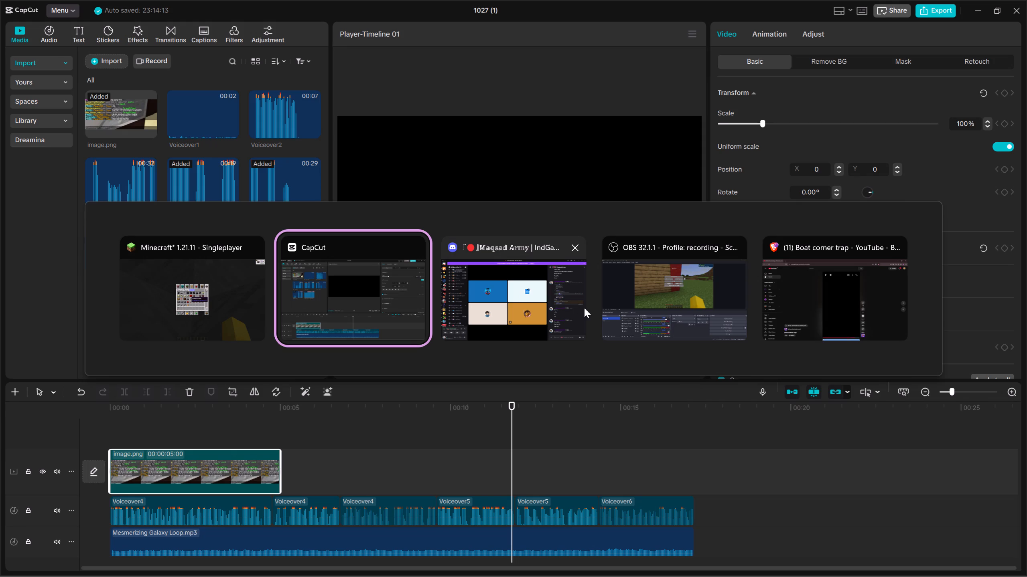
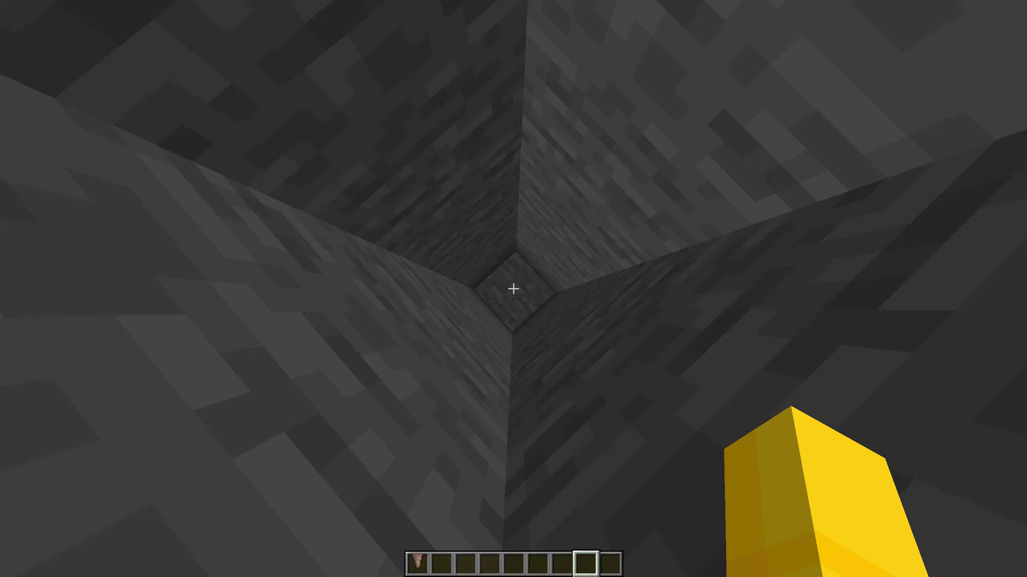
Place a pointed dripstone on the deepslate block at the bottom of the shaft.
key(1)
right_click(513, 288)
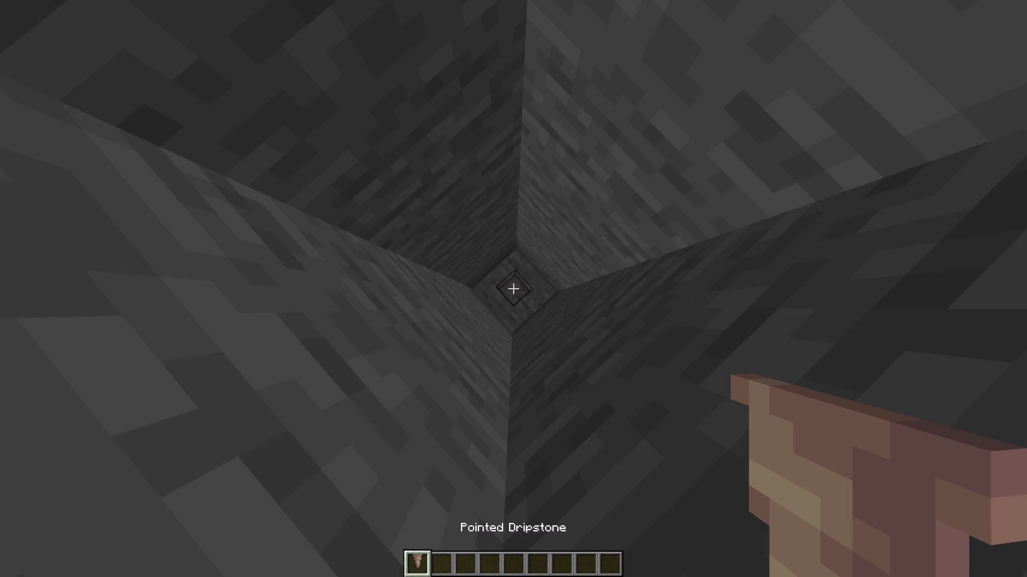
Switch to the empty fourth hotbar slot and head back up the shaft towards the opening at the surface.
shift+scroll(513, 288, down, 3)
key(shift+Up)
key(shift+Up)
key(shift+Up)
key(shift+Up)
key(shift+Up)
key(shift+Up)
key(shift+Up)
key(shift+Up)
key(shift+Up)
key(shift+Up)
key(shift+Up)
key(shift+Up)
key(shift+Up)
key(shift+Up)
key(shift+Up)
key(shift+Up)
key(shift+Up)
key(shift+Up)
key(shift+Up)
key(shift+Up)
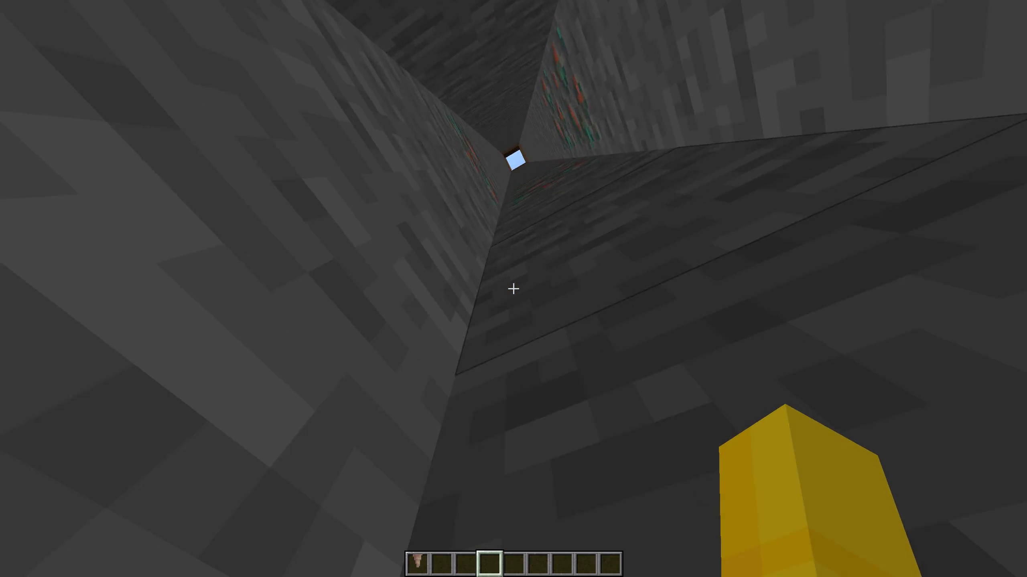
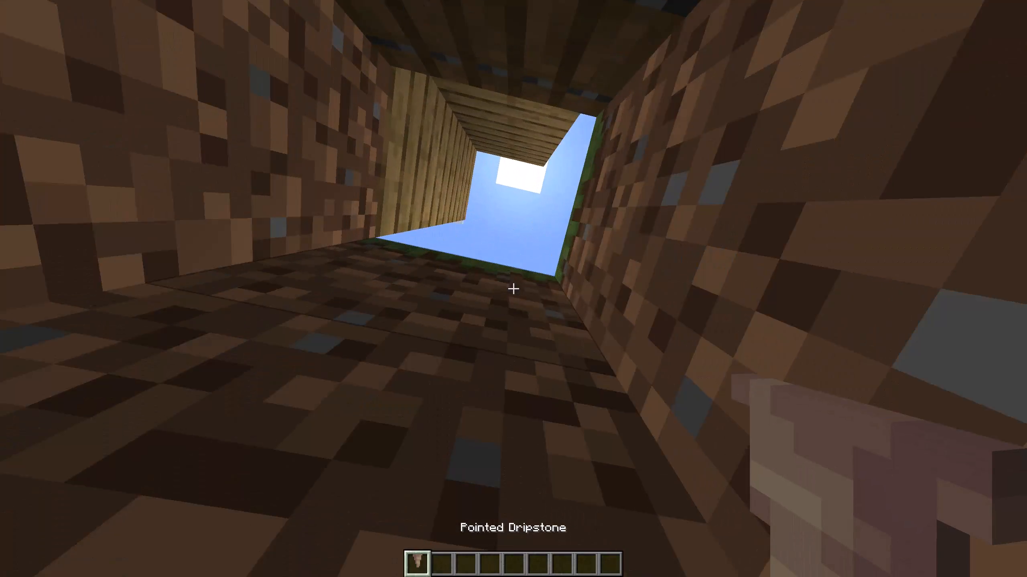
Leave the shaft and land on the grass facing the boat in the corner of the plank walls.
key(shift+Up)
key(ctrl+Down)
key(ctrl+Down)
key(ctrl+Down)
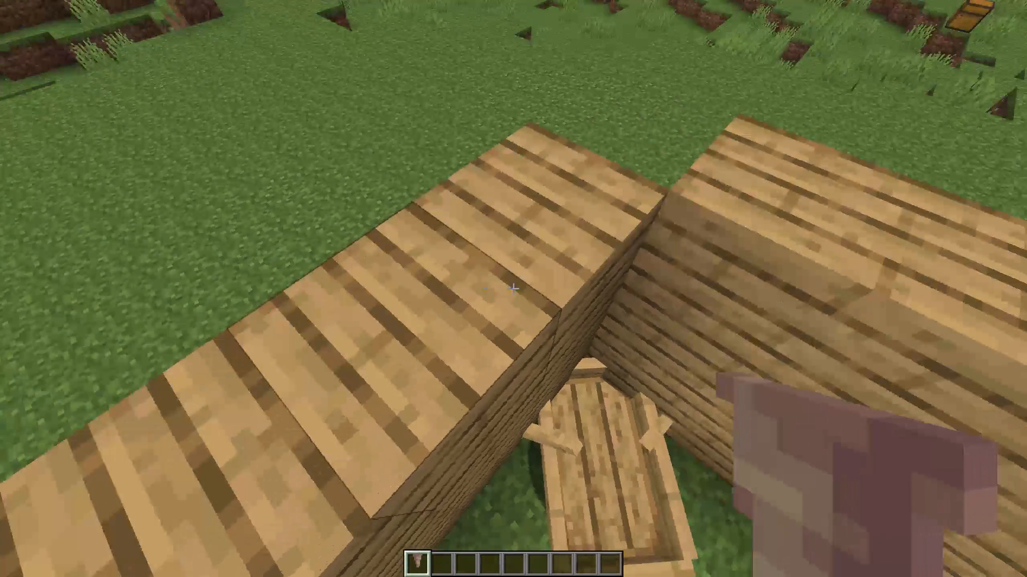
ctrl+scroll(548, 288, down, 3)
key(Right)
key(Left)
scroll(513, 288, up, 3)
key(Down)
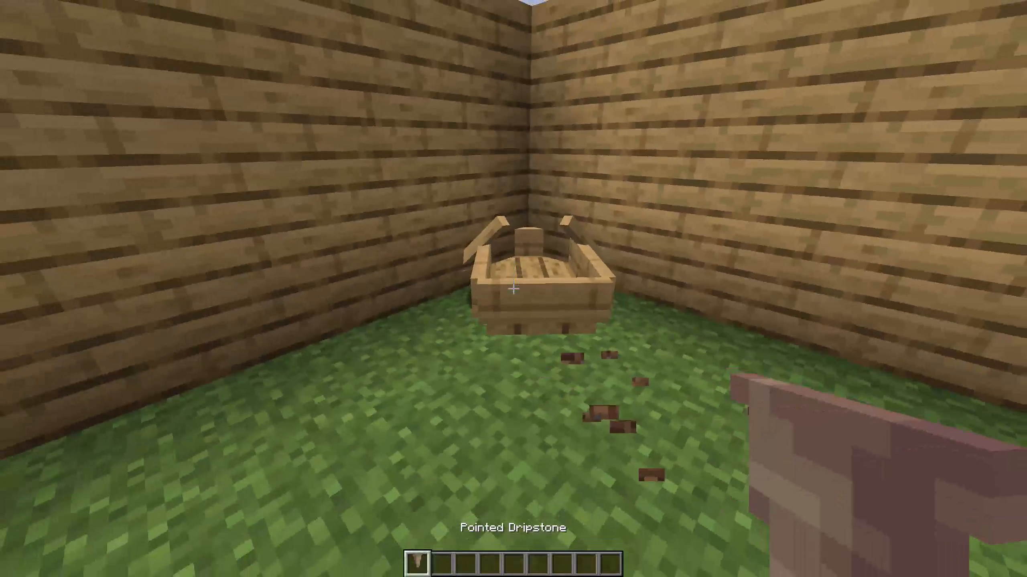
Remove the pointed dripstone from the hotbar through the creative inventory.
key(Return)
key(Escape)
key(Return)
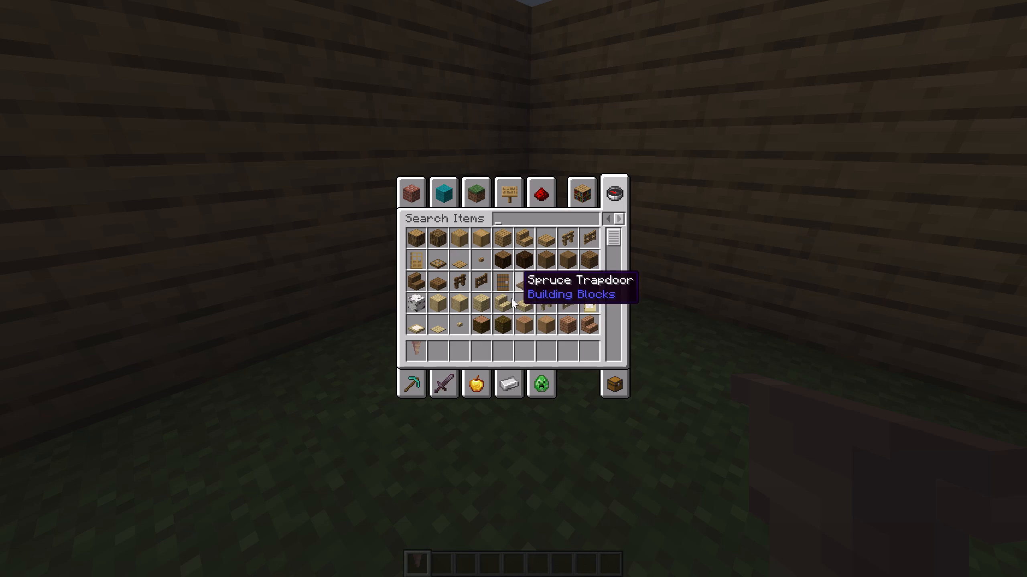
shift+drag(426, 349, 421, 350)
key(Return)
key(Escape)
Switch the game mode to Survival Mode.
key(F3)
key(F4)
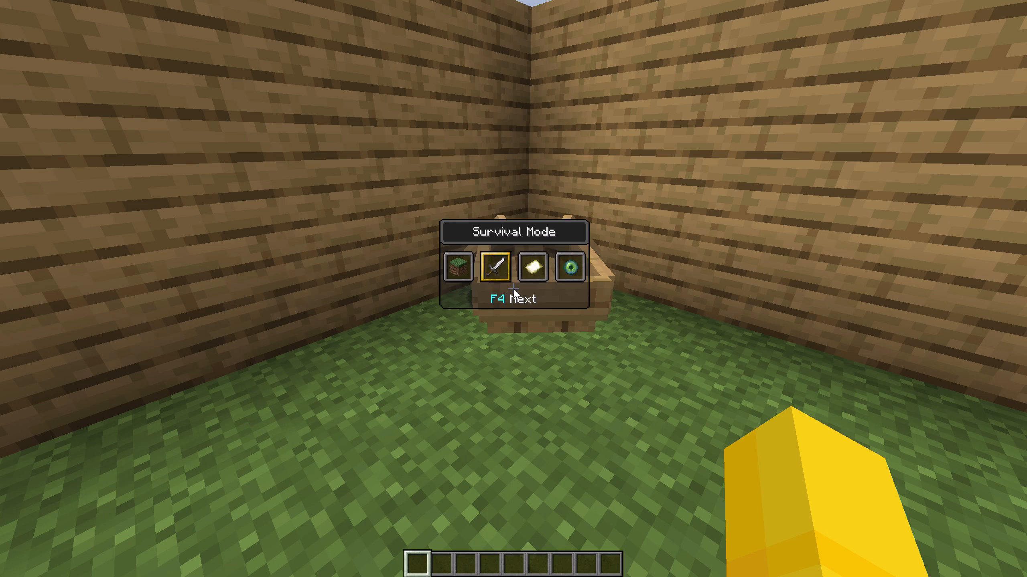
key(F3)
Inspect the trap from outside, checking the wall end and the trapdoor behind the plank corner.
key(d)
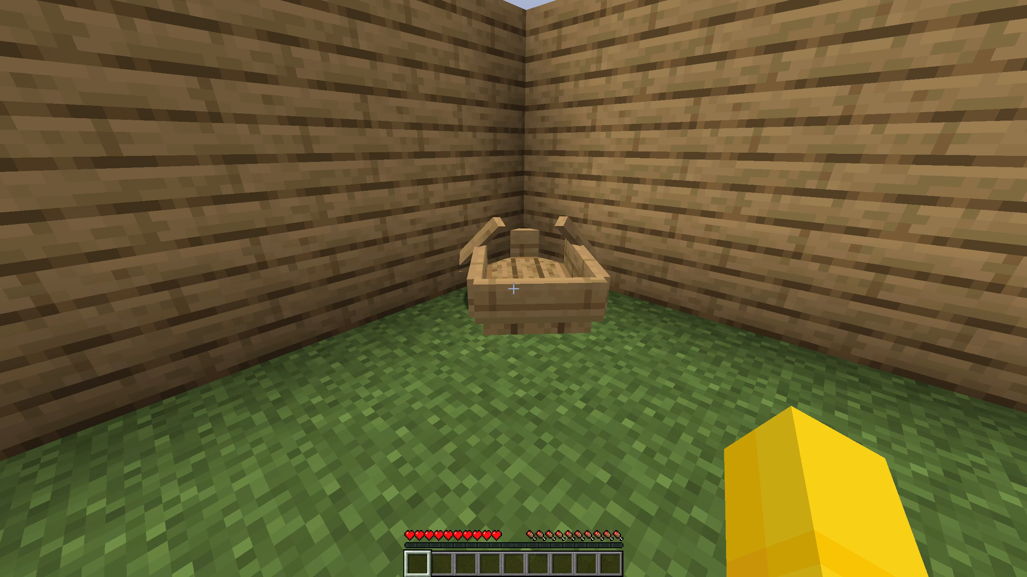
key(Up)
key(0)
key(Left)
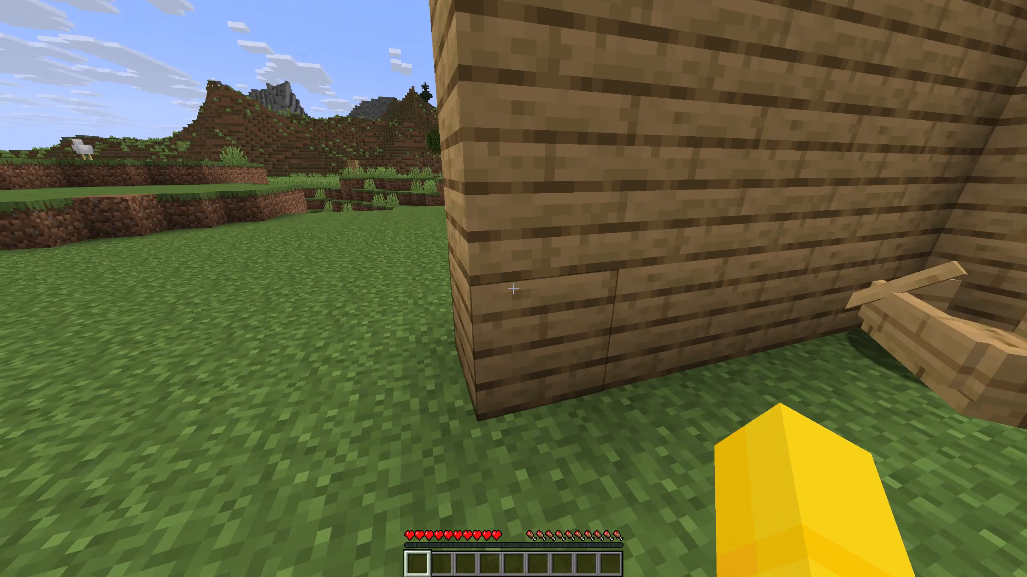
key(Escape)
key(Escape)
key(Up)
key(0)
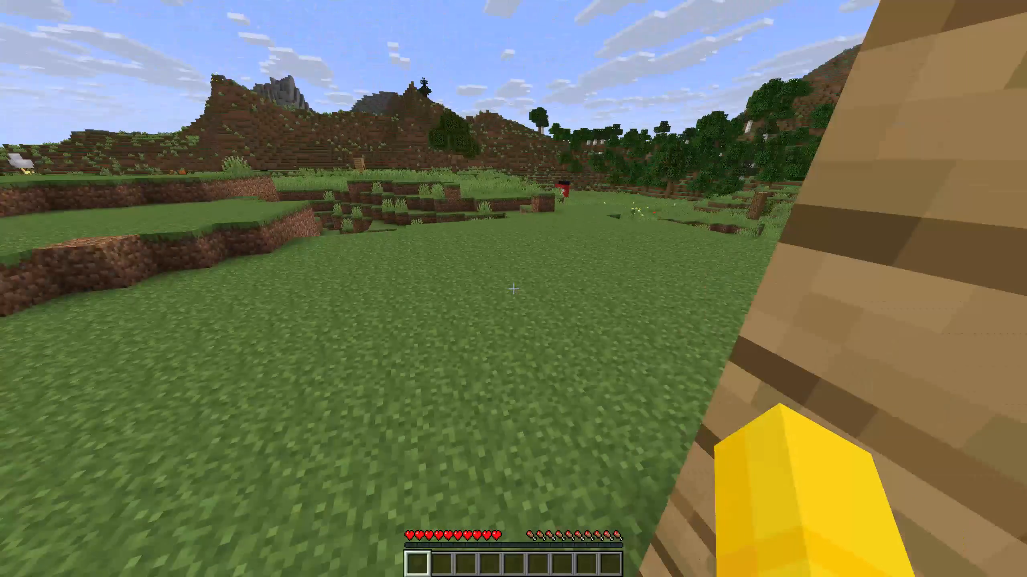
key(Left)
key(Left)
key(Left)
right_click(518, 290)
key(Right)
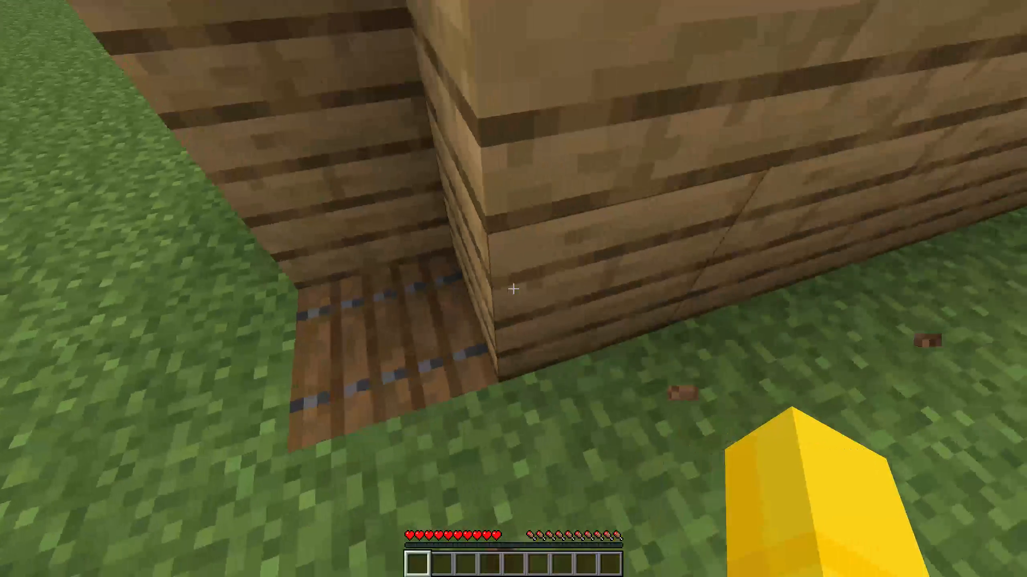
key(Left)
key(Down)
key(Down)
key(ctrl+Up)
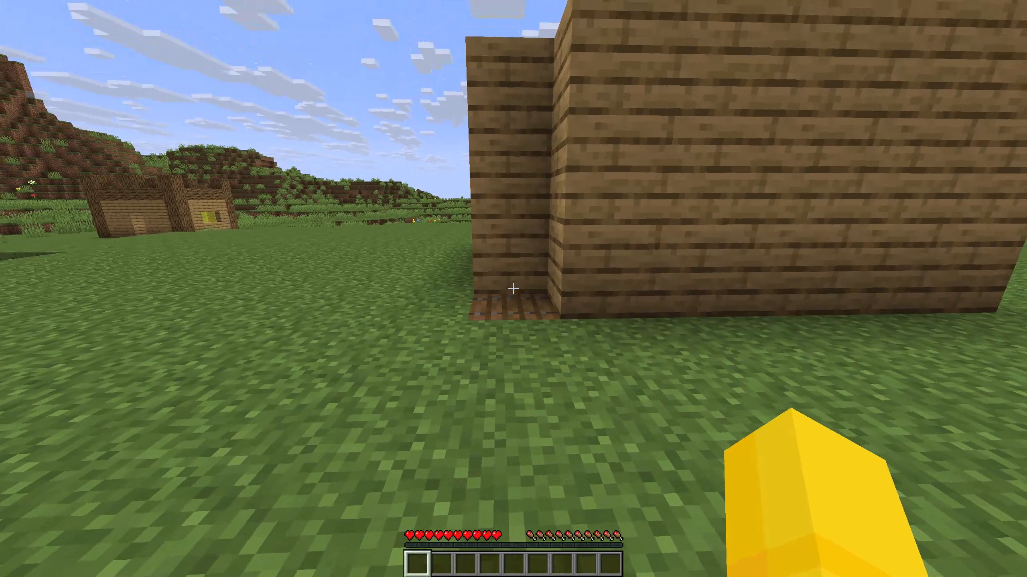
key(ctrl+Up)
key(ctrl+Up)
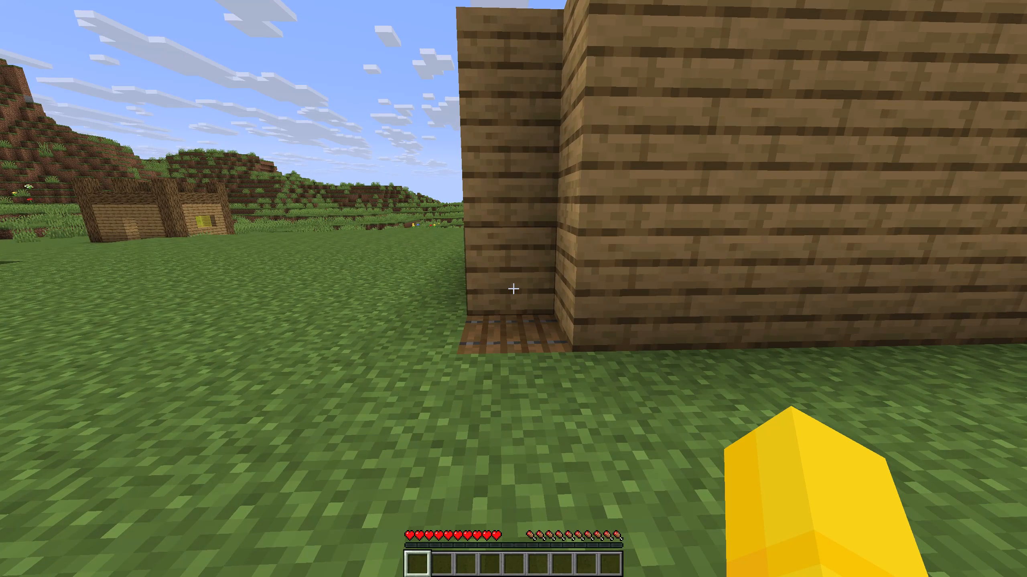
Return to the front of the trap, face the boat in the corner, and start a Flashback recording.
key(Up)
key(0)
key(shift+quotedbl)
key(shift+quotedbl)
key(shift+quotedbl)
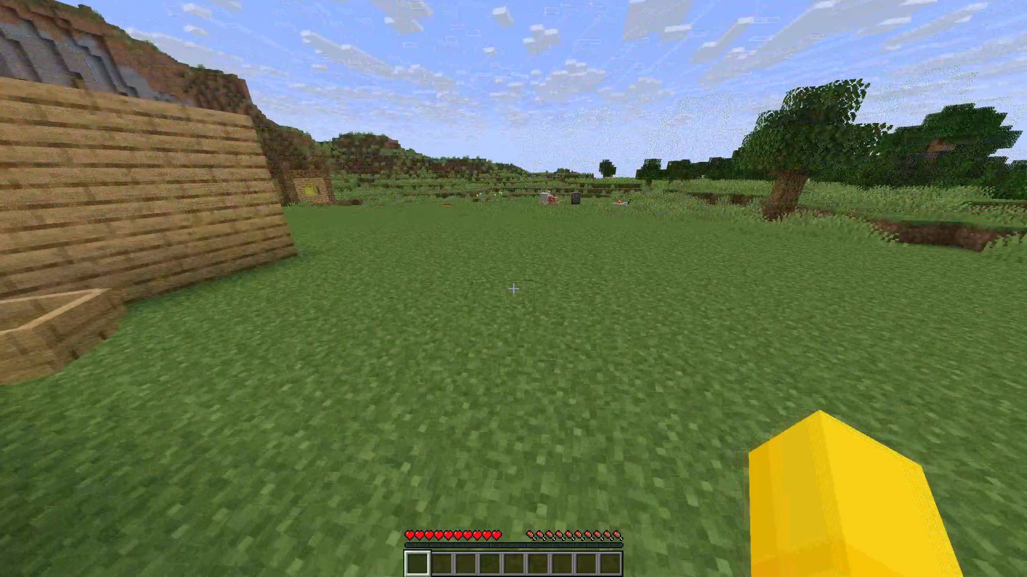
key(Right)
key(Down)
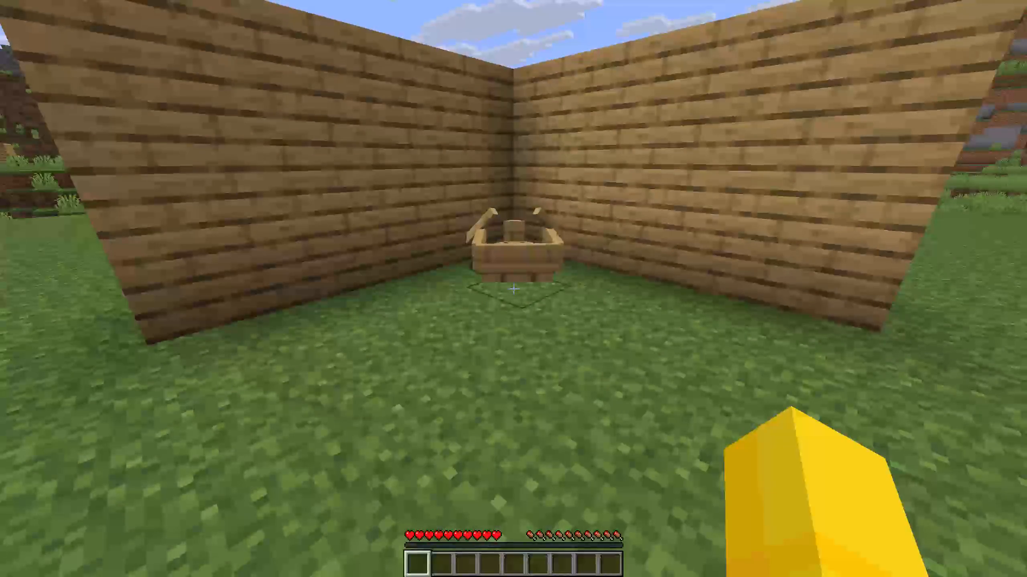
key(Escape)
drag(654, 193, 513, 288)
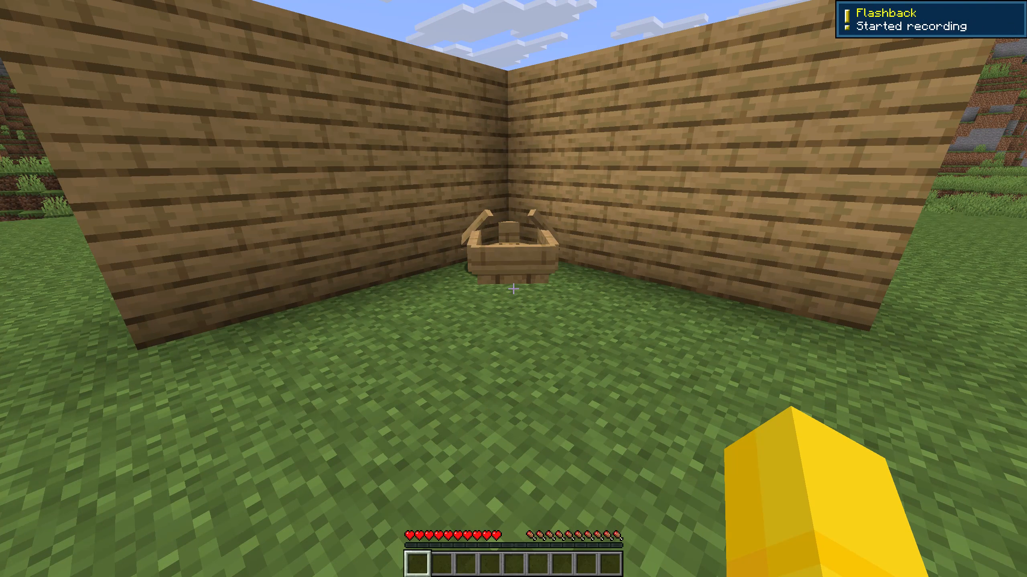
Walk straight up to the boat in the plank corner and board it.
key(Up)
key(Up)
key(Up)
key(Up)
key(Up)
key(Up)
key(Up)
key(Up)
key(Up)
key(Up)
key(Up)
key(Up)
key(Up)
key(Up)
key(Up)
key(Up)
key(Up)
key(Up)
key(Up)
key(Up)
right_drag(513, 292, 513, 288)
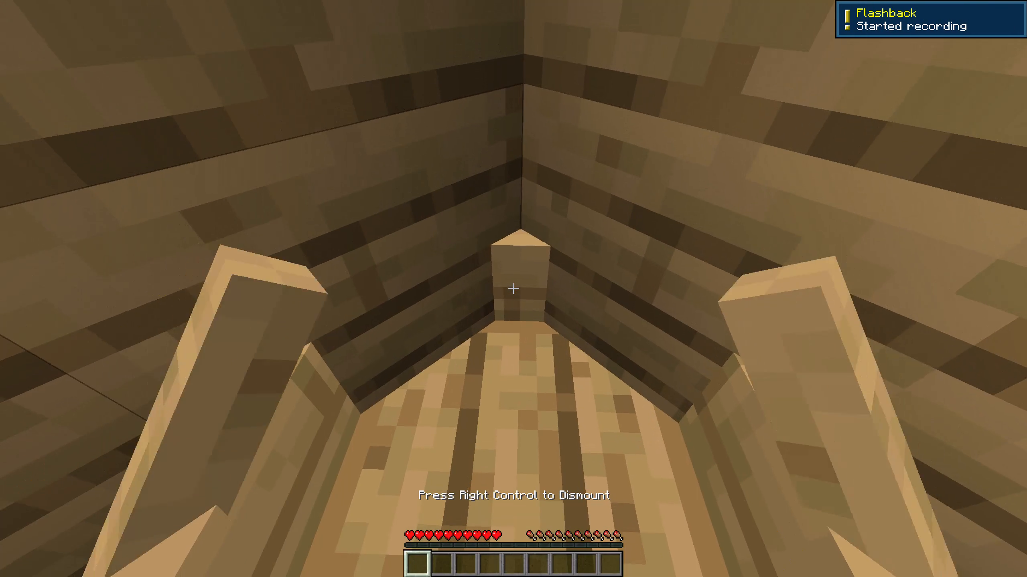
Keep moving forward in the boat, get out, and view the trapdoor behind the plank walls from a short distance.
key(Up)
key(Up)
key(Up)
key(Up)
key(Up)
key(Up)
key(Up)
key(Up)
key(Up)
key(Up)
key(Up)
key(Up)
key(Up)
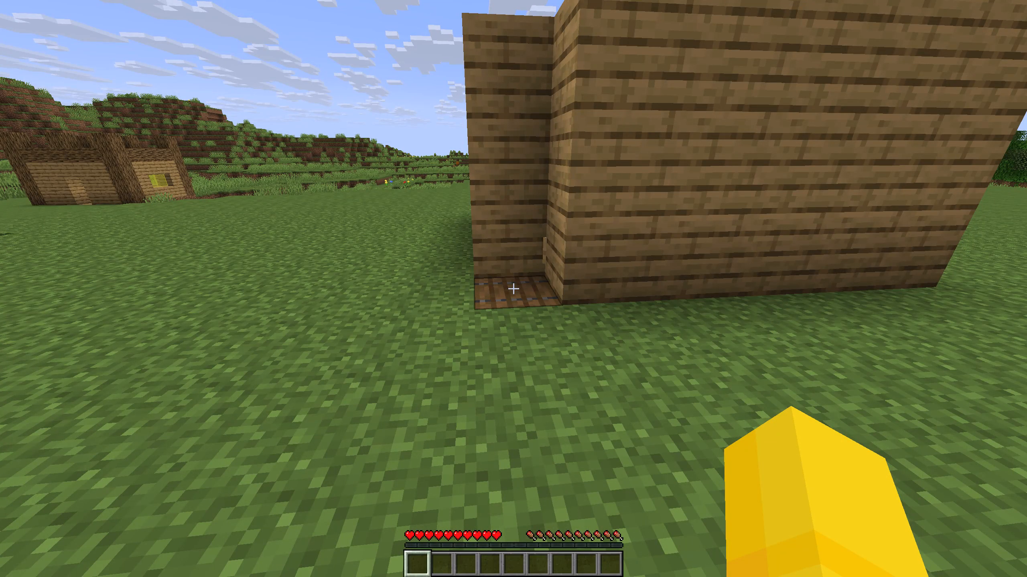
key(Escape)
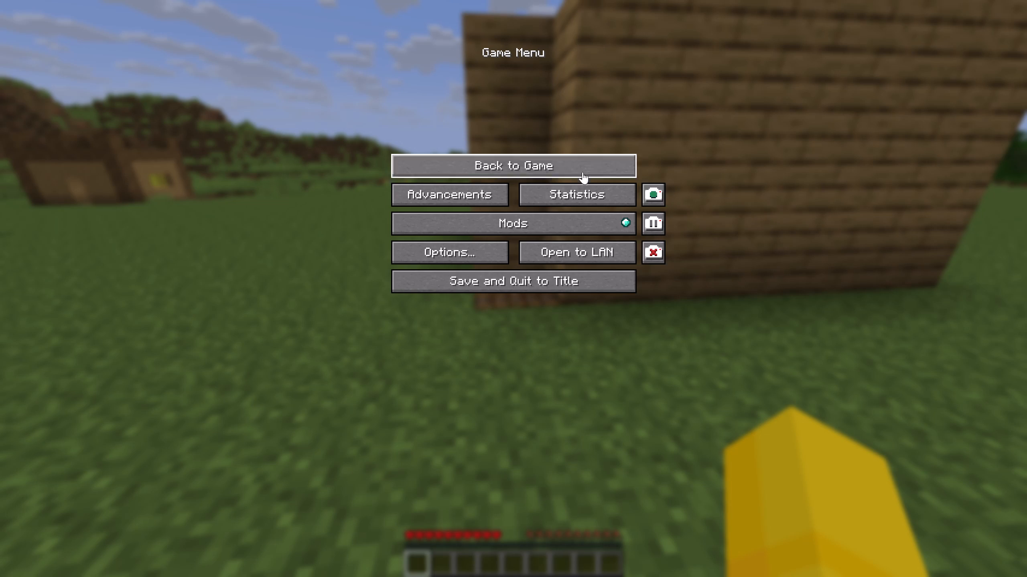
drag(583, 172, 513, 288)
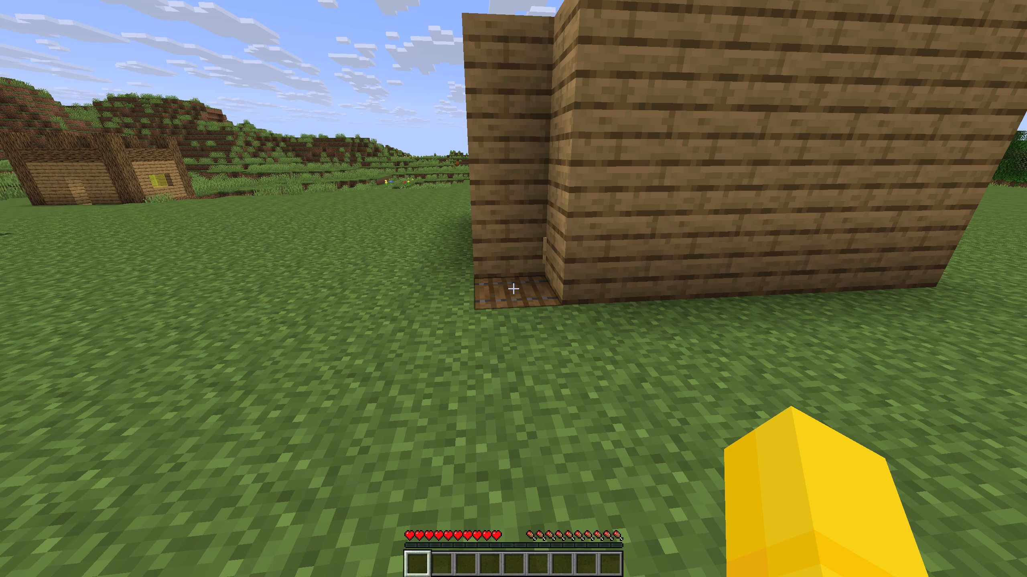
key(ctrl+Right)
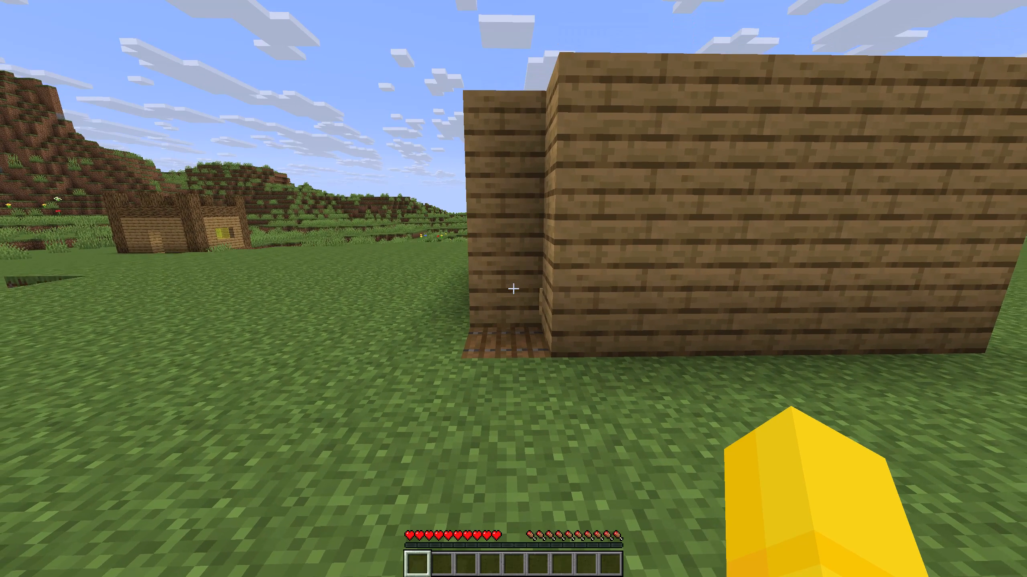
key(slash)
key(Up)
key(Up)
key(Up)
key(Up)
key(Up)
key(Up)
key(Up)
key(Up)
key(Up)
key(Up)
key(Up)
key(Up)
key(Up)
key(Up)
key(Up)
key(Up)
key(Up)
key(Up)
key(Up)
key(Up)
key(Up)
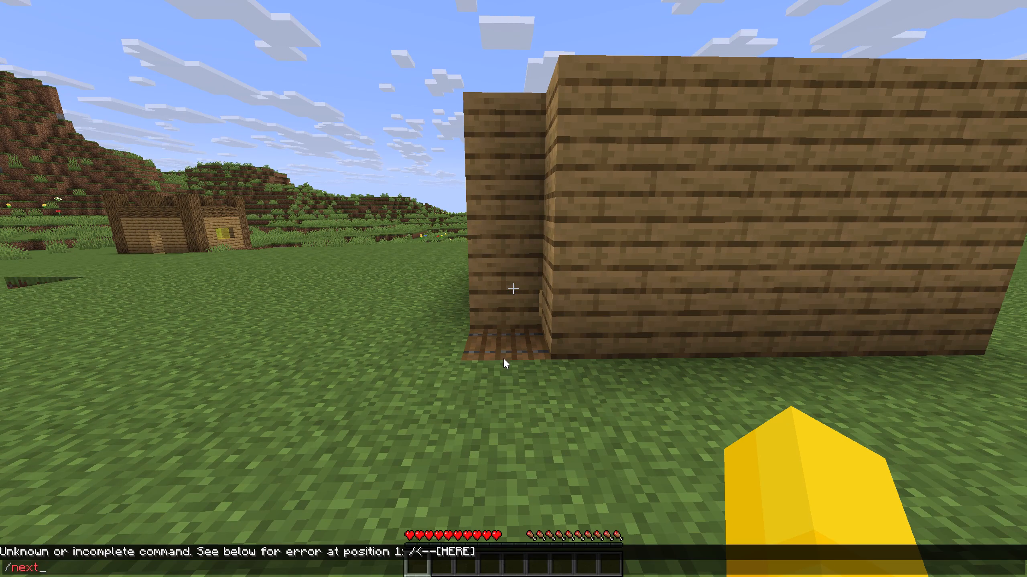
key(Up)
key(Up)
key(Up)
key(Up)
key(Up)
key(Up)
key(Up)
key(Up)
key(Up)
key(Up)
key(Up)
key(Up)
key(Up)
key(Up)
key(Up)
key(Up)
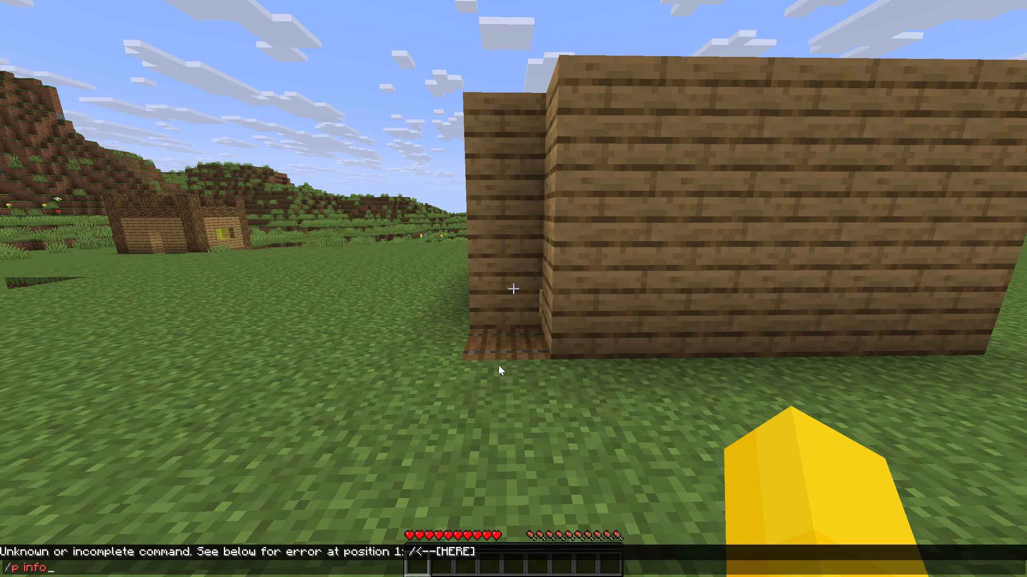
key(Down)
key(Down)
key(Down)
key(Down)
key(Down)
key(Down)
key(Down)
key(Down)
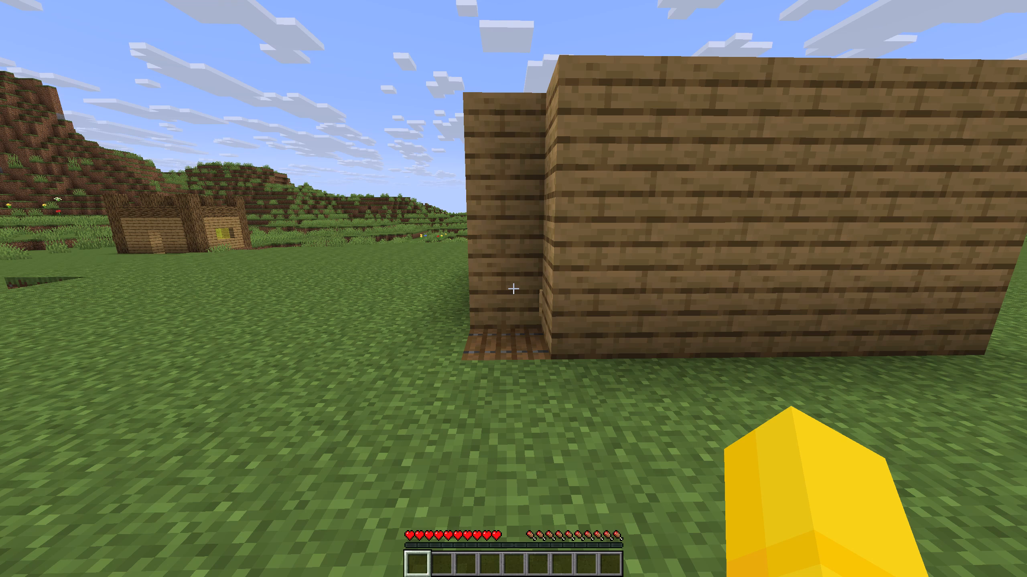
Leave the game's full-screen view, switch to Google Chrome, and search Google for "manneuin command".
key(F11)
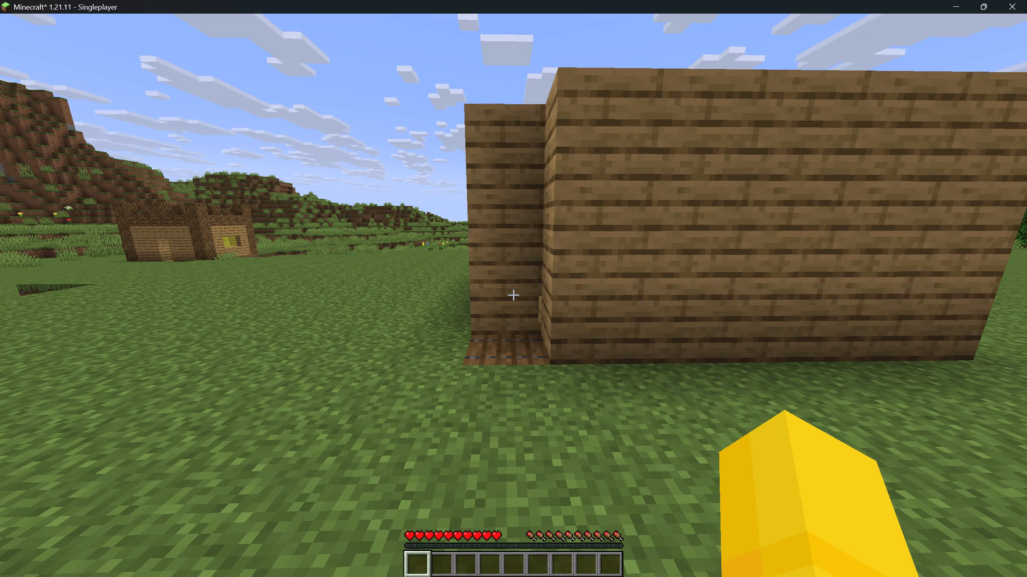
key(Escape)
click(602, 557)
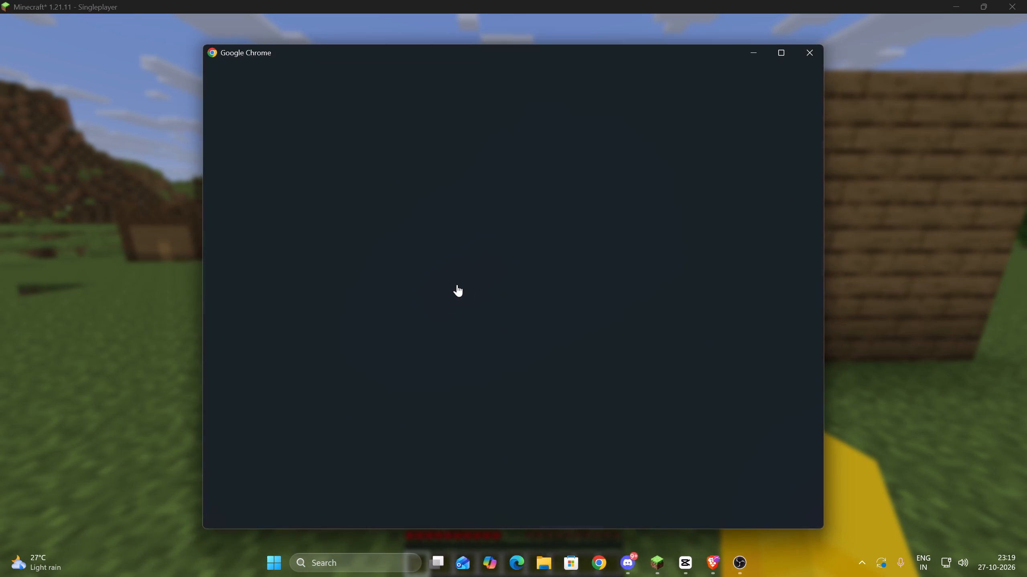
click(432, 279)
drag(491, 271, 491, 264)
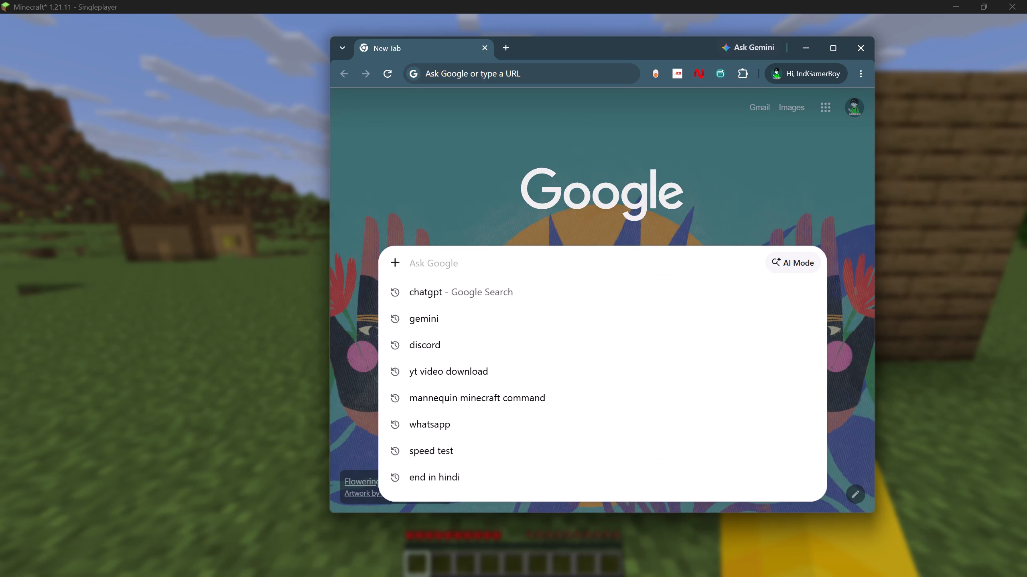
text(mann)
key(e)
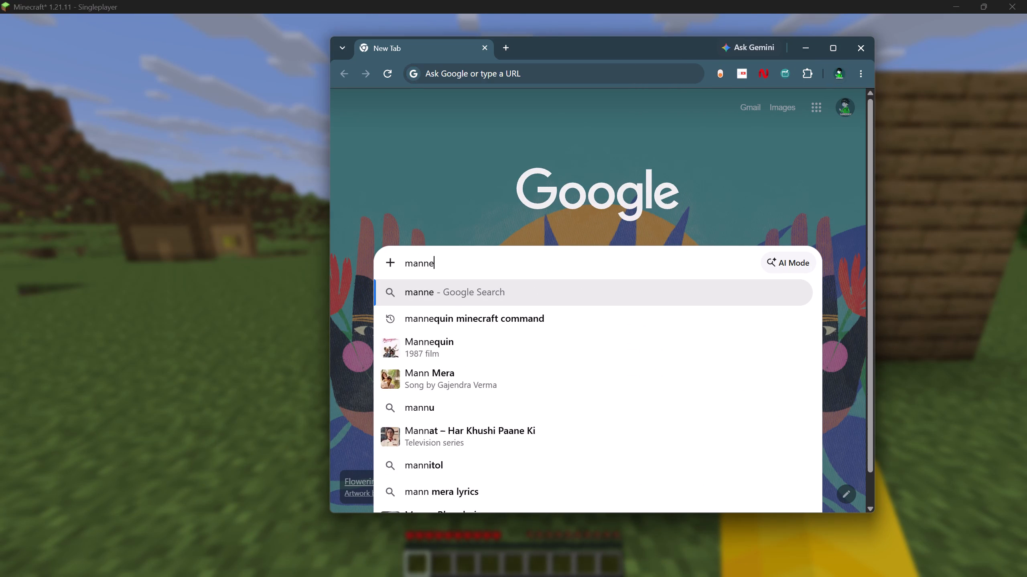
text(uin command)
key(Return)
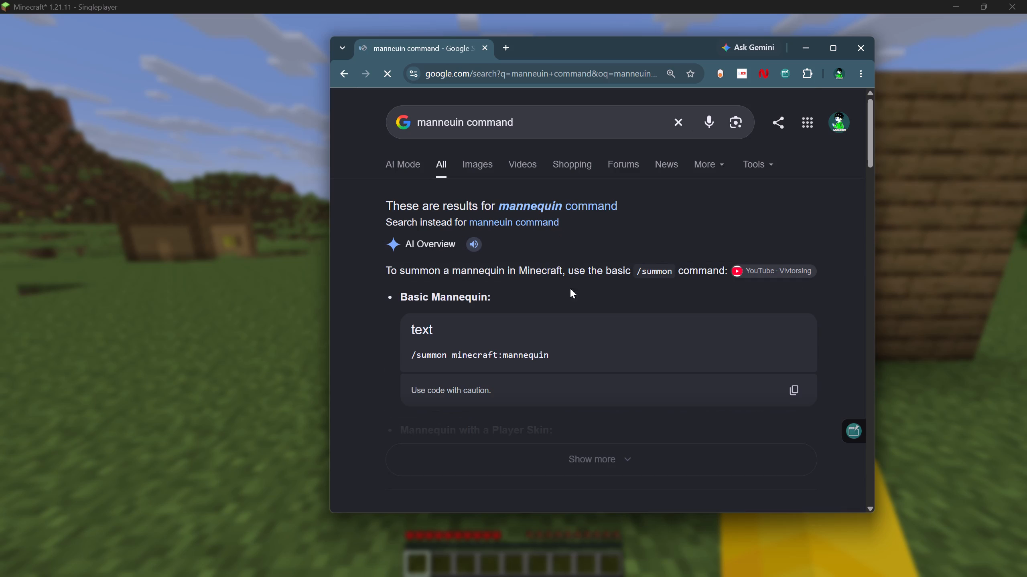
Copy the summon command for a mannequin with a player skin from the expanded AI Overview and close the browser window.
click(670, 460)
scroll(655, 408, down, 2)
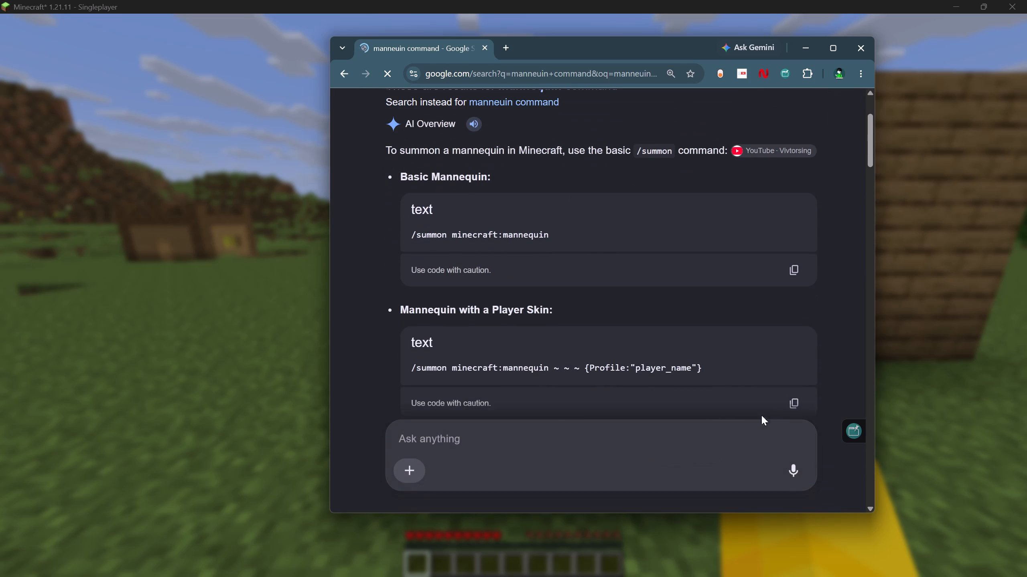
click(791, 398)
click(863, 45)
Paste the summon command into the game chat, replace the profile's player_name with Indgamerboyytm, and run it.
drag(559, 166, 513, 295)
key(slash)
key(ctrl+v)
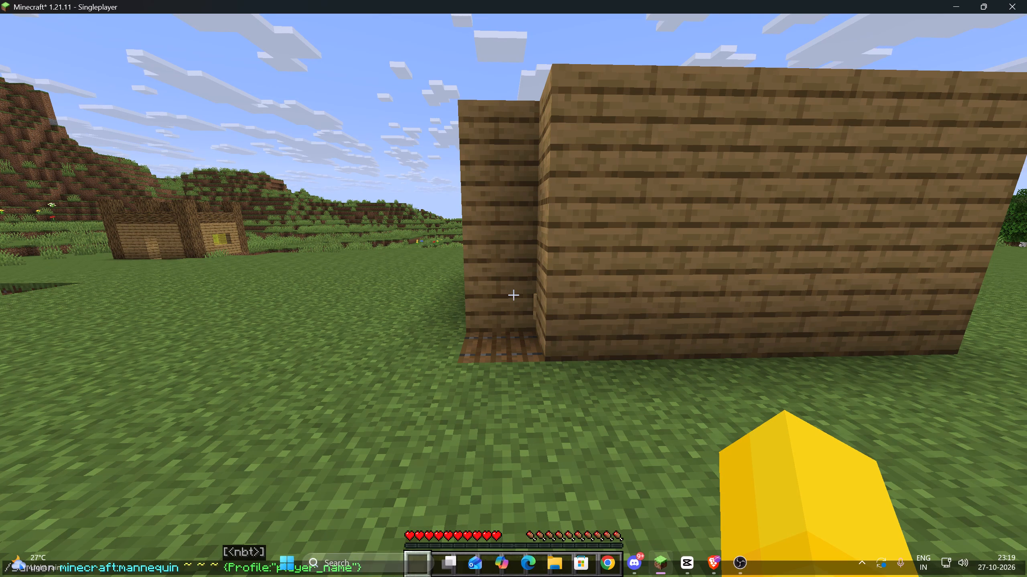
click(367, 491)
drag(353, 569, 296, 569)
key(BackSpace)
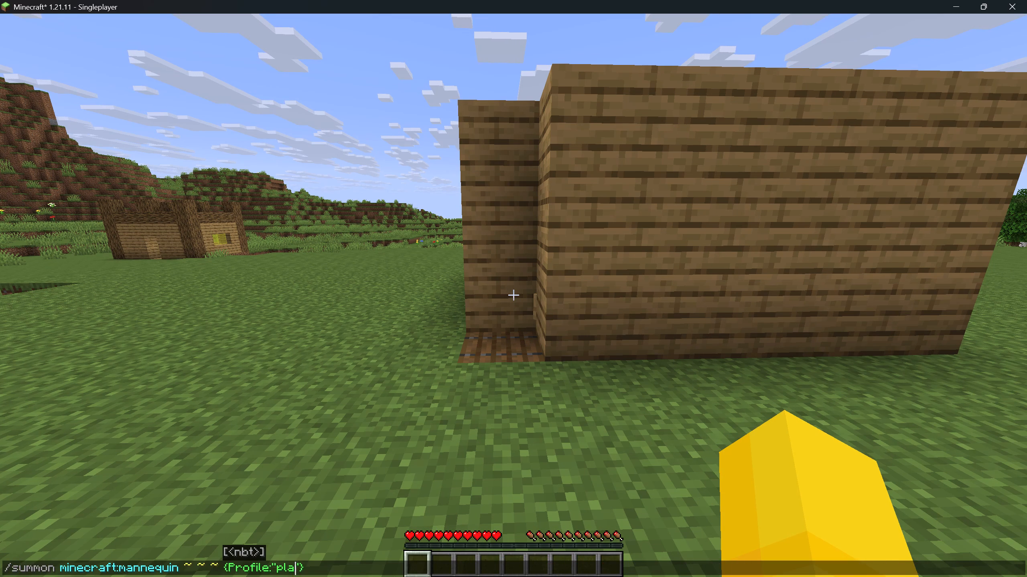
key(BackSpace)
key(BackSpace)
key(BackSpace)
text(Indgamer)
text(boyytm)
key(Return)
Back away from the summoned mannequin and walk around it to examine its skin.
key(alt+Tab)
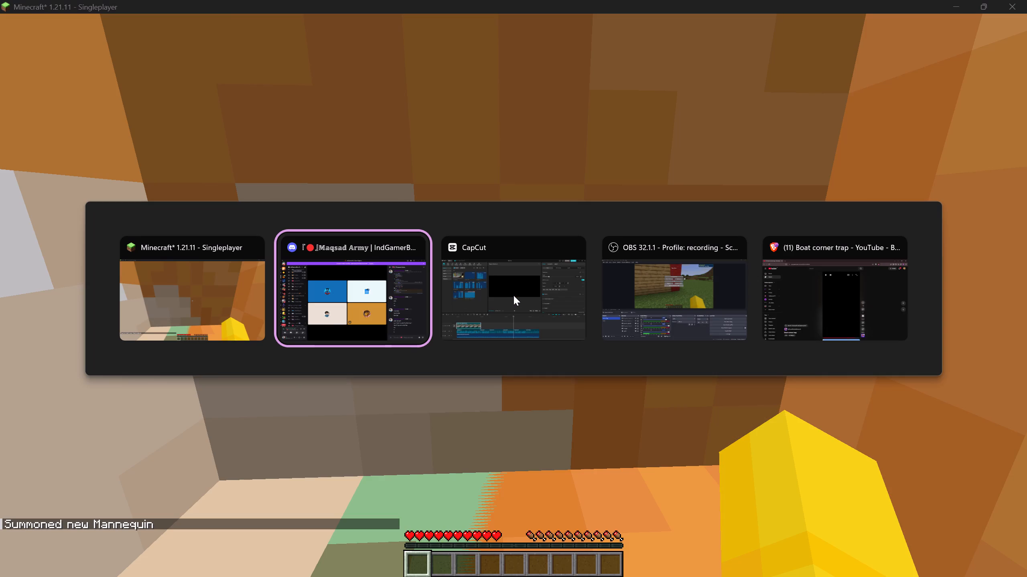
alt+click(209, 291)
click(552, 160)
drag(549, 168, 513, 295)
key(Down)
key(Down)
key(Down)
key(Up)
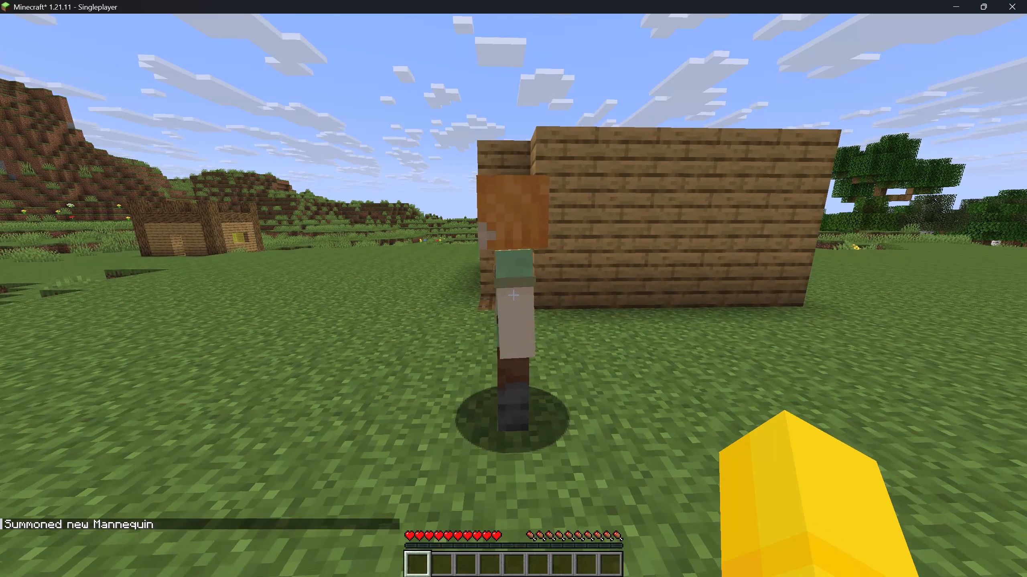
key(Left)
key(Up)
key(Right)
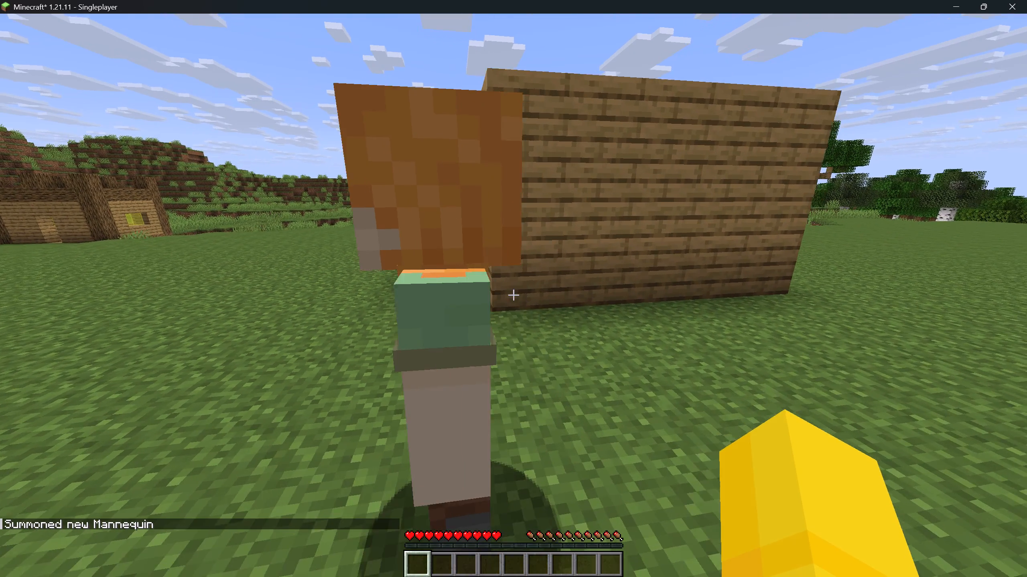
key(Up)
key(Left)
key(Up)
key(Right)
key(Up)
key(Left)
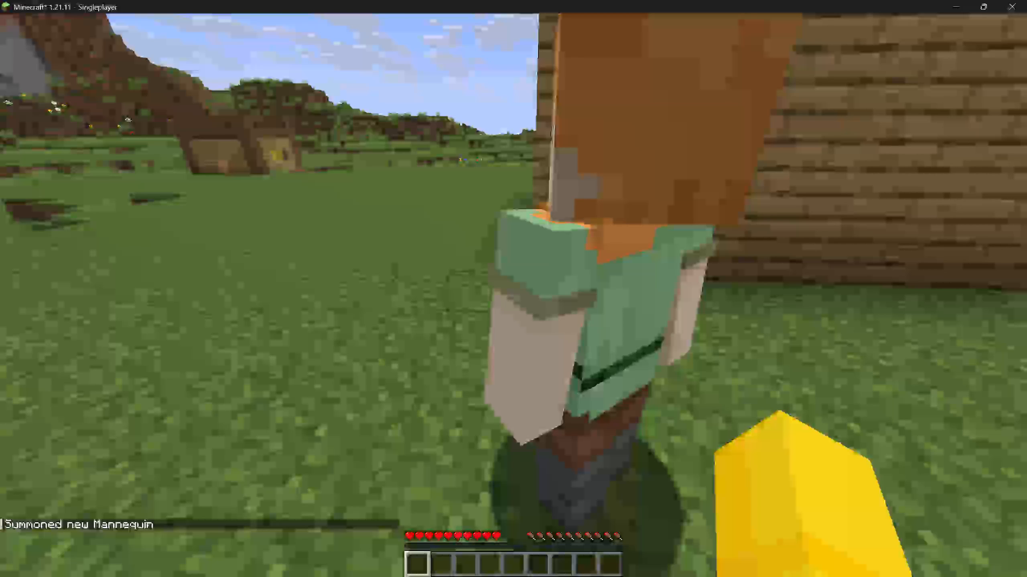
key(Down)
key(Up)
key(Down)
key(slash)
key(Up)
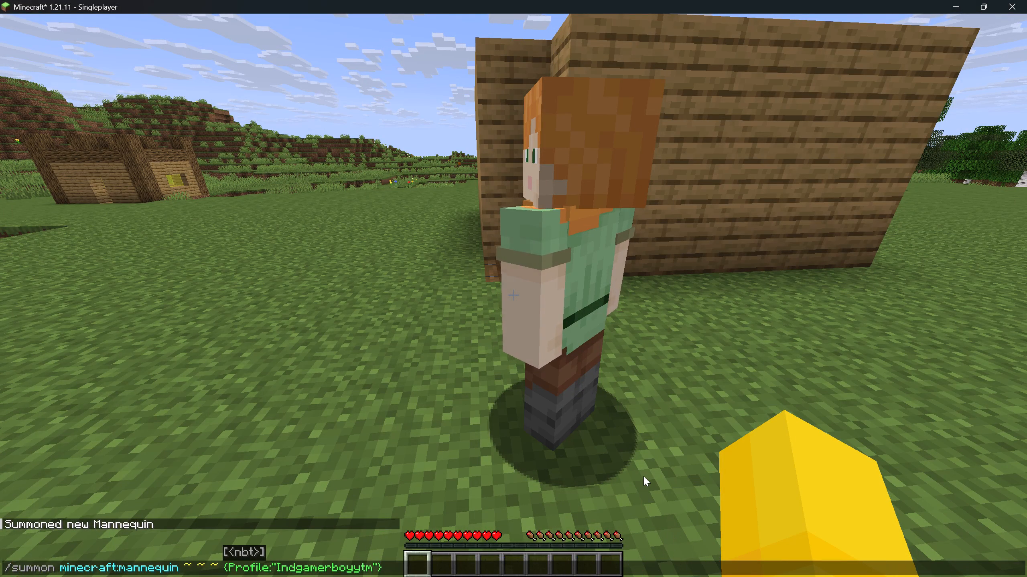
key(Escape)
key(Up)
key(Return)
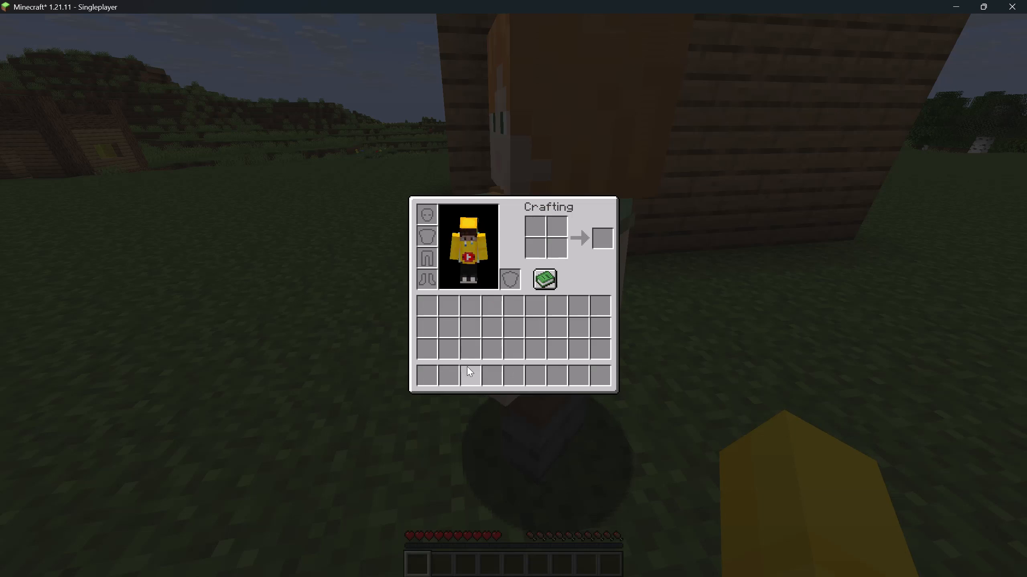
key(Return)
Walk around to the mannequin's front and punch it repeatedly, driving it away from the plank walls.
key(Left)
key(Up)
key(Up)
key(Up)
key(Up)
key(Up)
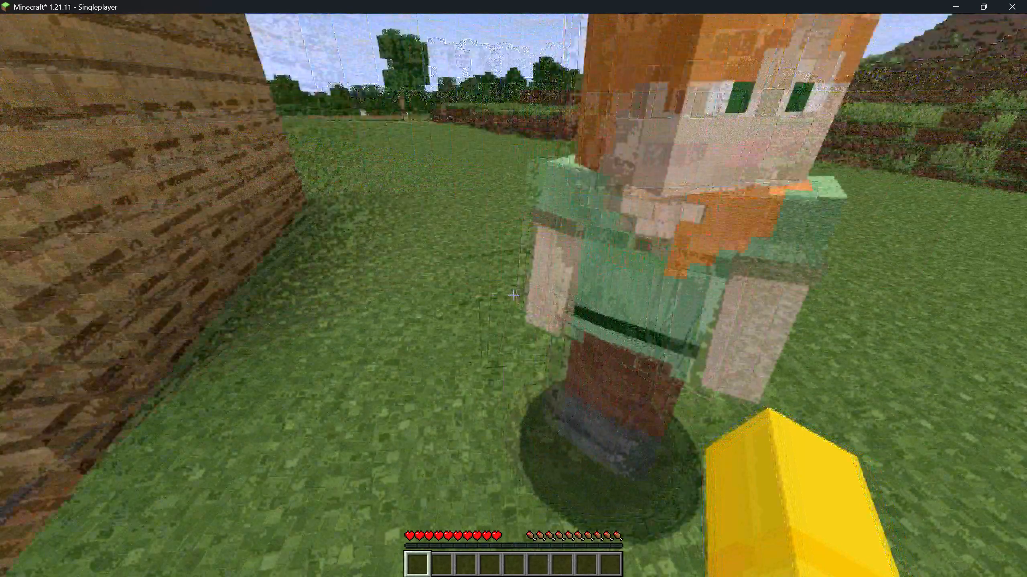
click(513, 295)
key(Up)
click(513, 295)
shift+drag(513, 295, 513, 286)
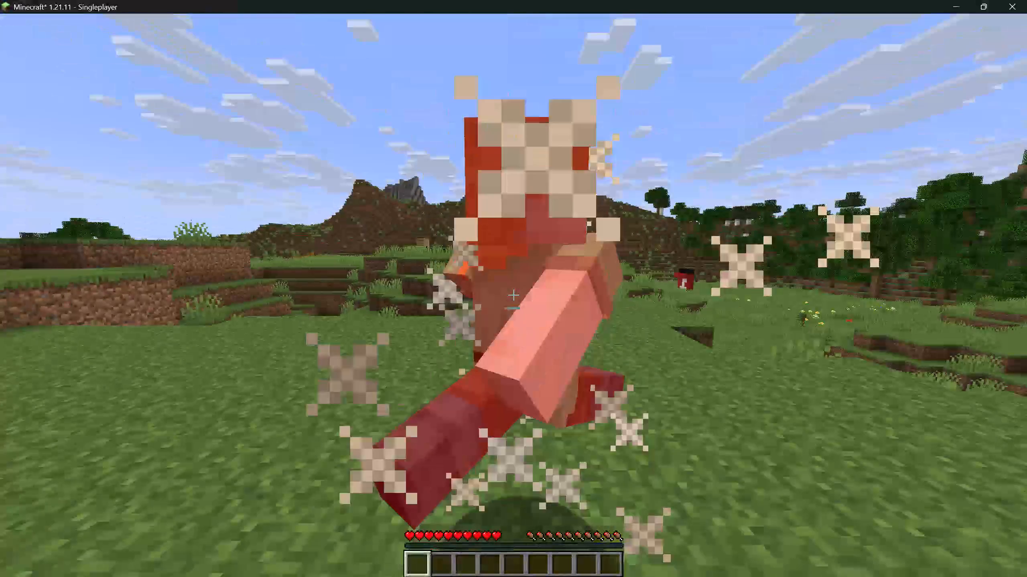
key(shift+Up)
shift+click(514, 296)
shift+click(513, 295)
key(shift+Down)
key(shift+Up)
key(shift+Up)
key(shift+Up)
key(shift+Up)
key(shift+Up)
key(shift+Up)
shift+drag(513, 295, 512, 299)
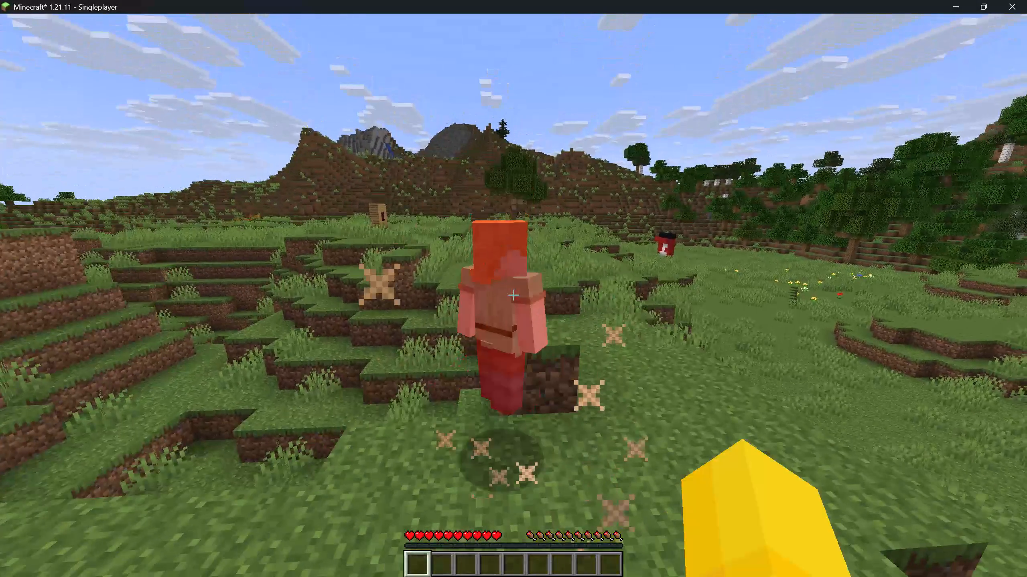
drag(513, 295, 499, 300)
Turn back and move into position on the grass facing the plank walls from a distance.
key(Up)
key(0)
key(Left)
key(Up)
key(0)
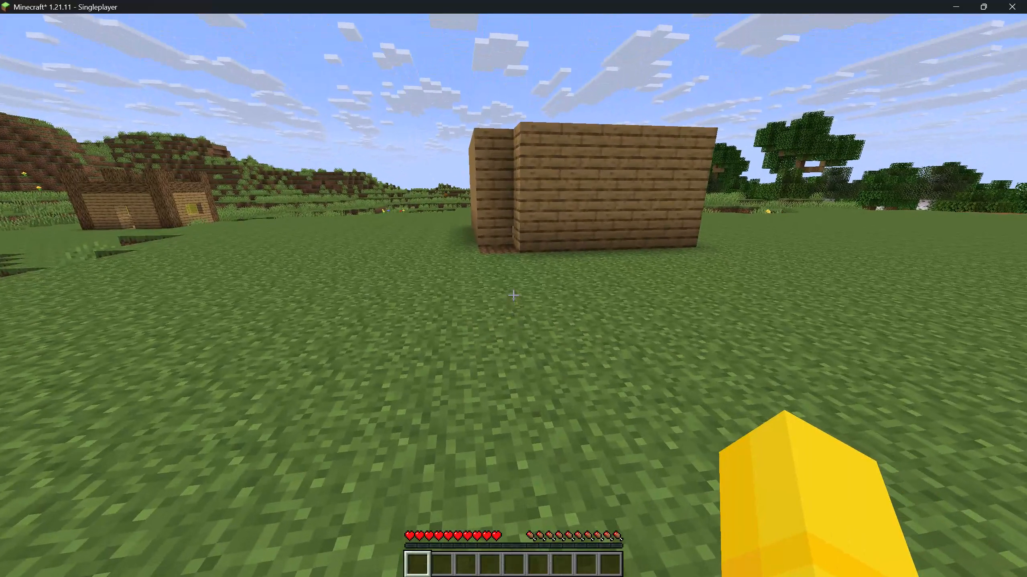
Cancel the running Flashback recording.
key(Escape)
click(654, 261)
drag(470, 315, 513, 295)
Pause the game and switch to the CapCut project window.
key(Escape)
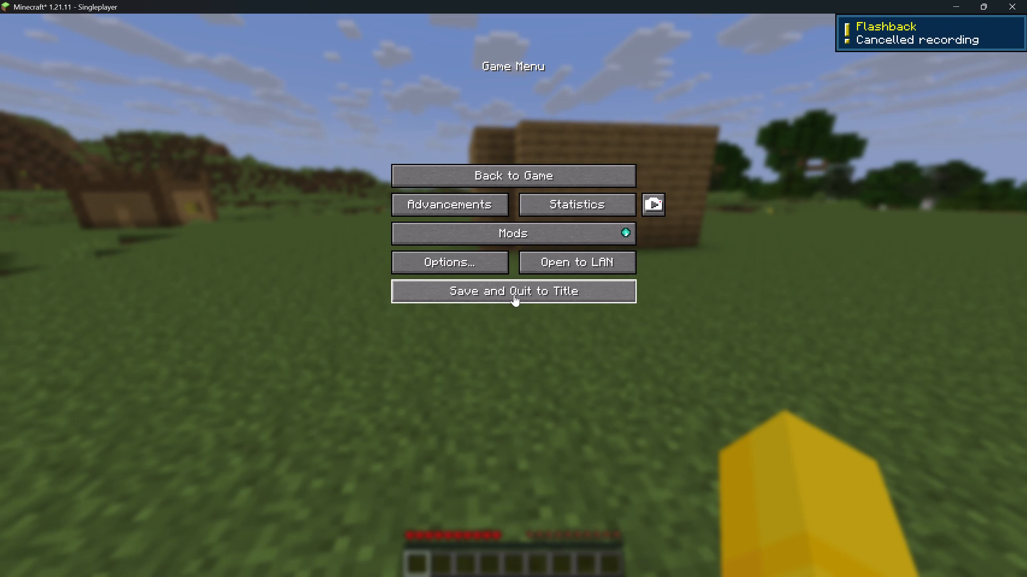
key(alt+Tab)
key(alt+Tab)
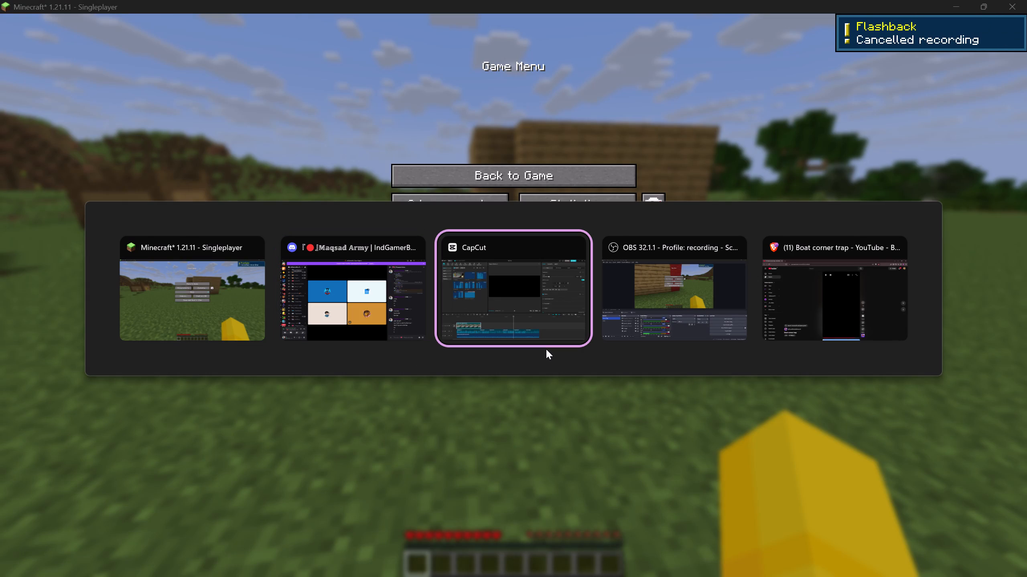
key(alt+Tab)
key(alt+Tab)
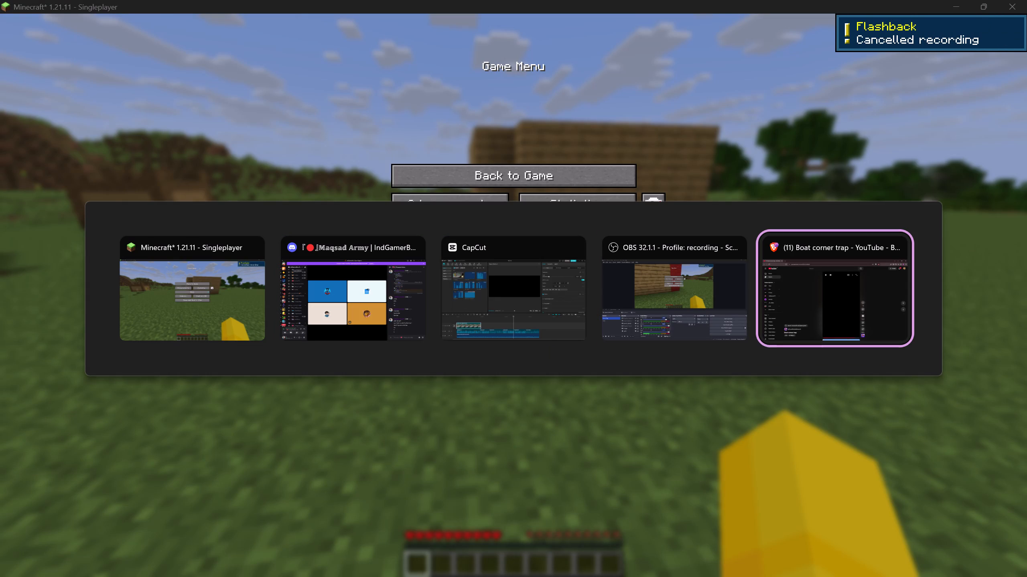
key(alt+Tab)
key(alt+Tab)
key(alt+Tab)
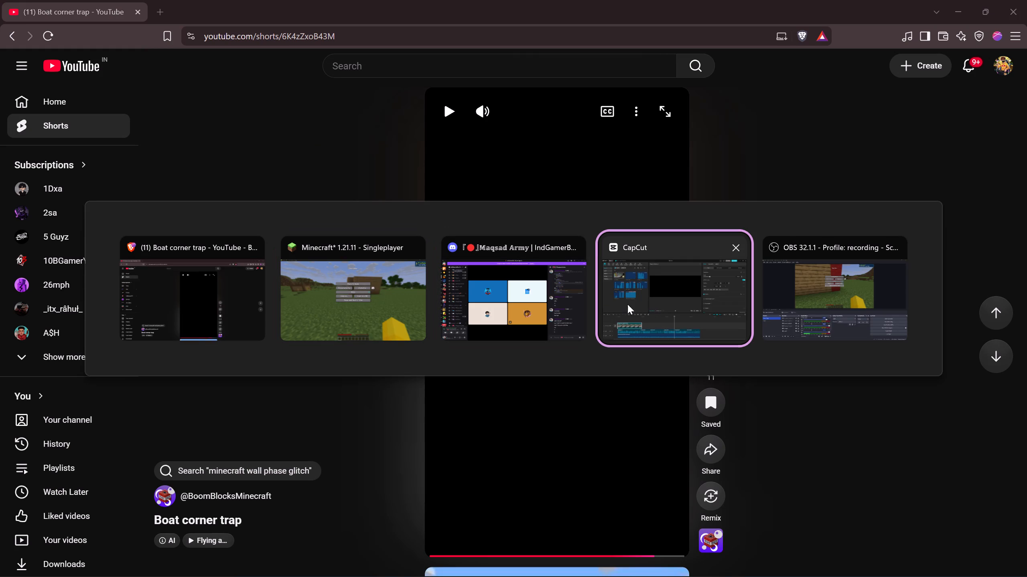
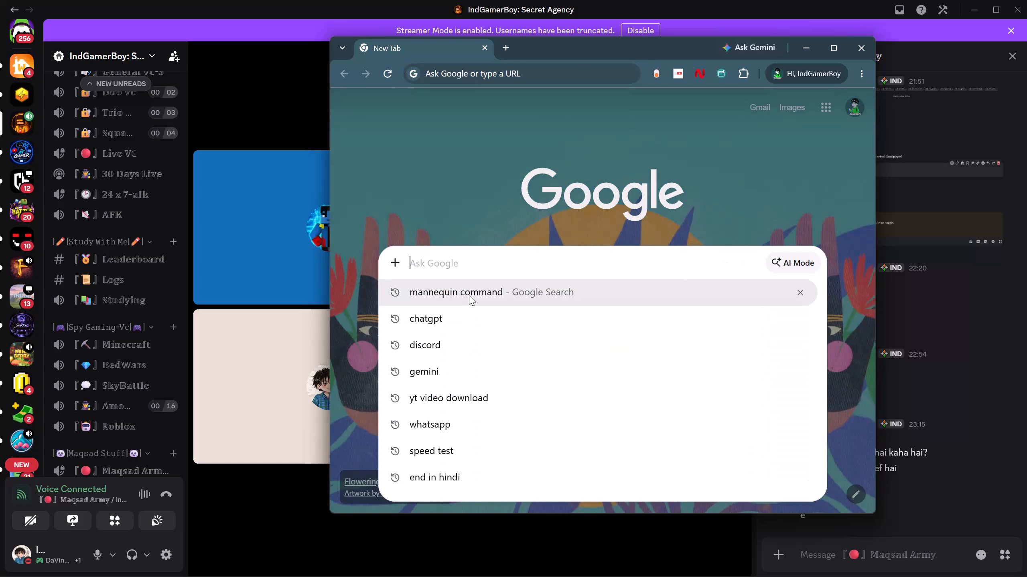
Search Google for "mannequin command" and expand the AI overview to read the summon command variants.
alt+click(469, 295)
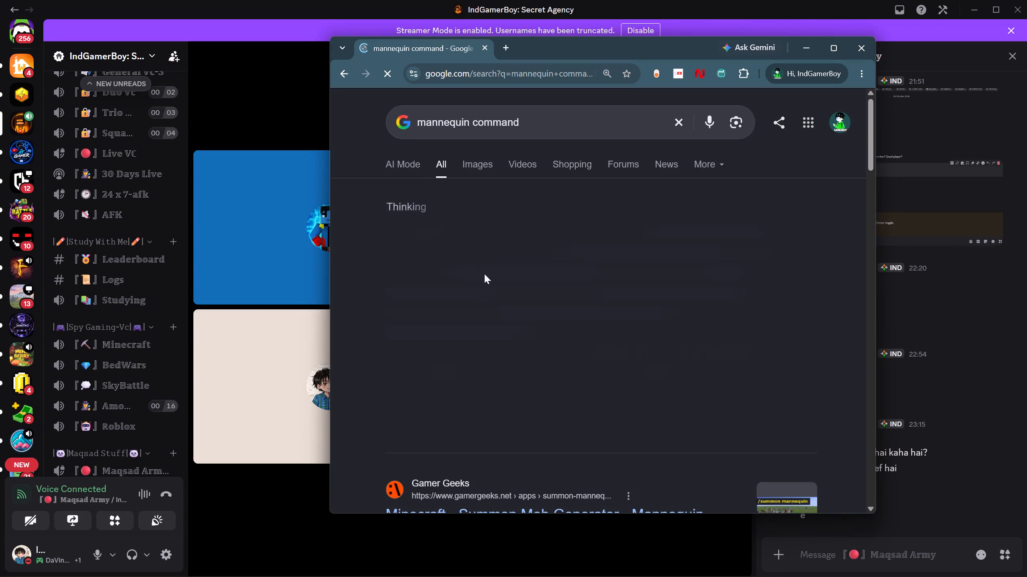
alt+click(528, 417)
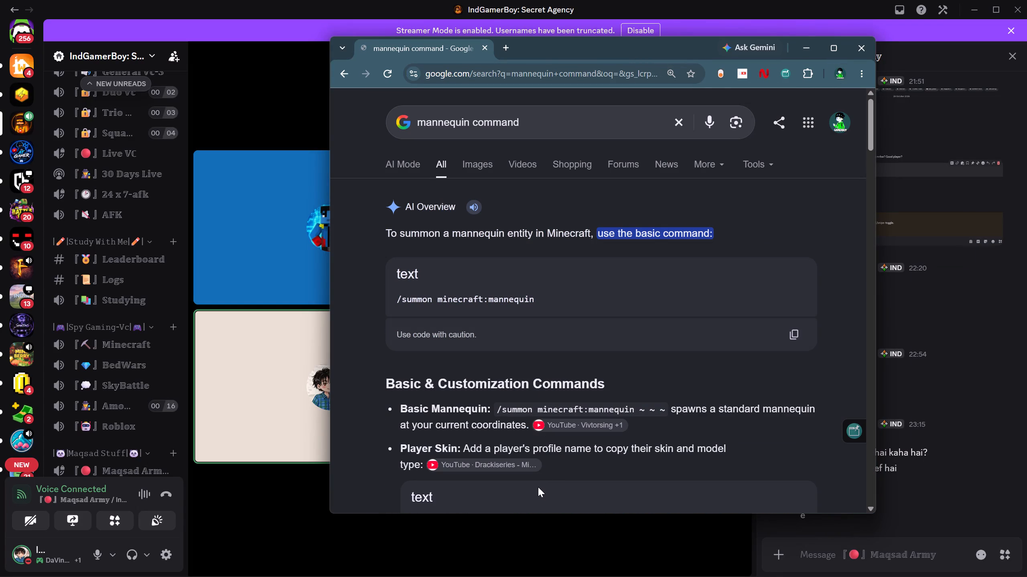
alt+click(538, 487)
alt+scroll(563, 423, down, 6)
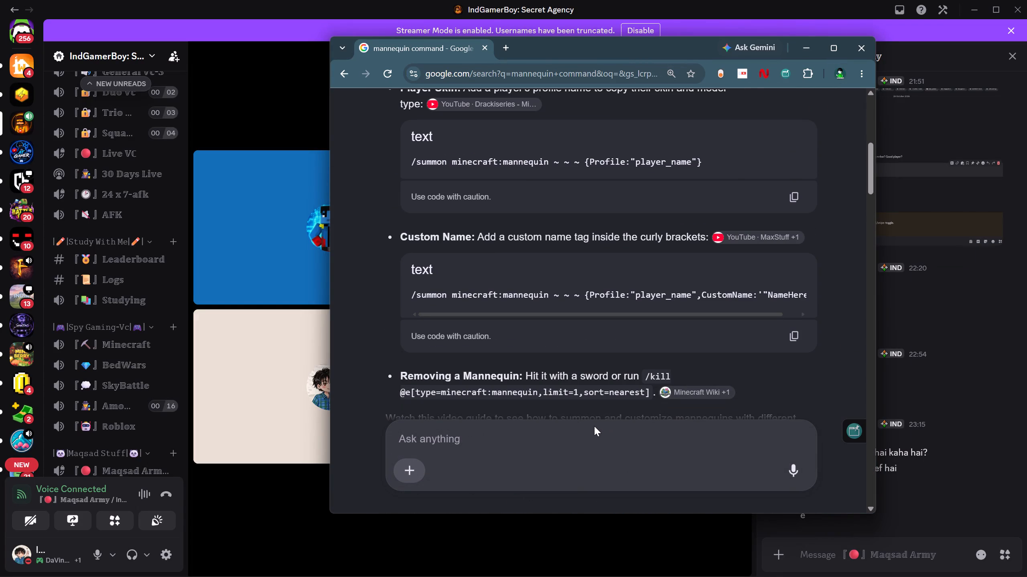
Ask Google's AI the follow-up "1.21.11 with playername" about the mannequin command.
alt+click(593, 428)
key(1)
text(.21.11)
key(space)
text(with playername)
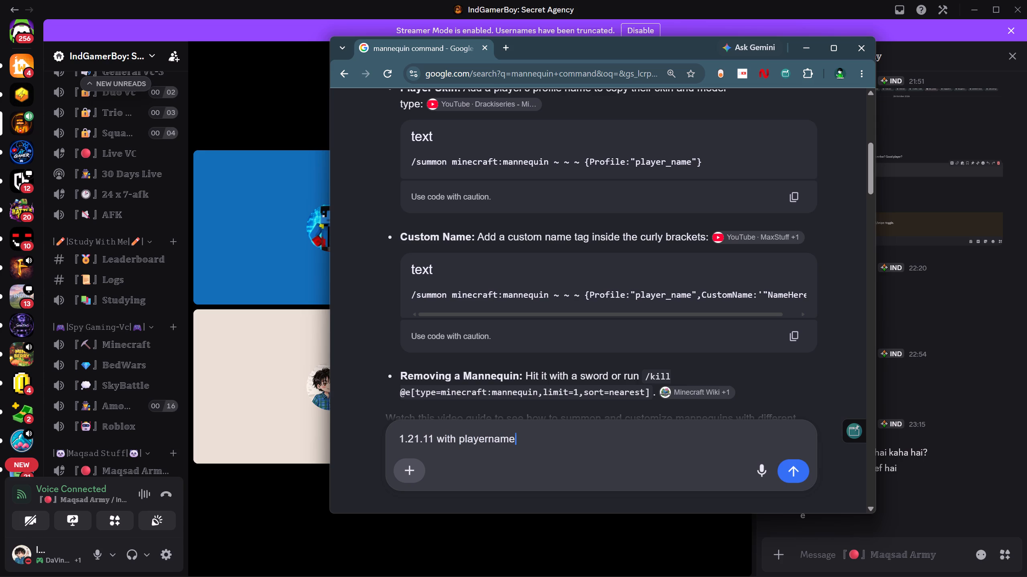
key(Return)
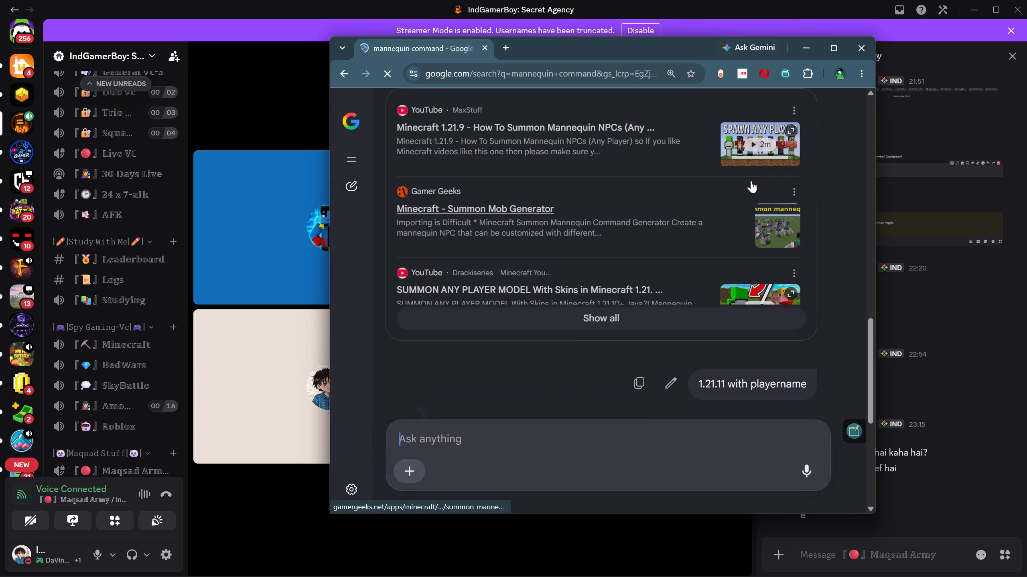
Copy the command /summon minecraft:mannequin ~ ~ ~ {profile:"PlayerName"} from the AI's answer.
alt+scroll(673, 253, down, 6)
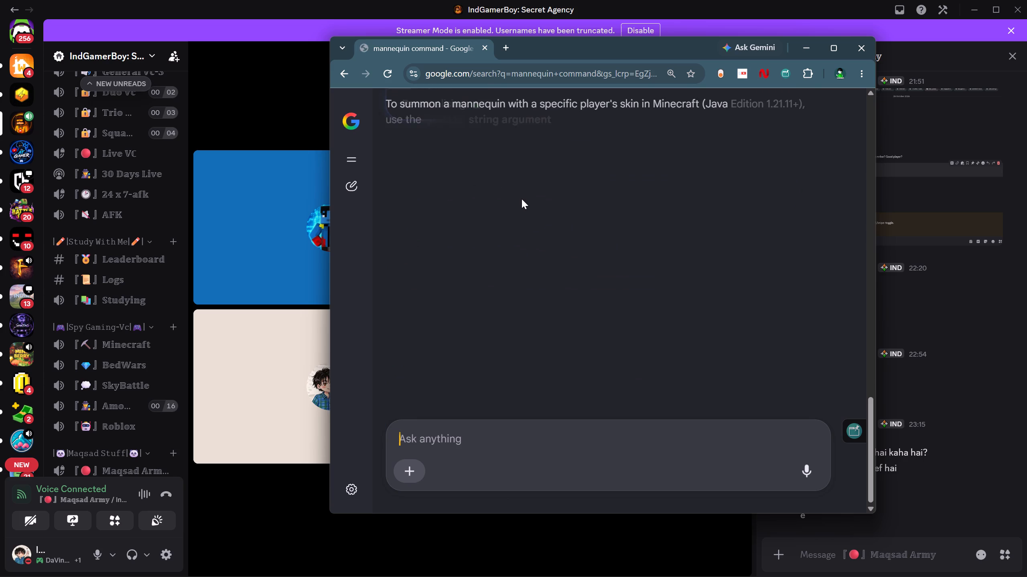
alt+click(788, 252)
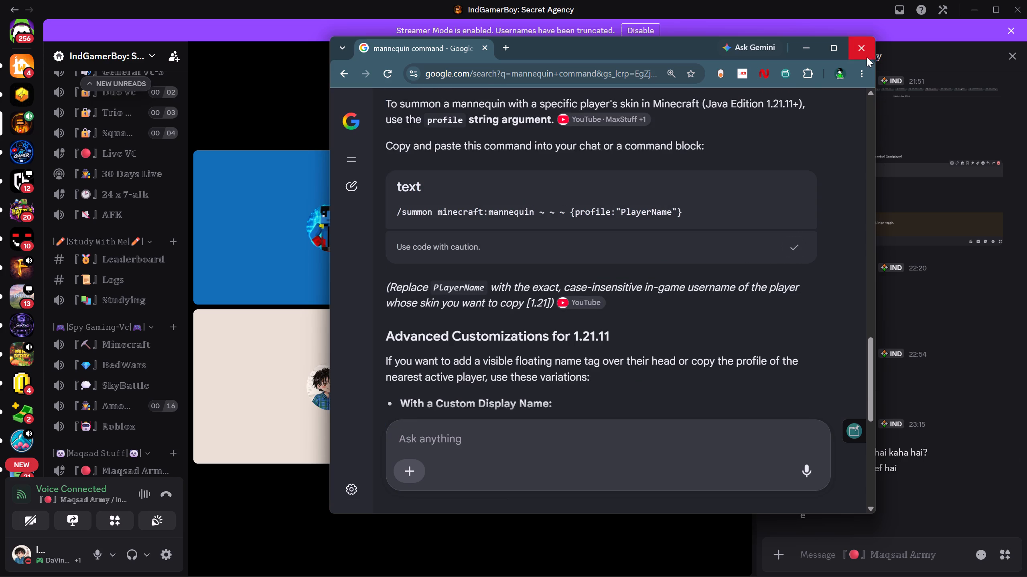
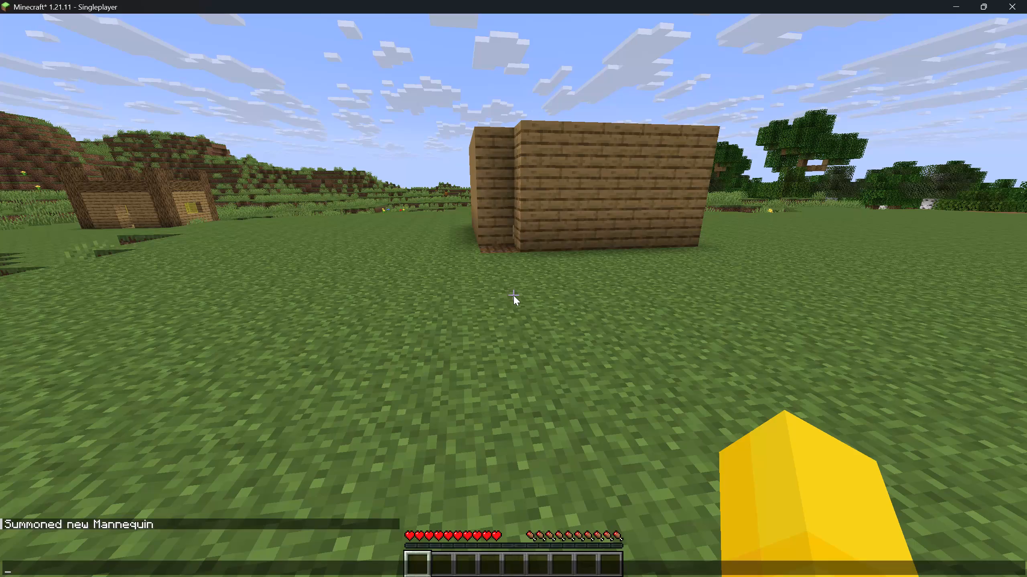
Summon a mannequin with the pasted /summon minecraft:mannequin ~ ~ ~ command, using the profile name "IndGamerBoyYTM".
key(ctrl+v)
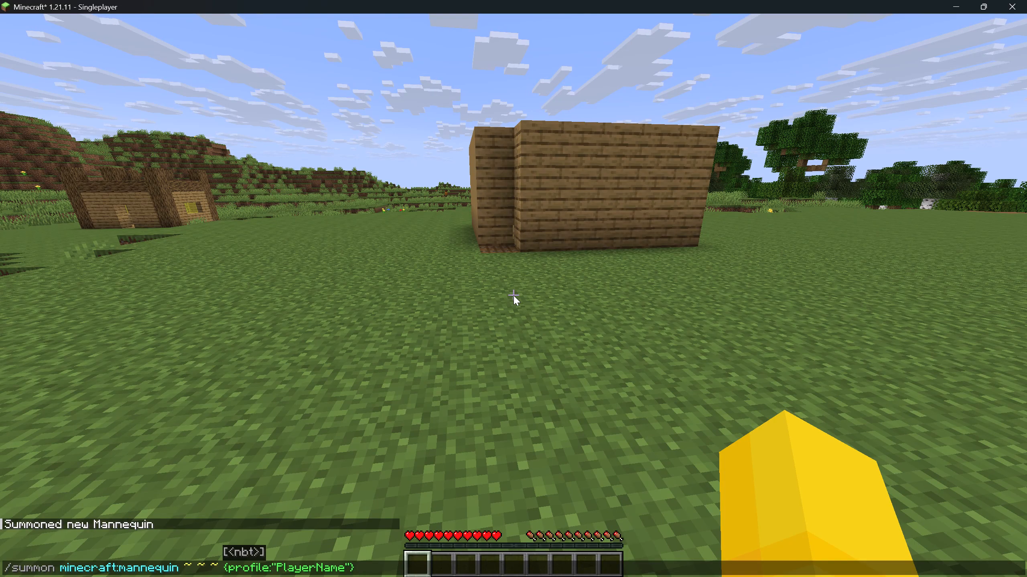
drag(346, 565, 308, 568)
key(BackSpace)
key(BackSpace)
key(BackSpace)
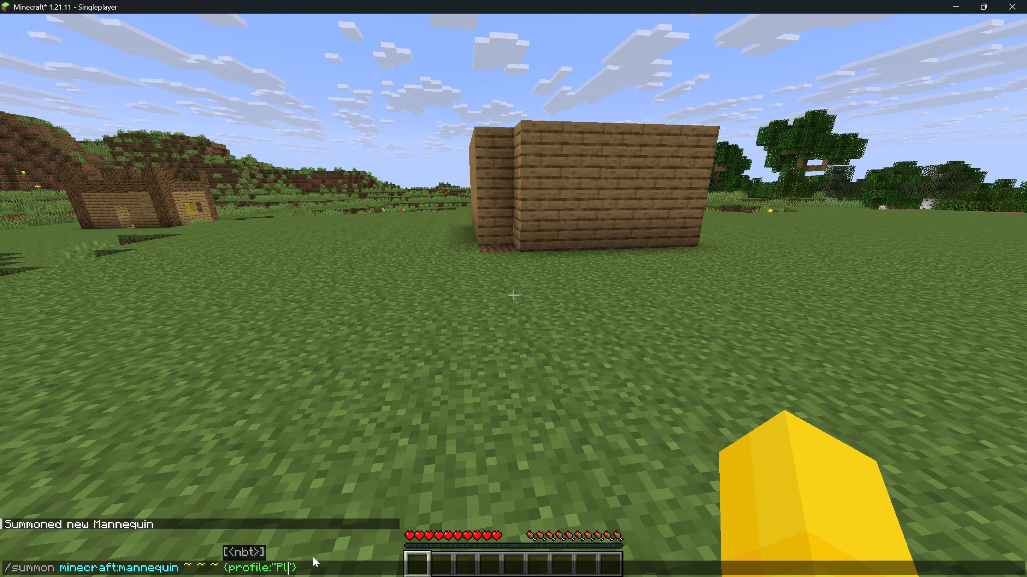
key(BackSpace)
key(BackSpace)
text(Ins)
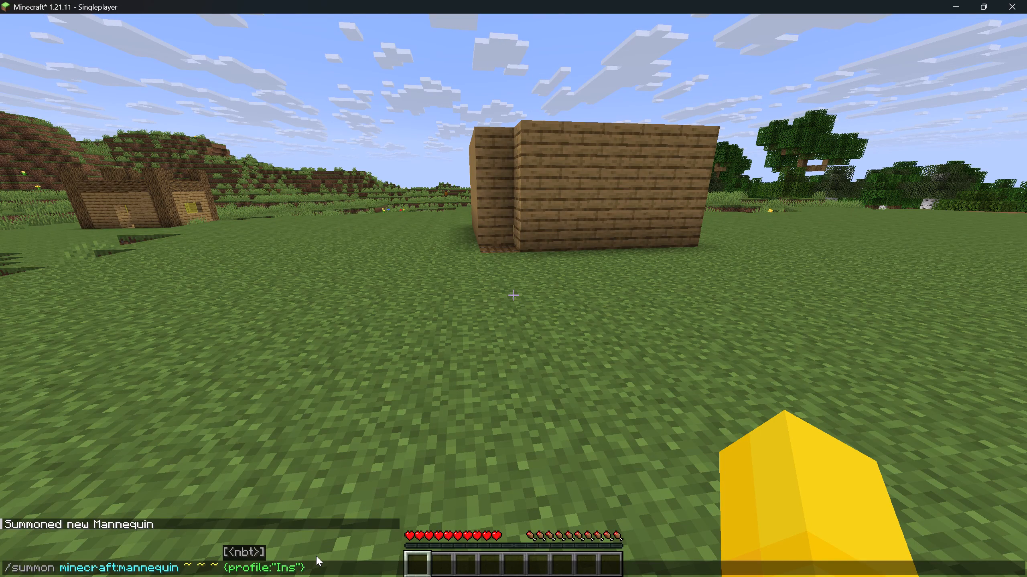
key(BackSpace)
text(dGamerBoyYTM)
key(Return)
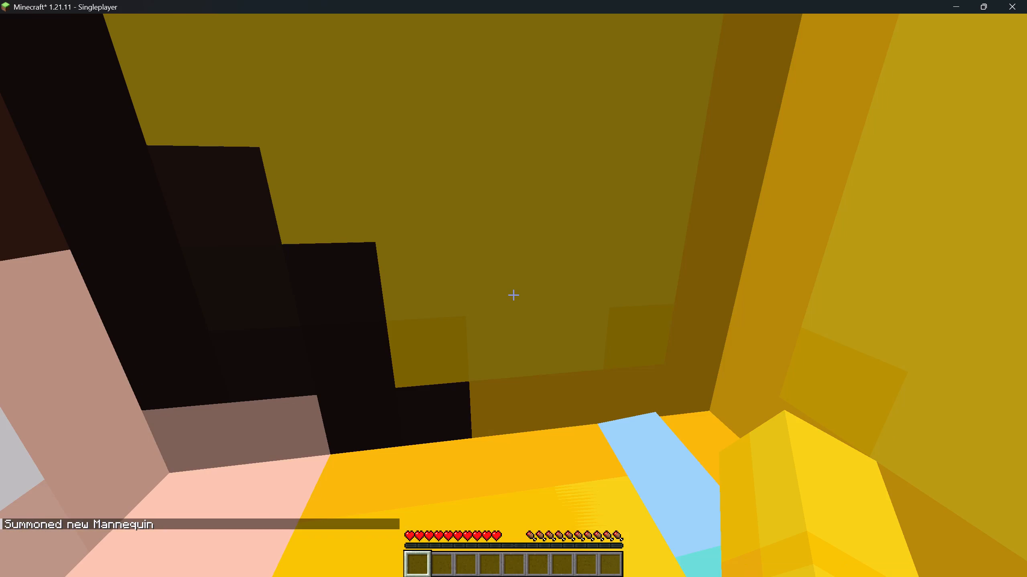
key(Left)
key(Down)
key(Up)
key(Return)
key(Return)
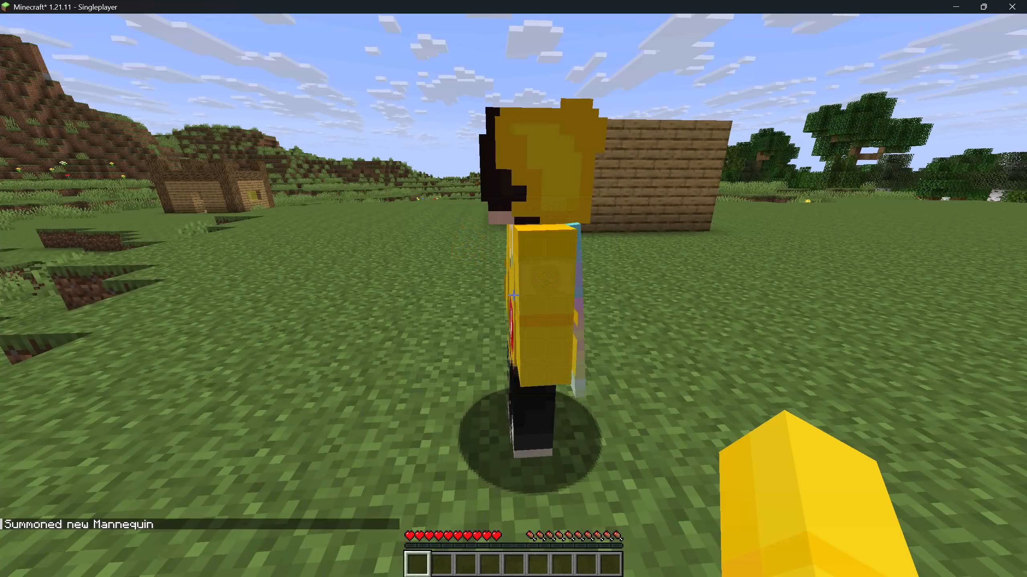
Switch the game mode to Creative and put a Netherite Sword in the first hotbar slot.
key(F3)
key(F4)
key(Return)
drag(461, 391, 454, 391)
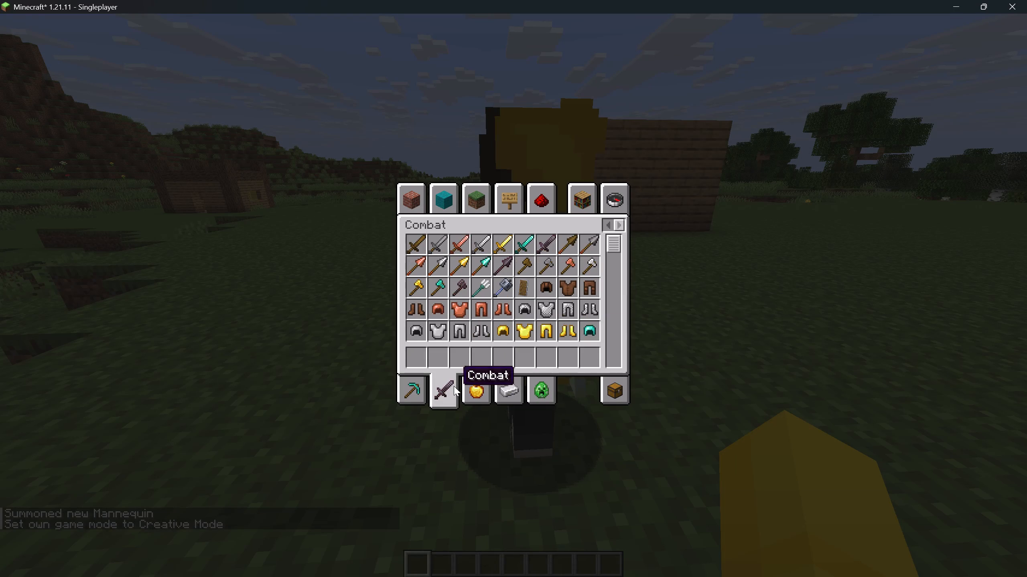
key(1)
key(Return)
Attack the newly summoned mannequin with the Netherite Sword to remove it.
shift+click(513, 295)
key(shift+Up)
key(shift+Up)
key(shift+Up)
key(shift+Up)
key(shift+Up)
key(shift+Up)
key(shift+Up)
key(shift+Up)
key(shift+Up)
key(shift+Up)
key(shift+Up)
key(shift+Up)
key(shift+Up)
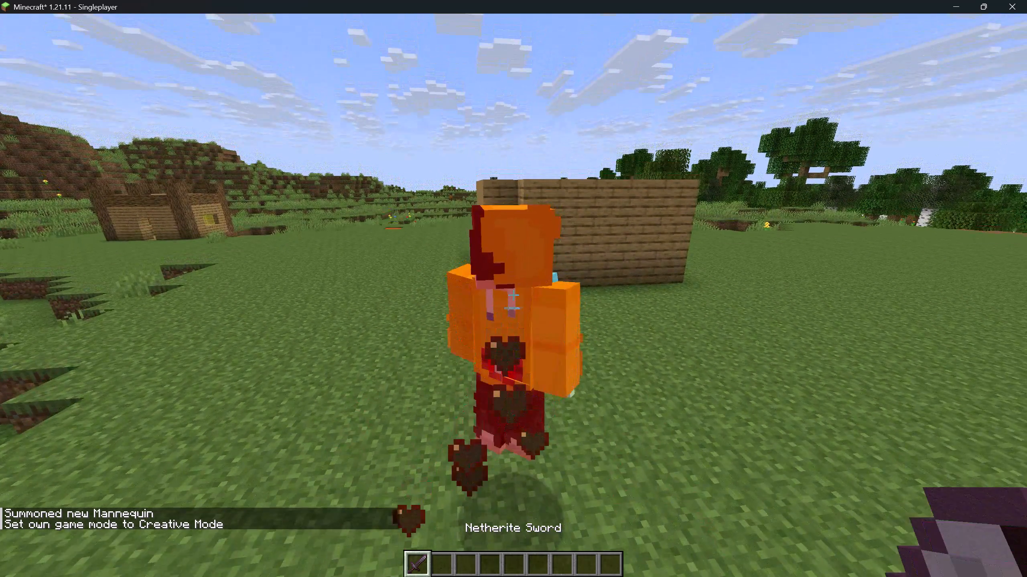
shift+click(512, 294)
Go empty-handed to the boat in the corner of the plank walls and start a Flashback recording.
key(0)
scroll(537, 300, down, 5)
key(shift+Right)
key(shift+quotedbl)
text("")
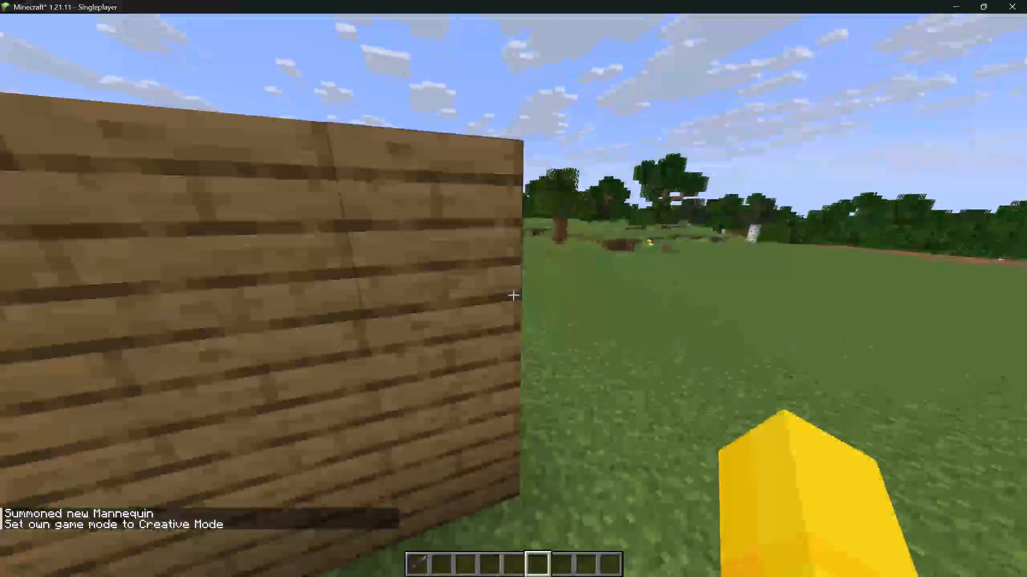
key(Escape)
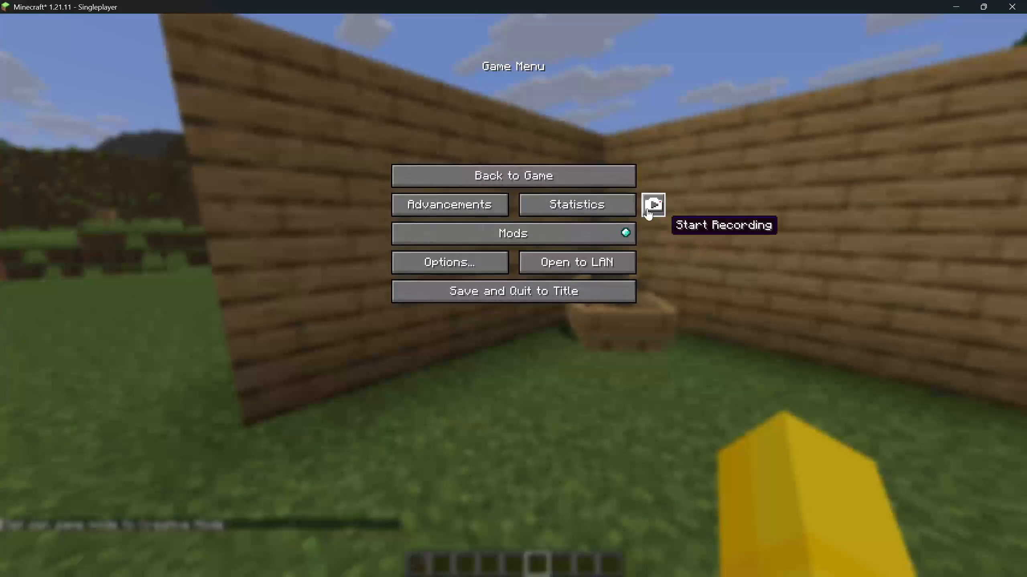
drag(642, 208, 513, 295)
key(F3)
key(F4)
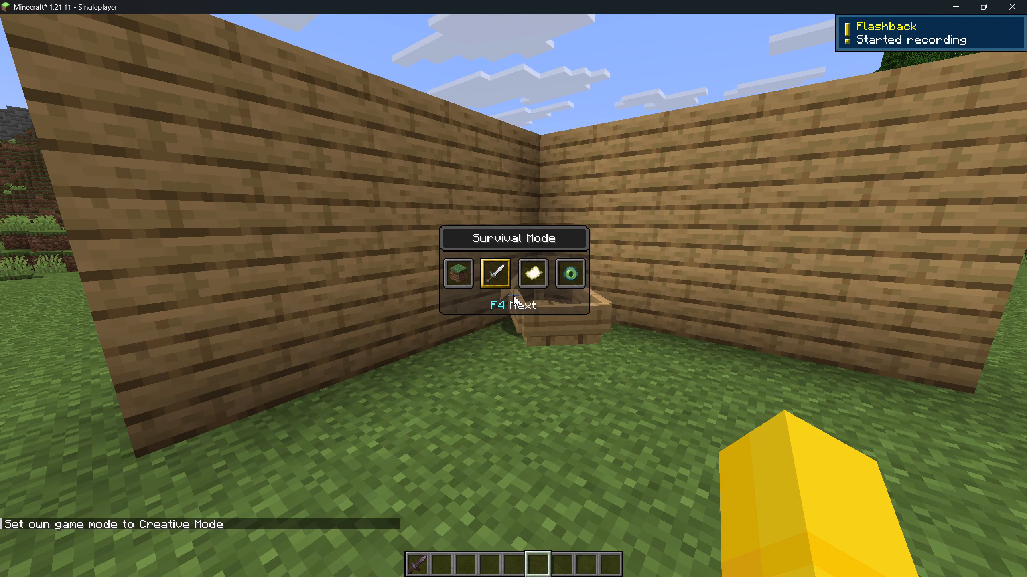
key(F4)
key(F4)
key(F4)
Clear the chat messages from the game view.
key(F3)
key(d)
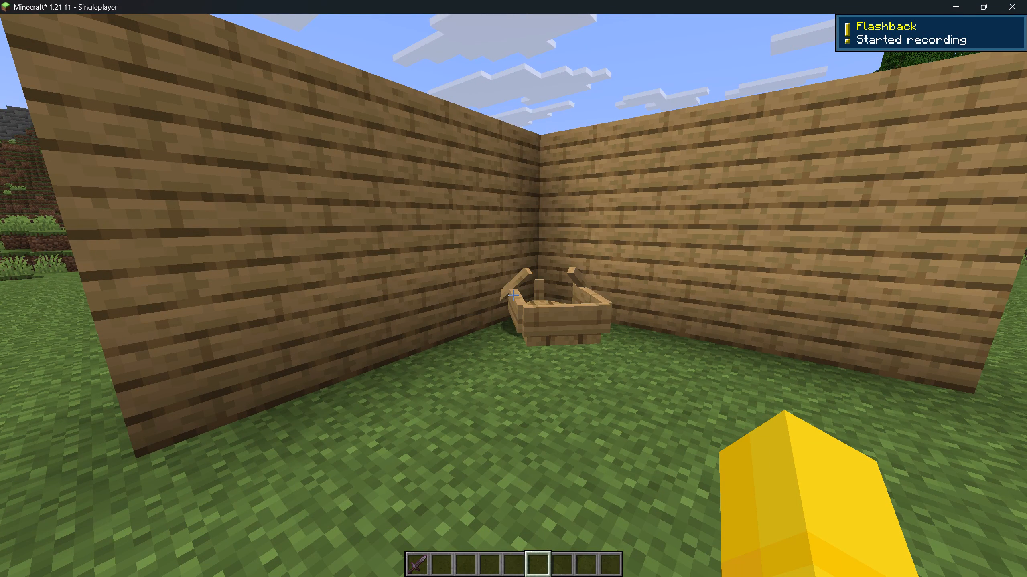
Board the boat in the wall corner and steer it forward, passing through the corner onto the trapdoor outside.
key(Right)
key(Up)
key(Up)
key(Up)
key(Up)
right_click(513, 295)
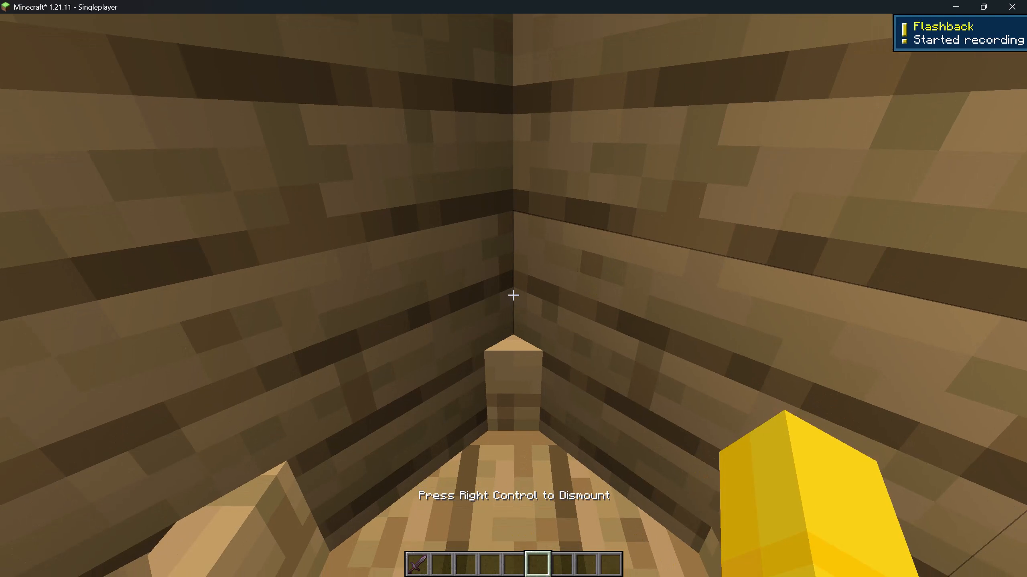
key(Up)
key(Up)
key(Up)
key(Up)
key(Up)
key(Up)
key(Up)
key(Up)
key(Up)
key(Up)
key(Up)
key(Up)
key(Up)
key(Up)
key(Up)
key(Up)
key(Up)
key(Up)
key(Up)
key(Up)
key(Up)
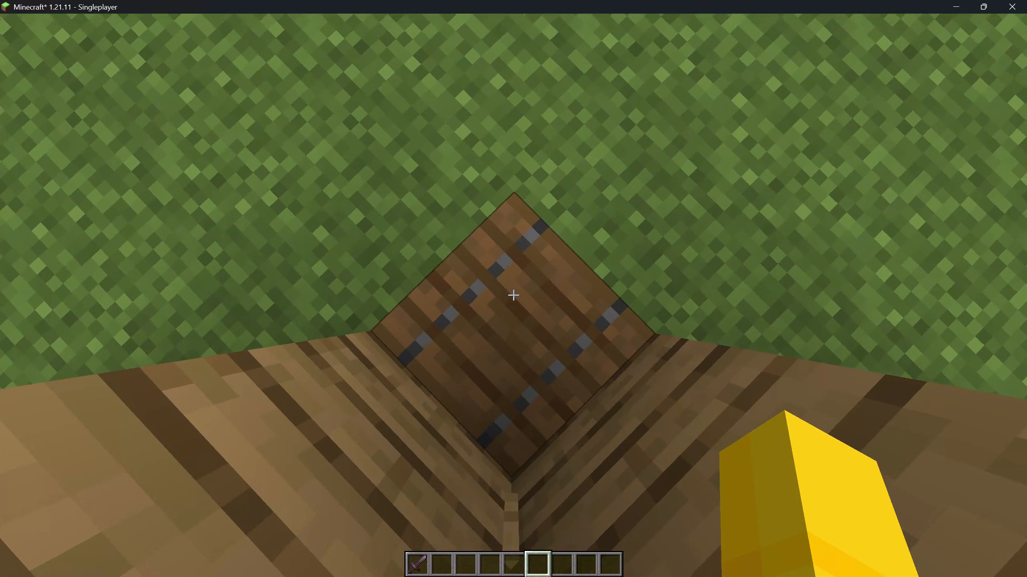
key(Up)
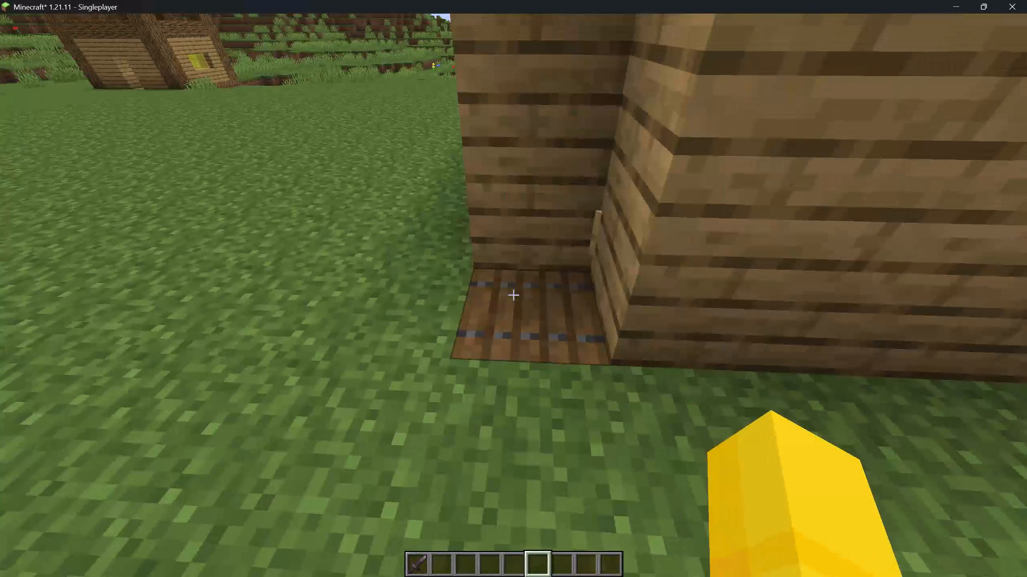
Step back and open the trapdoor outside the plank wall corner.
key(Down)
right_click(513, 295)
Summon another mannequin with the "IndGamerBoyYTM" profile on the grass near the open trapdoor.
key(slash)
key(Up)
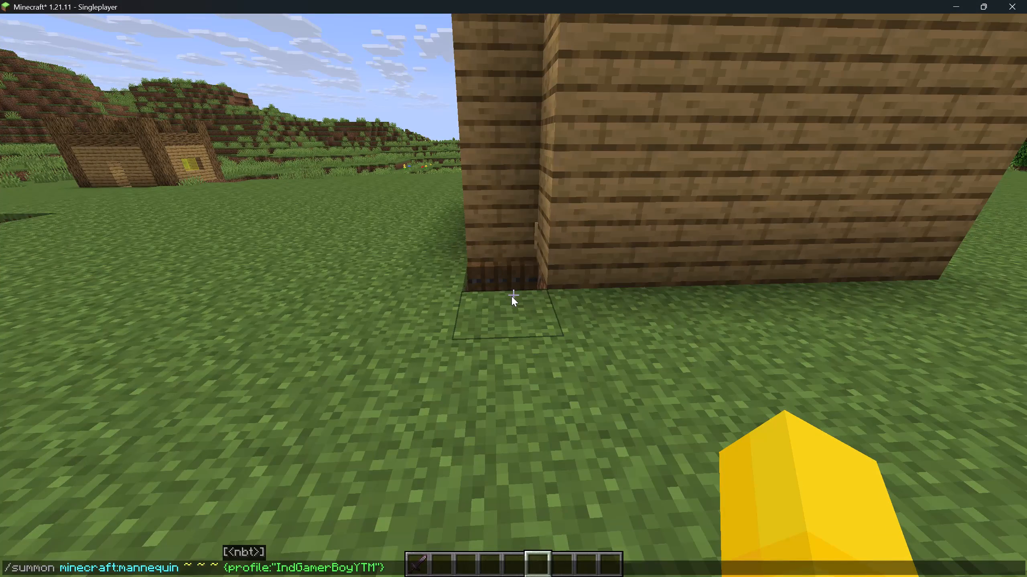
key(Return)
Back away from the mannequin and walk around the plank wall to face the boat in the inner corner.
key(Down)
key(Down)
key(Down)
key(Down)
key(Down)
key(Down)
key(Up)
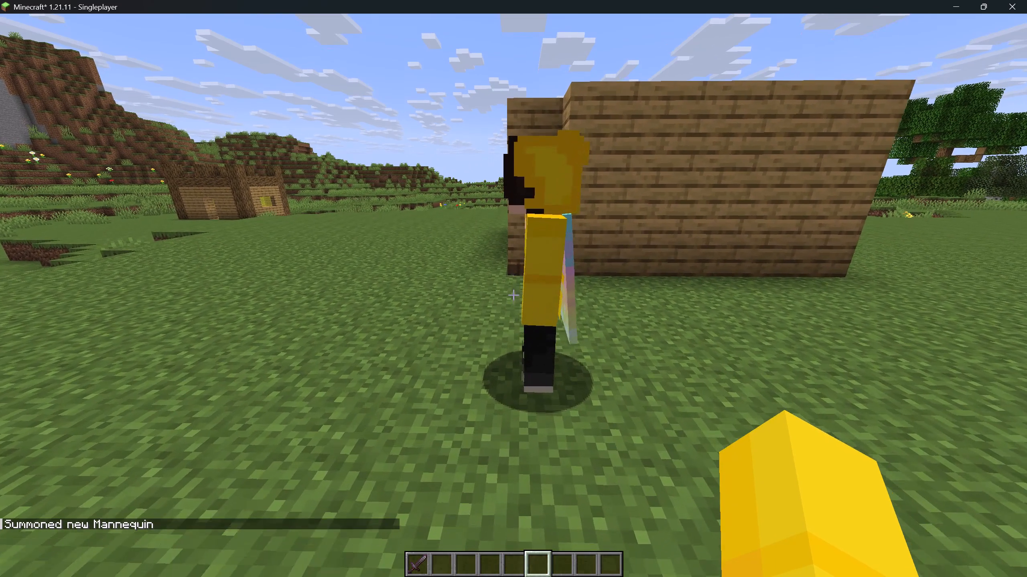
key(Right)
key(Right)
key(Right)
key(Right)
key(Right)
key(Right)
key(Right)
key(Right)
key(Right)
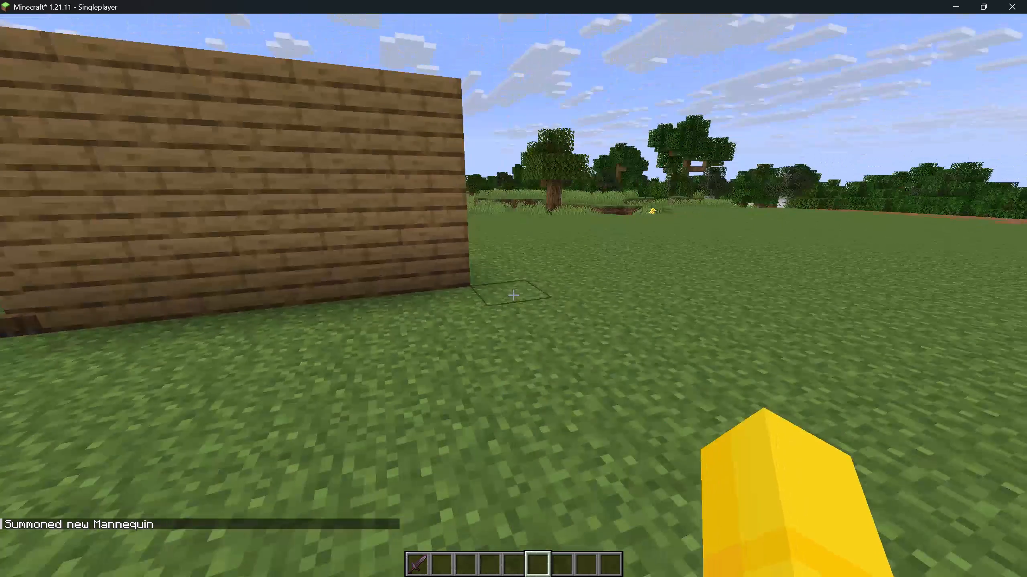
key(Up)
key(Right)
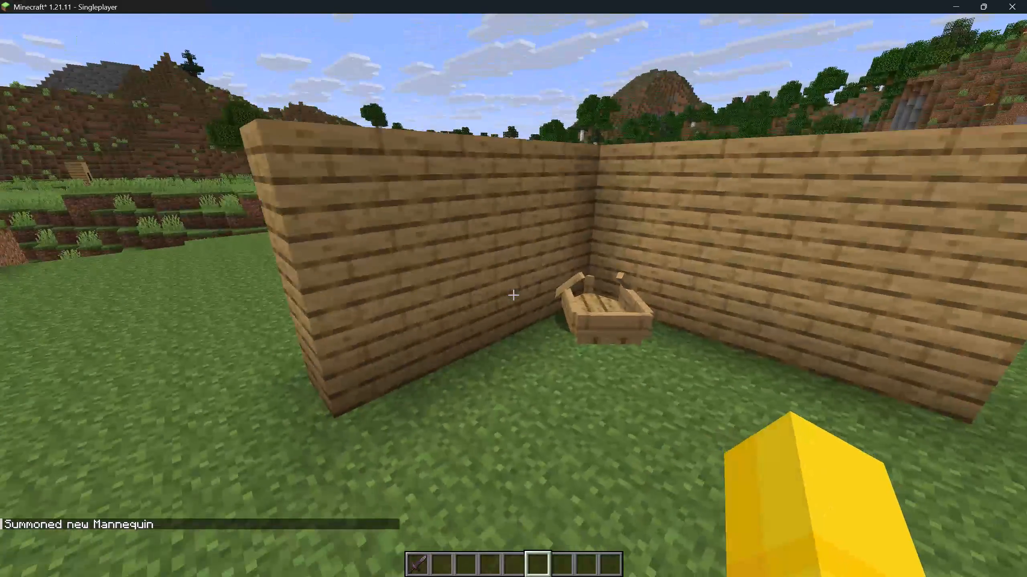
key(Return)
key(Escape)
key(Escape)
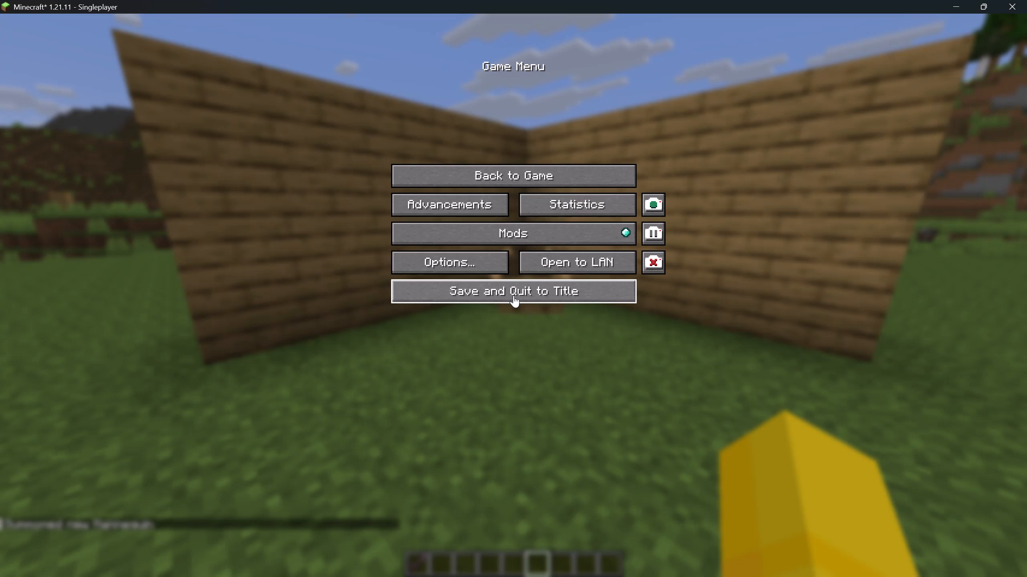
key(Escape)
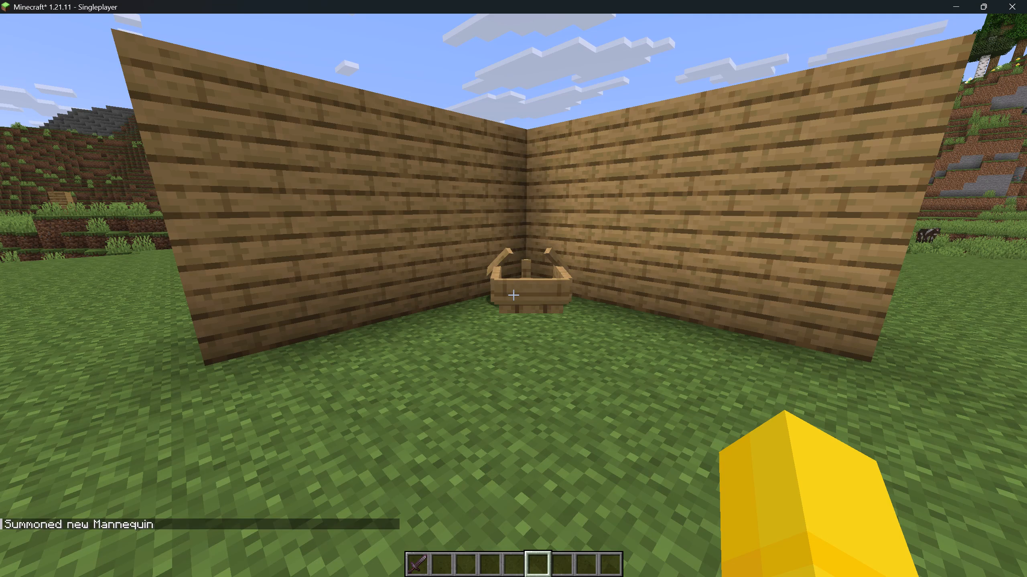
Board the boat again and keep steering forward through the corner to drop down the shaft under the open trapdoor.
key(Up)
key(Up)
key(Up)
key(Up)
key(Up)
key(Up)
key(Up)
key(Up)
key(Up)
key(Up)
right_click(513, 295)
key(Up)
key(Up)
key(Up)
key(Up)
key(Up)
key(Up)
key(Up)
key(Up)
key(Up)
key(Up)
key(Up)
key(Up)
key(Up)
key(Up)
key(Up)
key(Up)
key(Up)
key(Up)
key(Up)
key(Up)
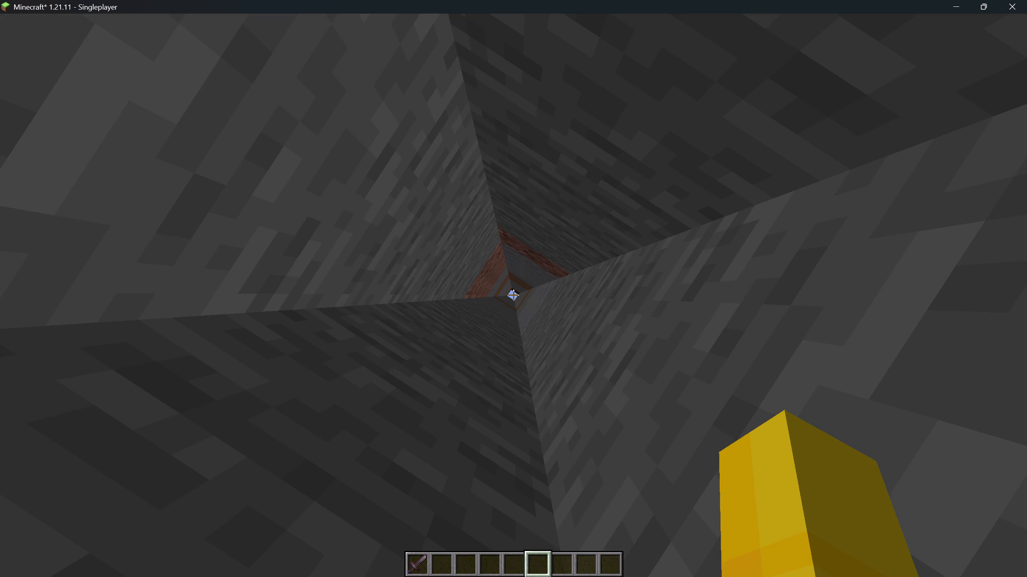
Finish the Flashback recording from inside the stone shaft and return to the game.
key(Escape)
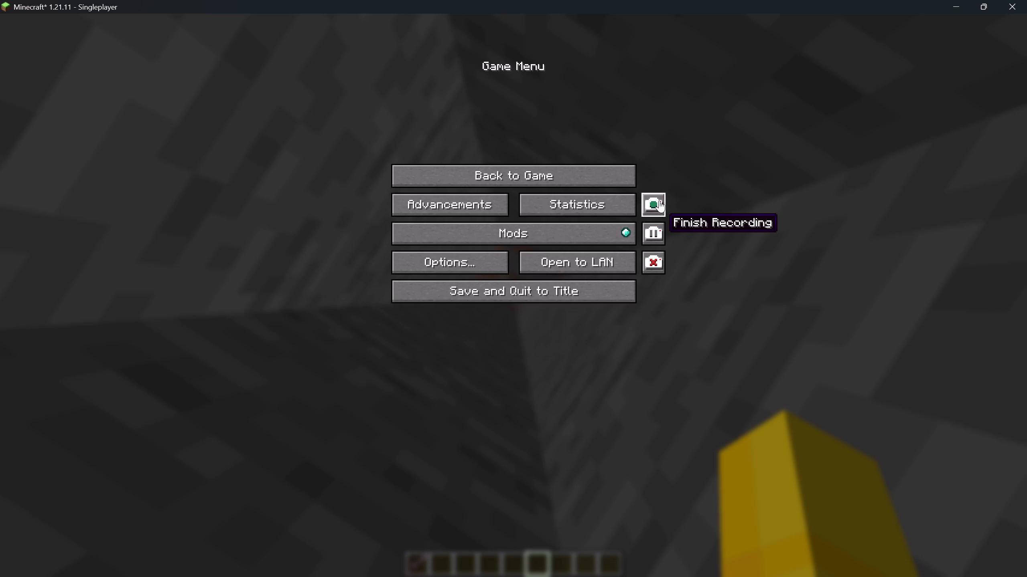
key(Escape)
key(Escape)
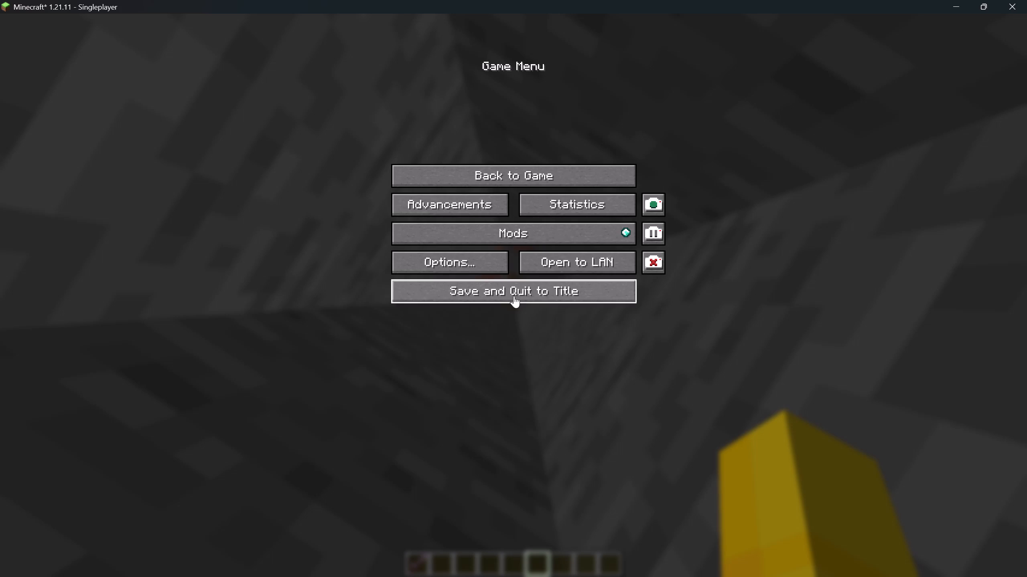
drag(647, 197, 513, 295)
click(454, 367)
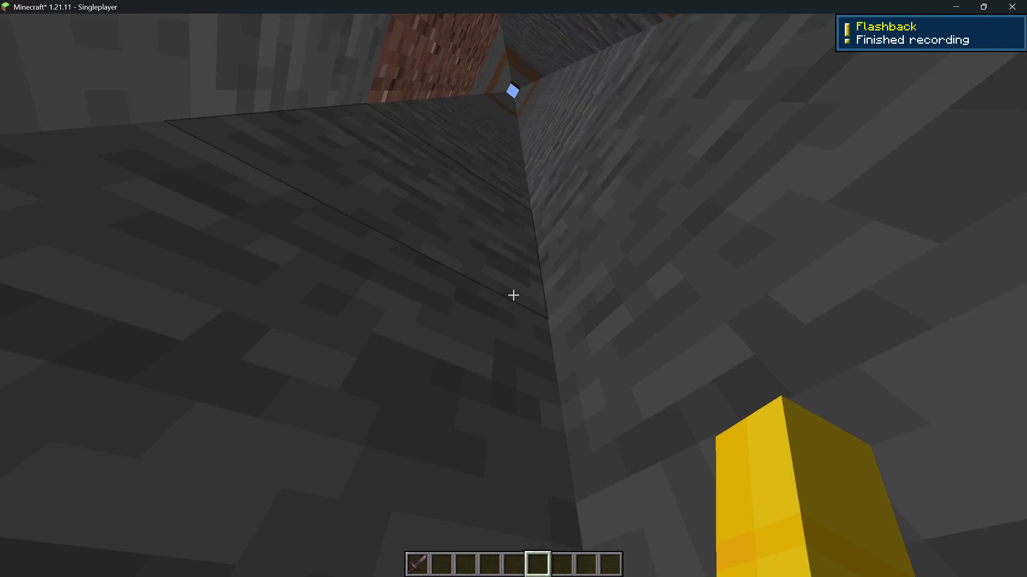
shift+scroll(513, 295, up, 6)
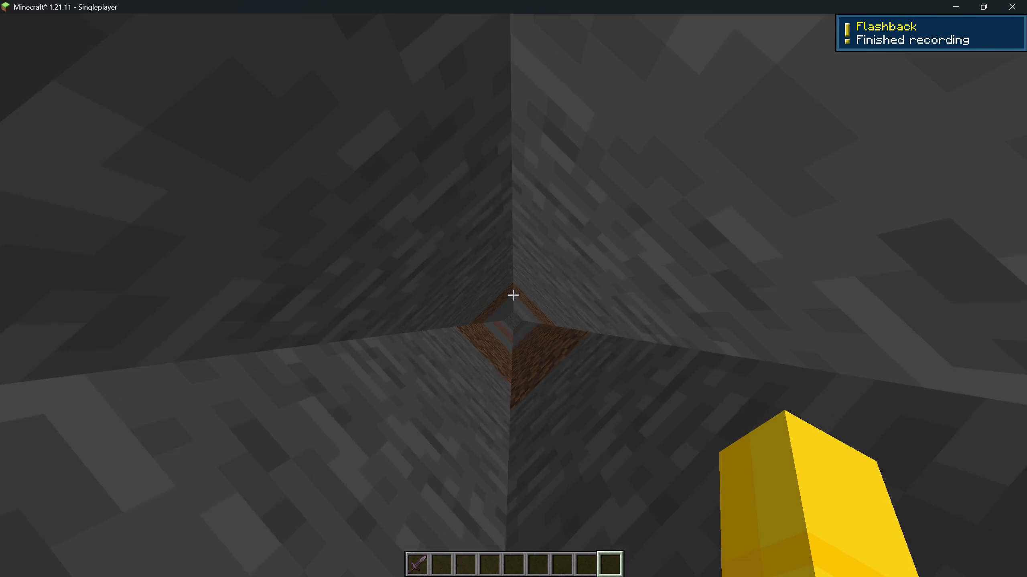
Fly back up the stone shaft and out above the plank walls, looking down on the boat in the corner.
key(shift+Down)
key(shift+Down)
key(shift+Down)
key(shift+Down)
key(shift+Down)
key(shift+Down)
key(shift+Down)
key(shift+Down)
key(shift+Down)
key(shift+Down)
key(shift+Down)
key(shift+Down)
key(shift+Down)
key(shift+Down)
key(shift+Down)
key(shift+Down)
key(shift+Down)
key(shift+Down)
key(shift+Down)
key(shift+Down)
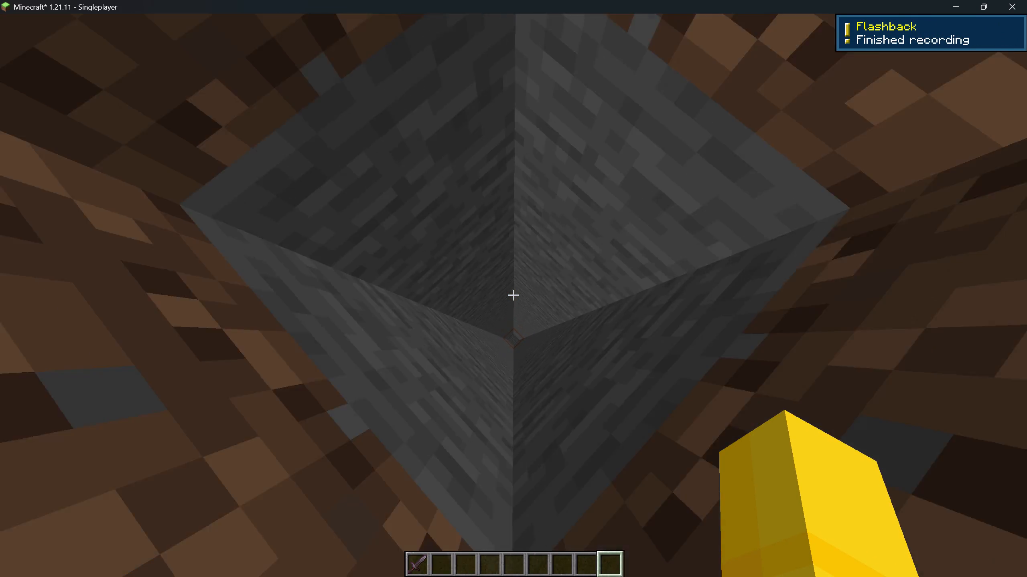
key(shift+Up)
key(shift+Down)
key(shift+Down)
key(shift+Down)
key(shift+Down)
key(shift+Down)
key(shift+Down)
key(shift+Down)
key(shift+Down)
key(shift+Down)
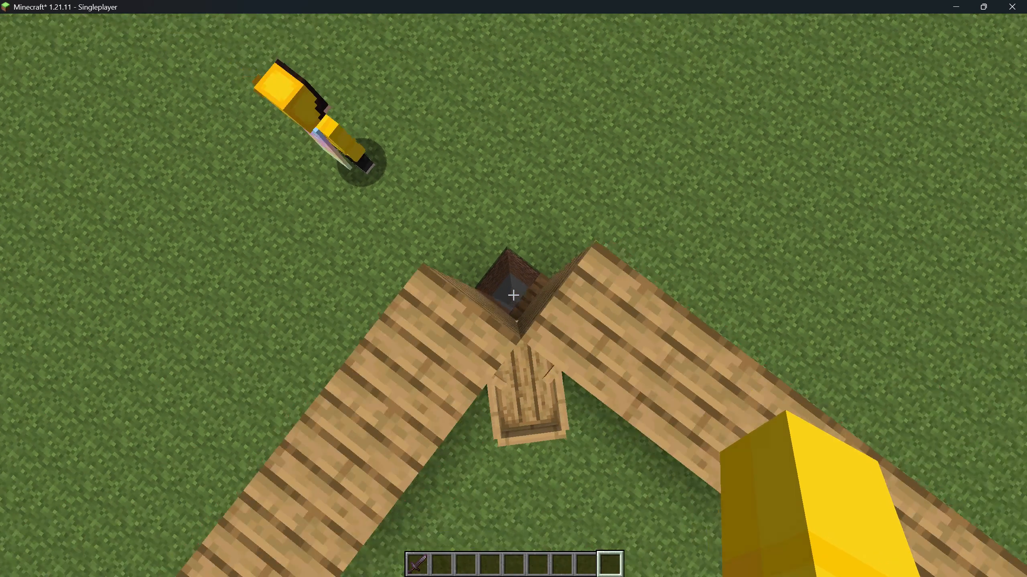
Board the boat at the plank corner, get out again, and reboard it facing the inner corner.
key(ctrl+Up)
ctrl+right_click(513, 295)
right_click(513, 295)
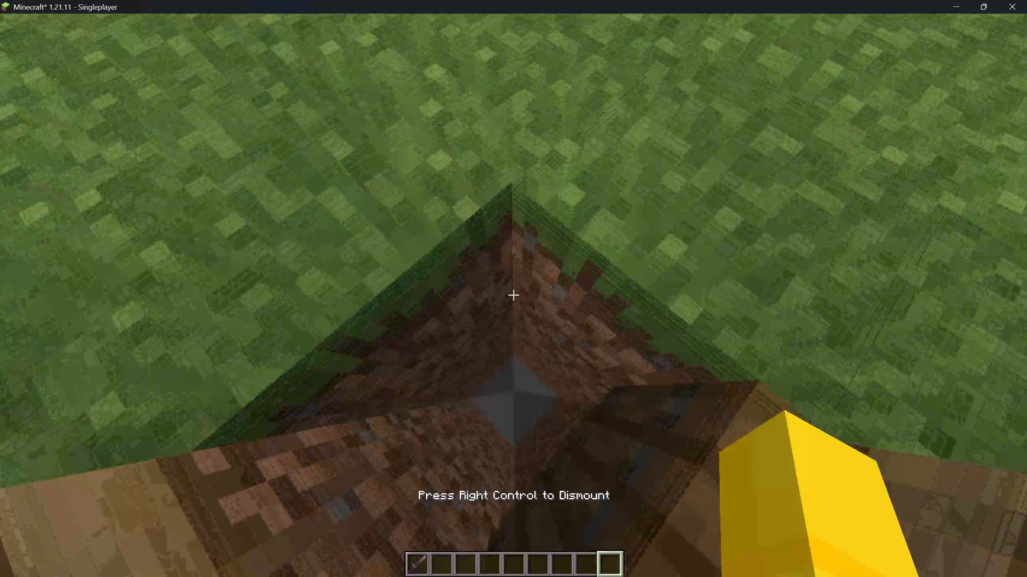
key(shift+Down)
key(ctrl+Up)
key(ctrl+Up)
ctrl+right_click(513, 295)
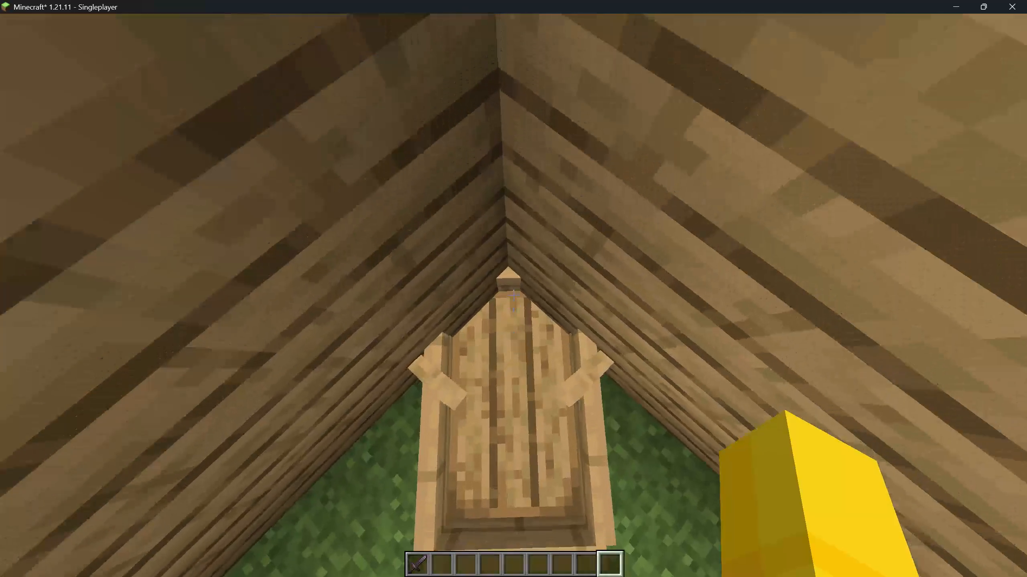
right_drag(513, 295, 512, 299)
Switch to OBS, start a recording, and switch back to Minecraft.
key(alt+Tab)
key(alt+Tab)
key(alt+Tab)
key(alt+Tab)
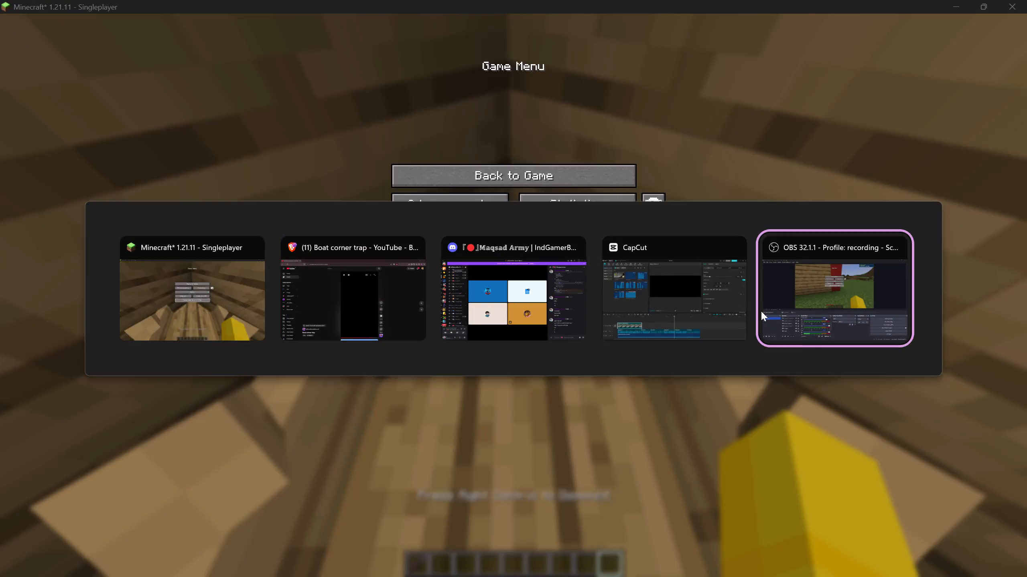
click(854, 446)
key(alt+Tab)
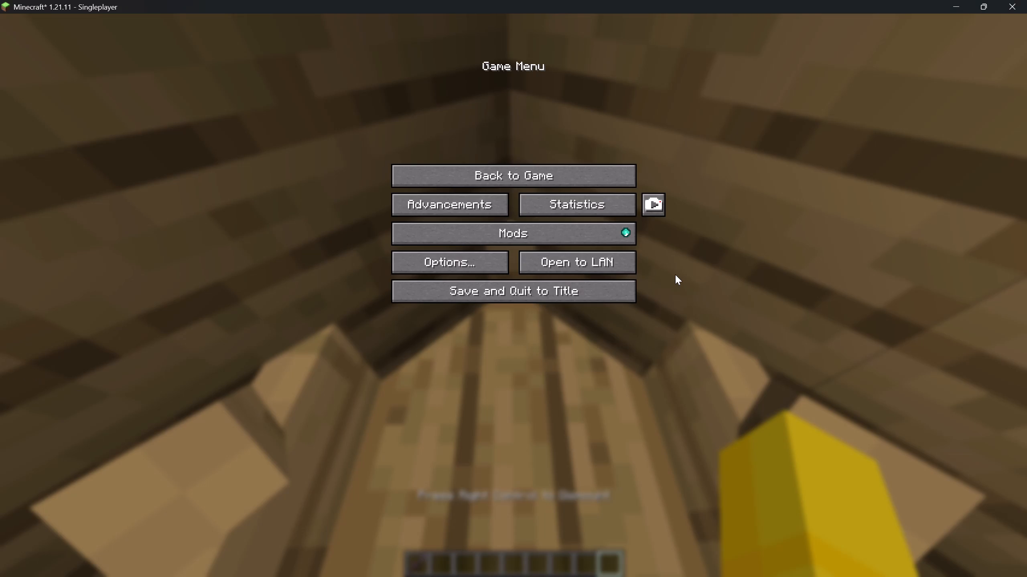
Resume the game and set the game mode to Survival Mode.
key(Escape)
key(F3)
key(F4)
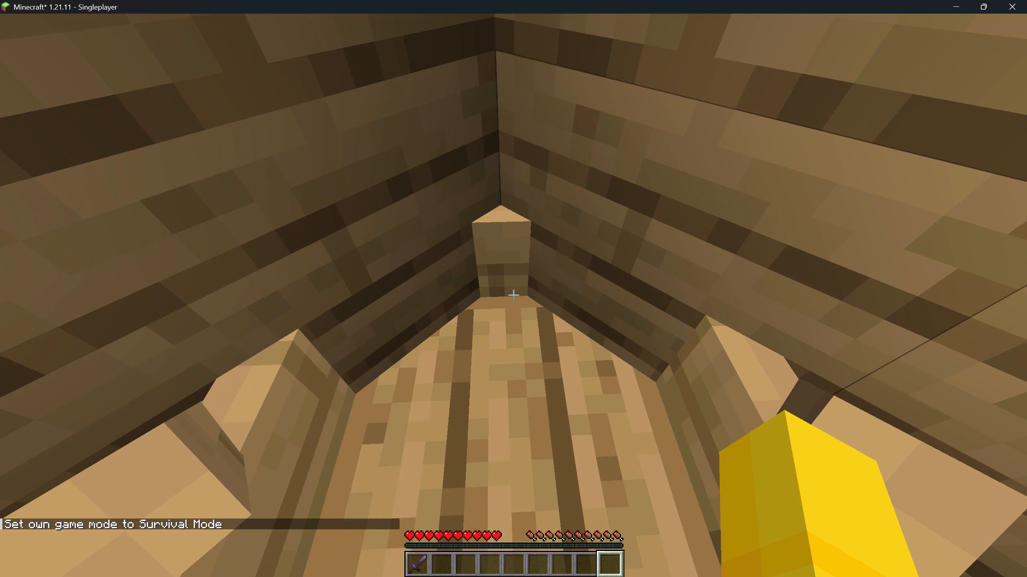
Make the game full screen and clear the chat messages.
key(F11)
key(F3)
key(d)
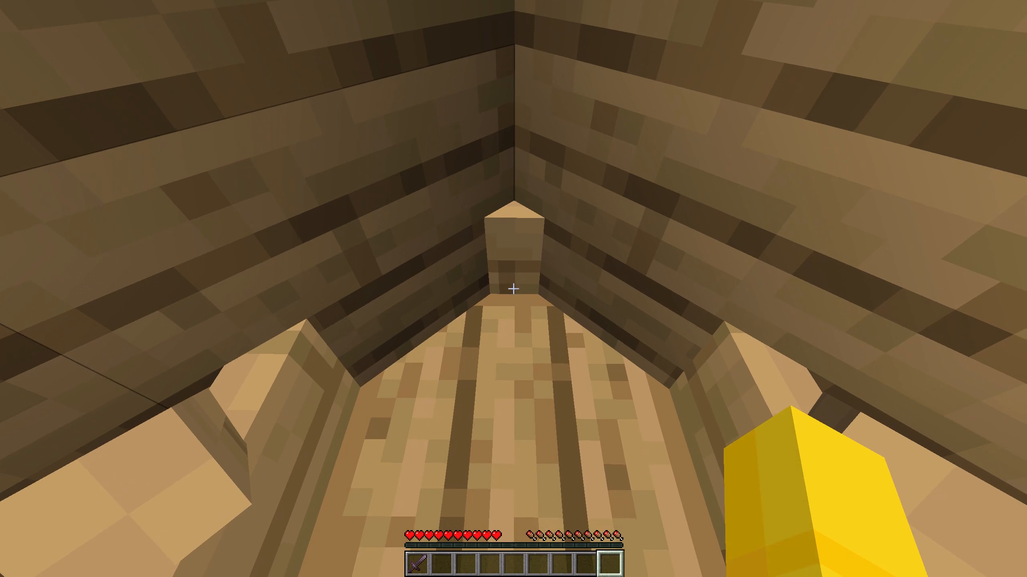
Rearrange the Netherite Sword in the inventory, select the first hotbar slot, and fall through the corner trap onto the stalagmite.
key(Return)
shift+click(422, 366)
key(Return)
key(Return)
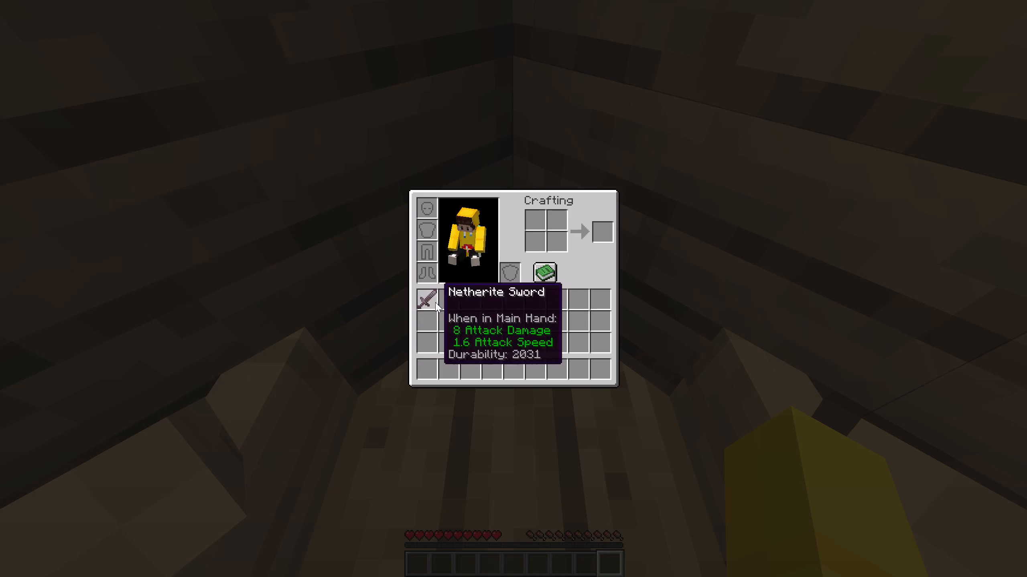
key(1)
key(Return)
key(1)
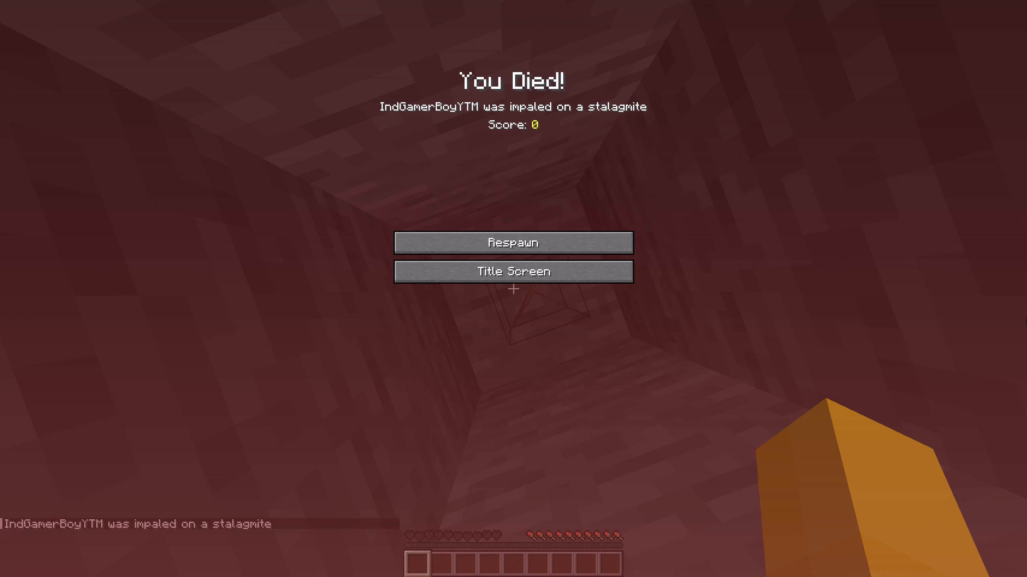
Switch to OBS, stop the recording of the trap death, and go back to Minecraft.
key(alt+Tab)
click(948, 436)
key(alt+Tab)
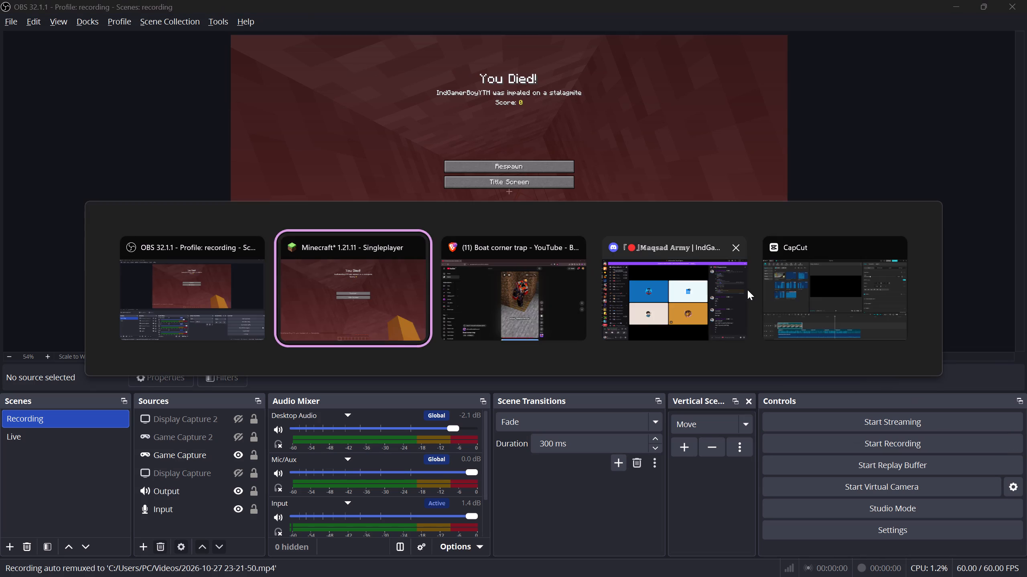
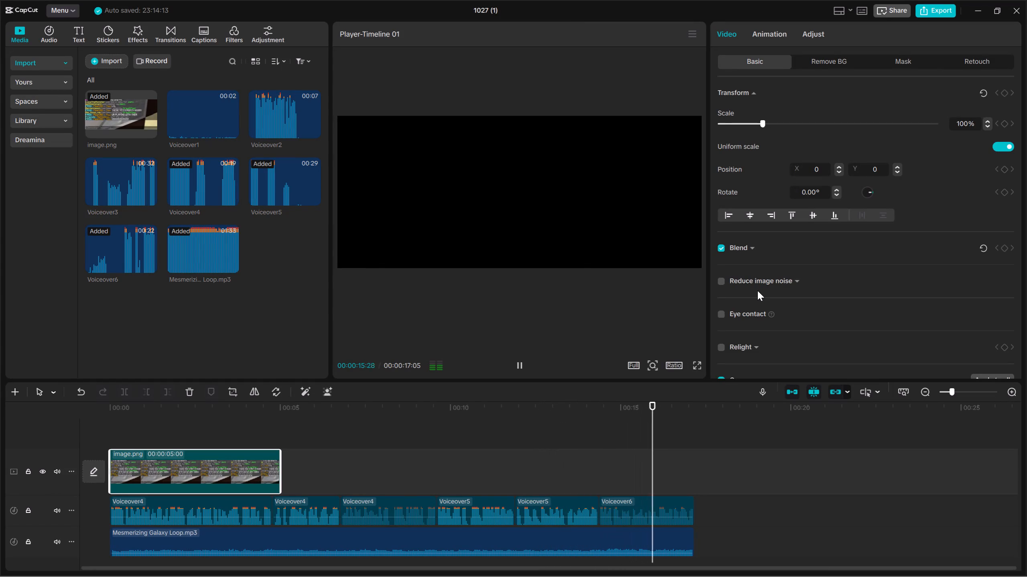
Switch to Minecraft and quit from the death screen to the title screen.
key(alt+Tab)
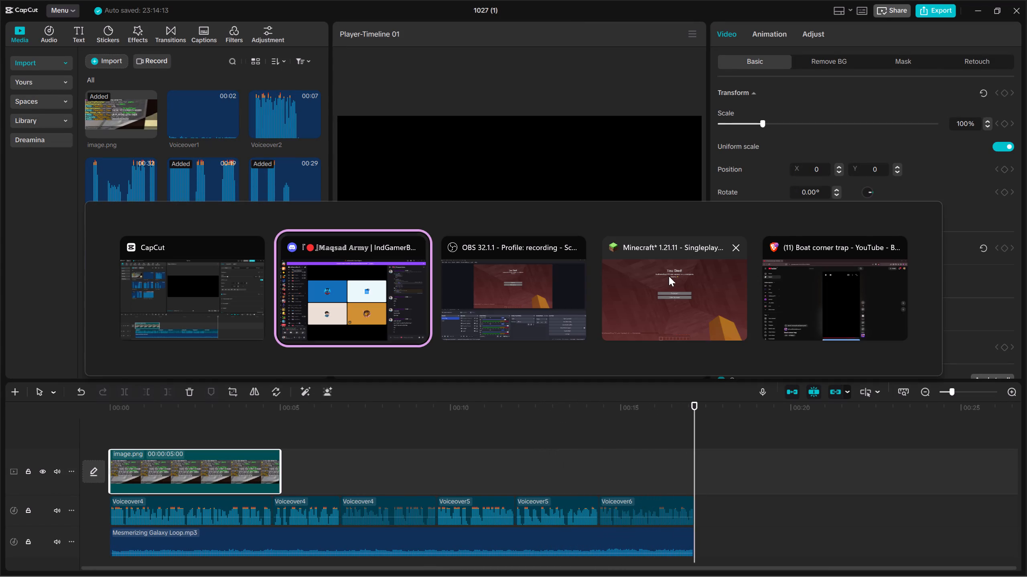
key(alt+Tab)
key(alt+Tab)
click(572, 277)
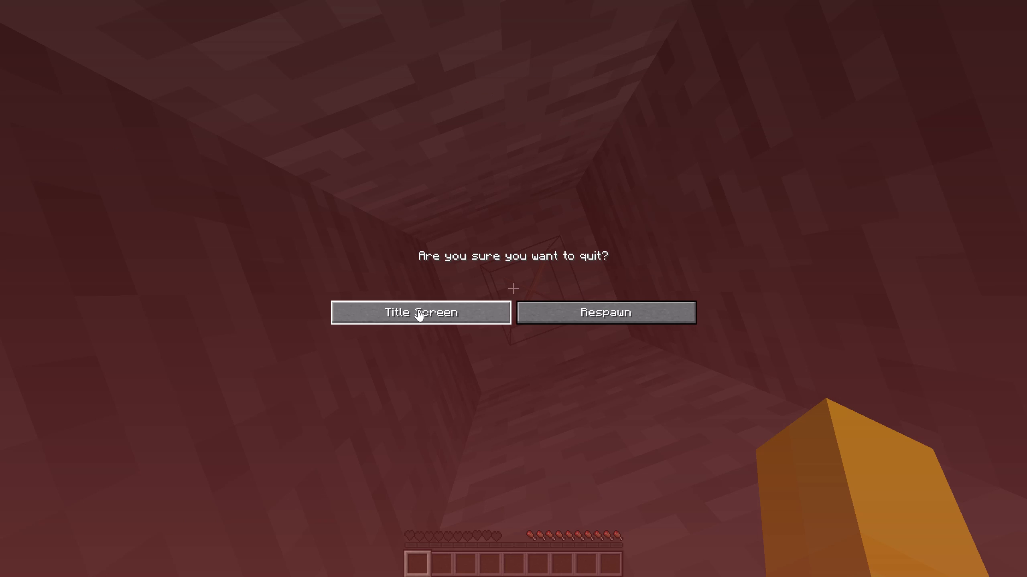
click(414, 310)
Open the Flashback replay 2026-10-27T23:12:44 from the replay list.
click(647, 288)
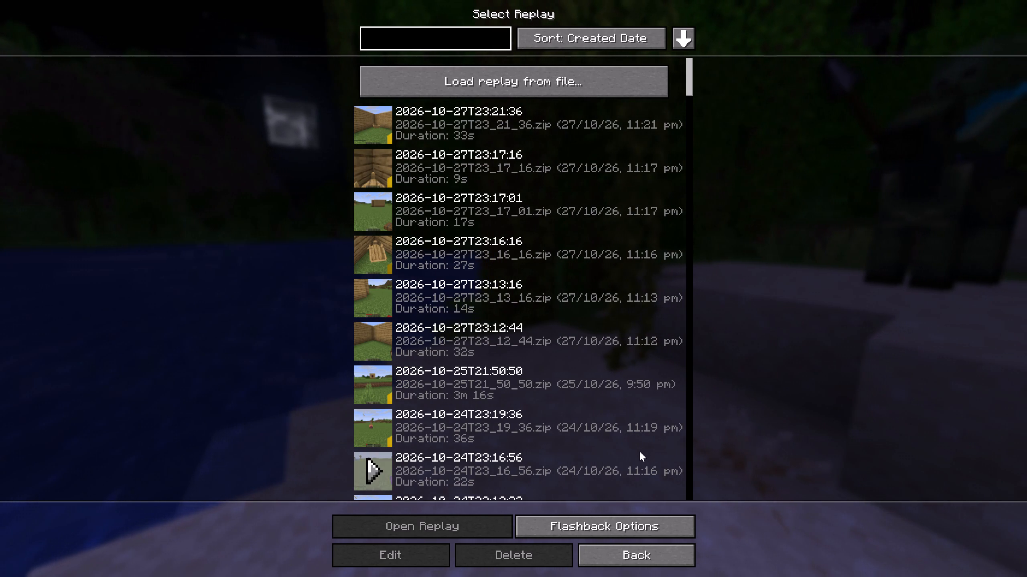
double_click(536, 344)
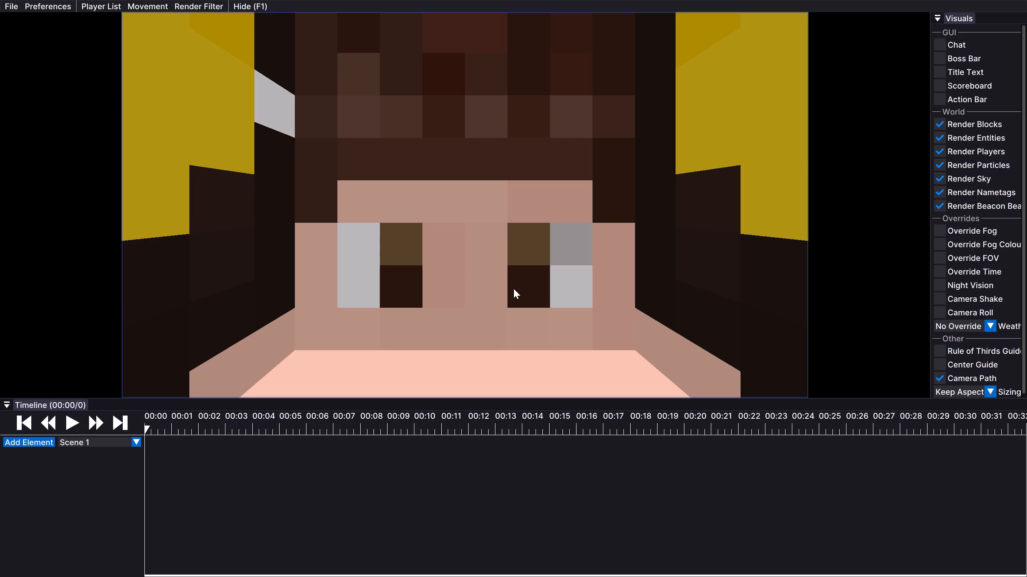
Enable the Rule of Thirds Guide and the Center Guide for the replay view.
click(939, 357)
drag(950, 347, 949, 350)
click(949, 360)
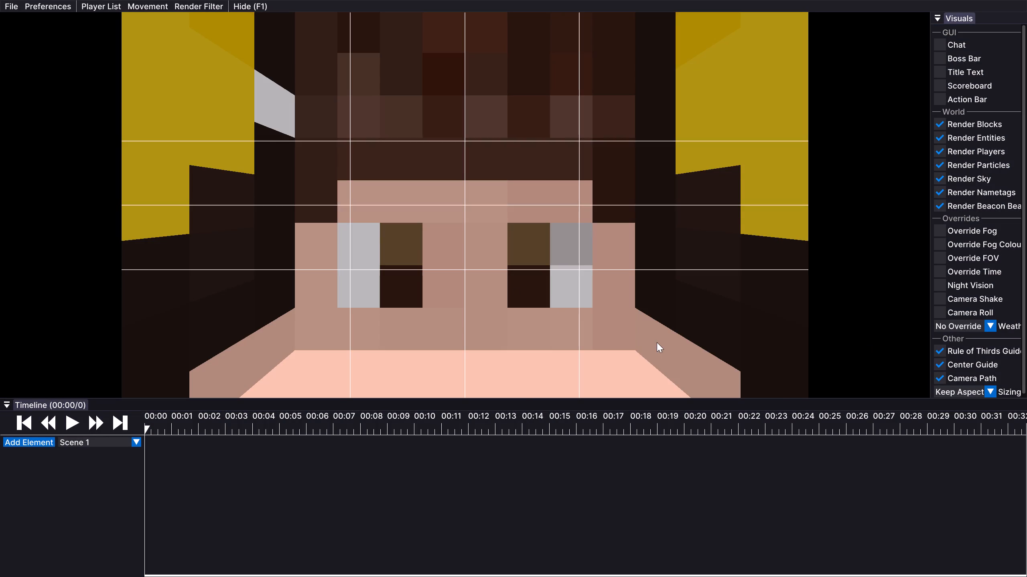
Turn off nametag rendering for the player entity in front of the plank walls.
key(Down)
key(Up)
key(Up)
key(Down)
drag(543, 290, 513, 293)
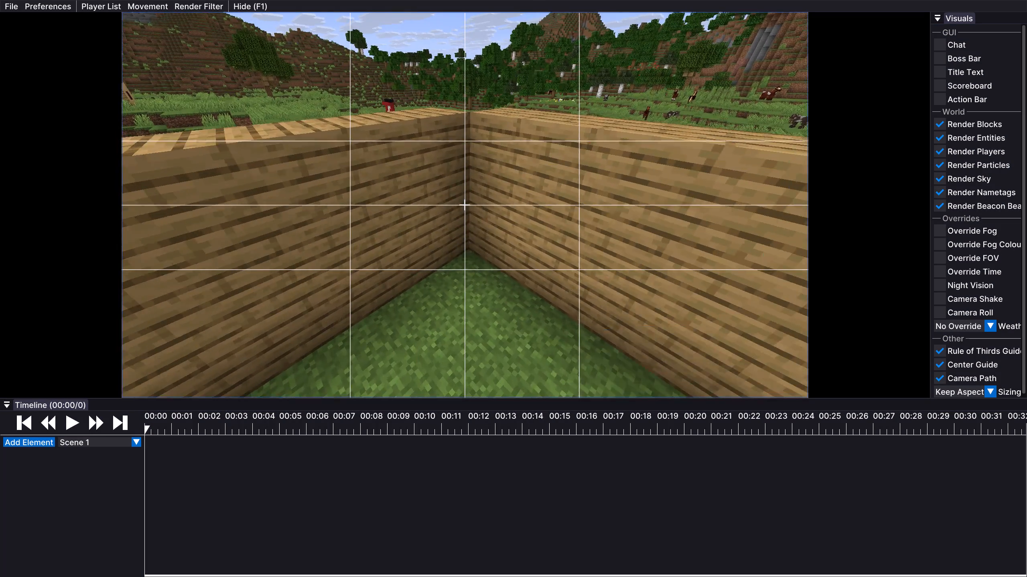
drag(513, 293, 513, 289)
key(Up)
key(Down)
key(shift+Left)
key(Right)
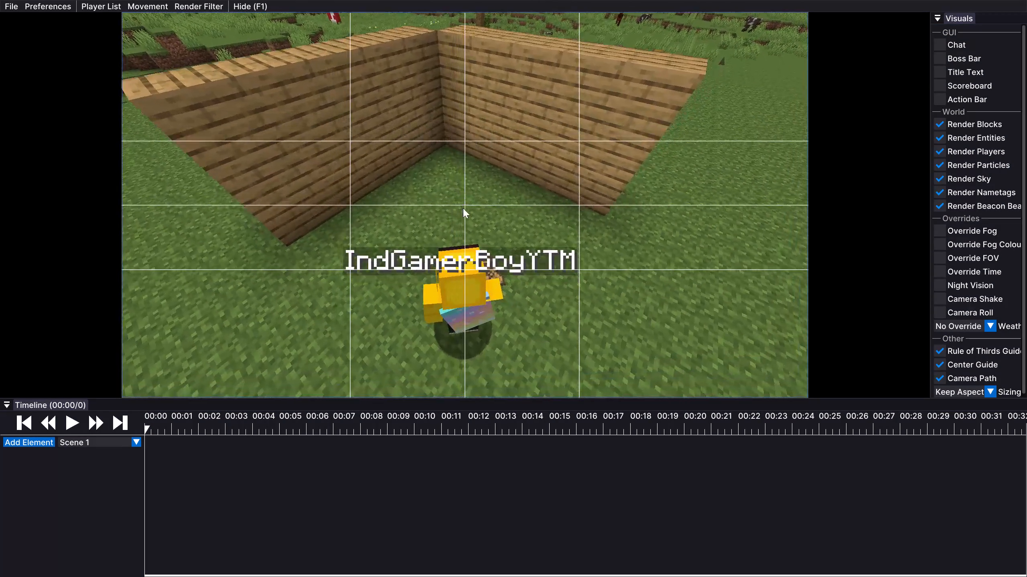
key(Down)
key(Left)
right_click(455, 212)
click(506, 288)
click(566, 141)
Frame the player and the plank wall corner from behind, and add a Camera element to the timeline.
key(Down)
drag(612, 182, 513, 288)
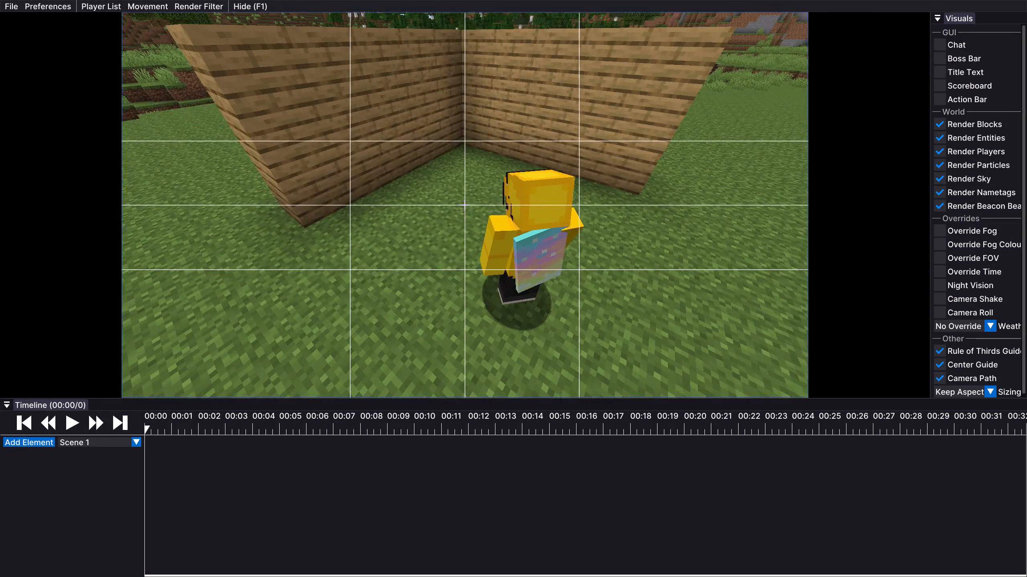
drag(513, 288, 513, 288)
key(Up)
key(Right)
key(Left)
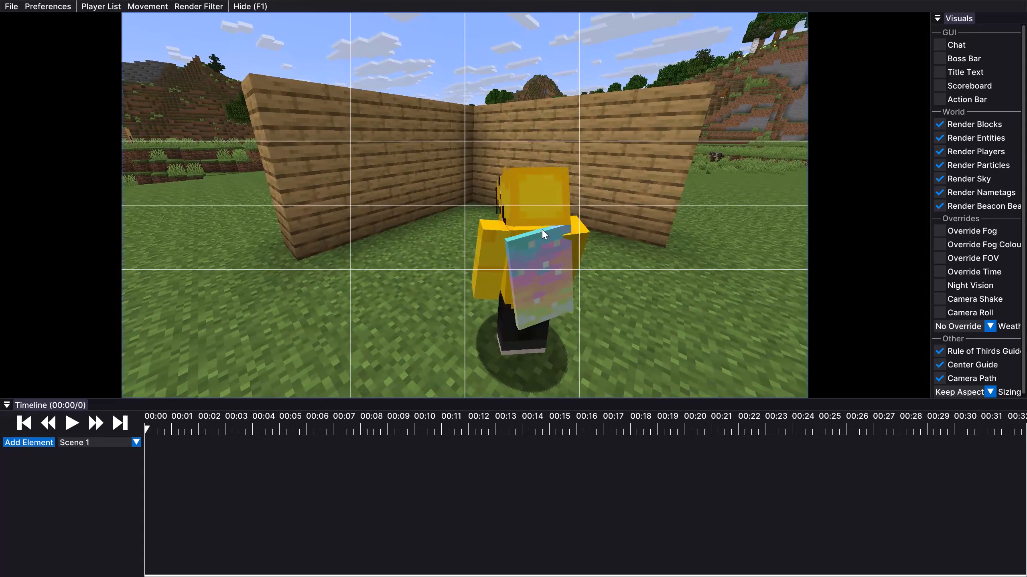
right_click(554, 230)
click(580, 168)
drag(659, 151, 513, 289)
key(Down)
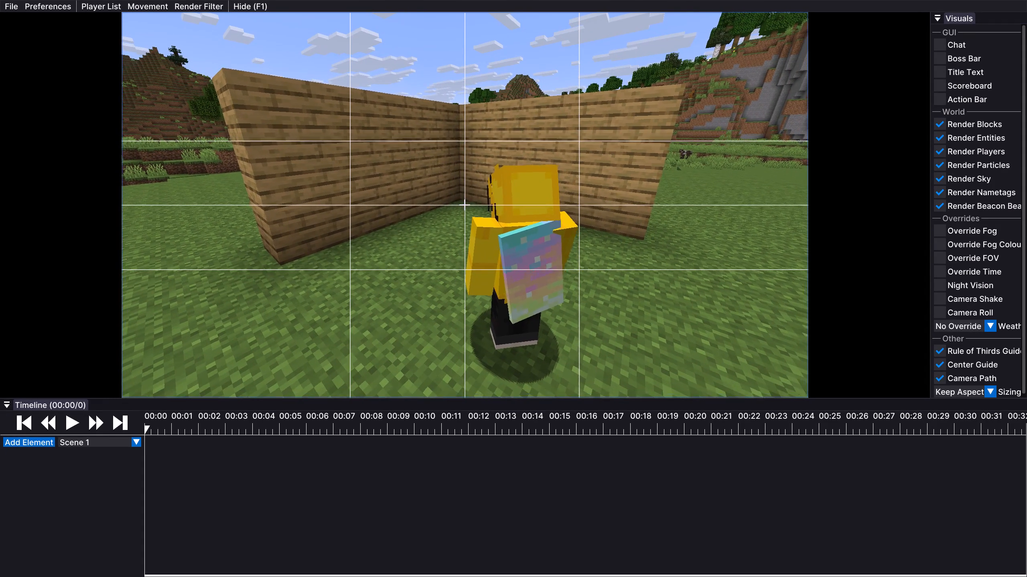
drag(513, 289, 513, 288)
right_click(483, 203)
click(552, 138)
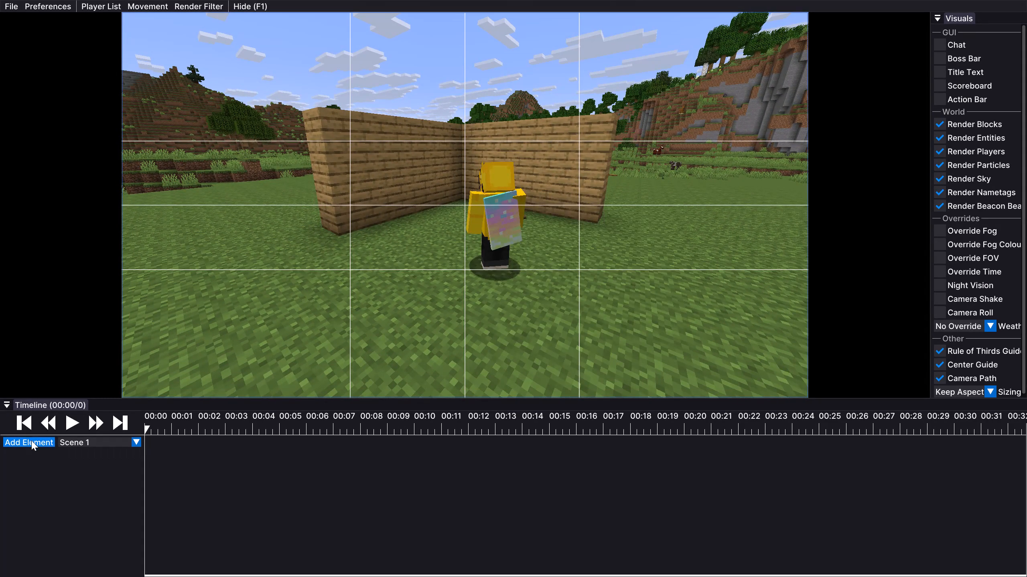
click(32, 440)
click(67, 450)
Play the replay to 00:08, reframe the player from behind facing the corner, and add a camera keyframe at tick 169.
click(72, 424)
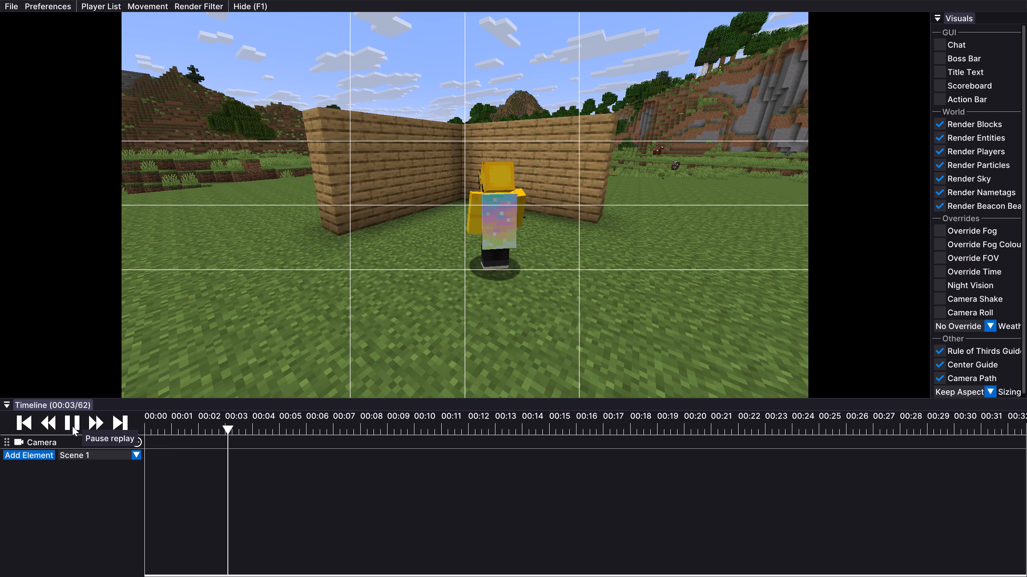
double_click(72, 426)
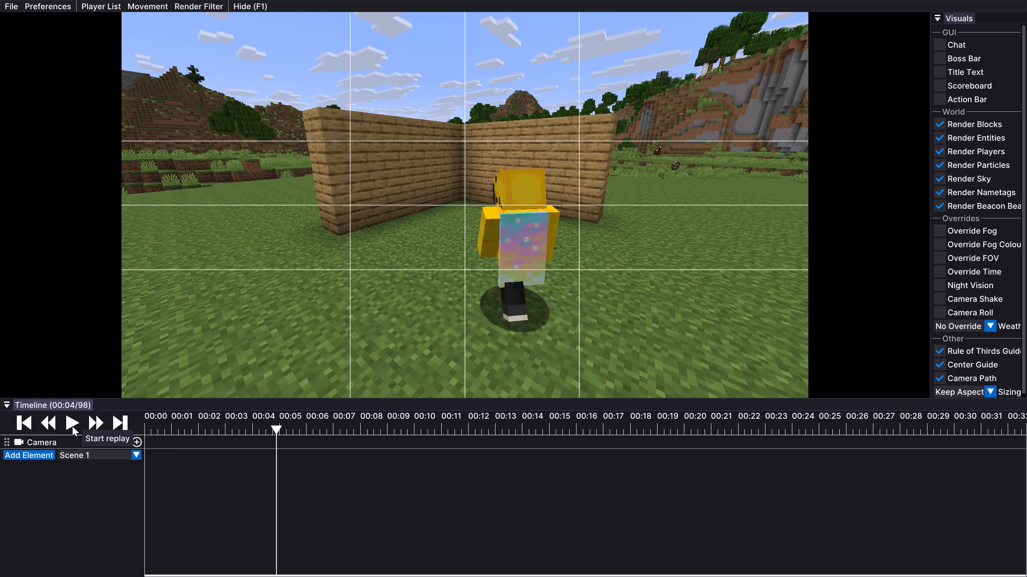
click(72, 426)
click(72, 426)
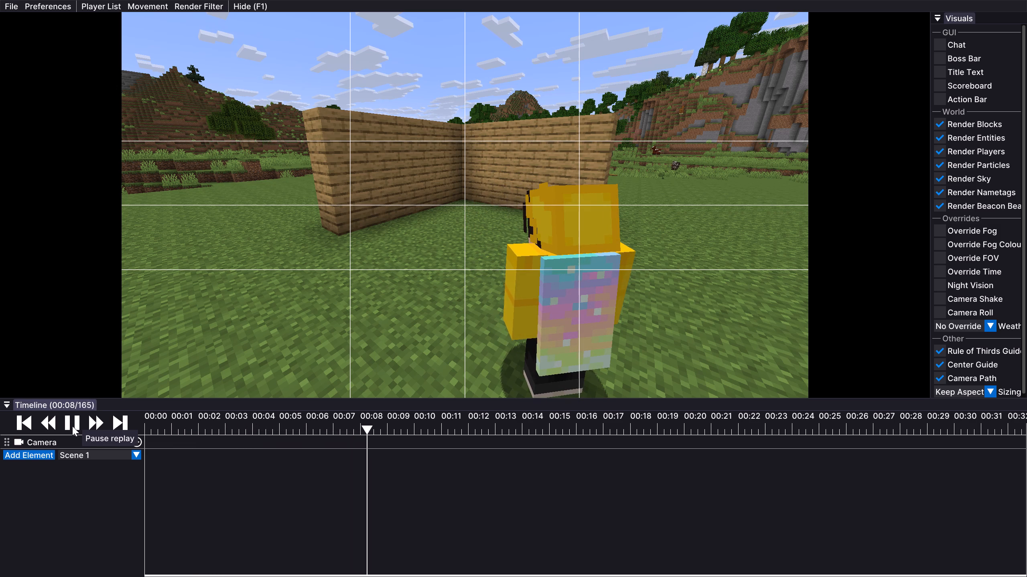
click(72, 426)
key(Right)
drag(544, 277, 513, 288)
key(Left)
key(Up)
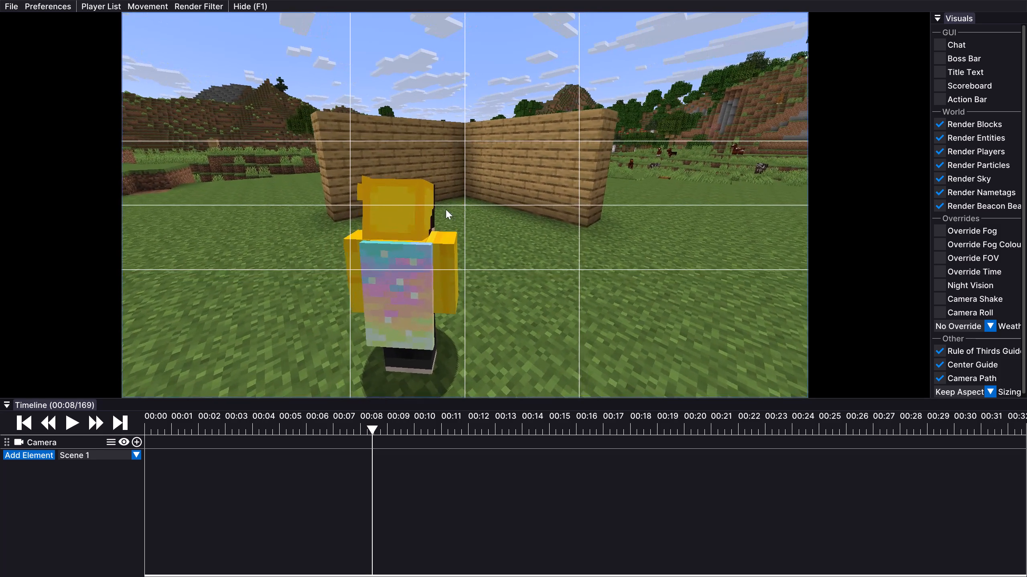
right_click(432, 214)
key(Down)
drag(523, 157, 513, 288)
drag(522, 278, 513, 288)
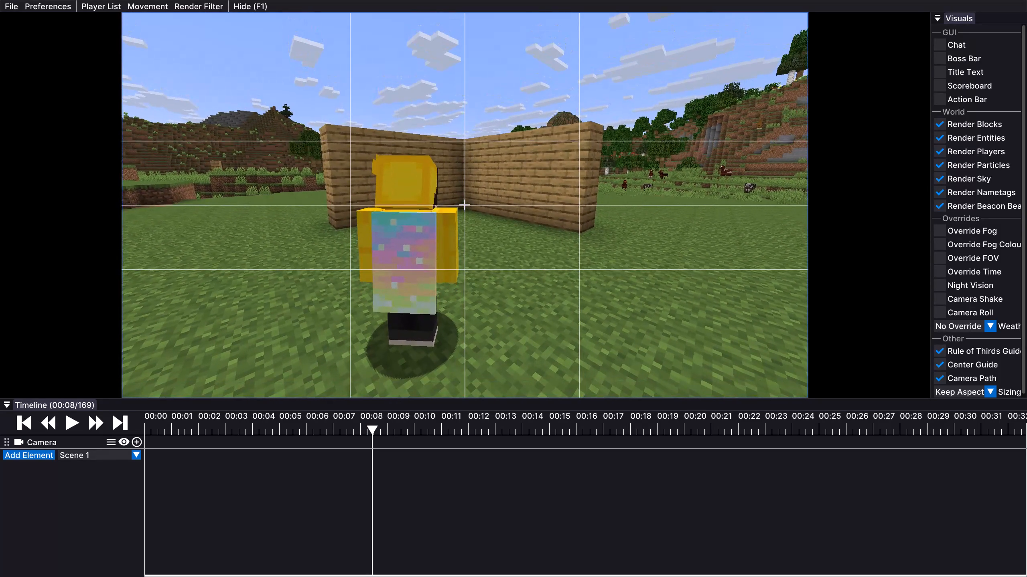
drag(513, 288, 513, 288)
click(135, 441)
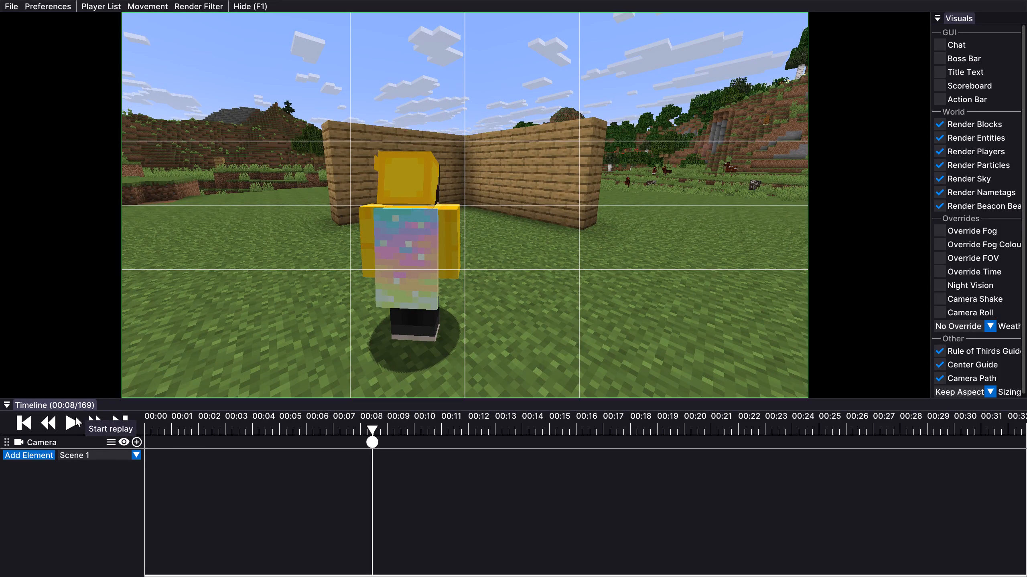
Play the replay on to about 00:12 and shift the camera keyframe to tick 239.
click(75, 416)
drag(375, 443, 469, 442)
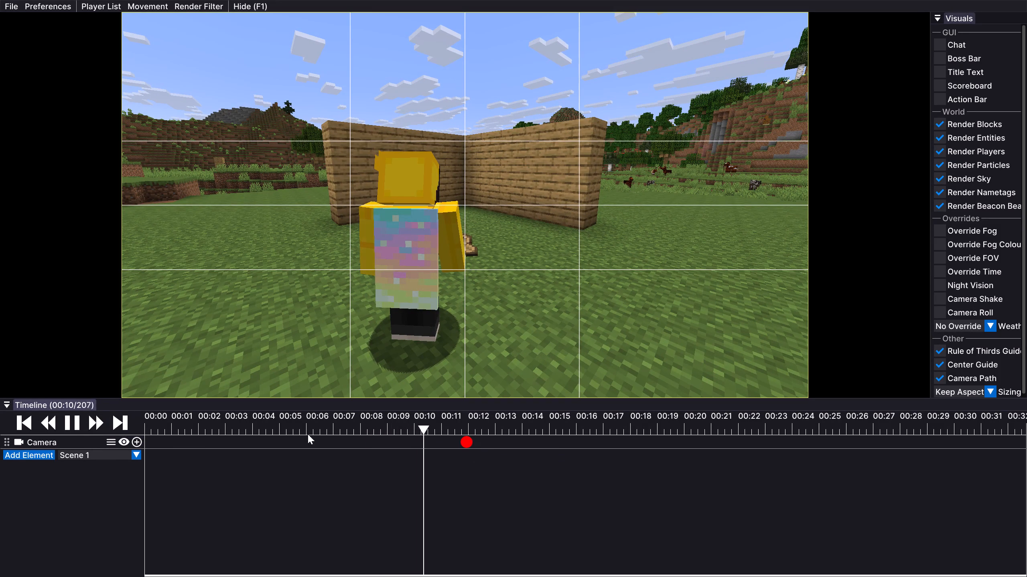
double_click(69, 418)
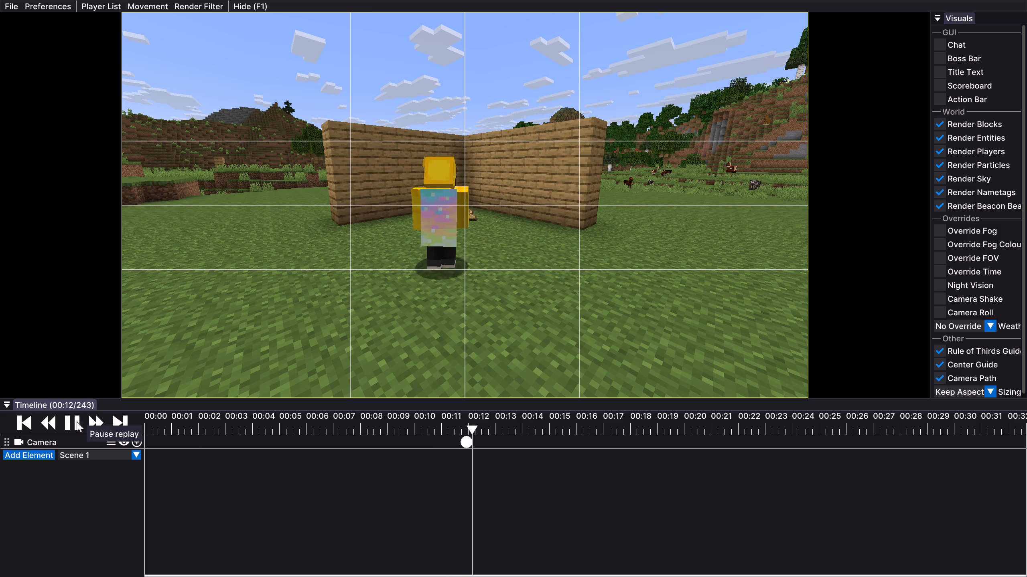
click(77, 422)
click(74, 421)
Move the playhead to tick 425 at 00:21, where the player stands before the corner.
drag(459, 441, 700, 452)
click(690, 440)
drag(690, 438, 700, 432)
click(702, 426)
drag(705, 424, 759, 424)
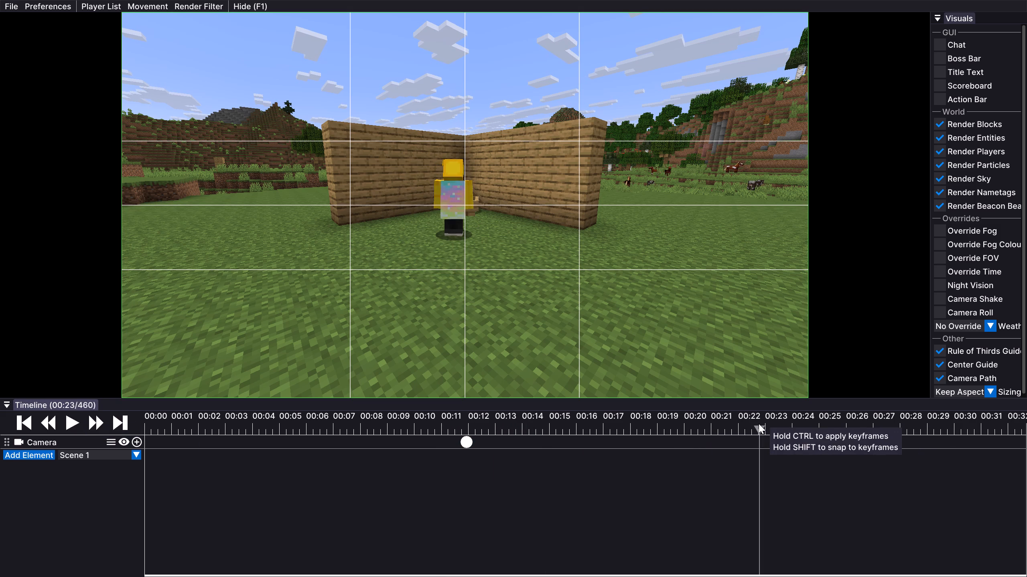
drag(759, 424, 718, 424)
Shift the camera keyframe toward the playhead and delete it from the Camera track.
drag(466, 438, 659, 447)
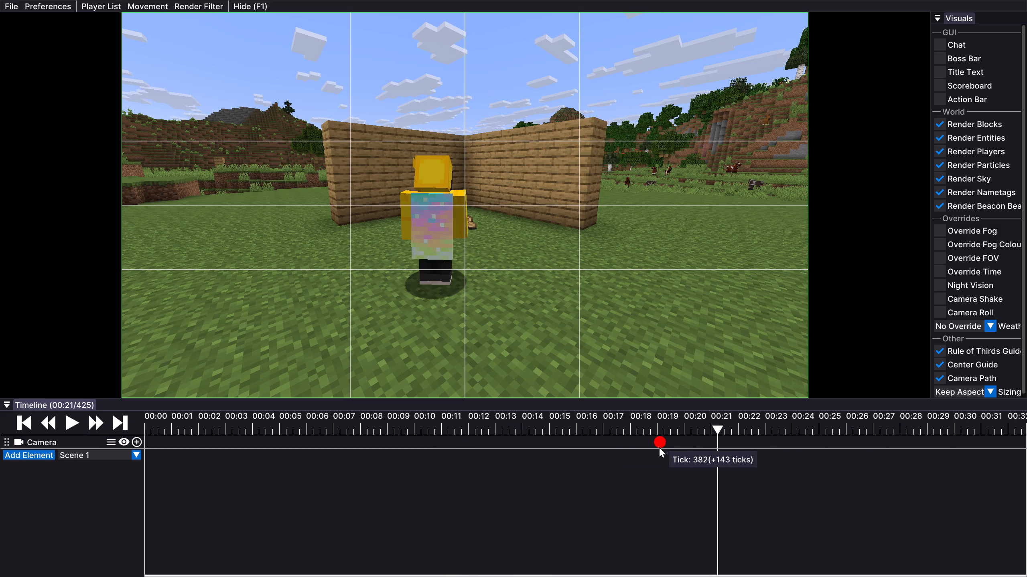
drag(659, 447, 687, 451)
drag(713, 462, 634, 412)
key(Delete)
Frame the player close from behind with the plank corner on the center guide, and add a camera keyframe at tick 425.
key(Left)
drag(642, 318, 514, 288)
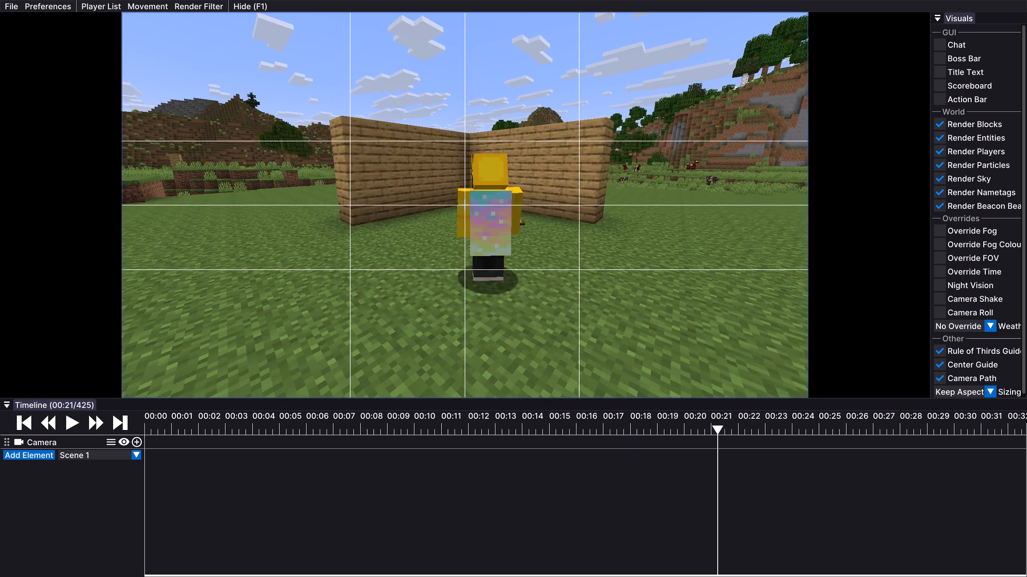
key(Up)
drag(514, 288, 513, 288)
key(Right)
right_click(475, 209)
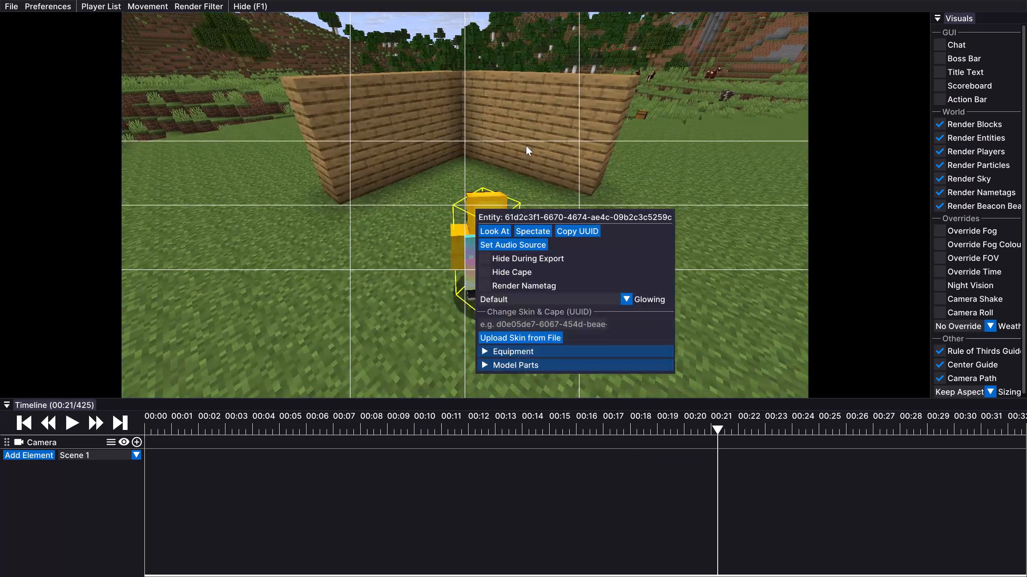
click(526, 145)
drag(547, 177, 513, 288)
key(Down)
key(Left)
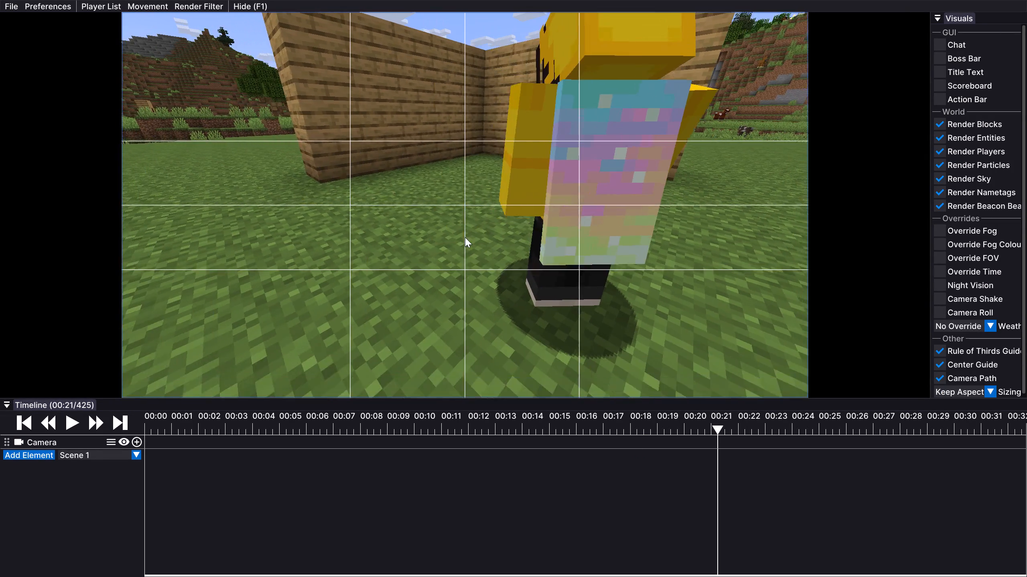
drag(465, 240, 514, 289)
key(Right)
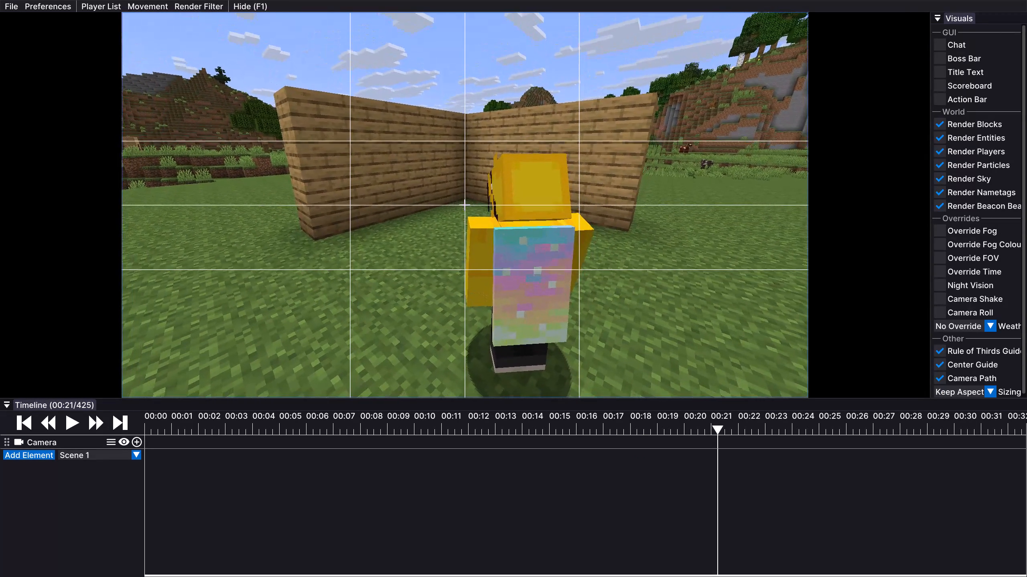
drag(514, 289, 513, 288)
click(138, 438)
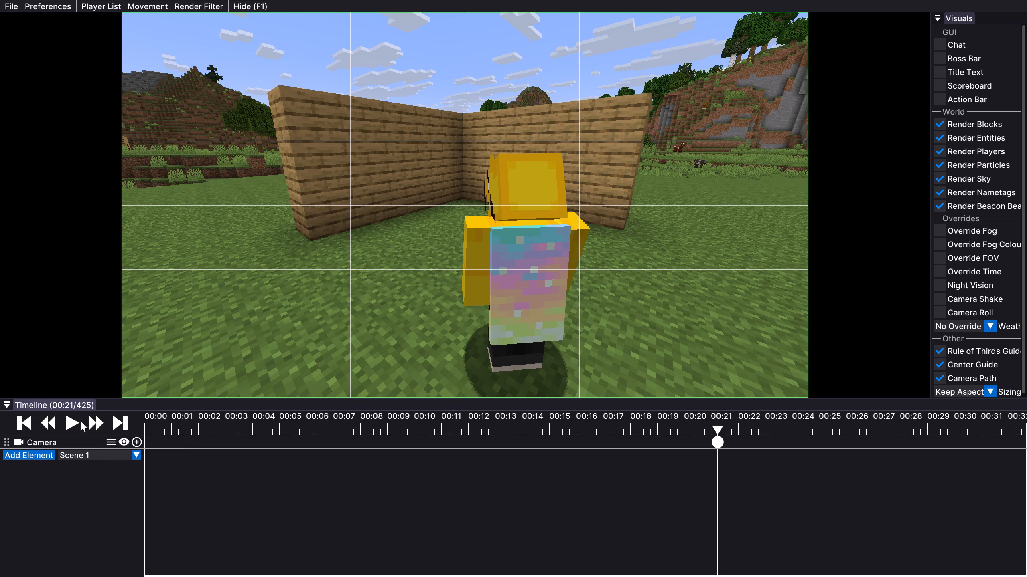
Add a second camera keyframe near 00:23 with the same framing and shift it to just before the player starts walking.
click(73, 421)
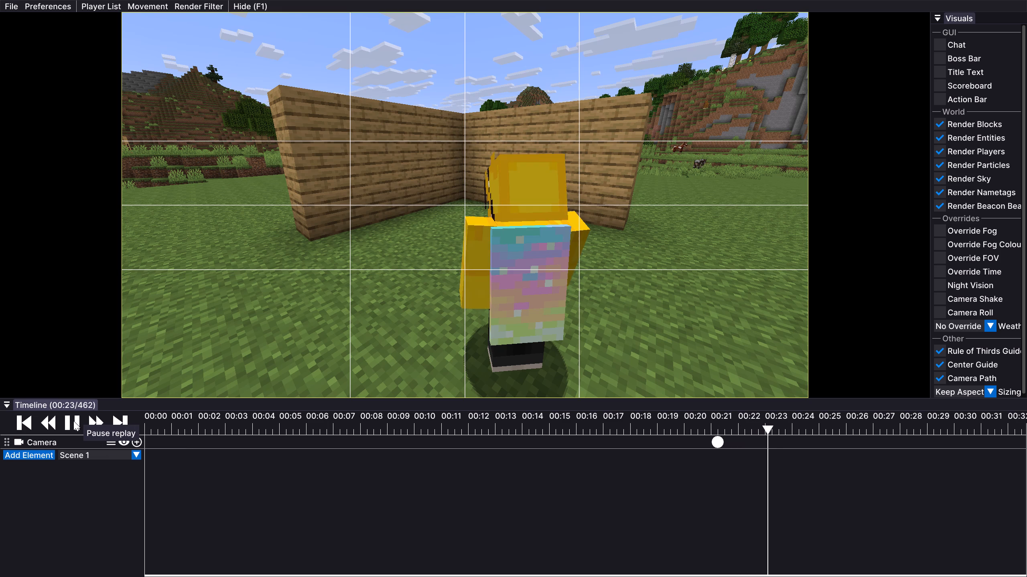
click(73, 421)
click(133, 441)
click(77, 419)
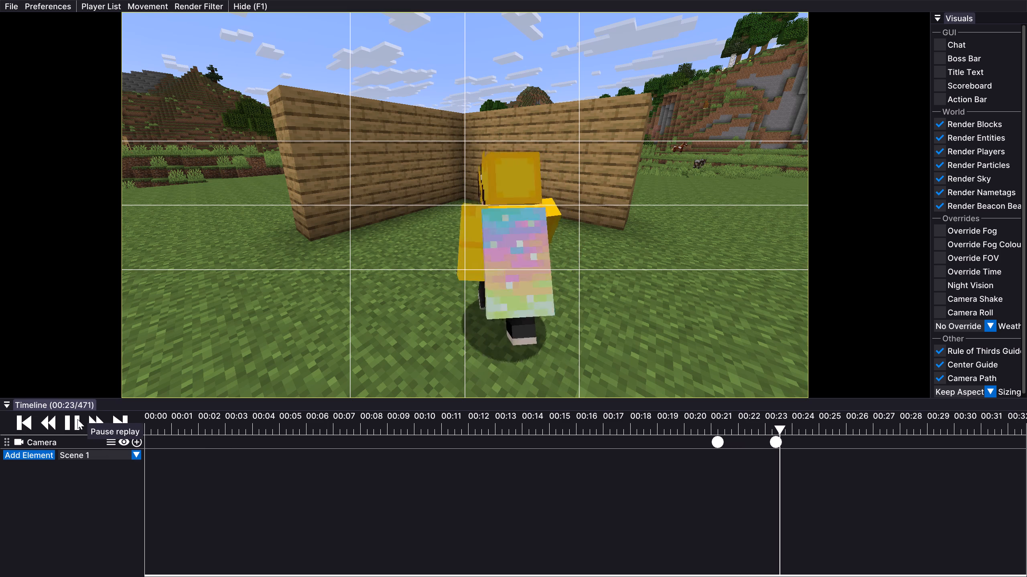
click(77, 419)
click(768, 424)
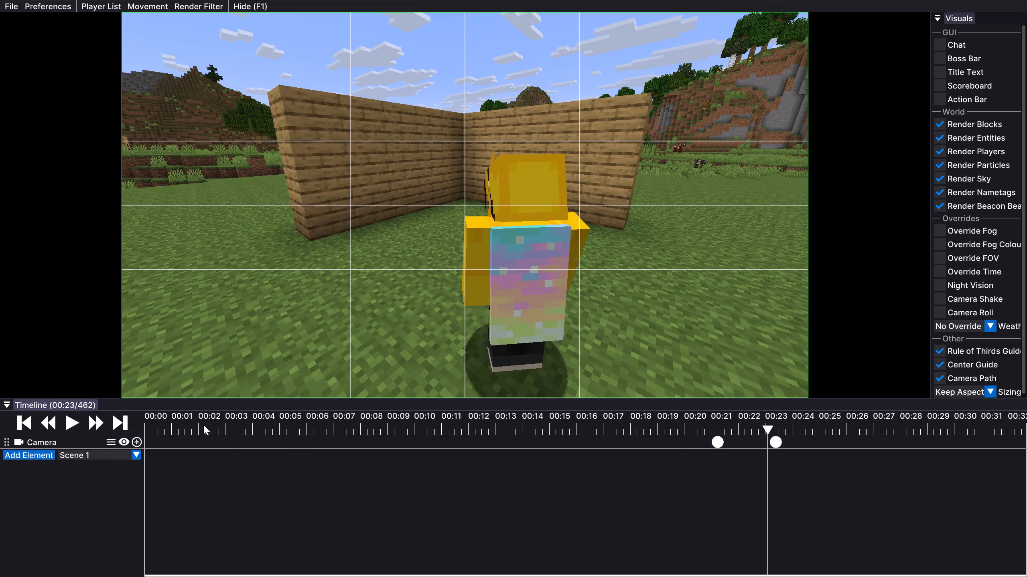
click(69, 424)
click(69, 424)
drag(774, 440, 764, 442)
Bring the camera closer behind the walking player and add a third camera keyframe at tick 471.
drag(764, 320, 513, 288)
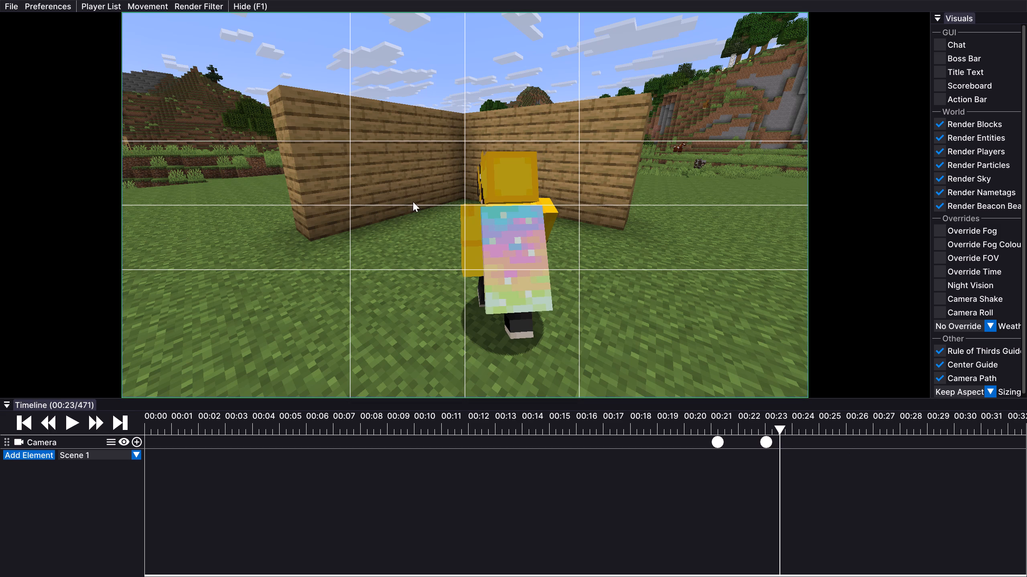
key(Up)
drag(420, 211, 513, 288)
key(Down)
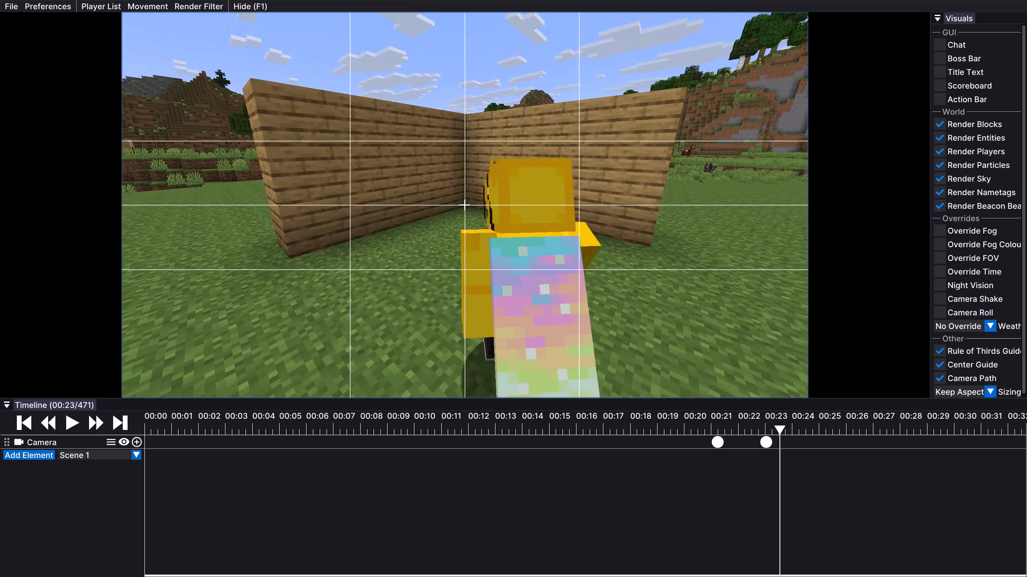
drag(513, 288, 513, 288)
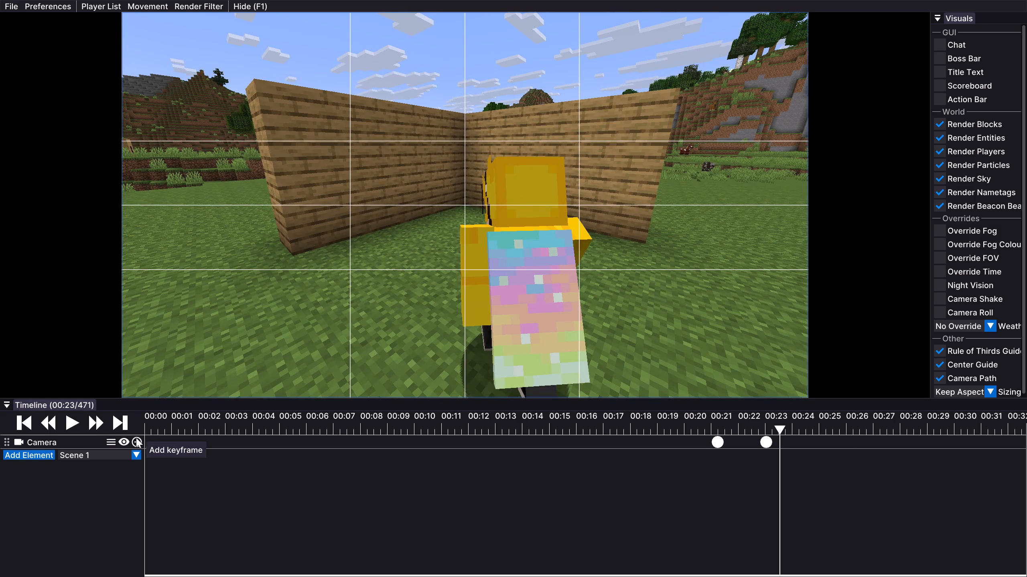
click(136, 438)
Raise the camera behind the walking player with the plank corner on the center guide, and add a camera keyframe at tick 478.
double_click(77, 423)
key(Up)
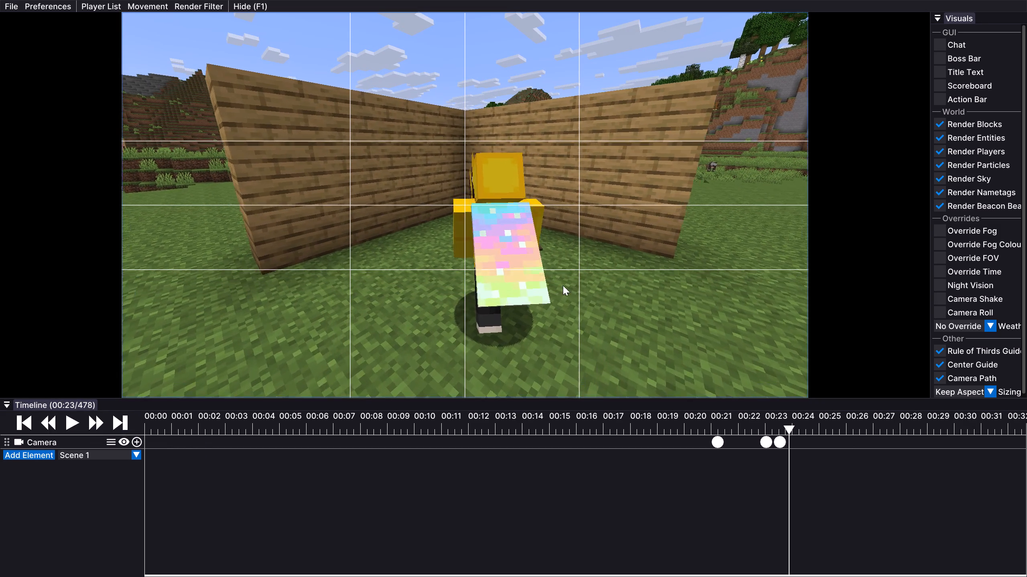
key(Left)
drag(509, 255, 512, 288)
key(Right)
key(Right)
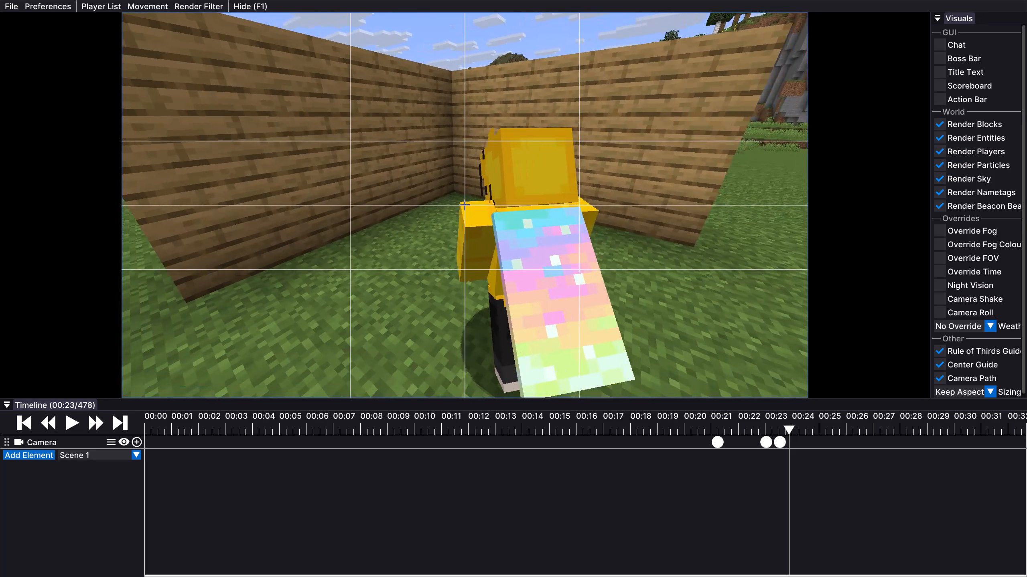
drag(512, 288, 513, 288)
key(Left)
key(Left)
key(Right)
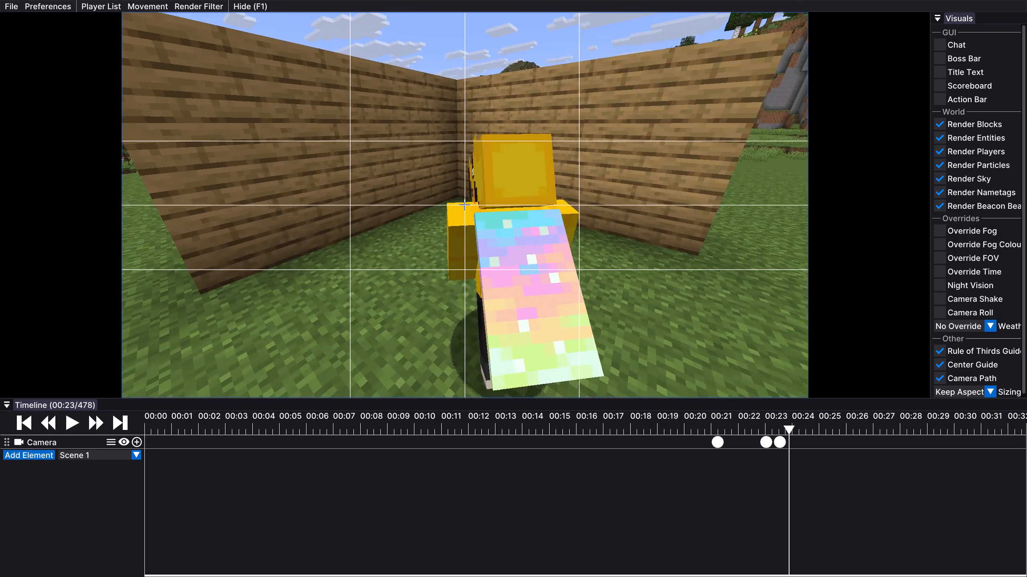
drag(513, 288, 514, 289)
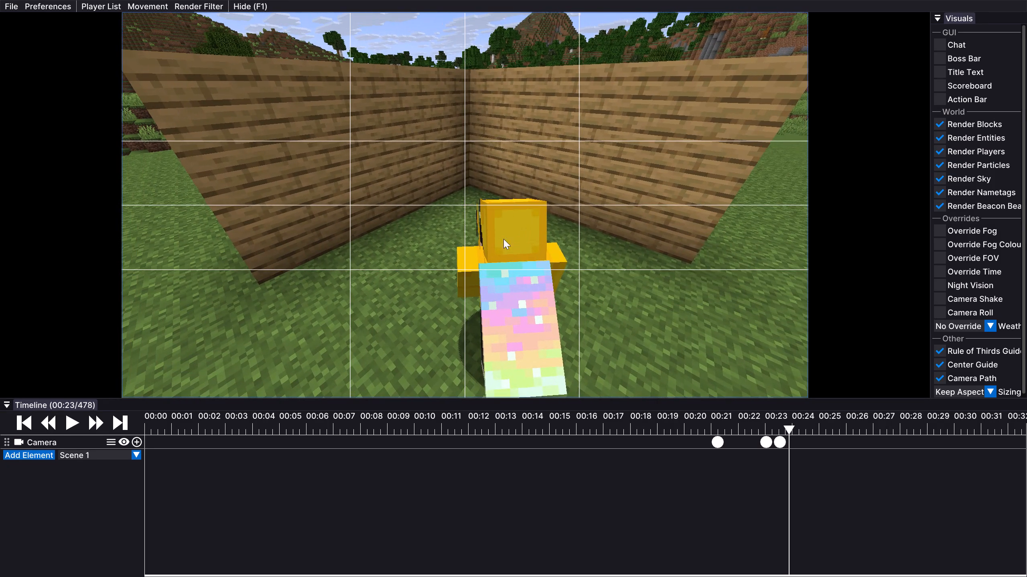
right_click(518, 242)
click(586, 151)
click(134, 445)
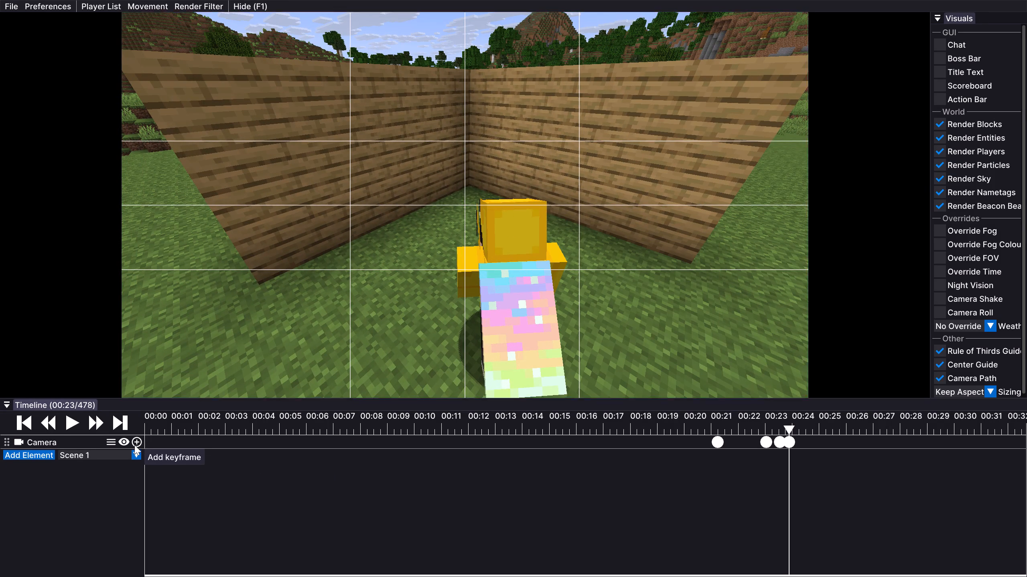
Frame the player diagonally from behind with the boat in the corner, and add a camera keyframe at tick 486.
double_click(74, 424)
key(Up)
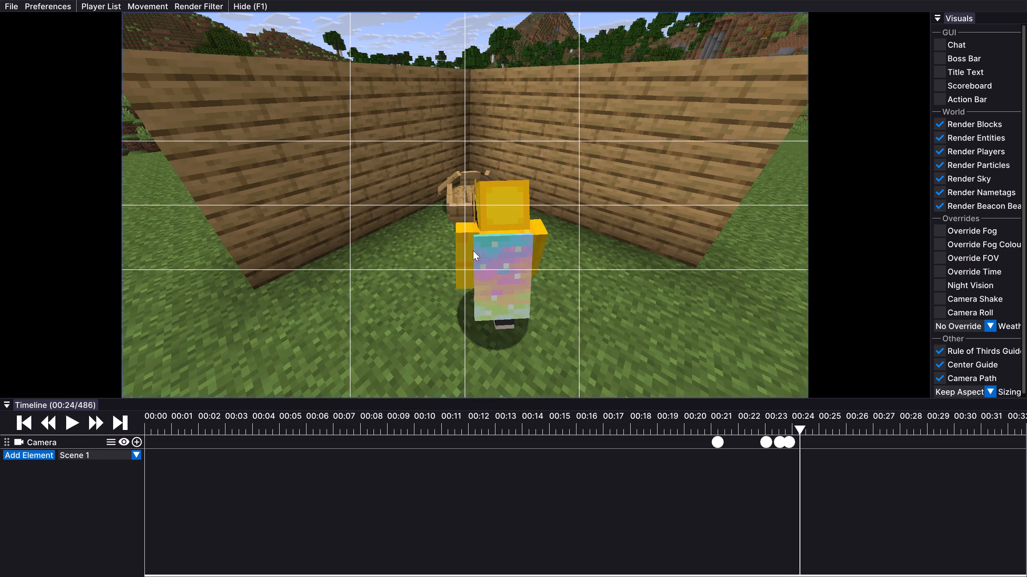
key(Left)
drag(466, 260, 514, 289)
key(Right)
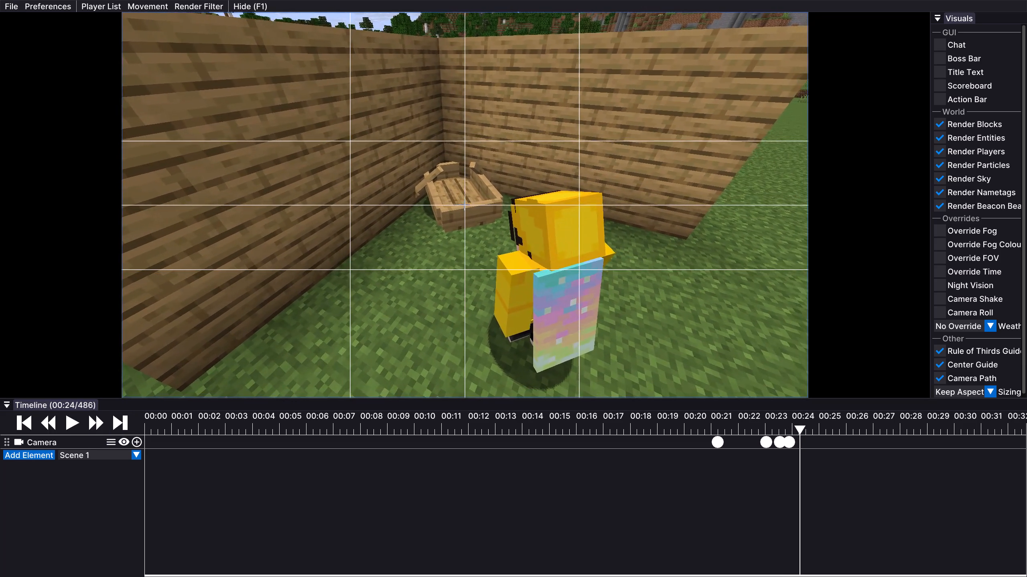
drag(514, 289, 513, 288)
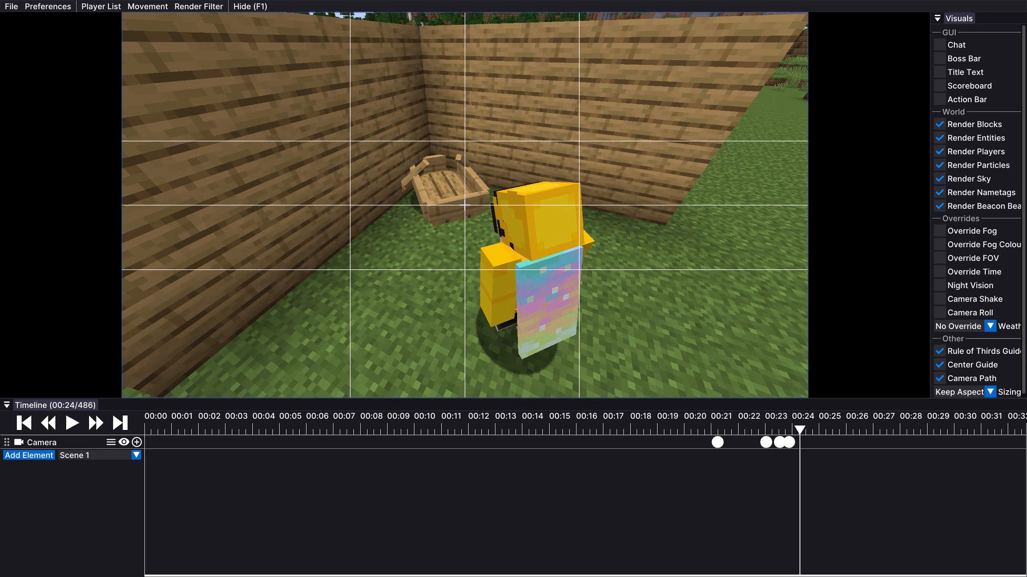
drag(513, 288, 513, 288)
click(138, 441)
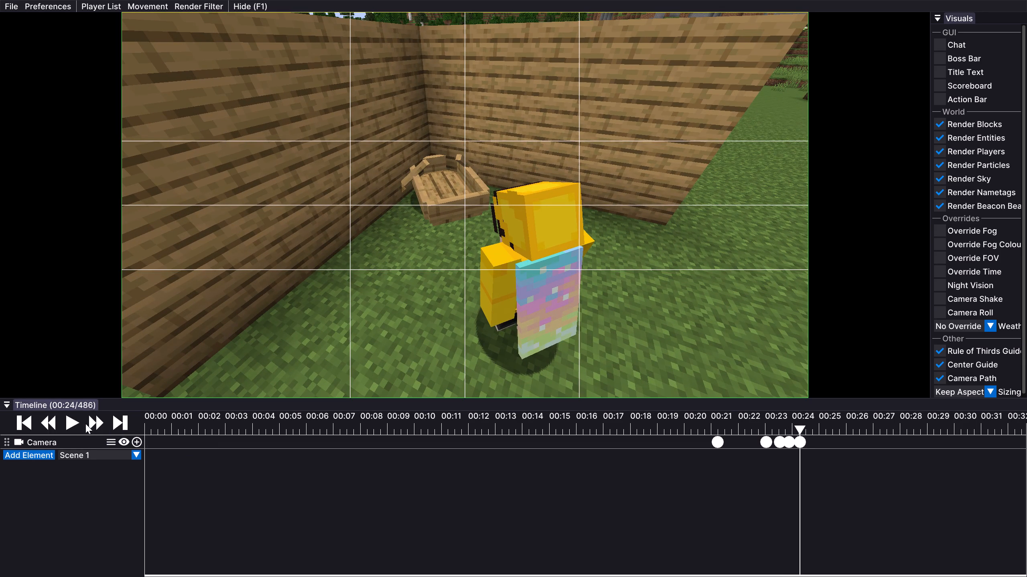
Add a camera keyframe at tick 505 with the same framing of the player and boat.
click(75, 423)
triple_click(75, 423)
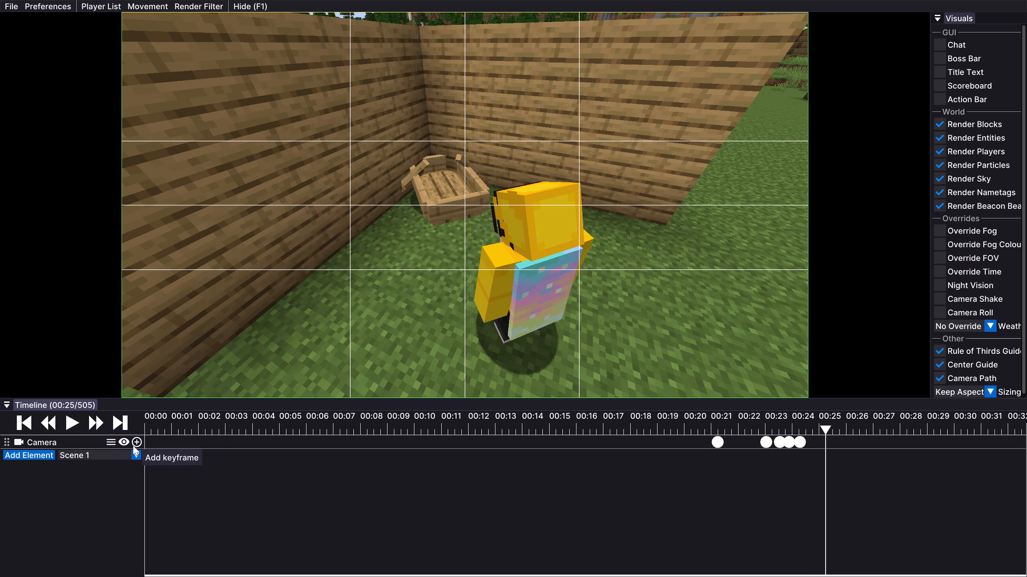
click(134, 442)
Bring the camera low and close behind the player sitting in the boat, and add a camera keyframe at tick 521.
click(75, 421)
click(75, 422)
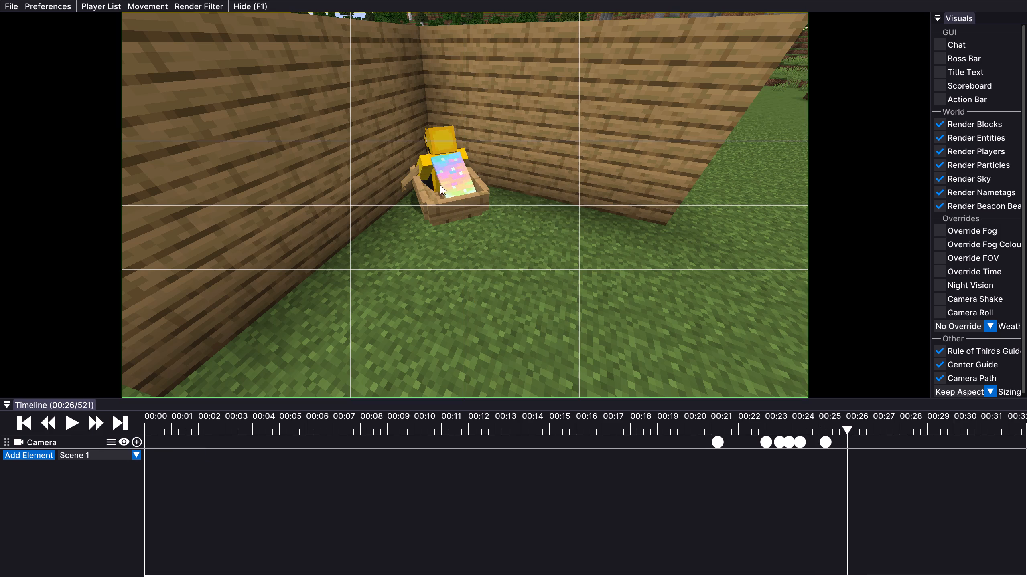
drag(570, 199, 513, 289)
key(Up)
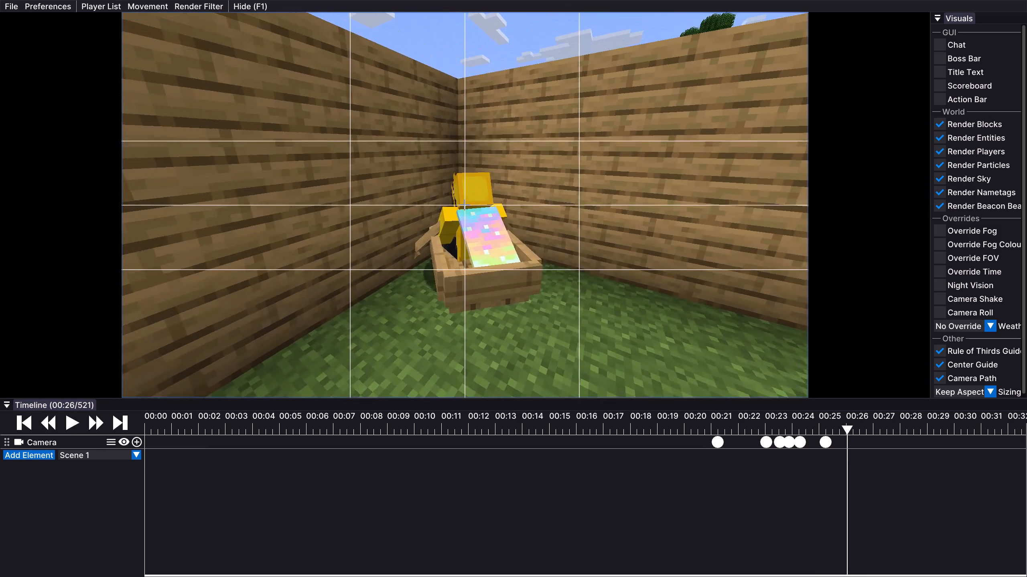
drag(513, 289, 513, 288)
key(Up)
key(Down)
key(Up)
key(Up)
right_click(465, 205)
click(533, 178)
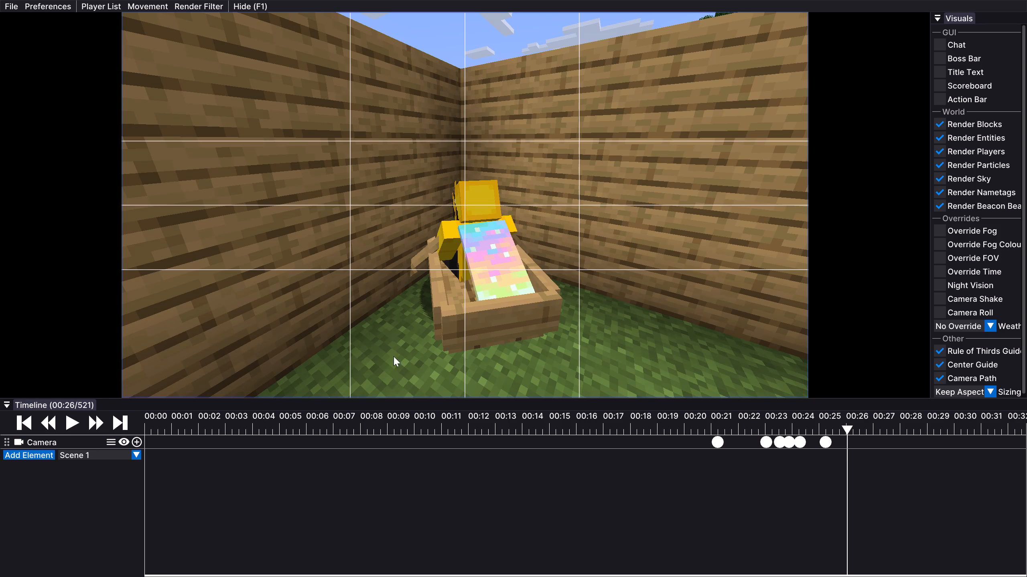
click(138, 443)
Replay the move toward the boat and shift the last camera keyframe to just before 00:27.
drag(829, 426, 826, 426)
drag(826, 427, 816, 427)
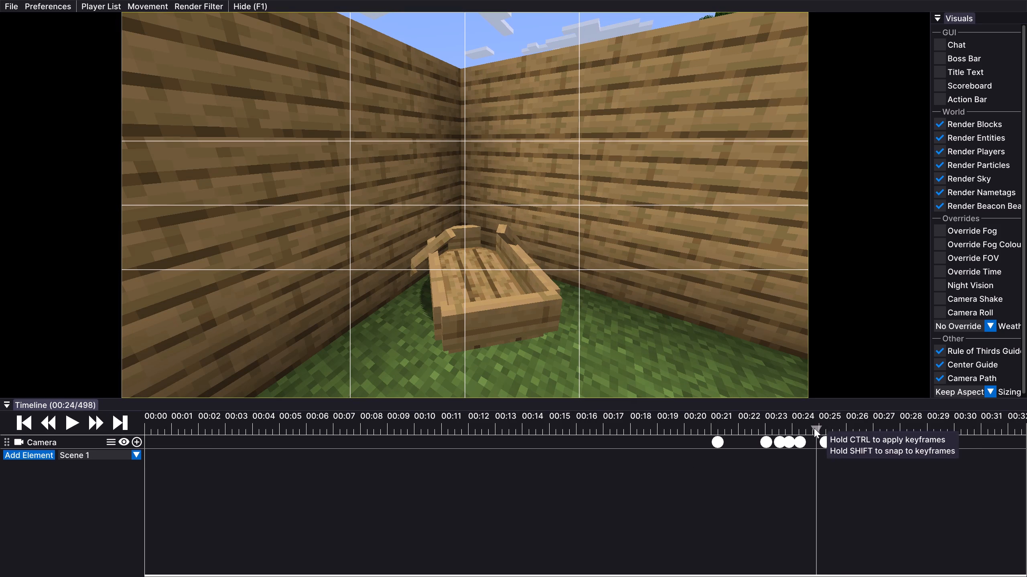
click(71, 423)
click(69, 423)
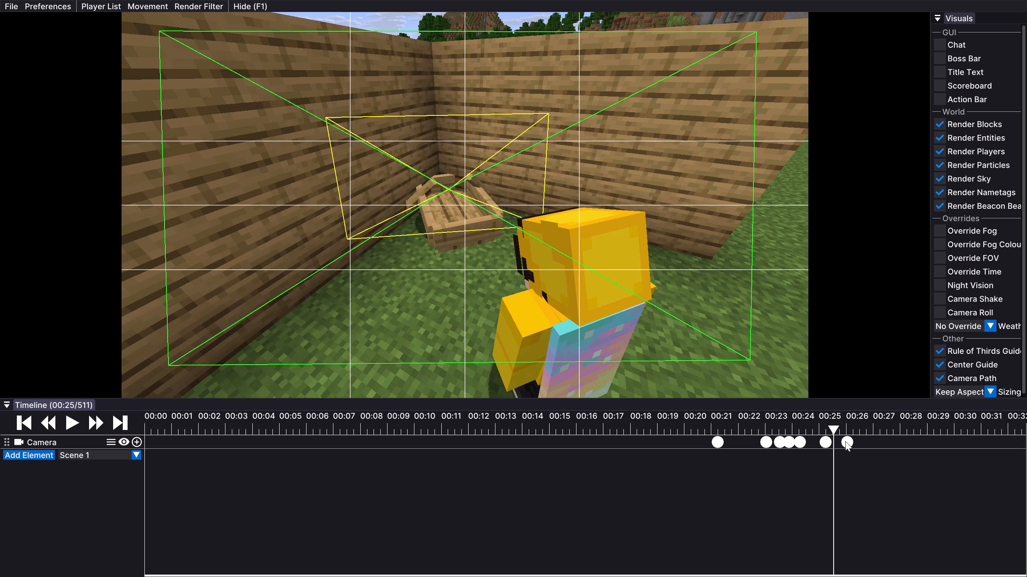
drag(845, 441, 878, 447)
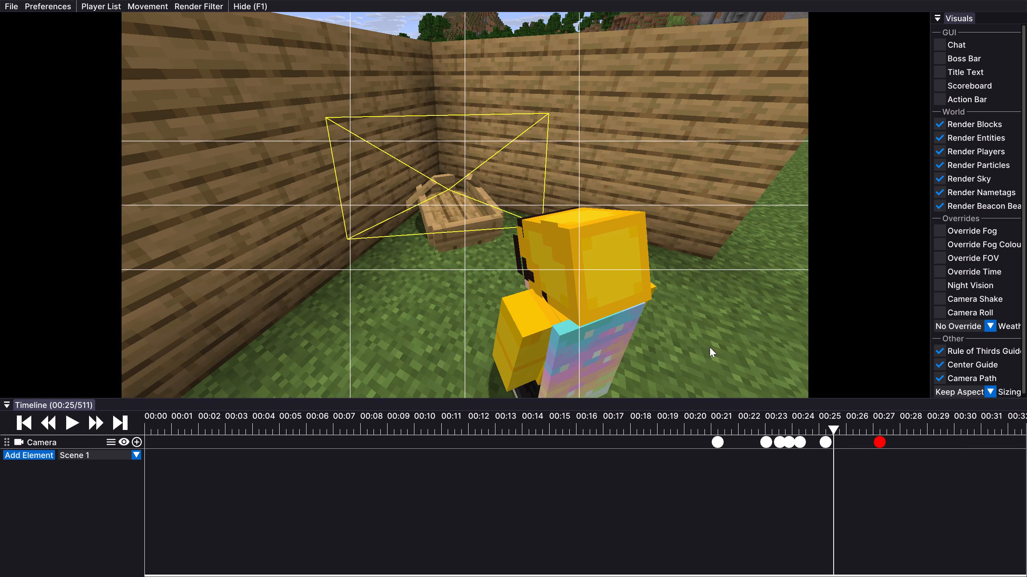
key(Down)
Add a camera keyframe at tick 518 that holds the wider framing of the boat in the corner.
drag(823, 427, 819, 426)
click(819, 426)
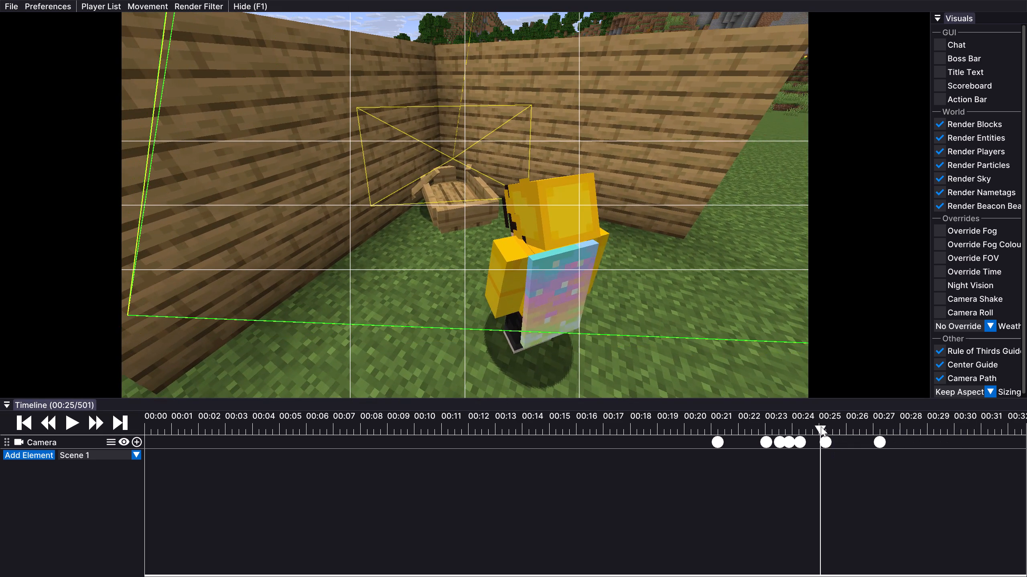
double_click(68, 424)
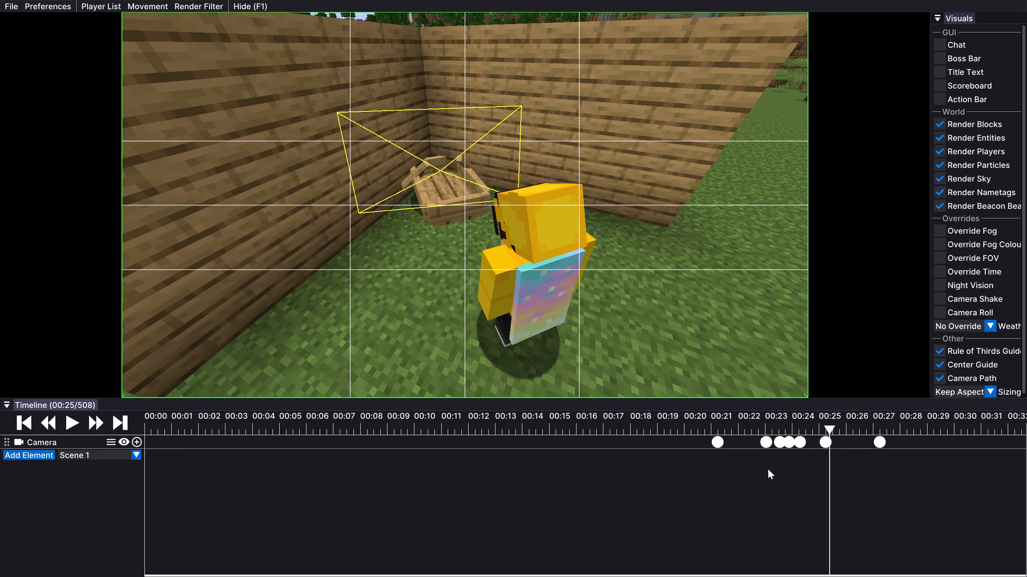
drag(830, 426, 823, 427)
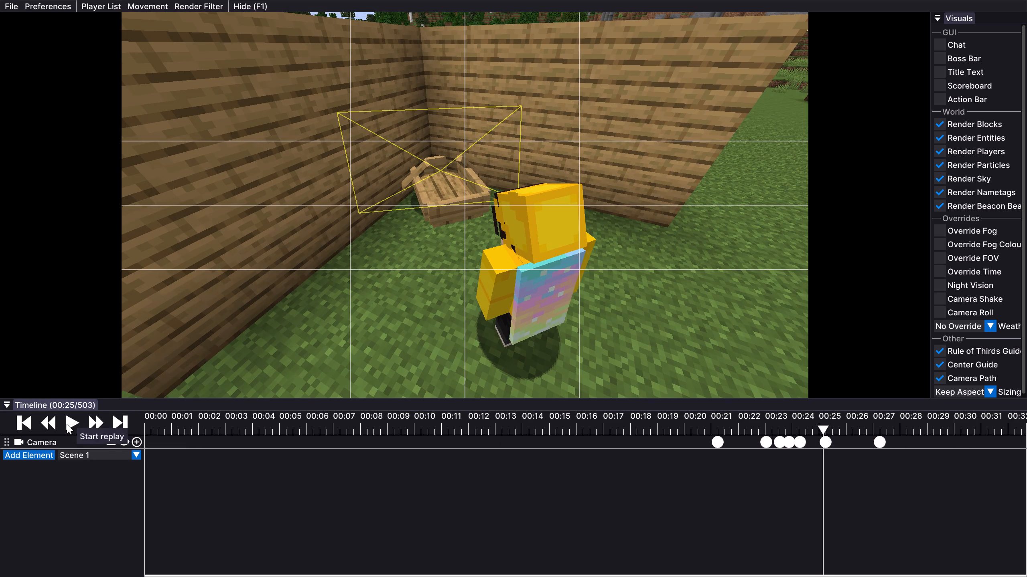
double_click(67, 424)
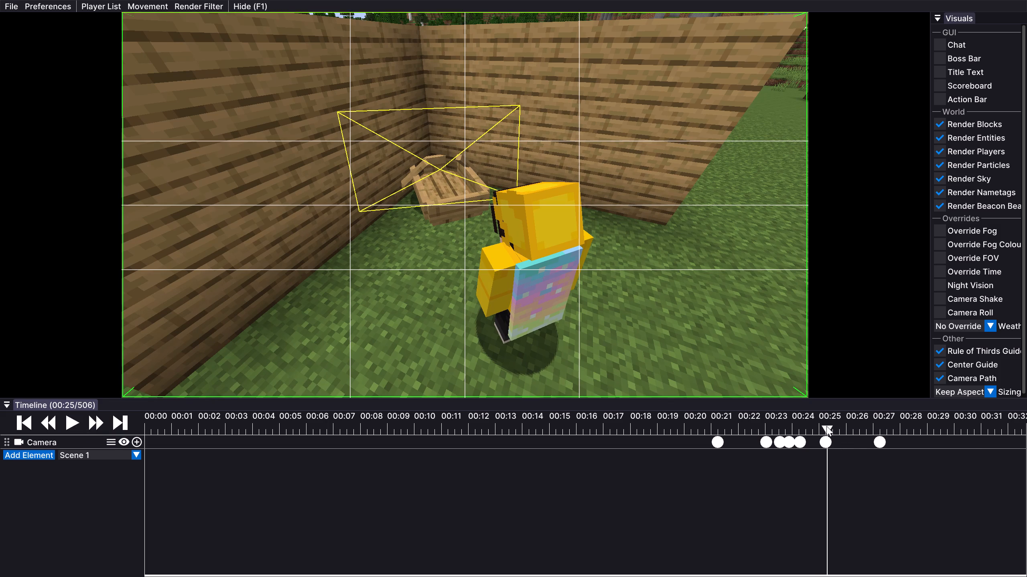
drag(826, 426, 843, 424)
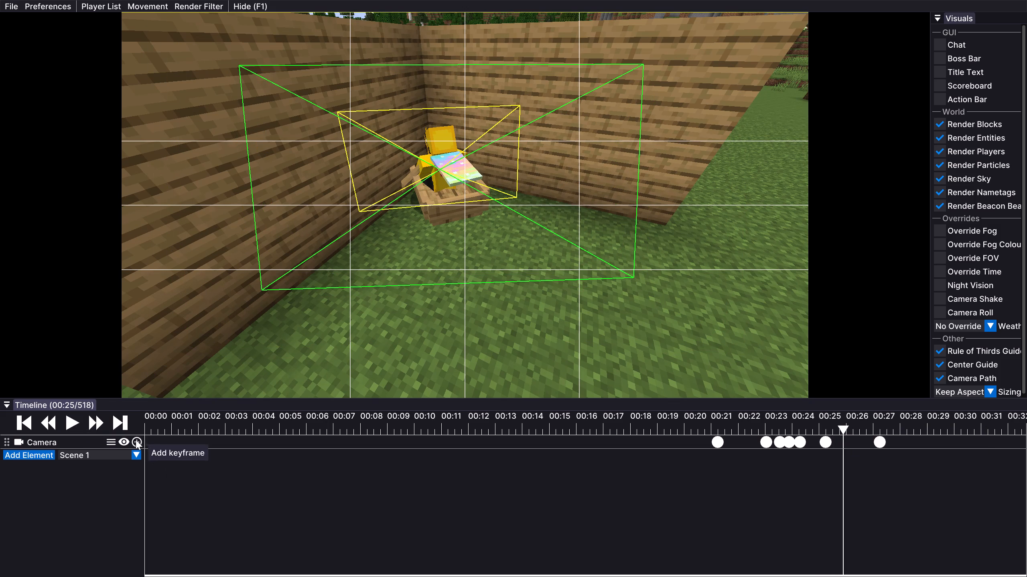
click(134, 439)
Replay the boat shot, move the camera in close above the empty boat, and add a camera keyframe at tick 558.
click(813, 425)
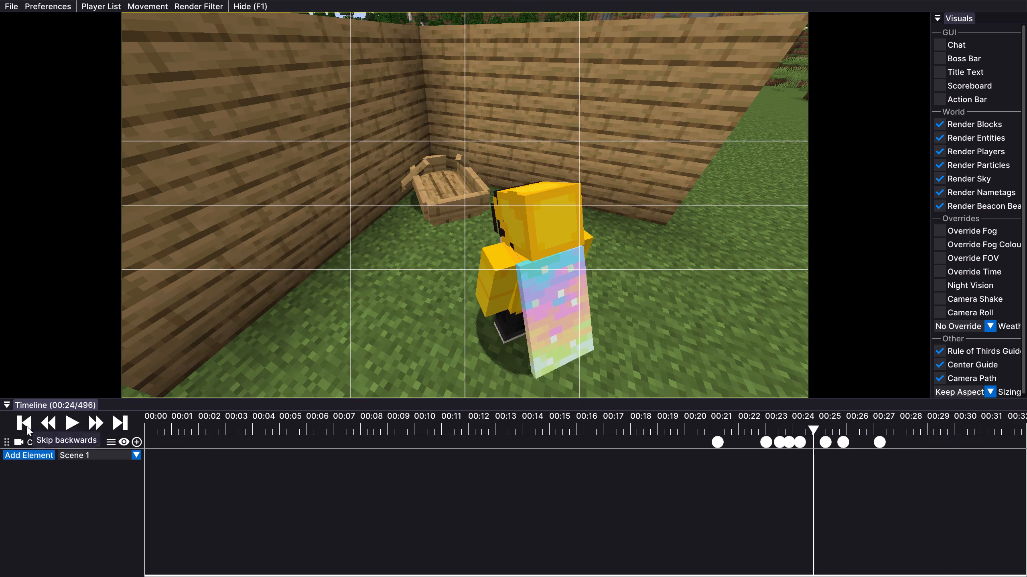
click(73, 422)
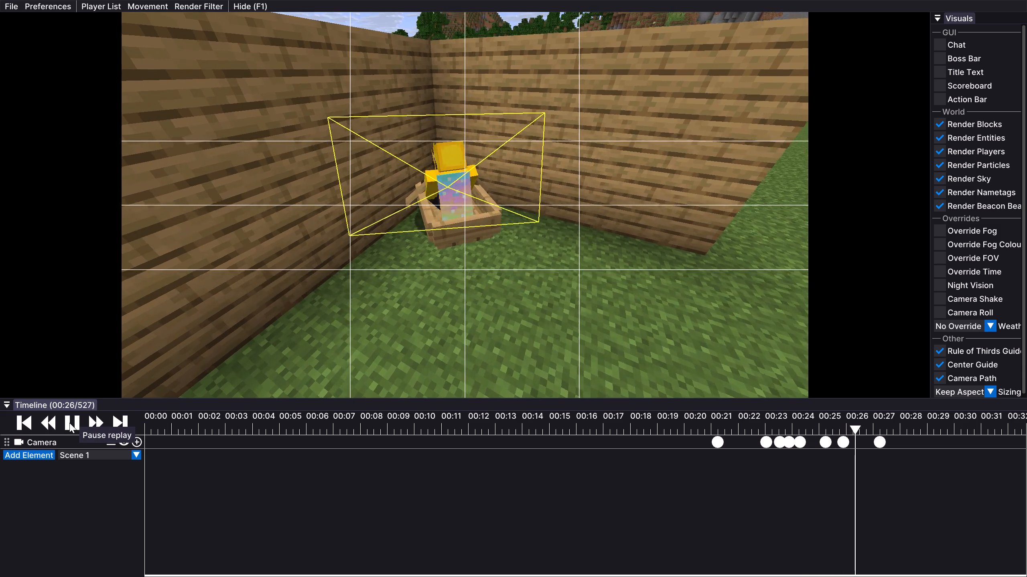
click(66, 423)
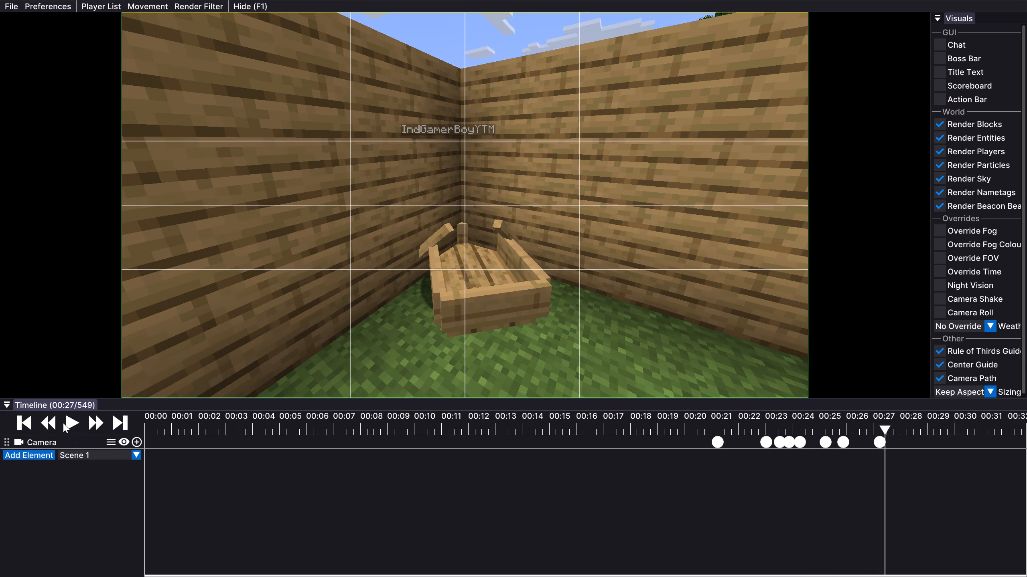
click(63, 423)
click(63, 423)
click(69, 424)
click(73, 423)
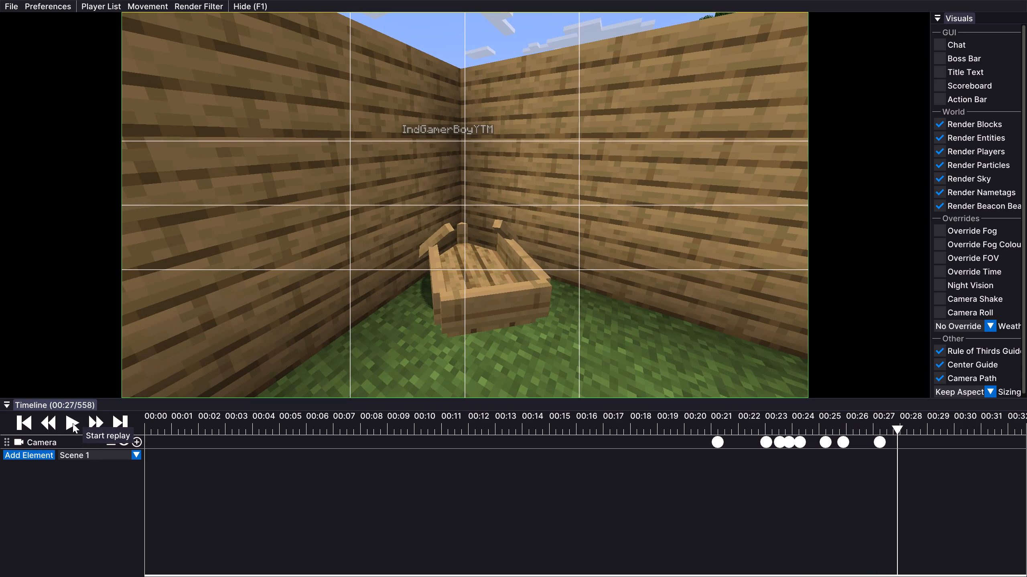
key(Up)
drag(606, 282, 513, 288)
key(Down)
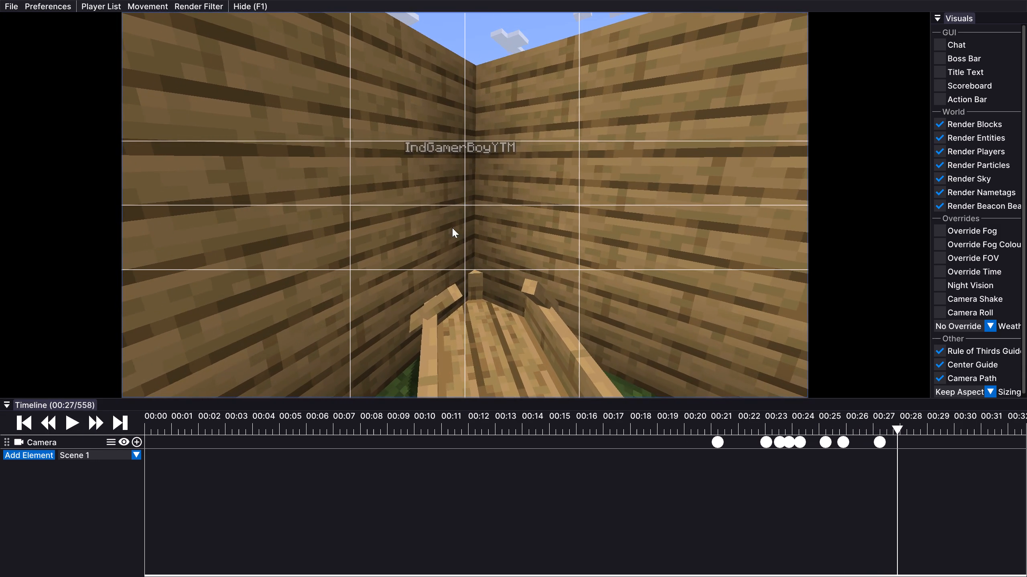
click(136, 440)
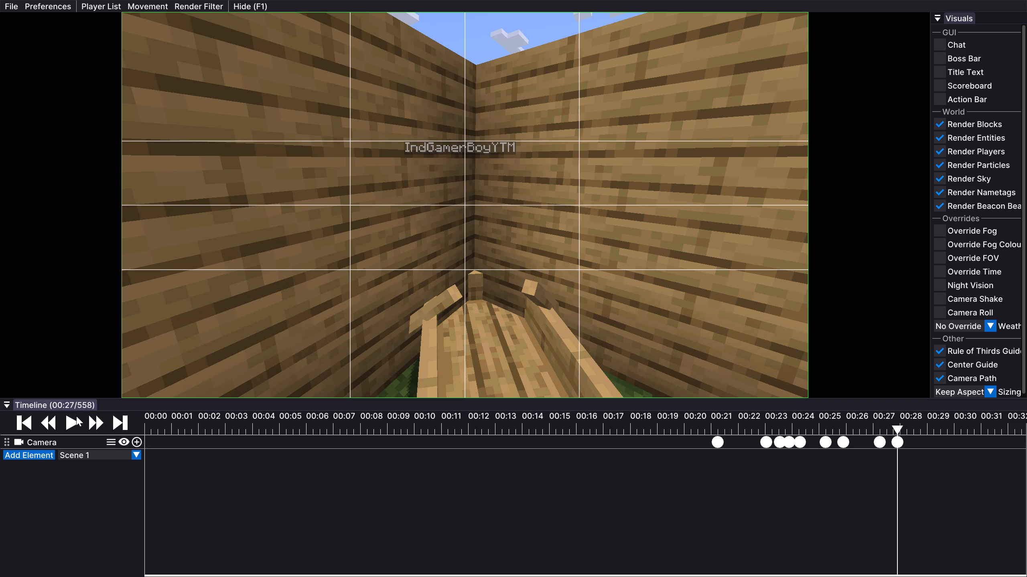
Add a closing camera keyframe at tick 571 with the same close framing of the boat.
click(75, 424)
click(73, 423)
click(133, 438)
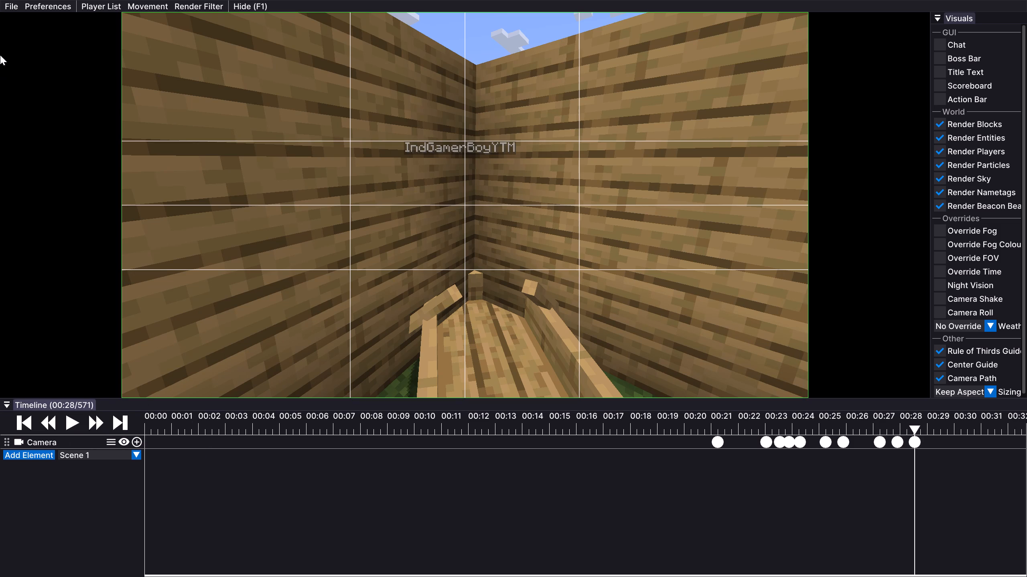
Export the camera sequence as a 1920 × 1080, 60 fps MP4 video with recorded audio, and dismiss the finished export.
click(6, 6)
click(22, 17)
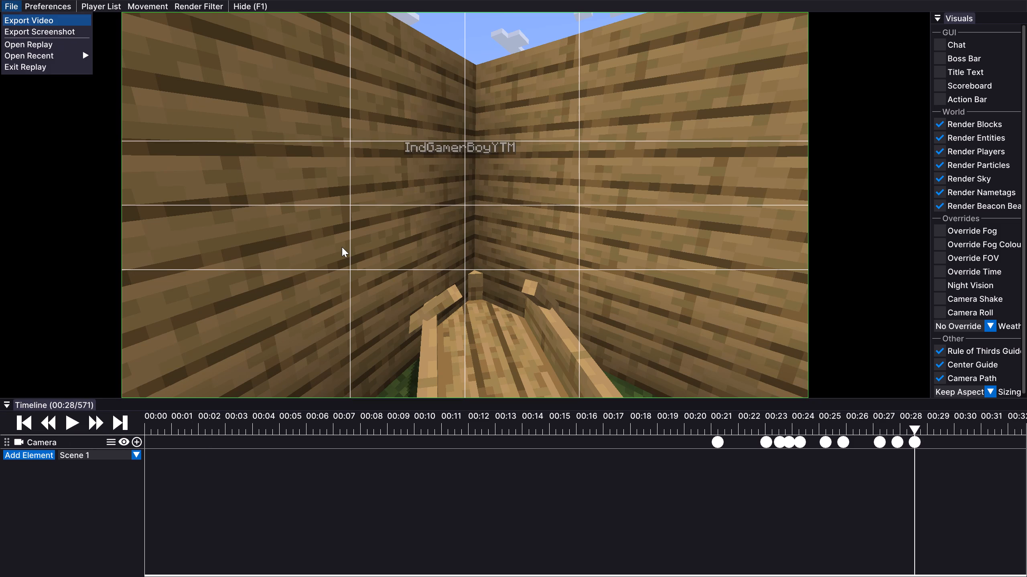
click(473, 395)
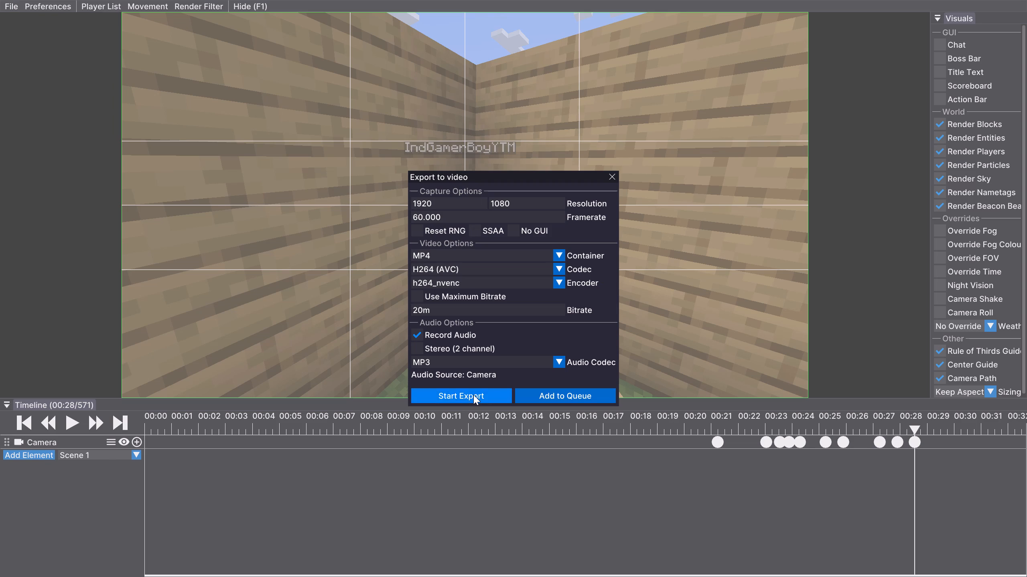
click(420, 269)
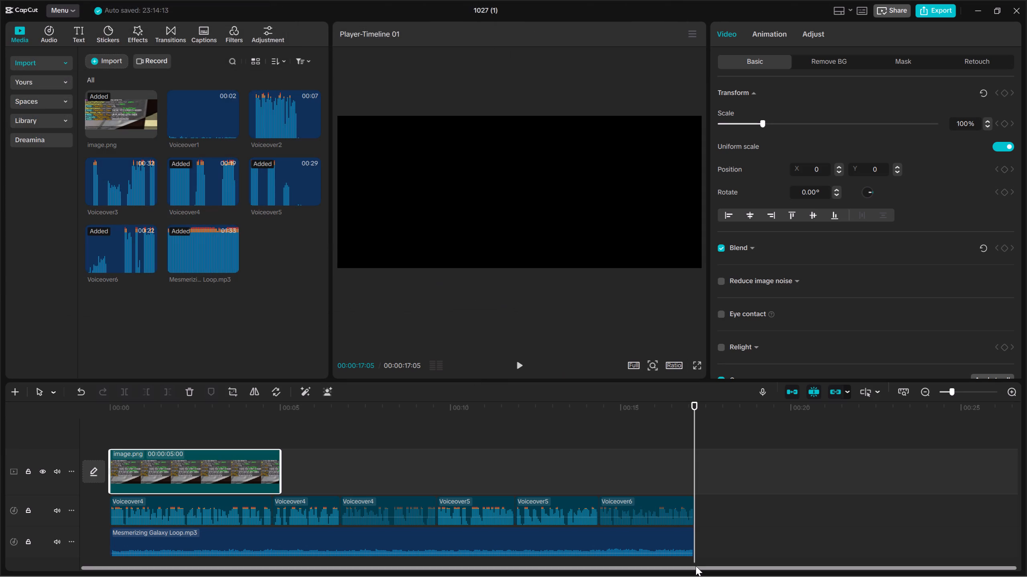
click(661, 561)
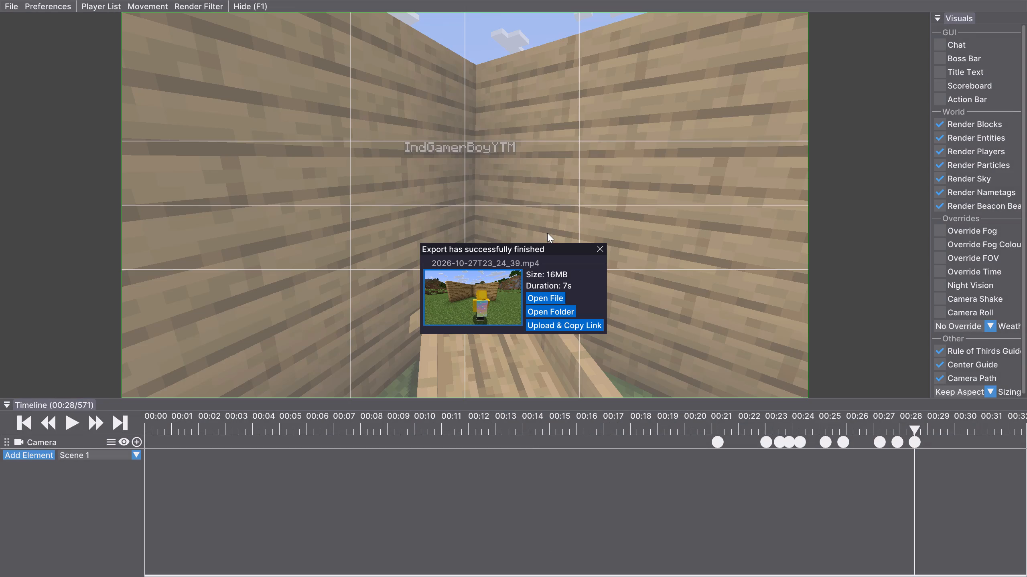
drag(605, 250, 601, 250)
click(601, 250)
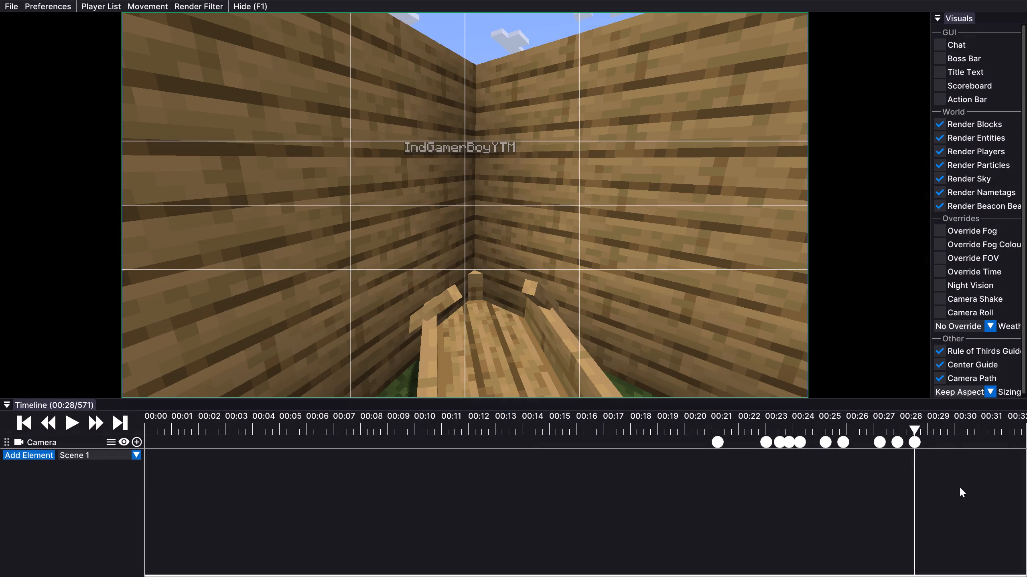
Select all the keyframes on the Camera track and take the game out of full screen.
drag(956, 468, 674, 411)
key(F11)
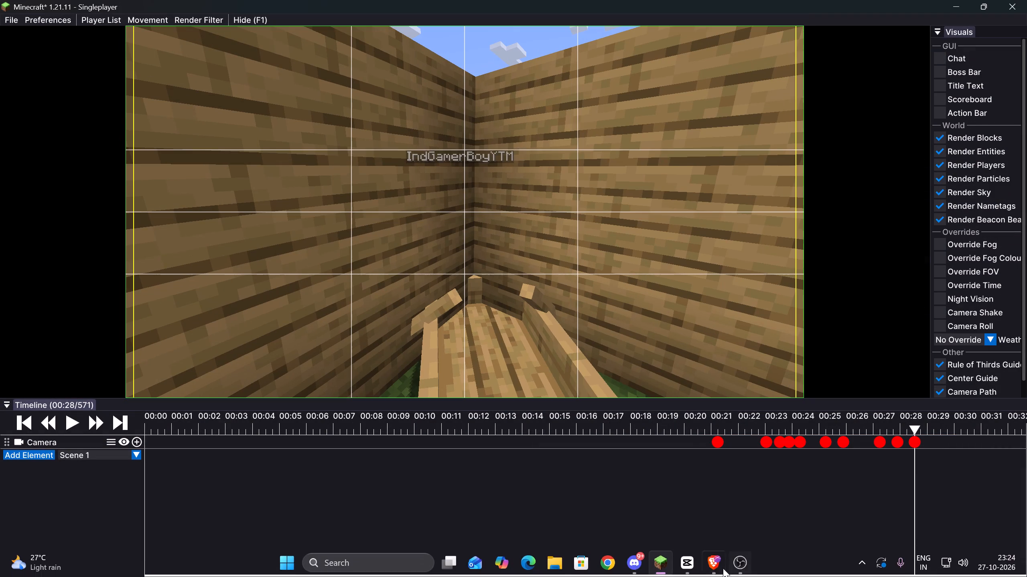
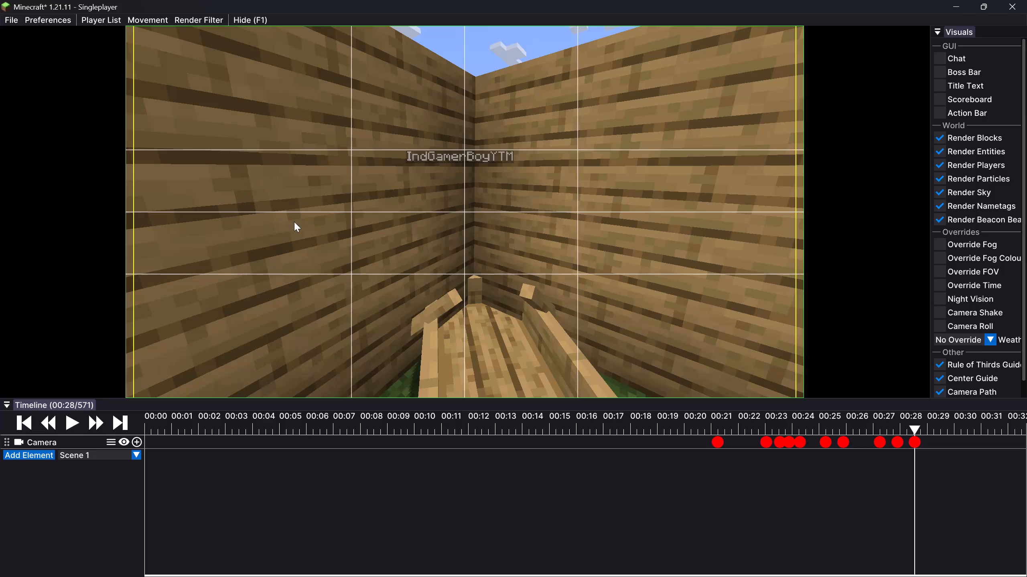
Close the OBS 32.1.1 window from the overview of open windows.
key(alt+Tab)
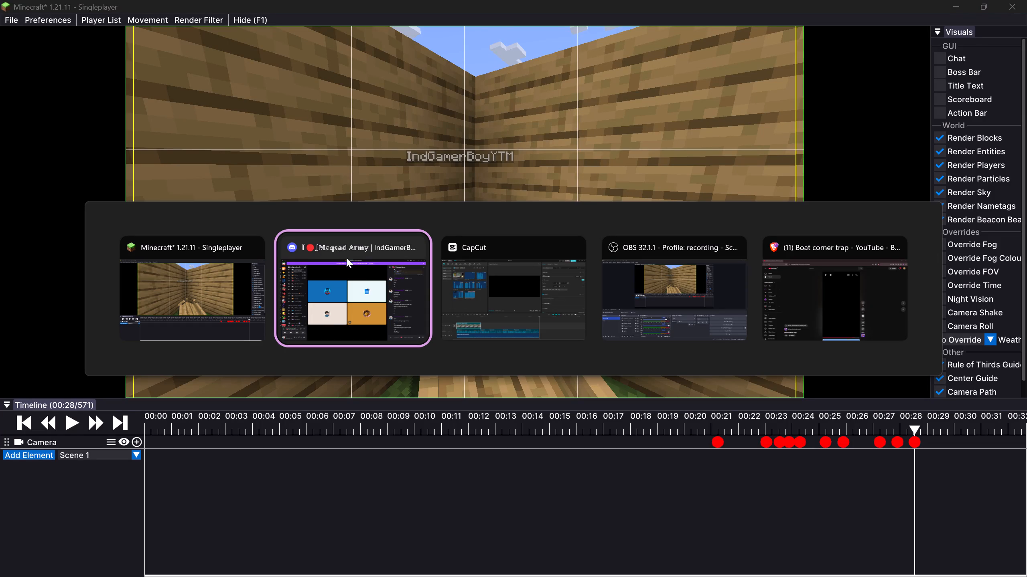
key(alt+Tab)
key(alt+Tab)
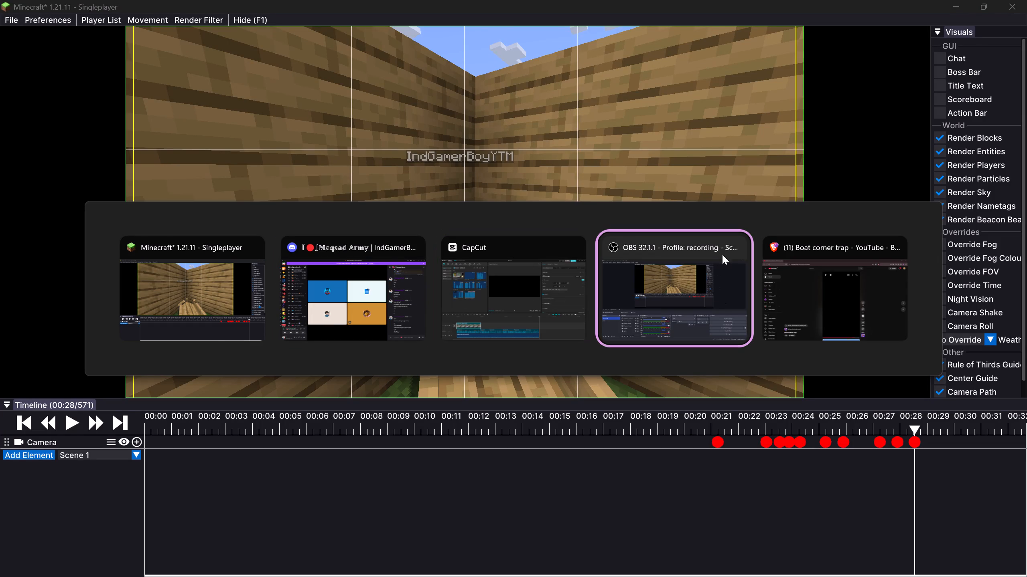
alt+click(736, 248)
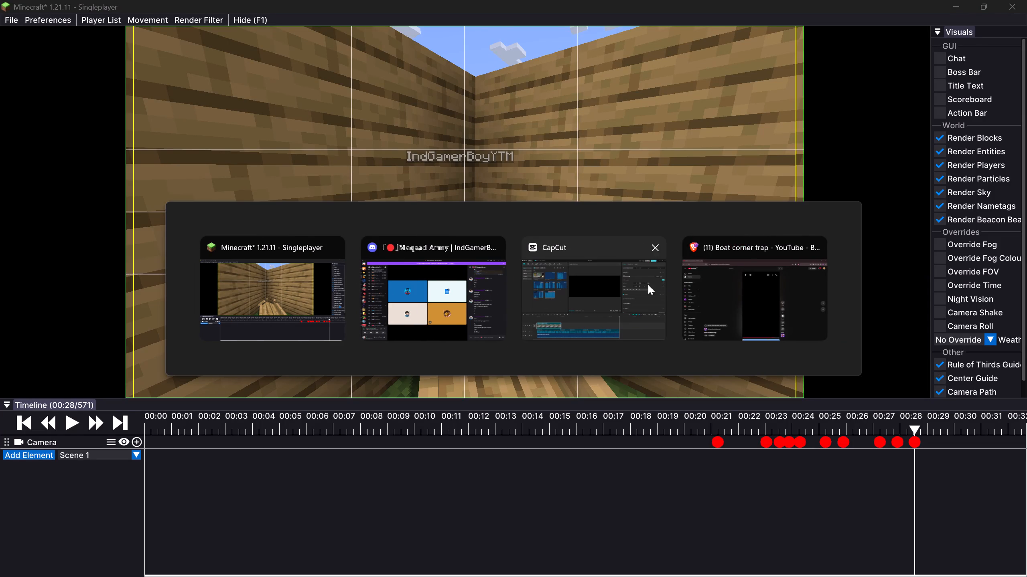
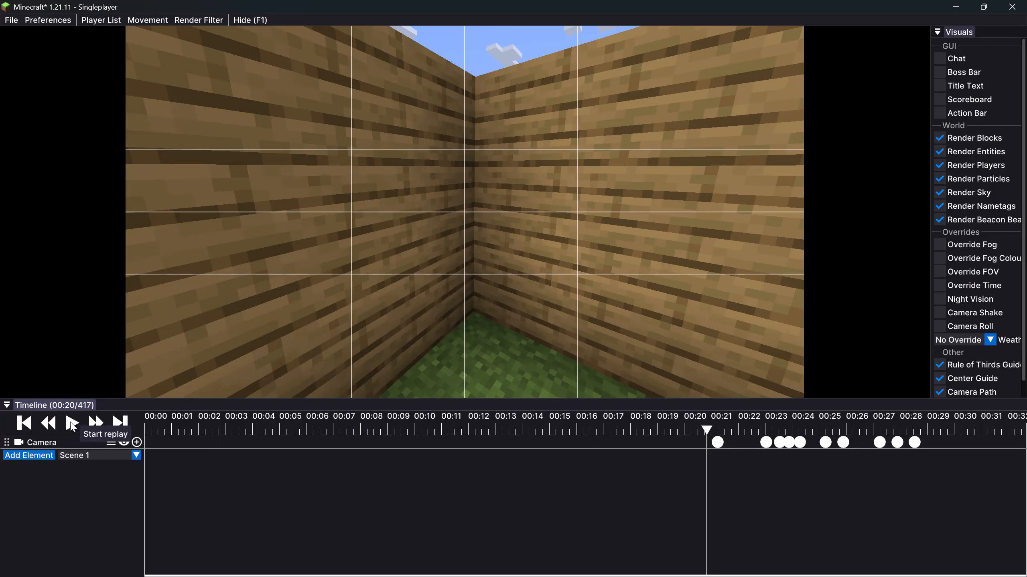
Preview the replay's keyframed camera shot from about 00:20, pausing near 00:25, and move the playhead just past the last camera keyframe, to about 00:29.
alt+click(71, 422)
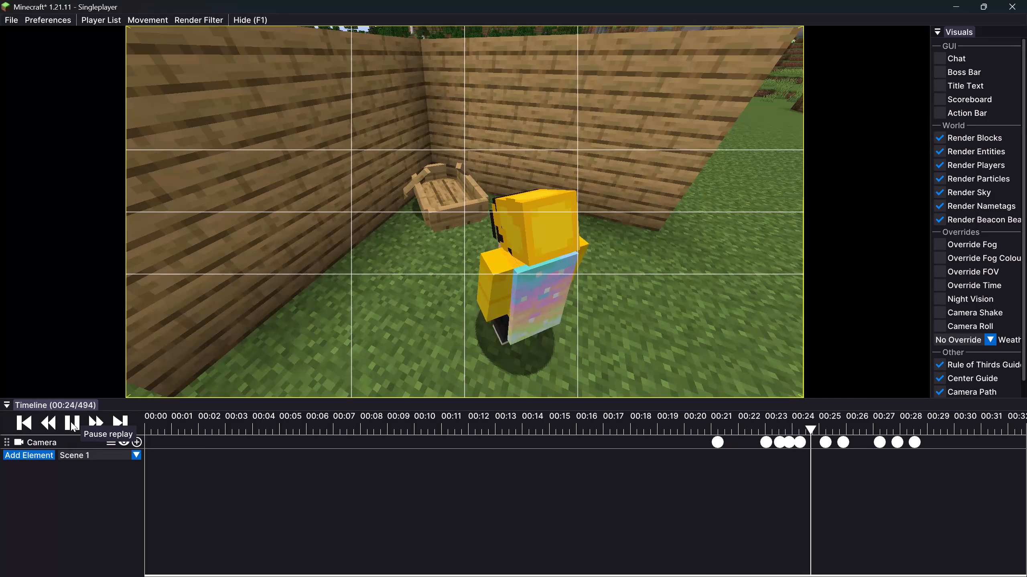
alt+click(71, 422)
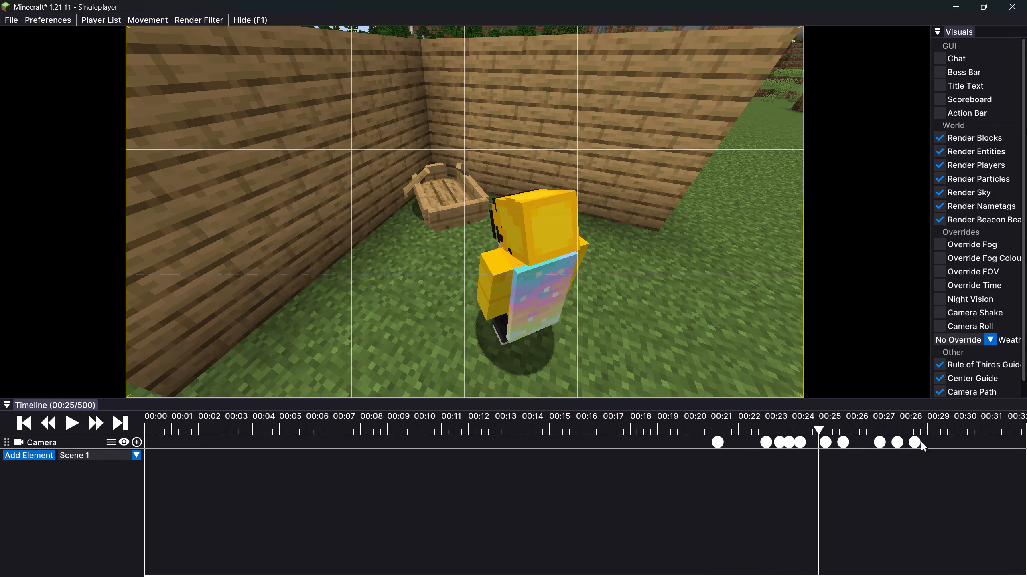
alt+click(920, 425)
alt+drag(920, 424, 936, 423)
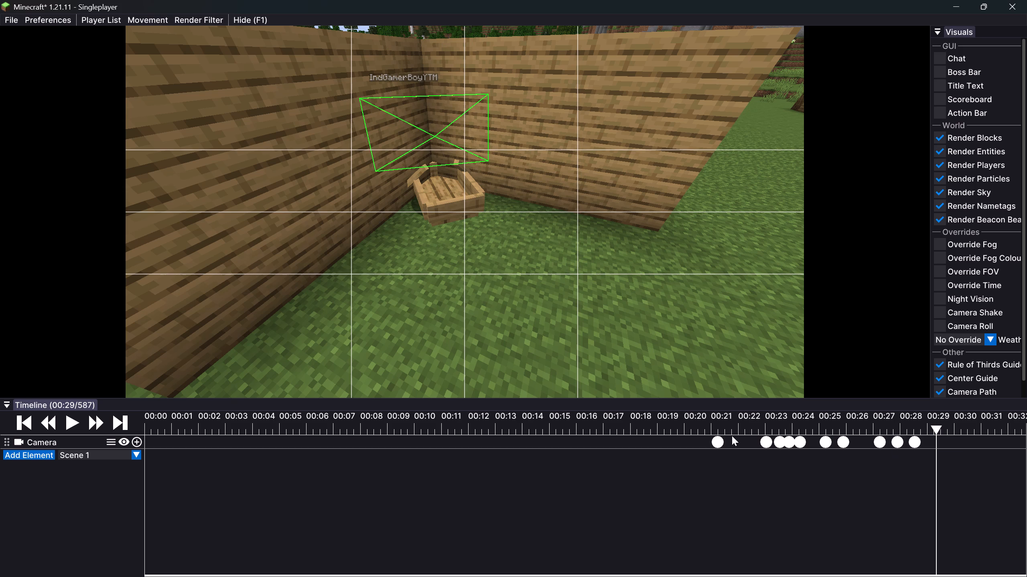
Bring up the overview of open windows to switch away from the Minecraft replay editor.
key(alt+Tab)
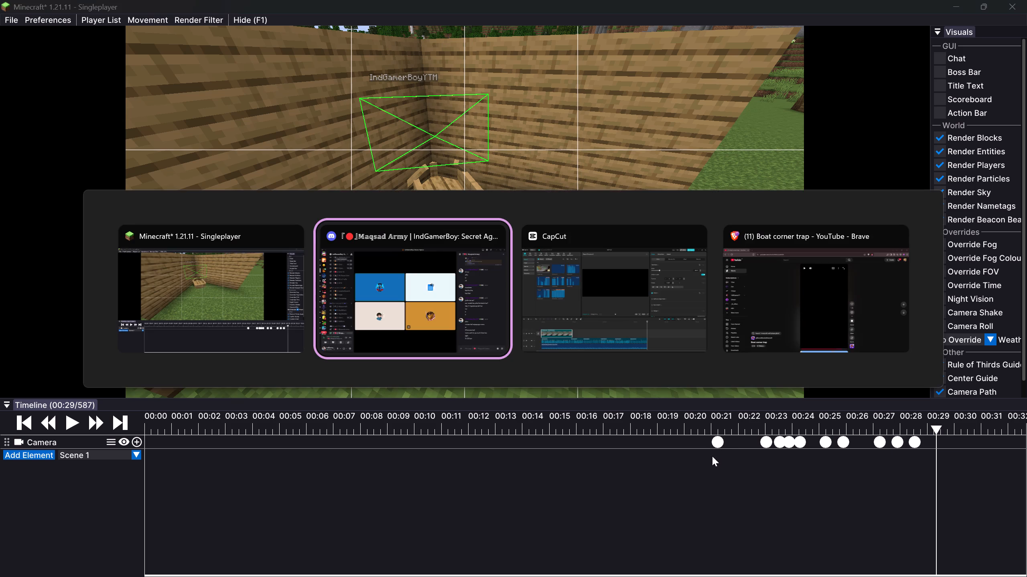
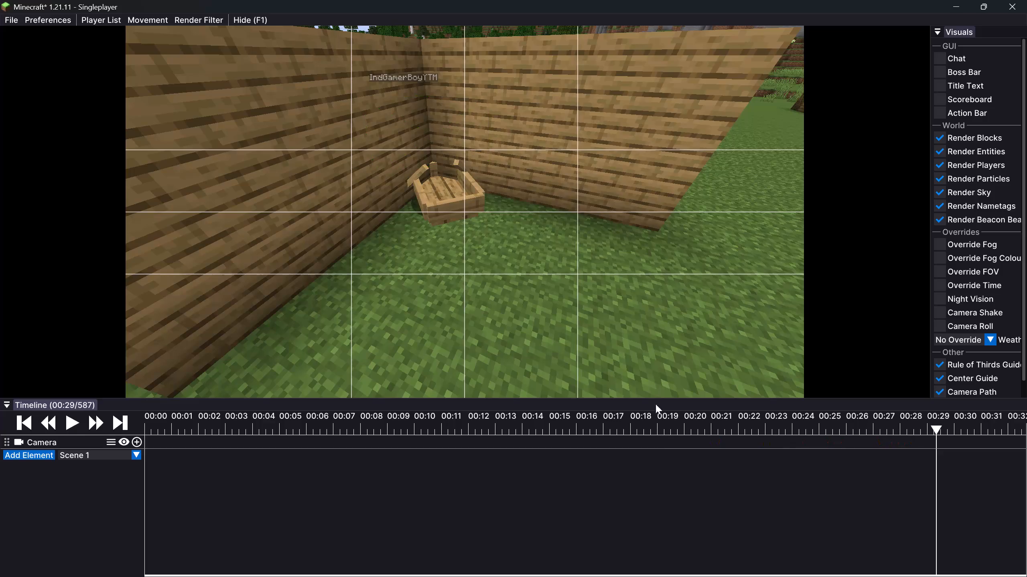
Fly the replay camera back from the boat corner to frame the player and the outer corner of the plank walls straight on.
key(Up)
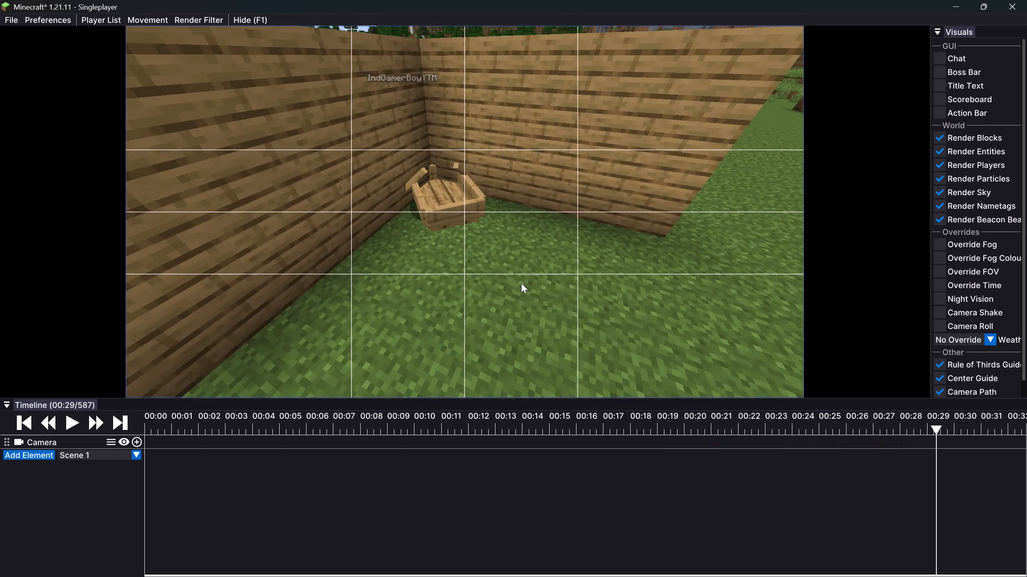
key(Left)
key(Up)
drag(518, 280, 514, 294)
key(Left)
key(Right)
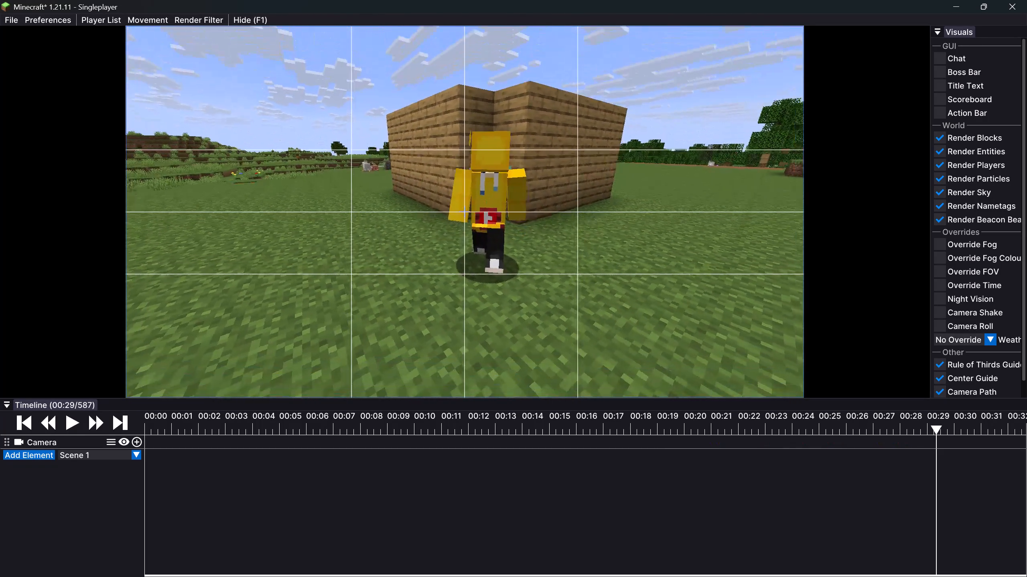
drag(514, 294, 513, 295)
right_click(467, 210)
key(Left)
drag(531, 165, 513, 295)
key(Right)
right_click(469, 221)
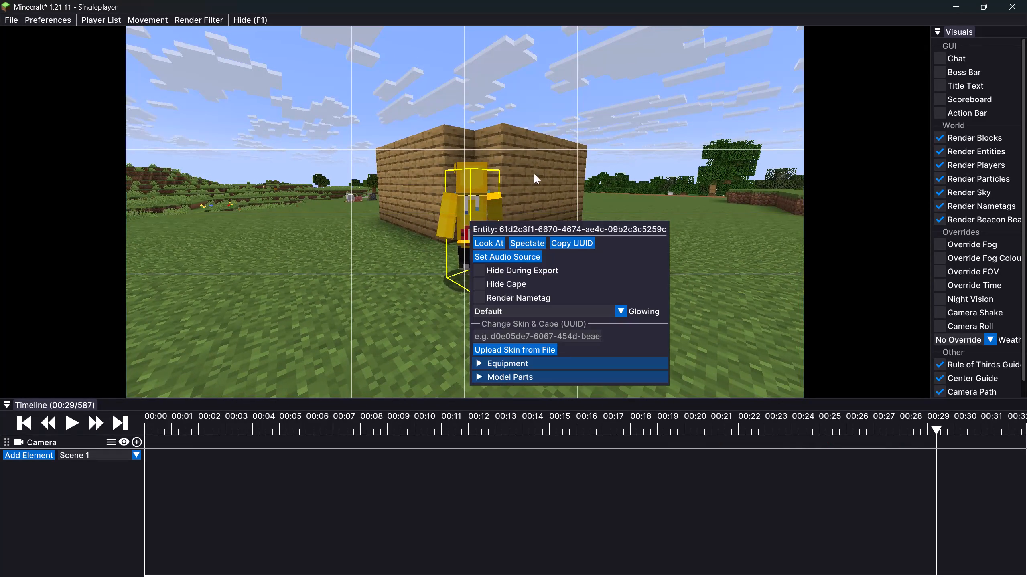
click(534, 174)
drag(584, 201, 513, 295)
Add a camera keyframe at about 00:26 (tick 529) with the wide framing of the plank walls.
drag(940, 425, 905, 425)
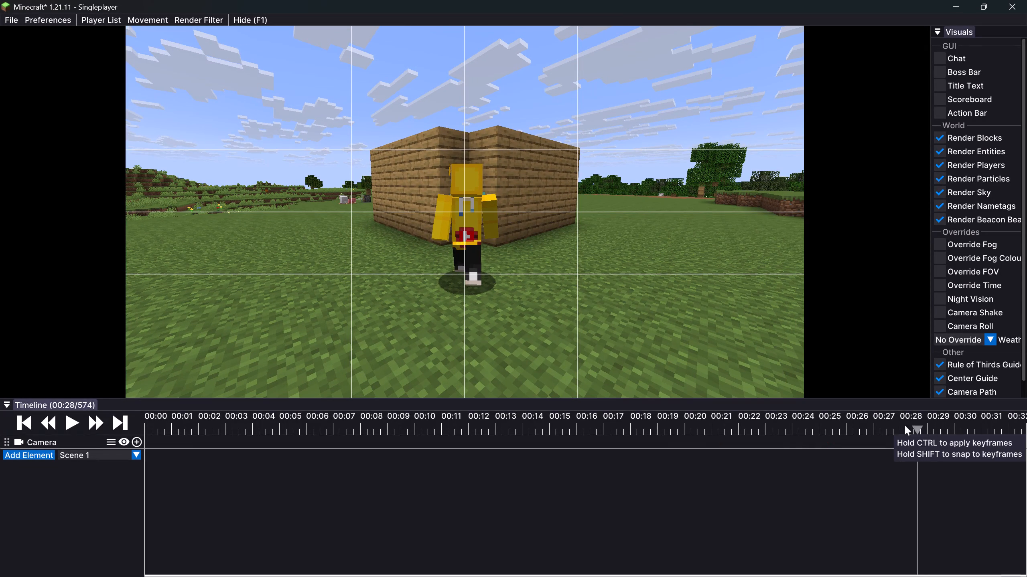
drag(905, 425, 879, 426)
drag(879, 424, 859, 426)
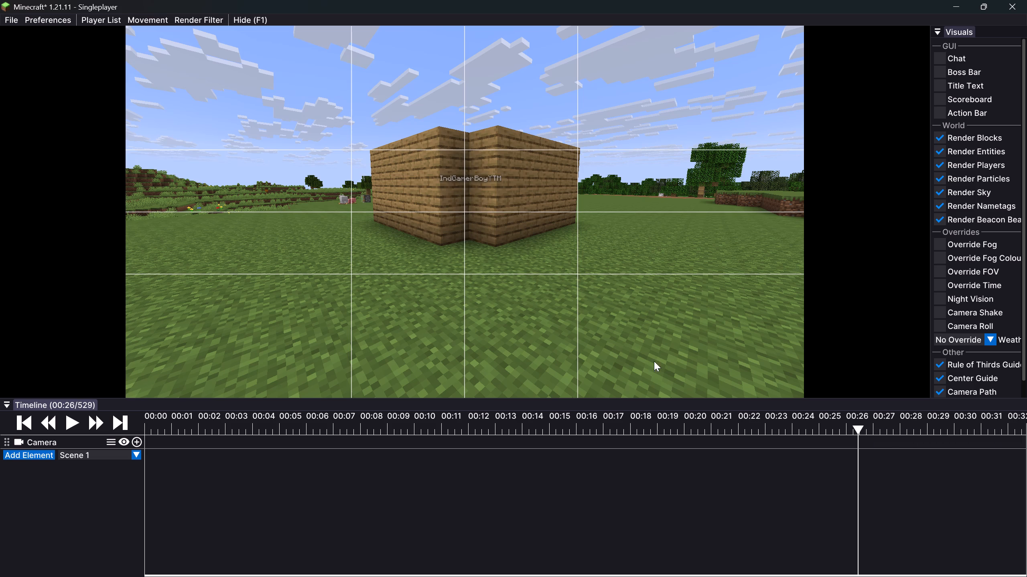
click(134, 440)
Bring the camera closer to the wall corner and add camera keyframes at ticks 540 and 549, around 00:27.
click(65, 420)
click(70, 418)
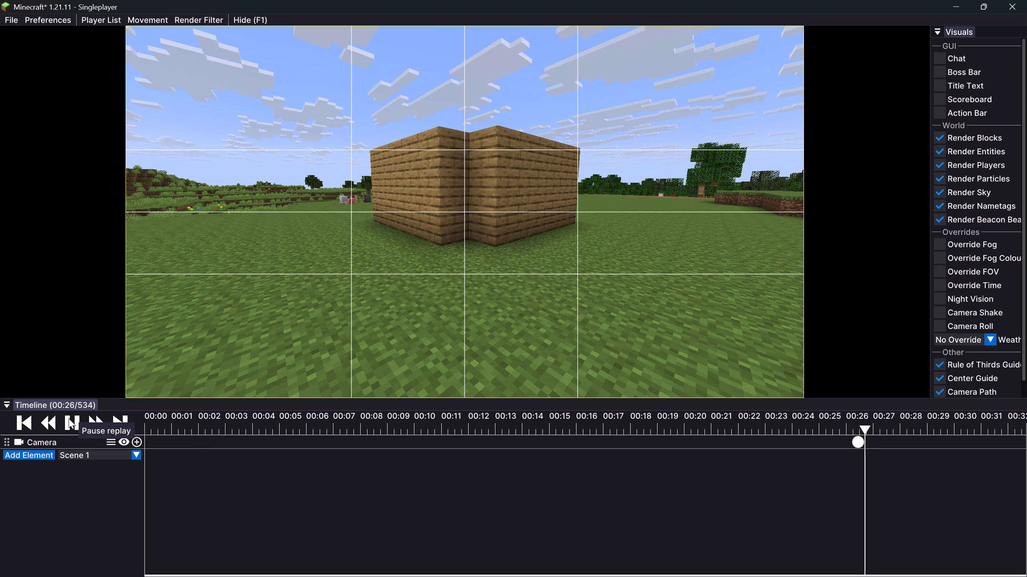
click(69, 418)
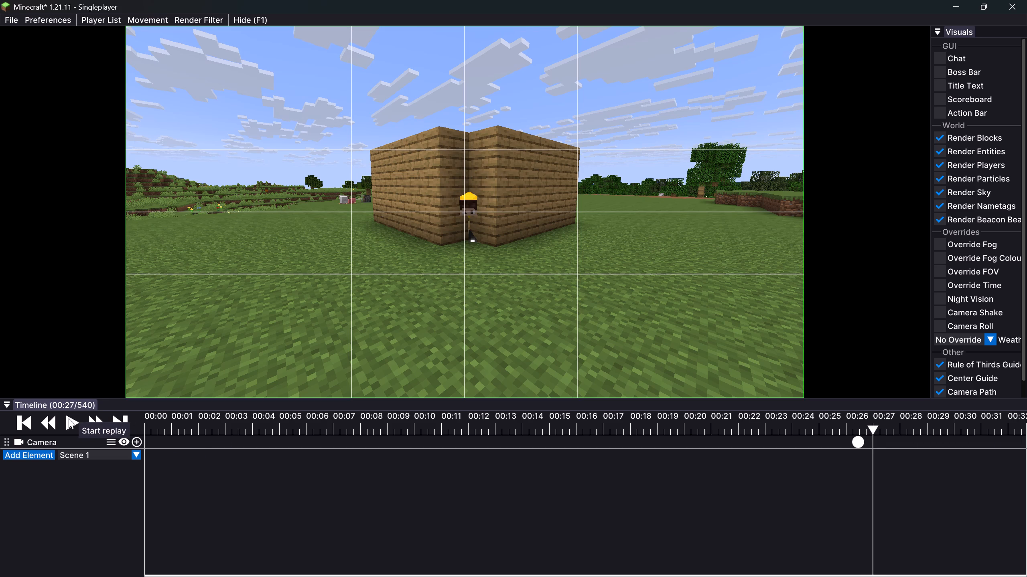
key(Up)
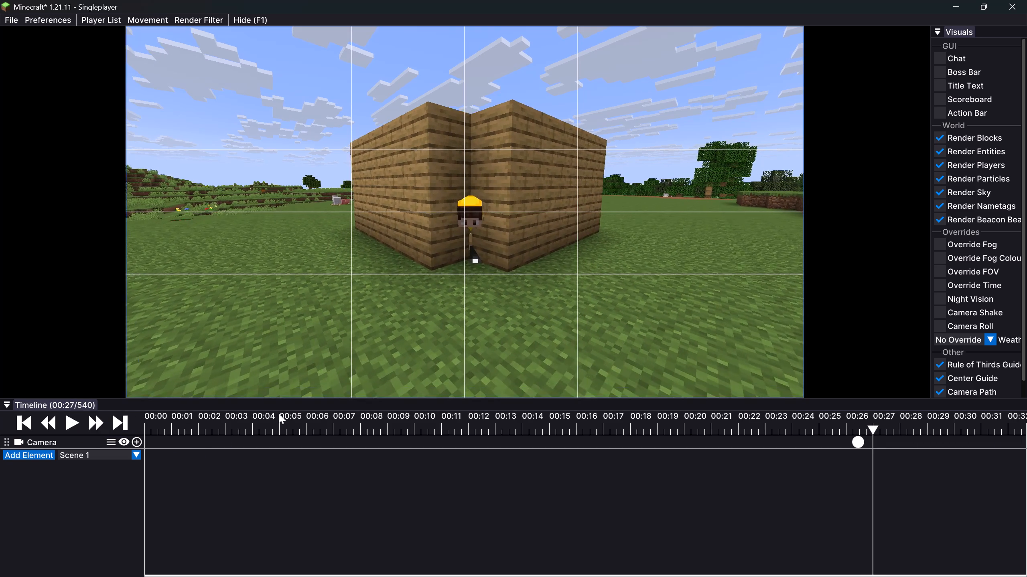
click(133, 441)
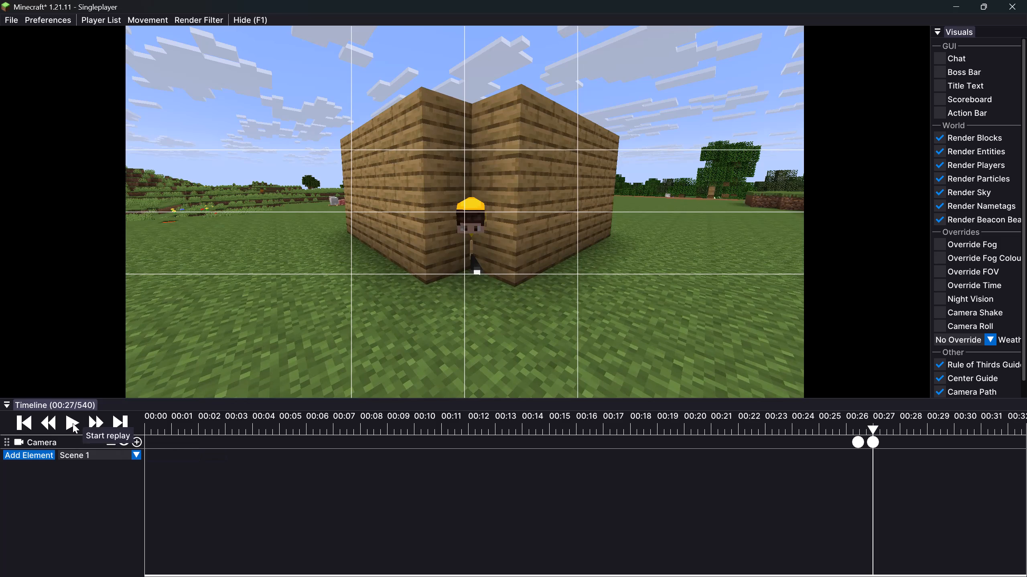
click(73, 423)
click(73, 423)
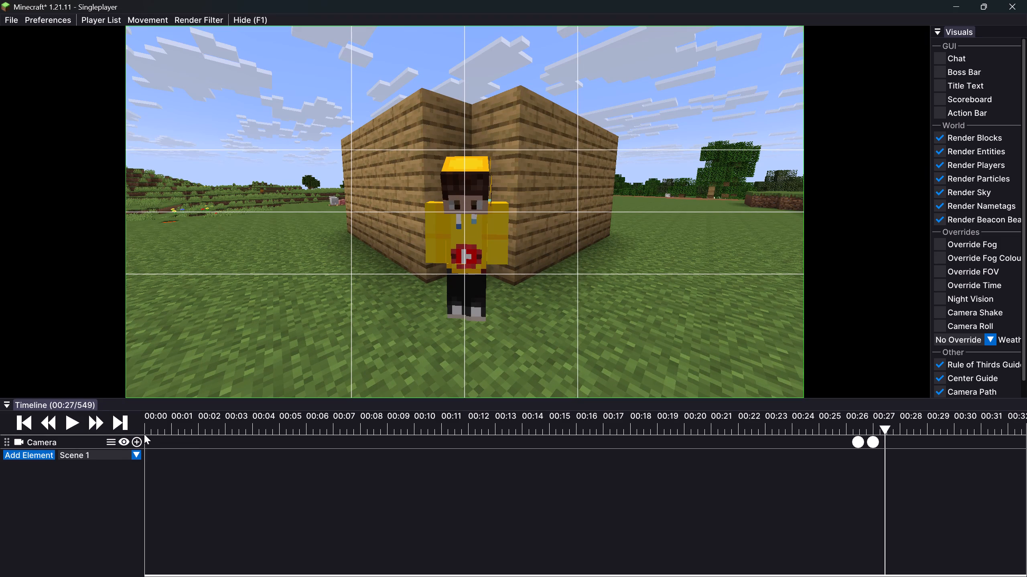
click(138, 440)
Advance to about 00:29 (tick 585), pull the camera back from the player, and add a camera keyframe.
click(74, 422)
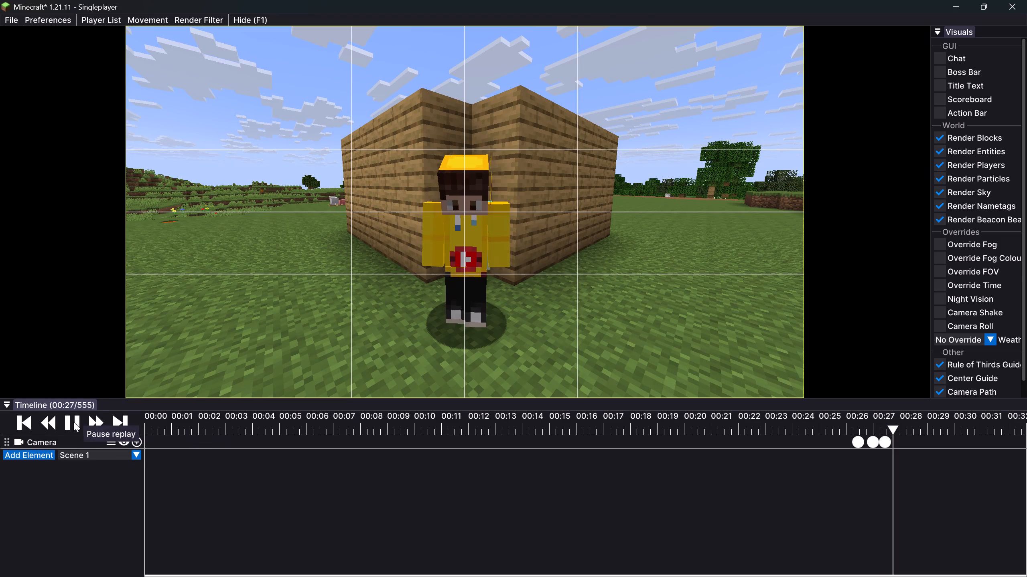
click(73, 422)
click(73, 422)
click(73, 422)
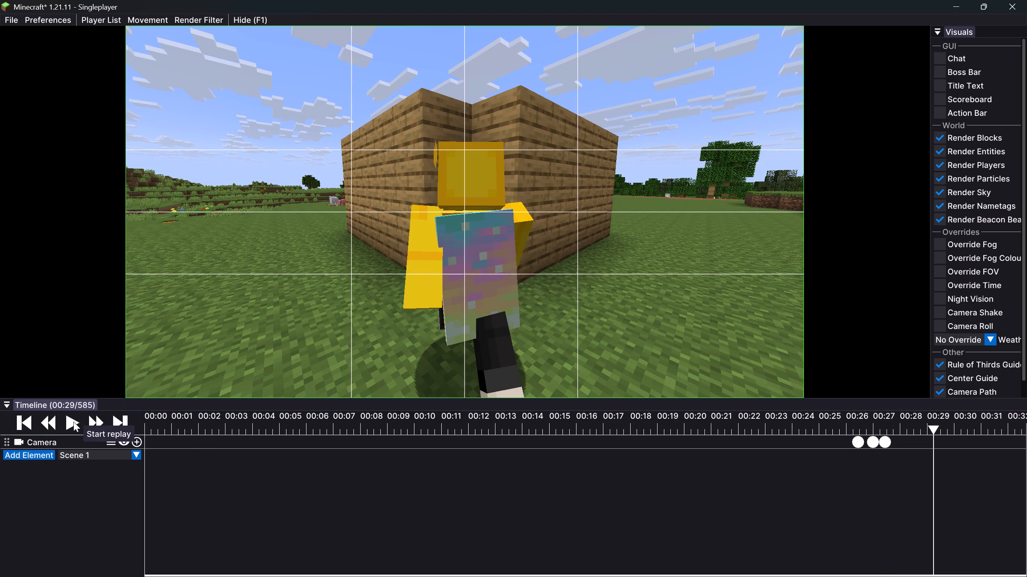
key(Down)
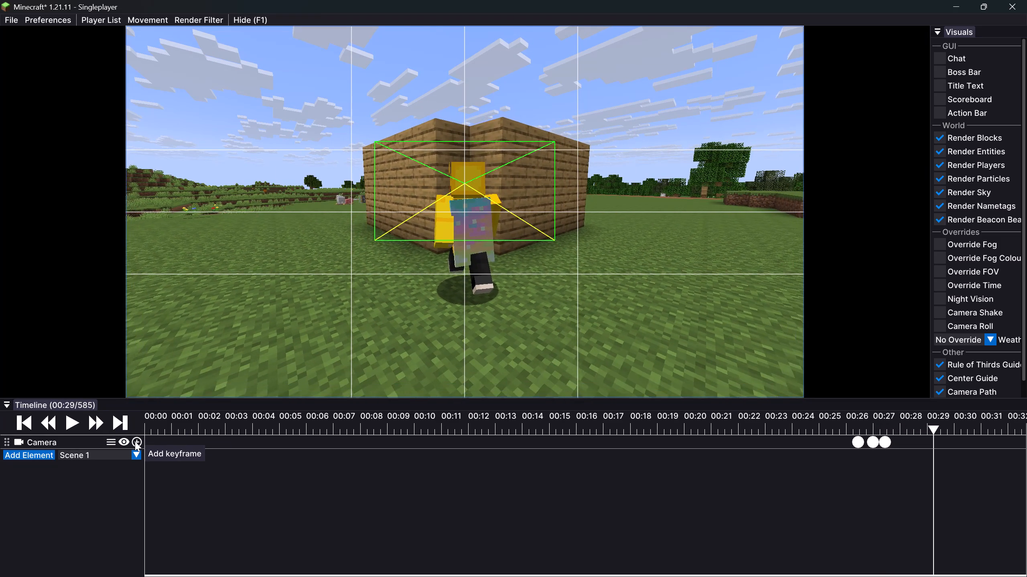
click(135, 441)
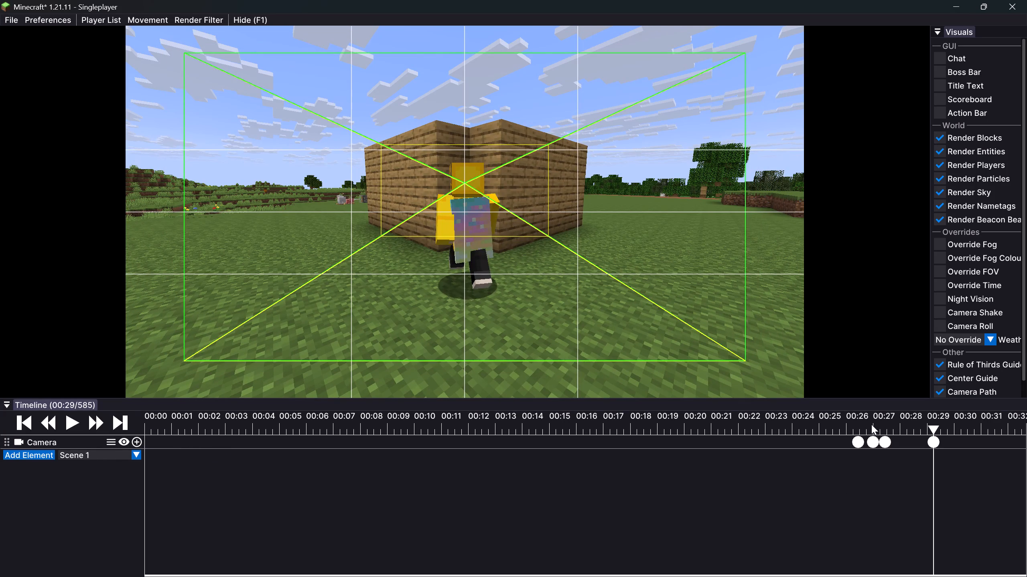
Preview the move, add a camera keyframe holding the close framing at about 00:28 (tick 572), and shift it slightly later.
click(871, 424)
click(76, 426)
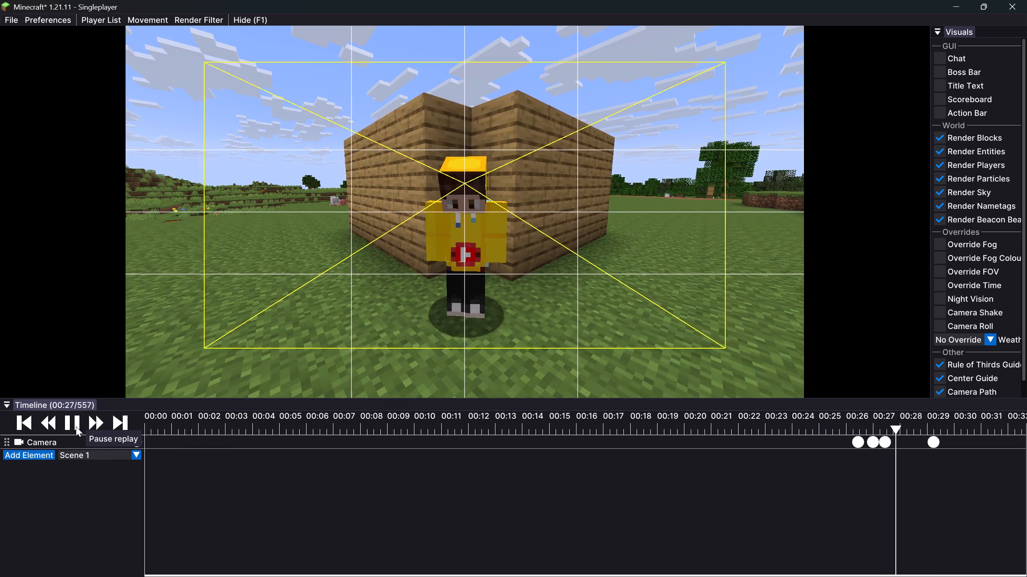
click(75, 426)
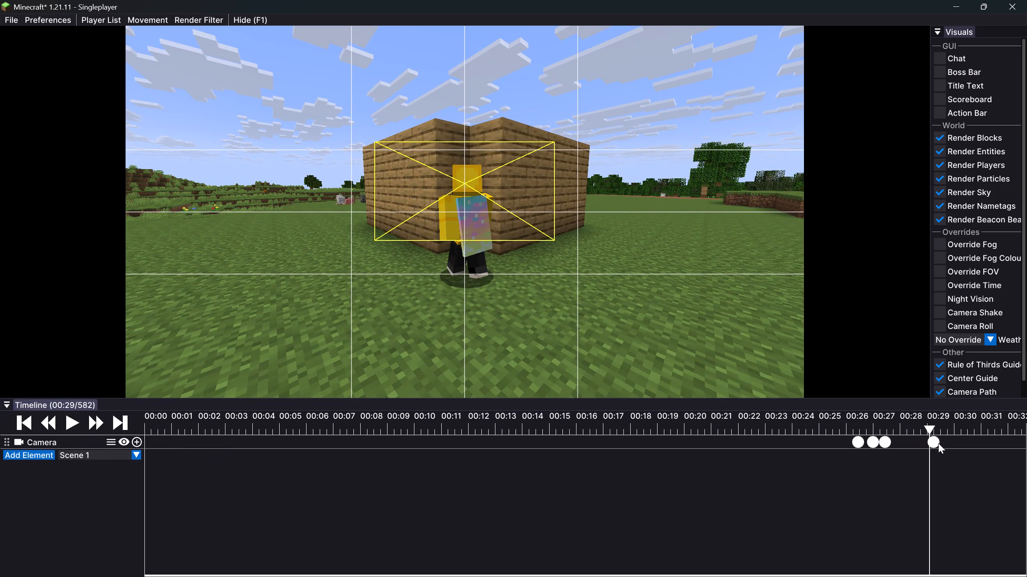
drag(932, 423, 884, 428)
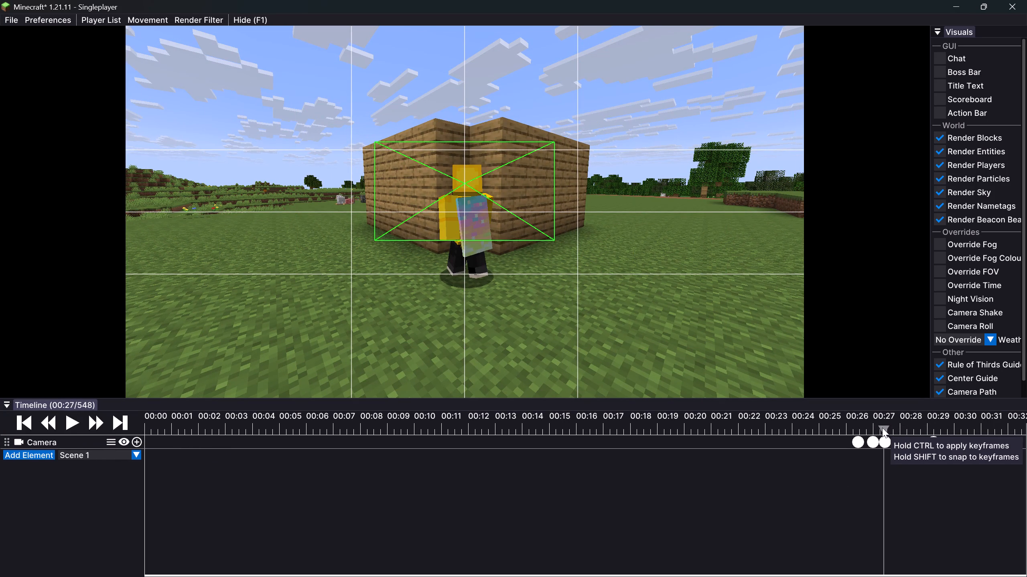
double_click(75, 422)
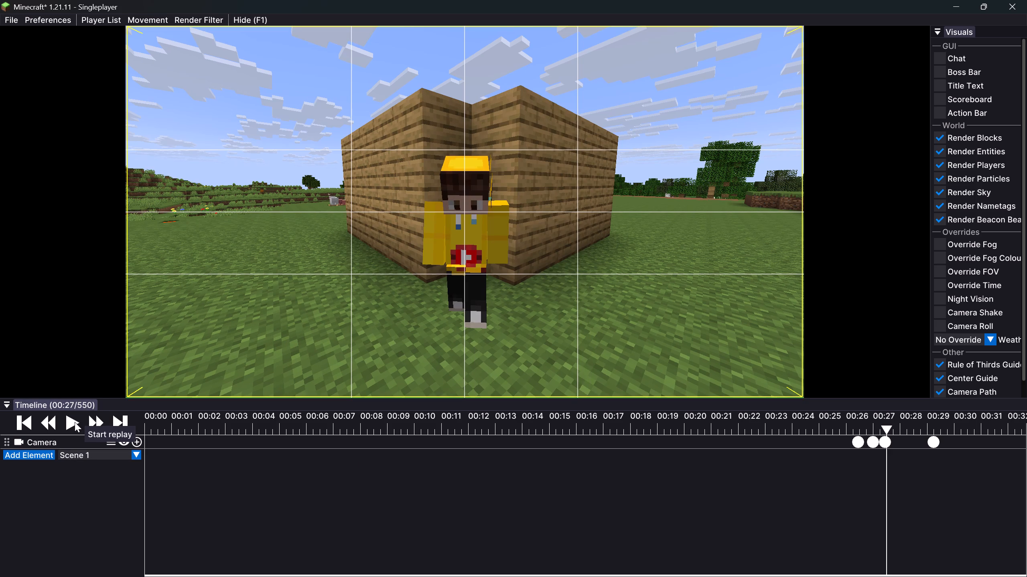
drag(890, 429, 908, 427)
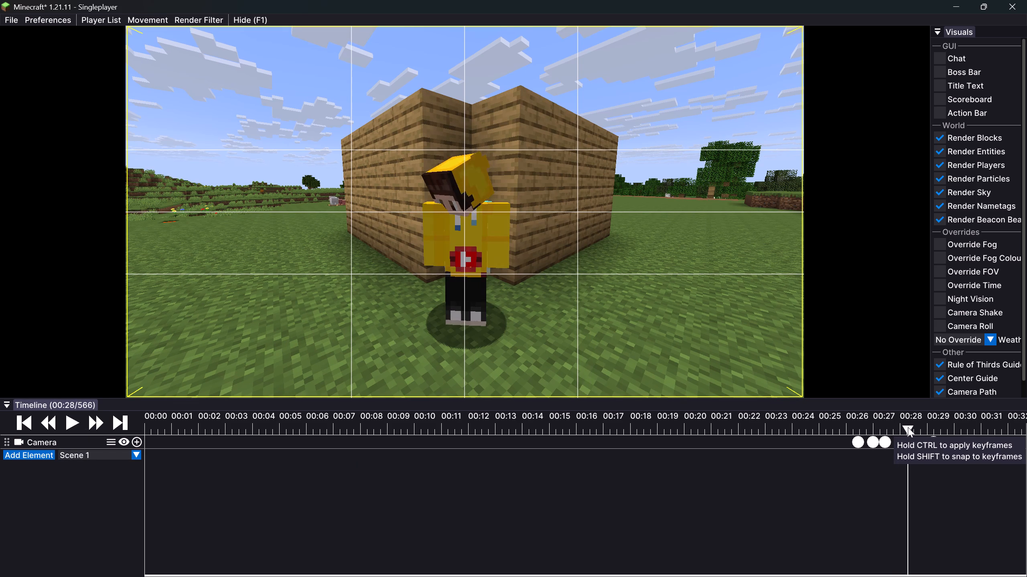
drag(908, 427, 916, 426)
click(134, 442)
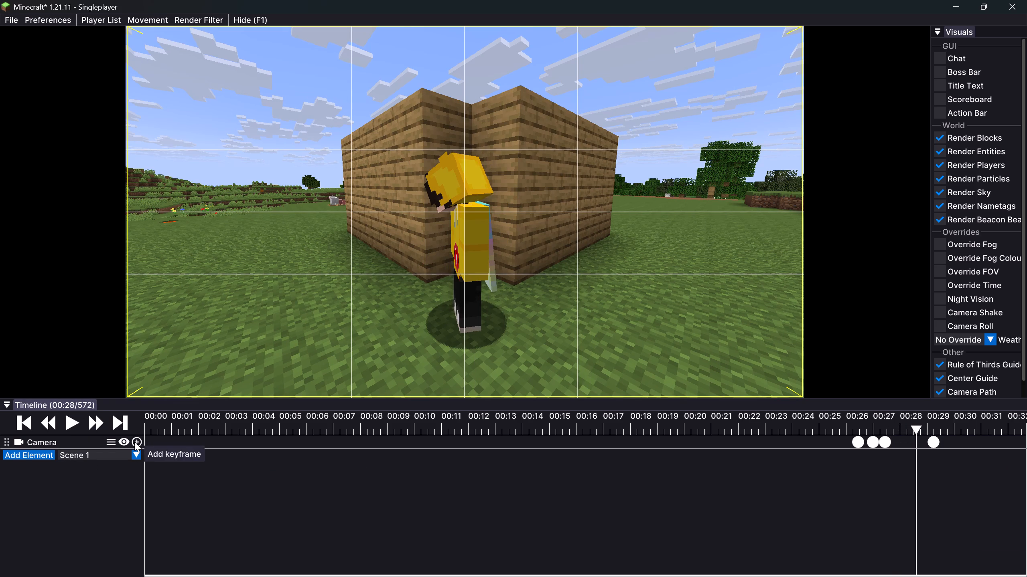
double_click(67, 425)
drag(913, 442, 919, 442)
Play on to tick 596, pull the camera farther back behind the running player, and add a camera keyframe.
click(915, 422)
click(71, 420)
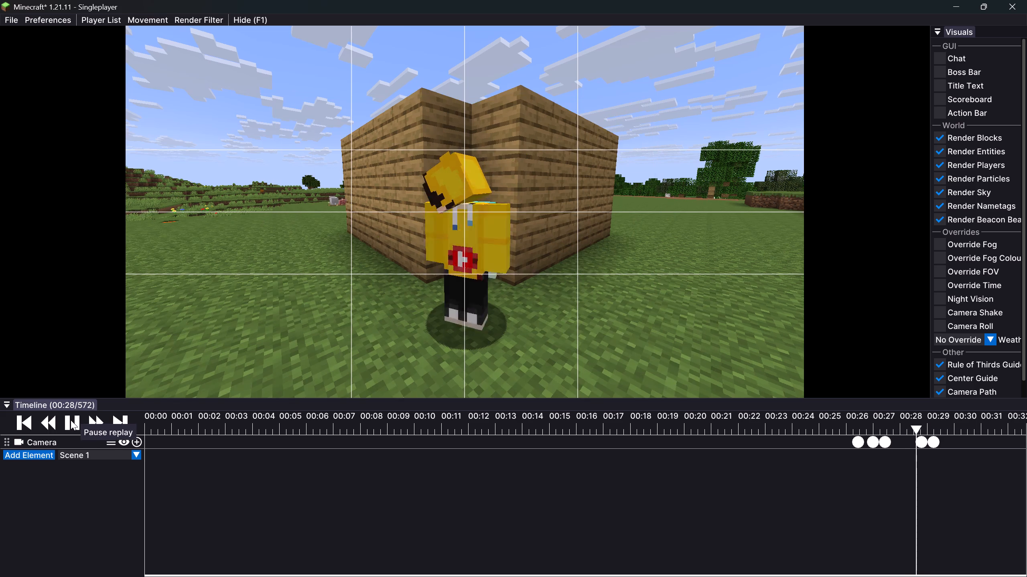
click(71, 421)
key(Down)
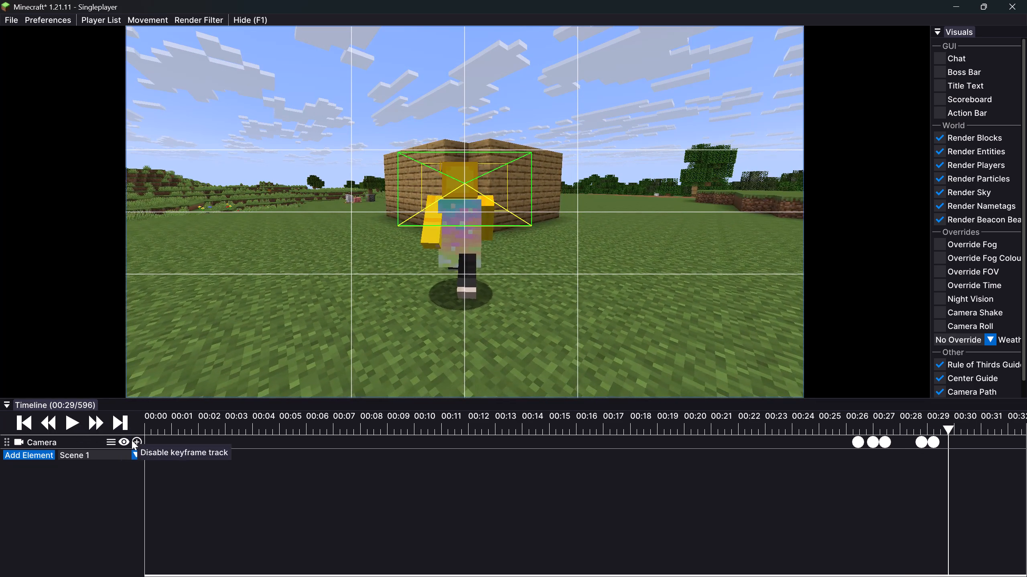
click(136, 439)
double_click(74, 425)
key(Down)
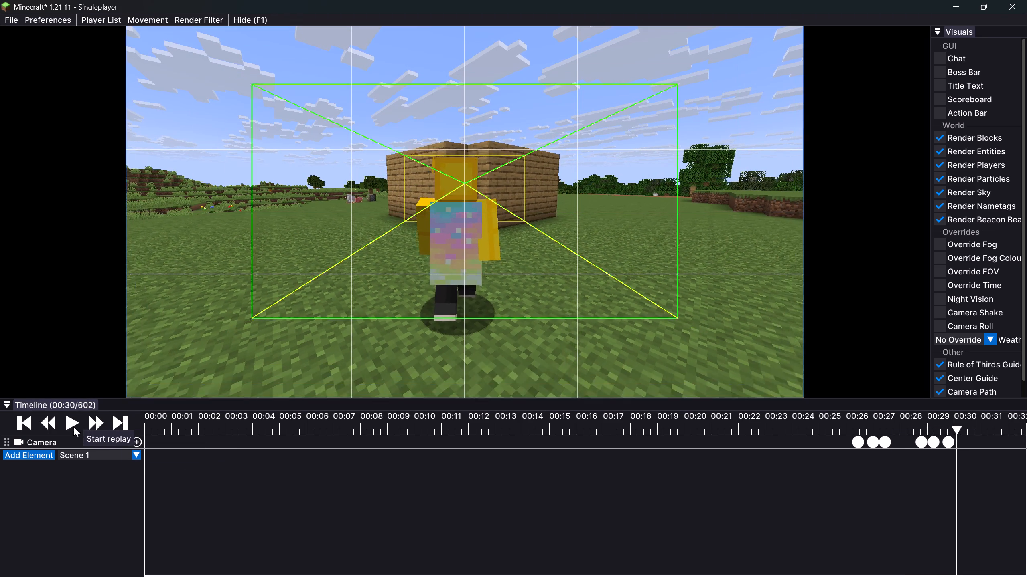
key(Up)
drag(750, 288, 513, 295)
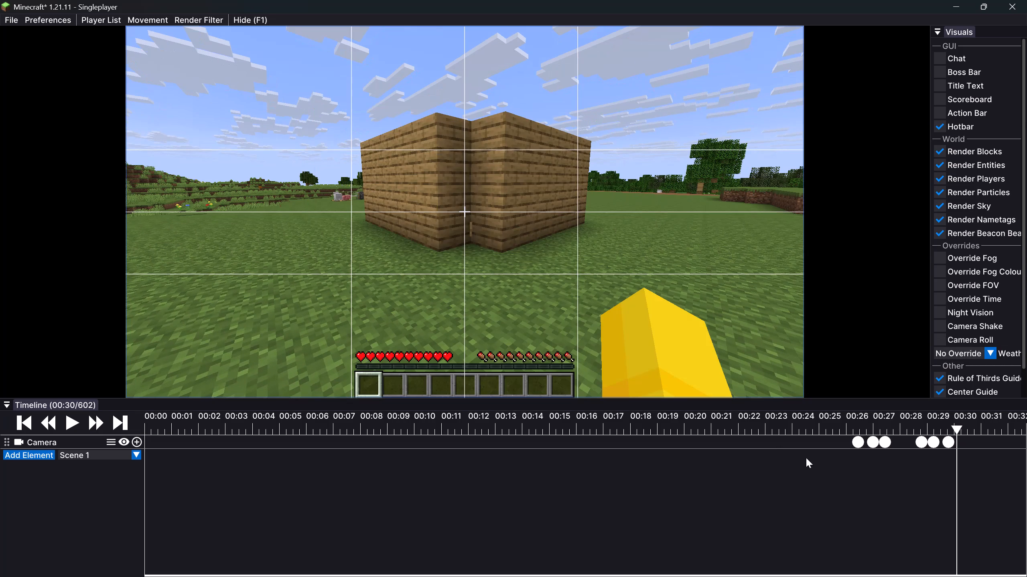
Preview the shot from about 00:26, pull the camera back from the walls, and add an opening camera keyframe at about 00:25 (tick 501).
click(852, 424)
click(73, 422)
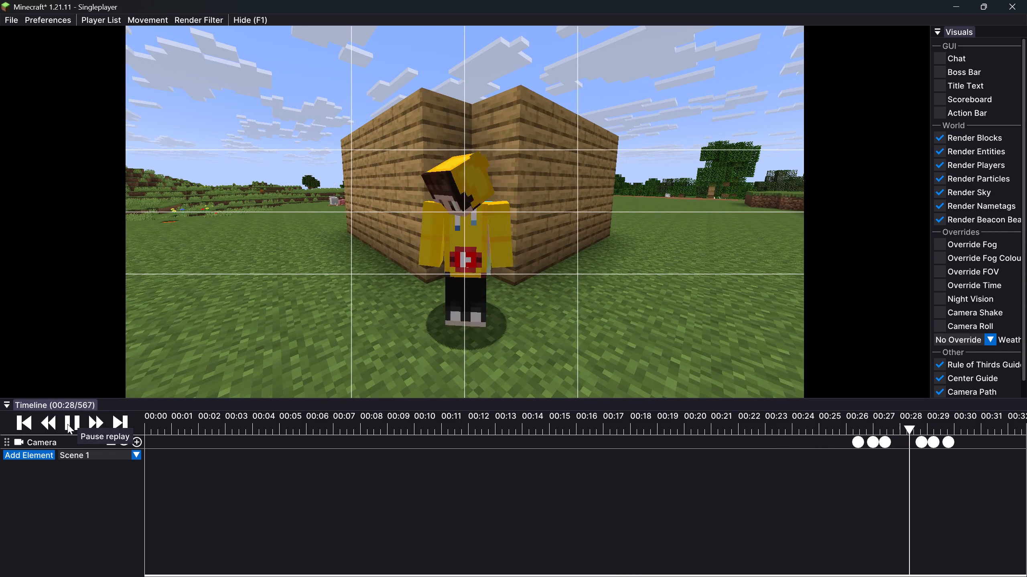
click(67, 424)
click(830, 422)
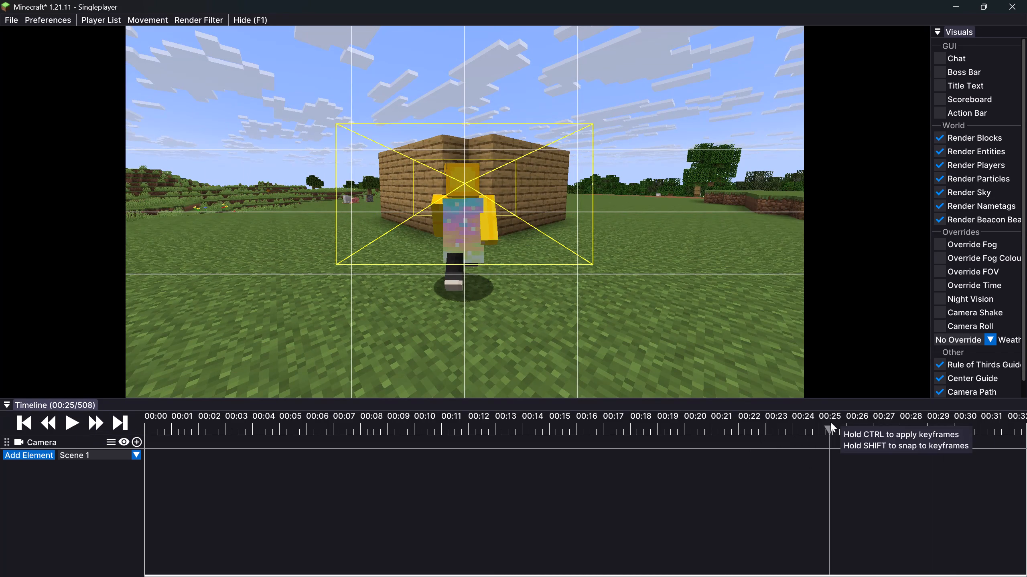
click(68, 427)
triple_click(69, 426)
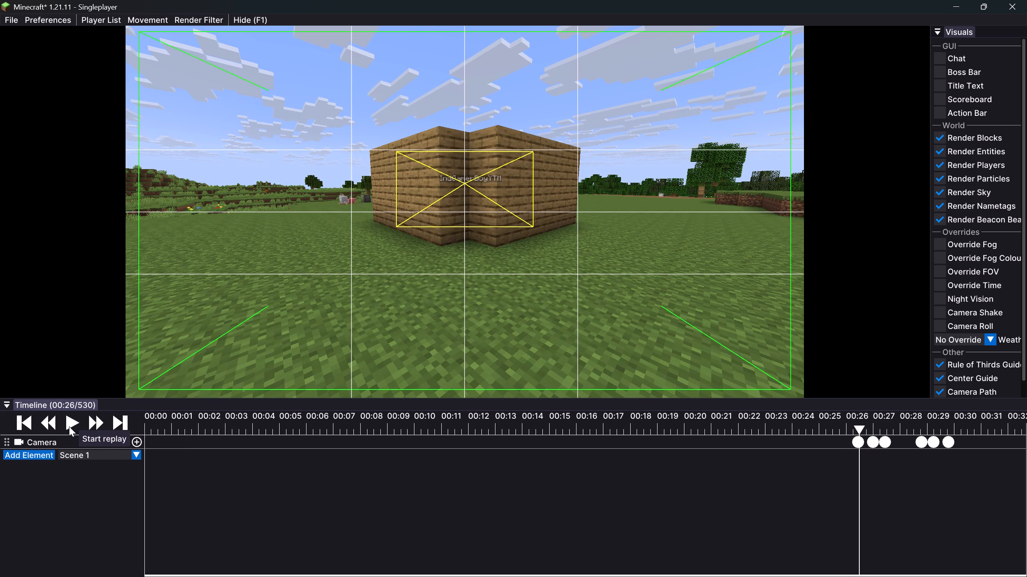
key(Down)
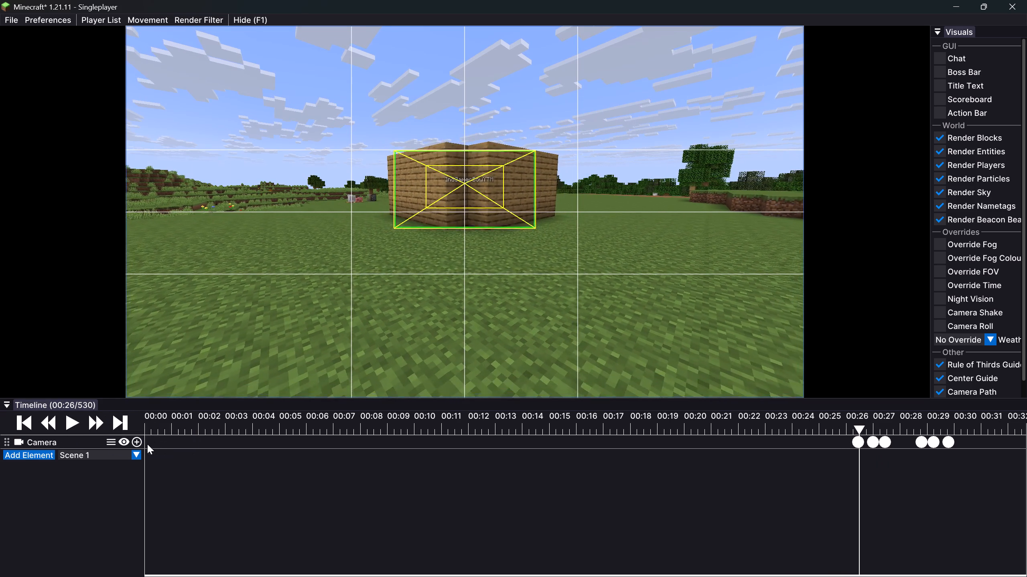
drag(859, 427, 821, 429)
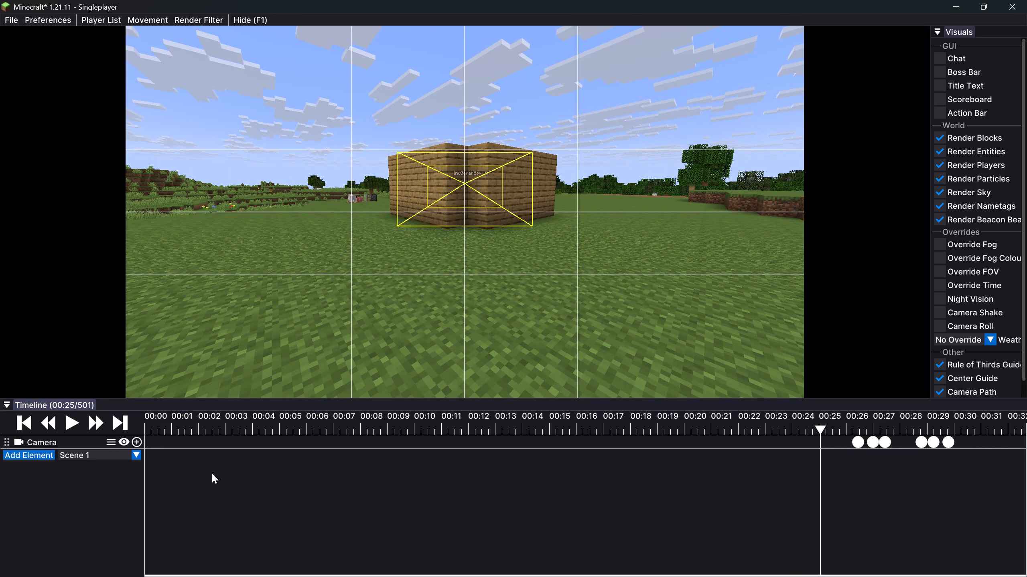
click(134, 442)
Play the shot through to about 00:31 (tick 625) and add a closing camera keyframe there.
click(73, 423)
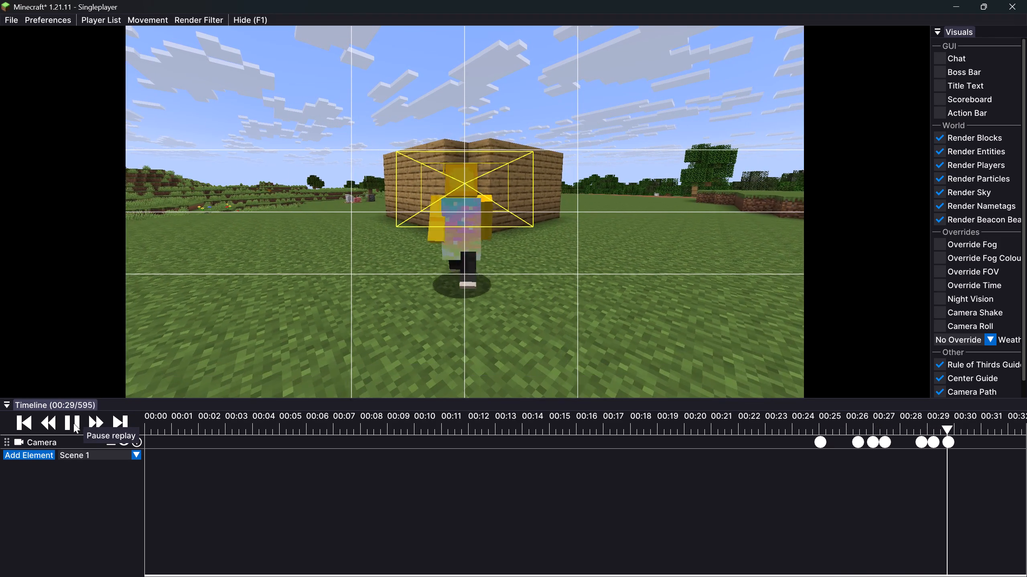
click(73, 423)
click(74, 426)
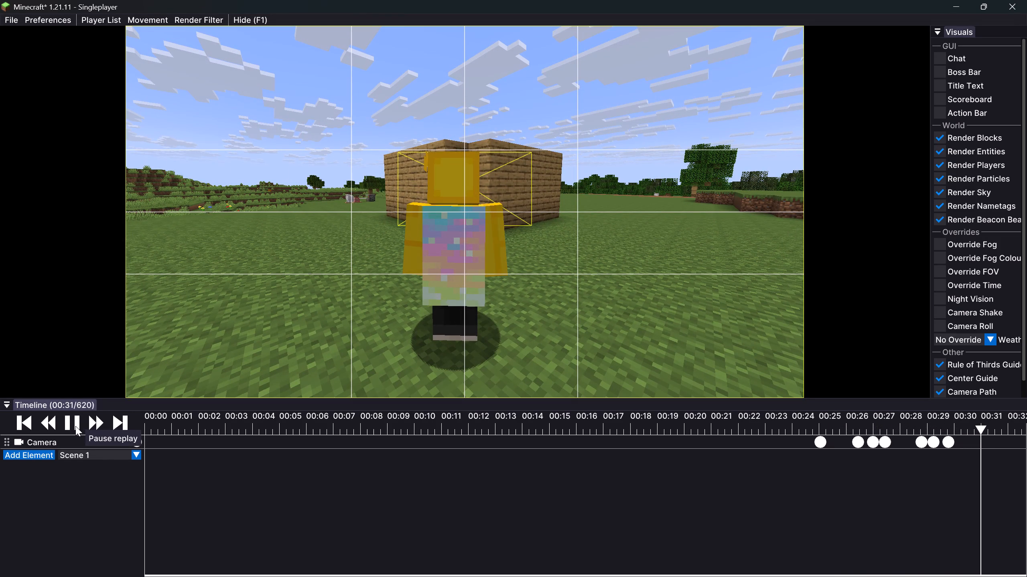
click(76, 426)
click(132, 439)
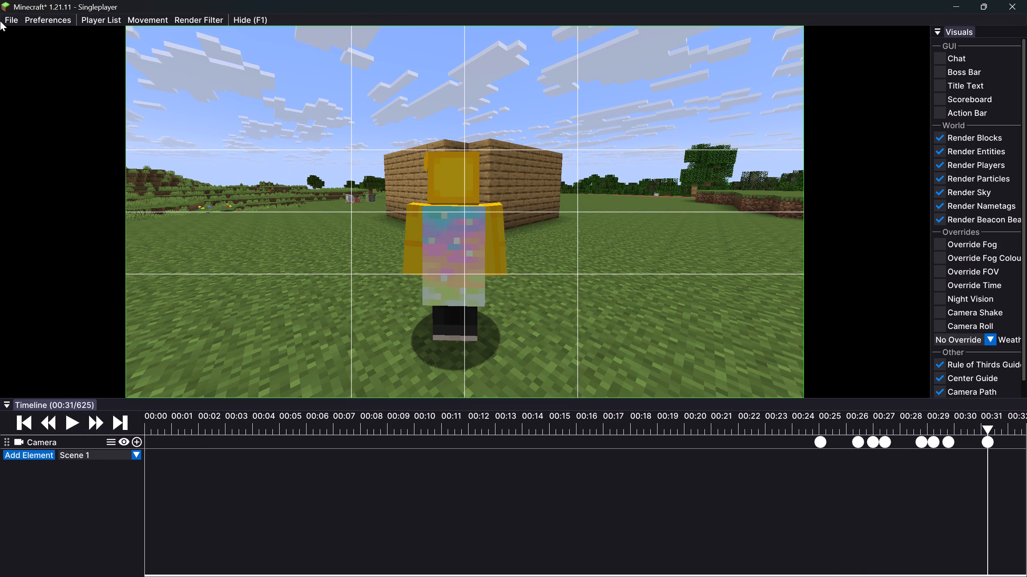
Export the keyframed camera shot as a 1920×1080, 60 fps MP4 video and dismiss the export summary.
double_click(0, 17)
click(6, 14)
click(28, 28)
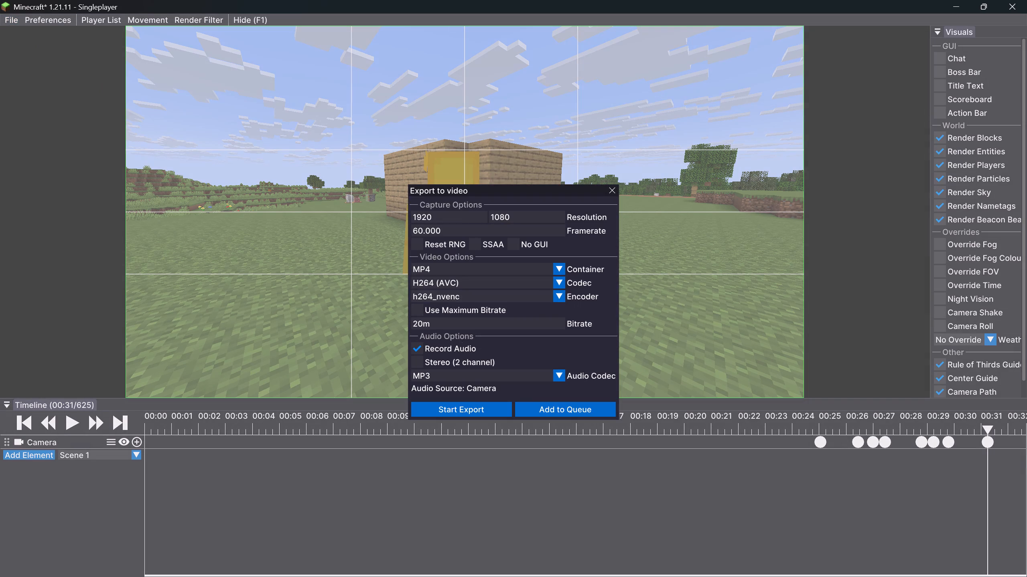
click(475, 408)
click(411, 272)
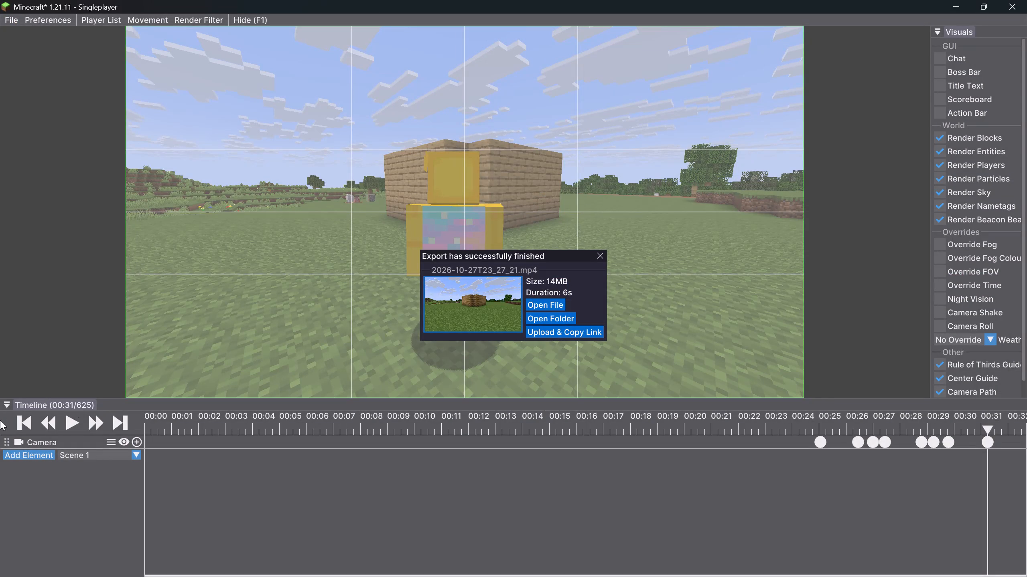
click(598, 258)
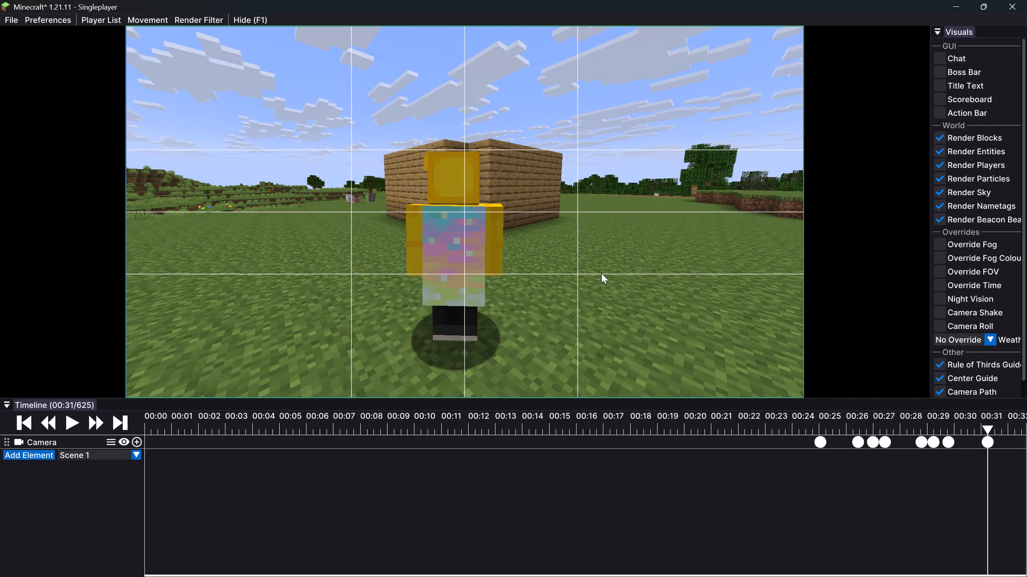
Leave the current replay and open the 27-second replay 2026-10-27T23:16:16.
key(Escape)
click(560, 263)
click(643, 290)
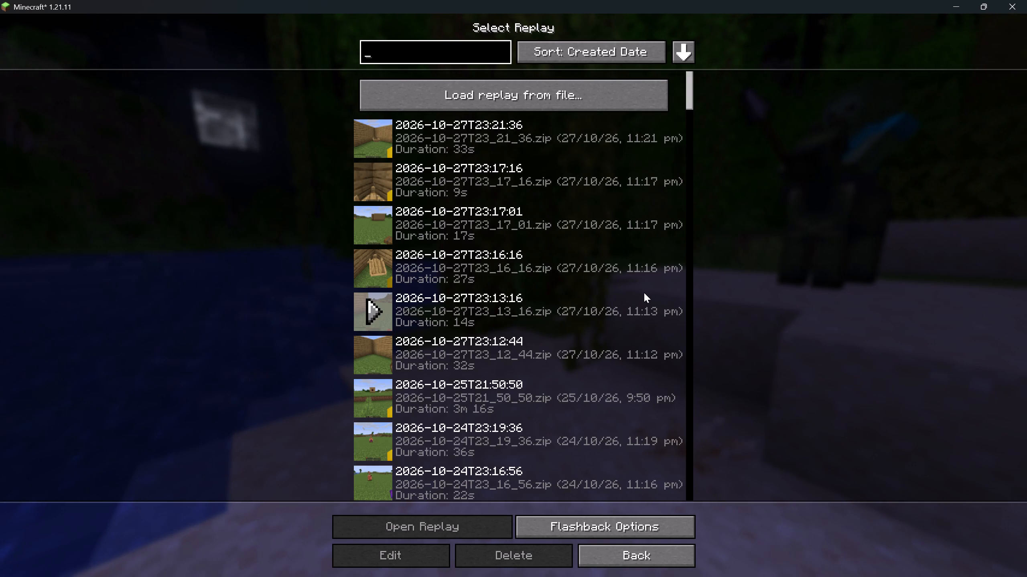
scroll(560, 340, down, 1)
scroll(536, 354, up, 5)
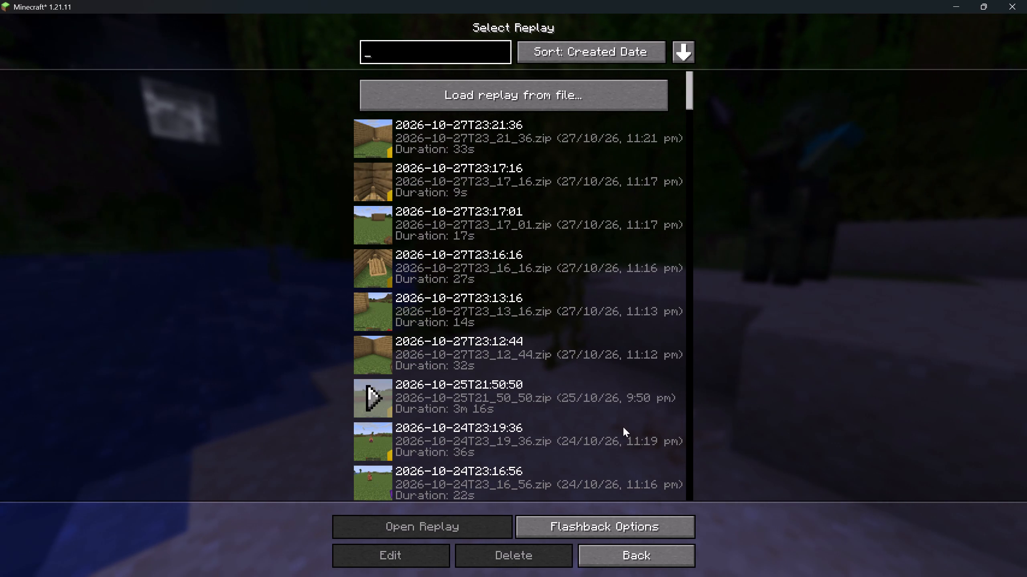
double_click(580, 275)
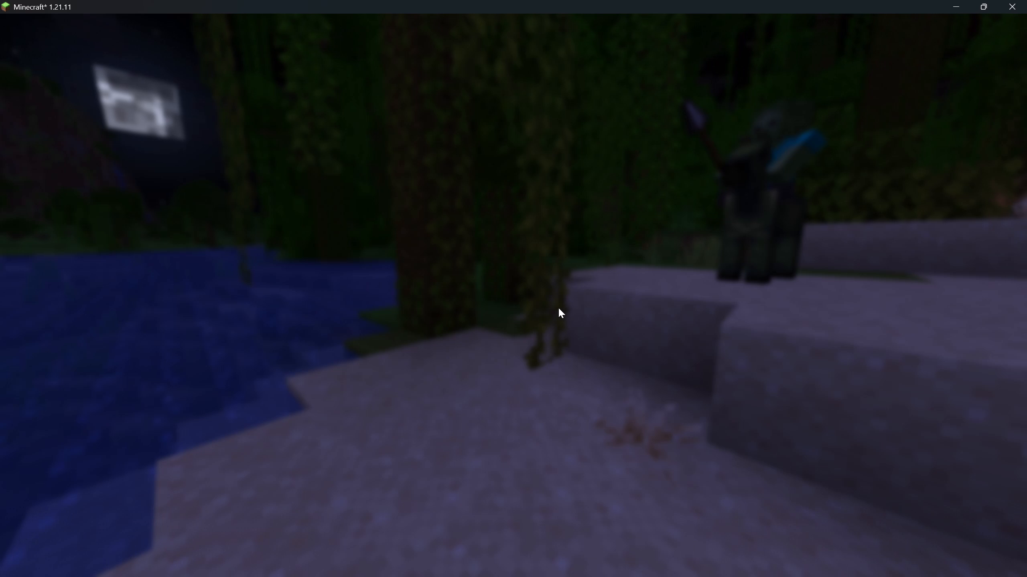
Turn on the rule of thirds guide for the replay view.
click(971, 375)
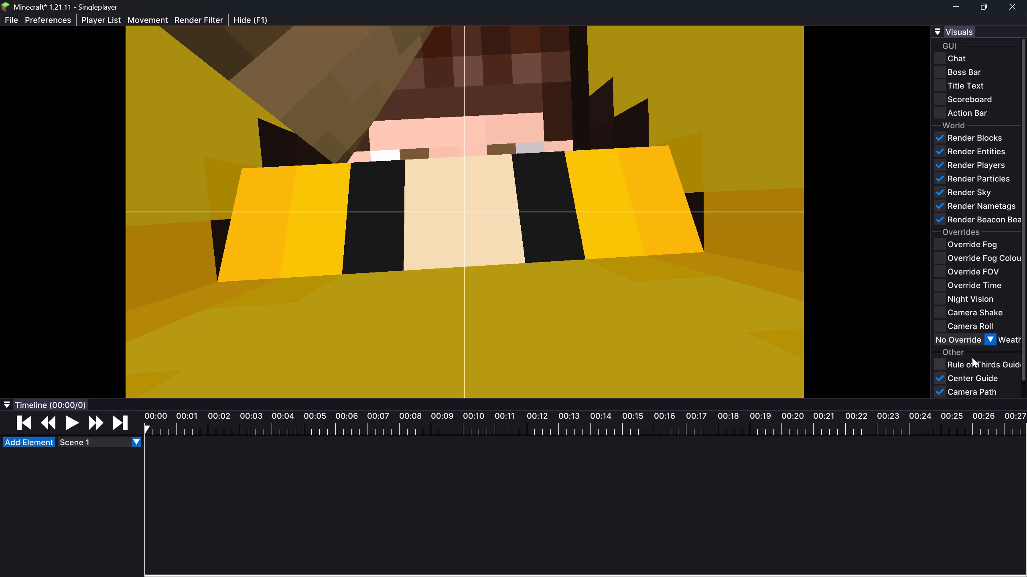
click(973, 354)
click(972, 358)
click(952, 357)
click(949, 360)
Scan the replay from the start to about 00:14 from above the wooden corner, examining the player's movements around the boat.
key(Down)
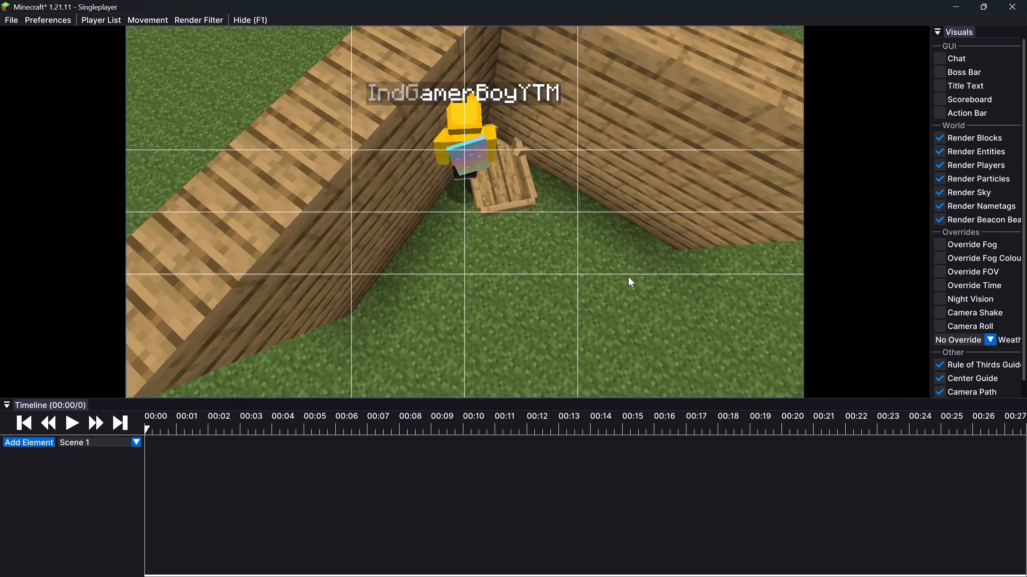
drag(615, 276, 513, 295)
key(Up)
drag(159, 423, 222, 429)
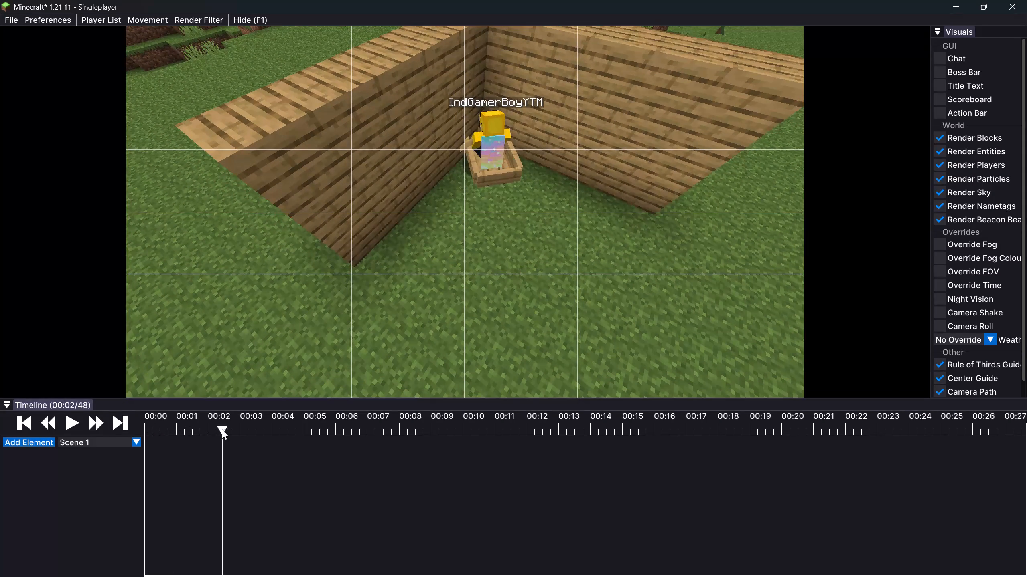
drag(222, 429, 325, 428)
key(shift+Up)
key(shift+Up)
key(shift+Up)
drag(430, 284, 512, 300)
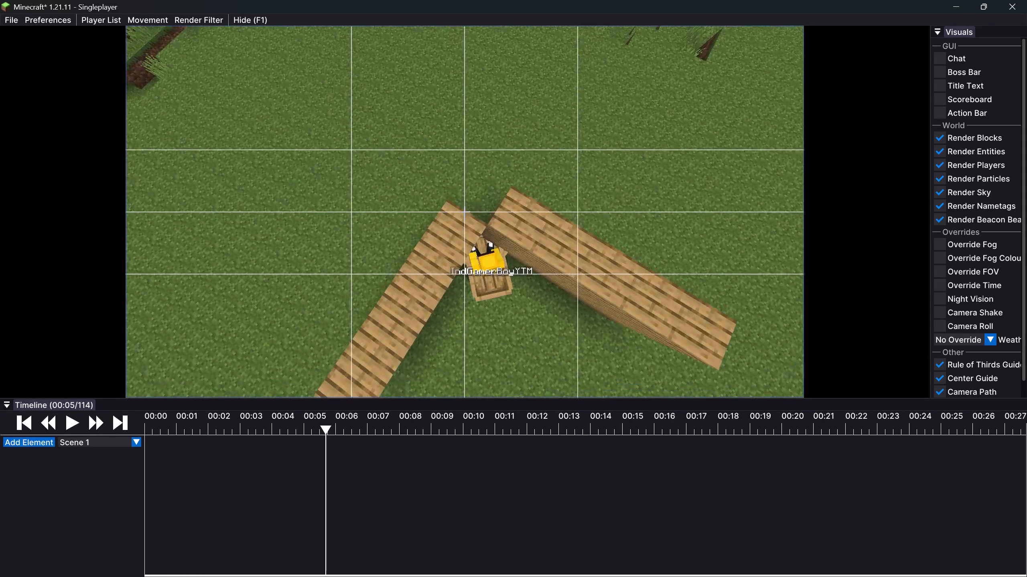
drag(512, 300, 513, 295)
key(Down)
key(Down)
drag(348, 430, 626, 436)
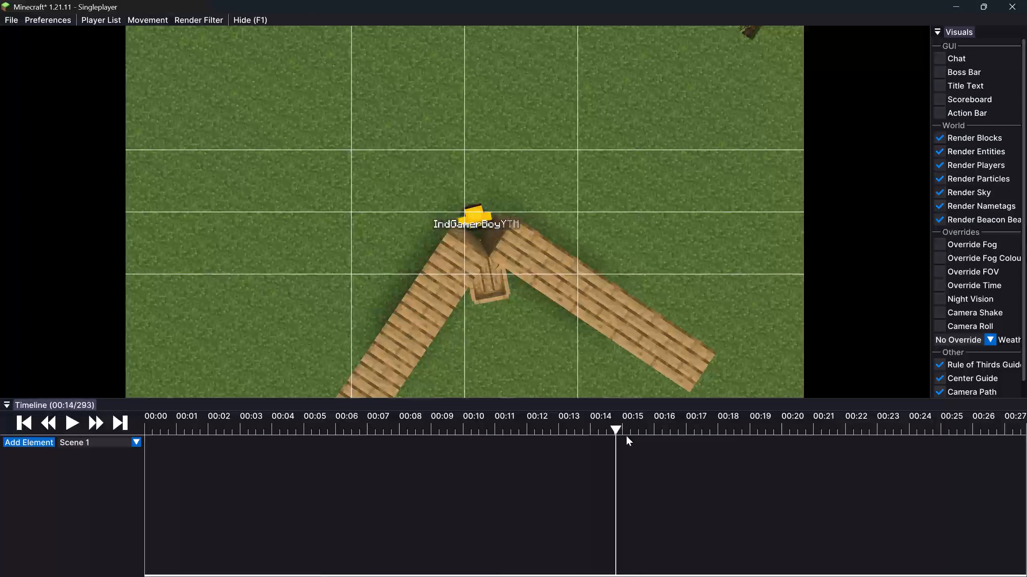
drag(626, 436, 458, 412)
View the player from outside the wooden corner at about 00:09 and turn off the player's nametag rendering.
drag(477, 266, 514, 293)
key(Up)
key(ctrl+Down)
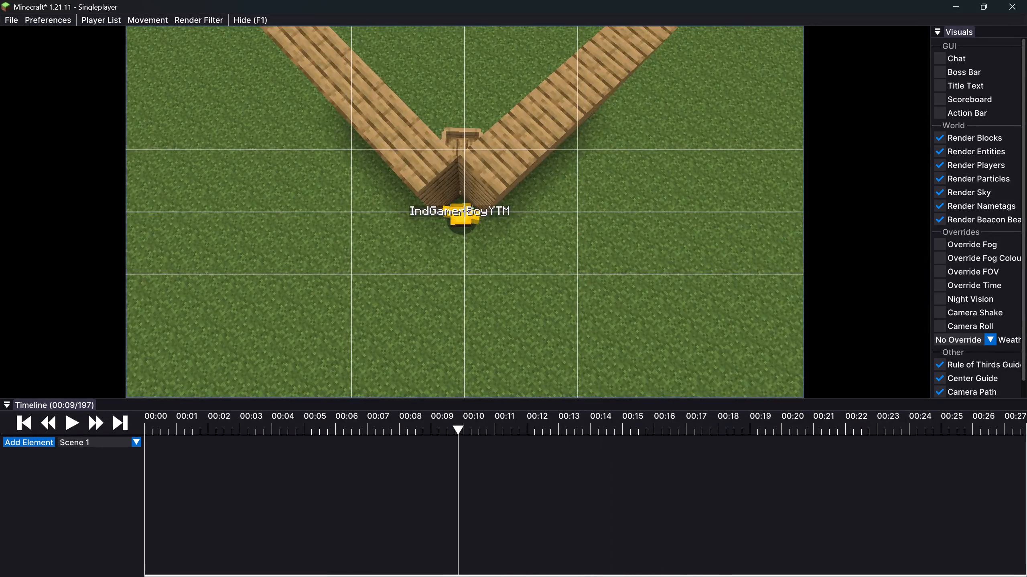
drag(514, 293, 513, 295)
key(Down)
key(Up)
right_click(477, 201)
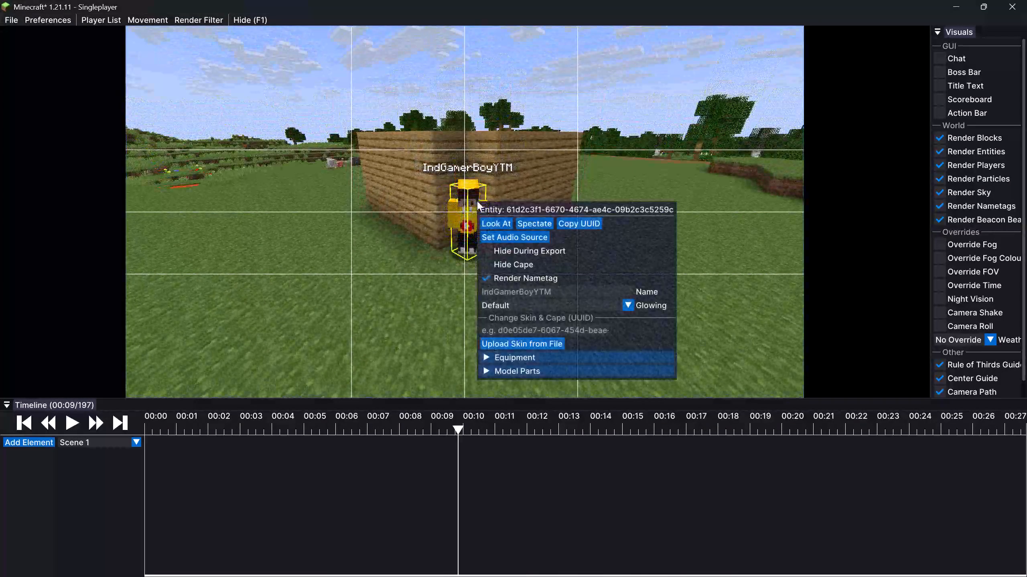
click(499, 274)
click(599, 127)
Face the outside of the corner, go back to about 00:05 (tick 108), and add a Camera element to the timeline.
drag(615, 197, 513, 295)
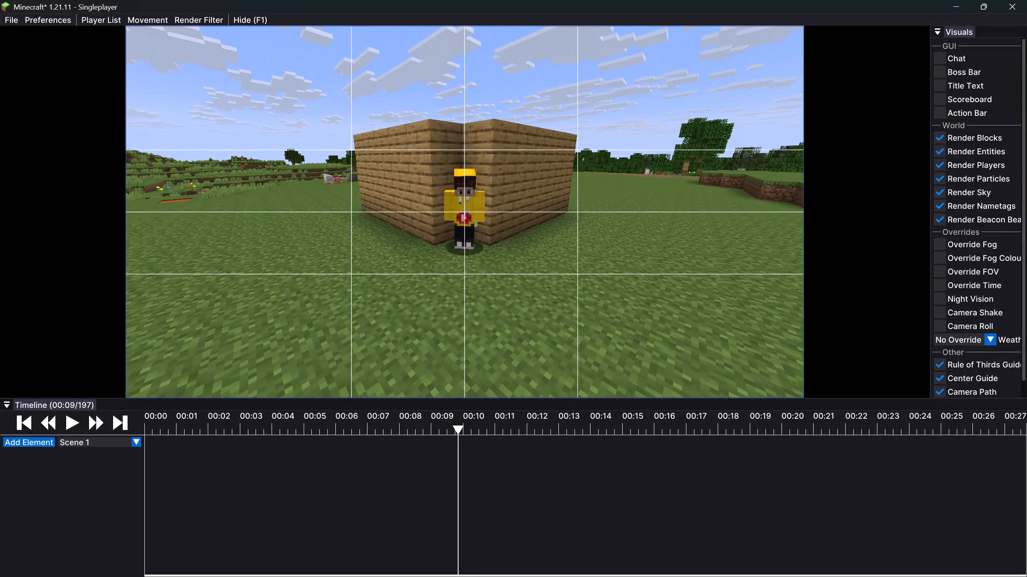
drag(513, 295, 513, 295)
click(390, 434)
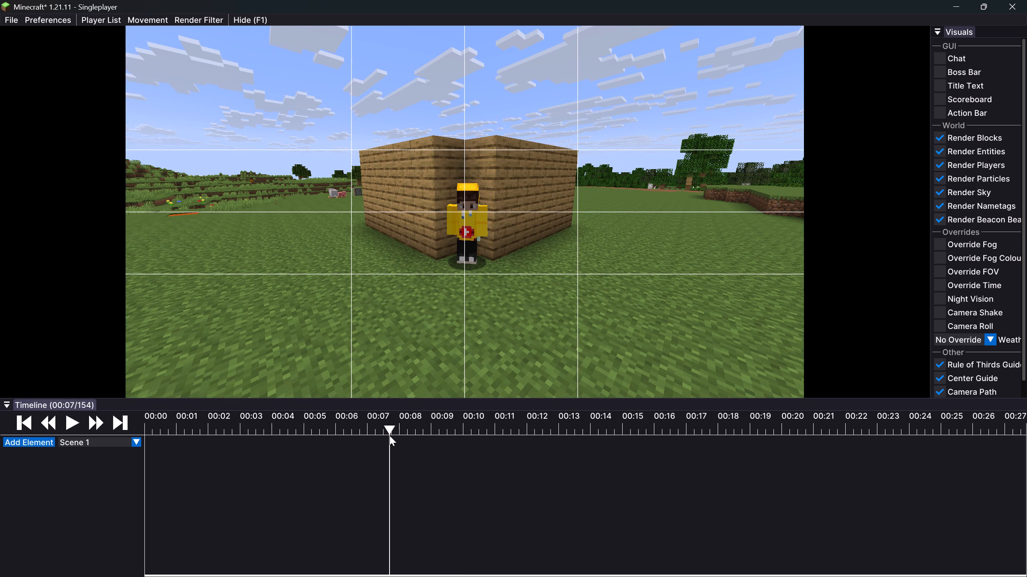
click(317, 430)
click(39, 440)
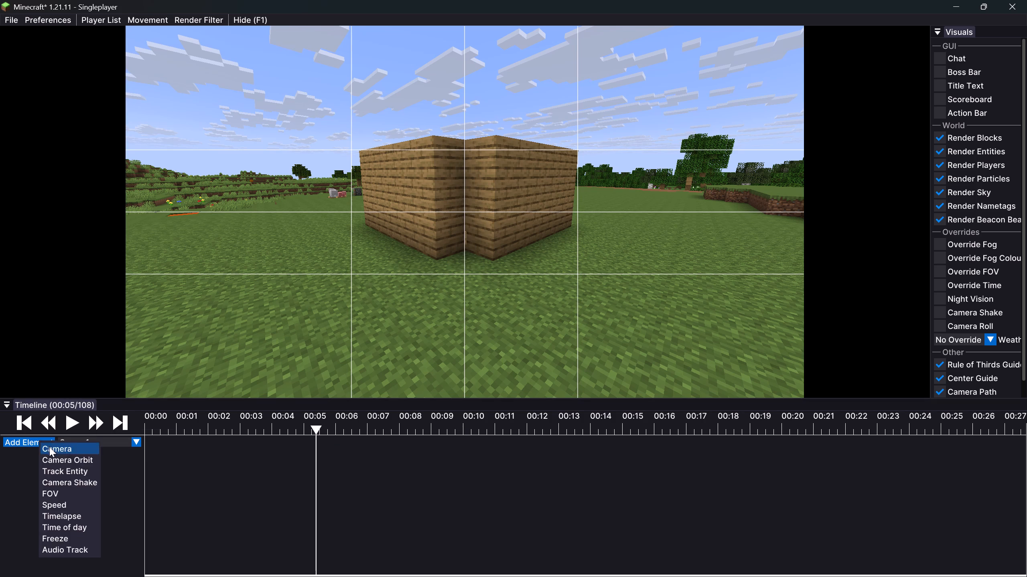
click(50, 448)
Go to about 00:04 (tick 96), frame the outer corner from a slight angle at a distance, and add the opening camera keyframe.
click(67, 424)
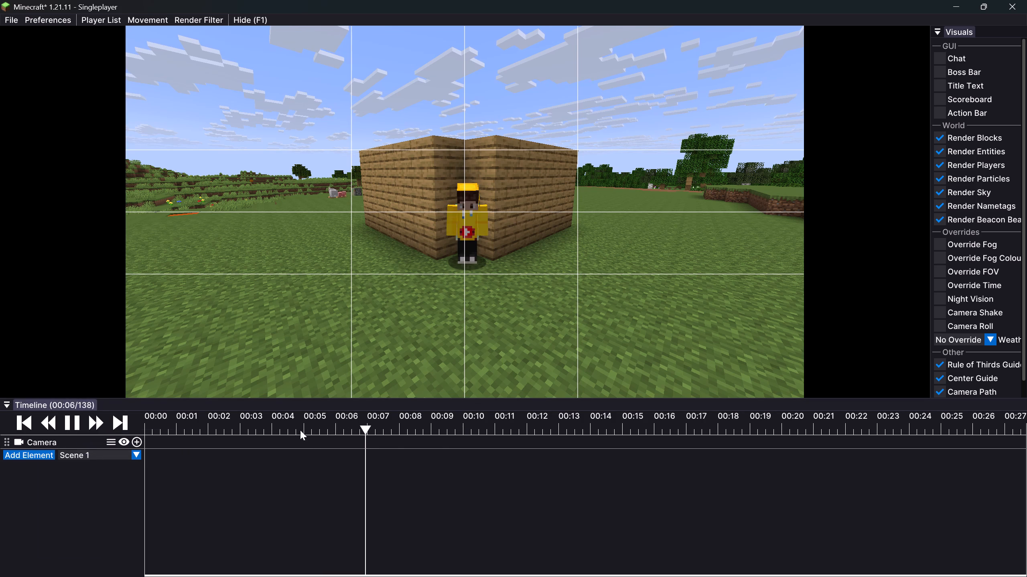
double_click(300, 426)
key(Down)
key(Up)
key(Up)
key(Up)
key(Up)
key(Up)
key(Up)
key(Up)
key(Up)
key(Up)
key(Up)
key(Up)
key(Up)
key(Up)
key(Up)
key(Up)
key(Up)
key(Up)
key(Up)
key(Up)
key(Up)
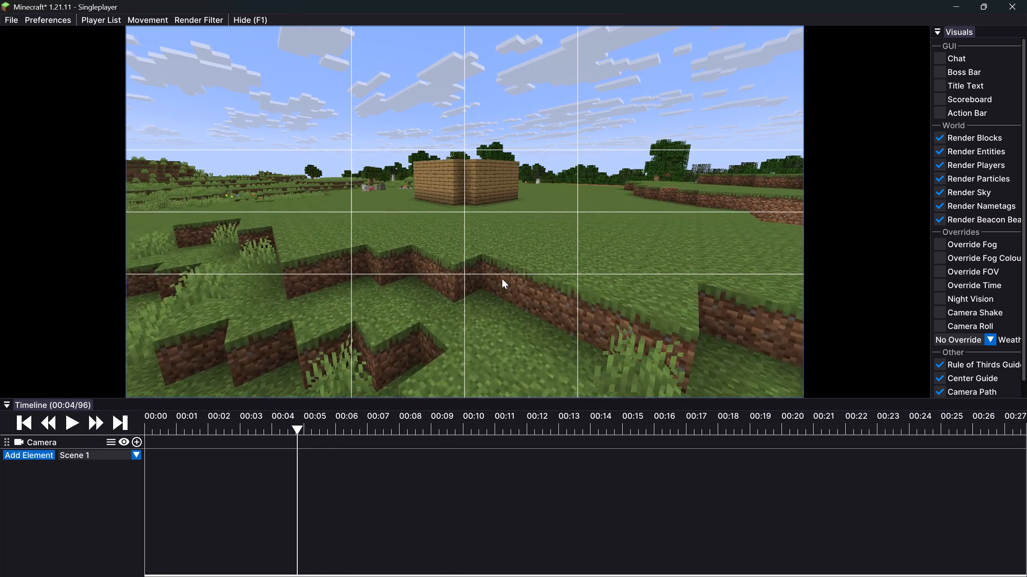
drag(502, 278, 513, 295)
key(Left)
key(Up)
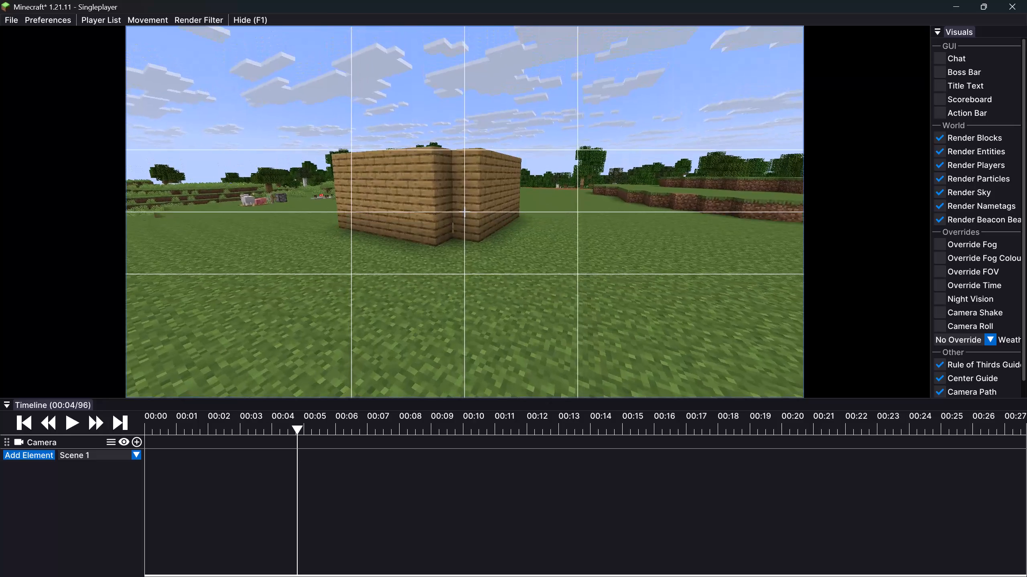
drag(513, 295, 514, 295)
key(Up)
key(Left)
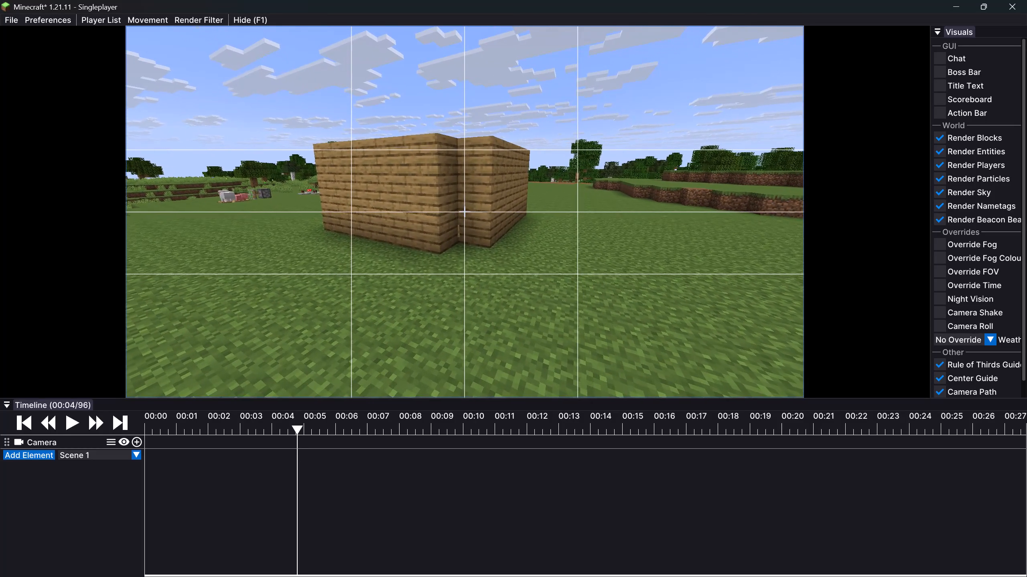
drag(514, 295, 513, 295)
key(Right)
drag(500, 228, 514, 295)
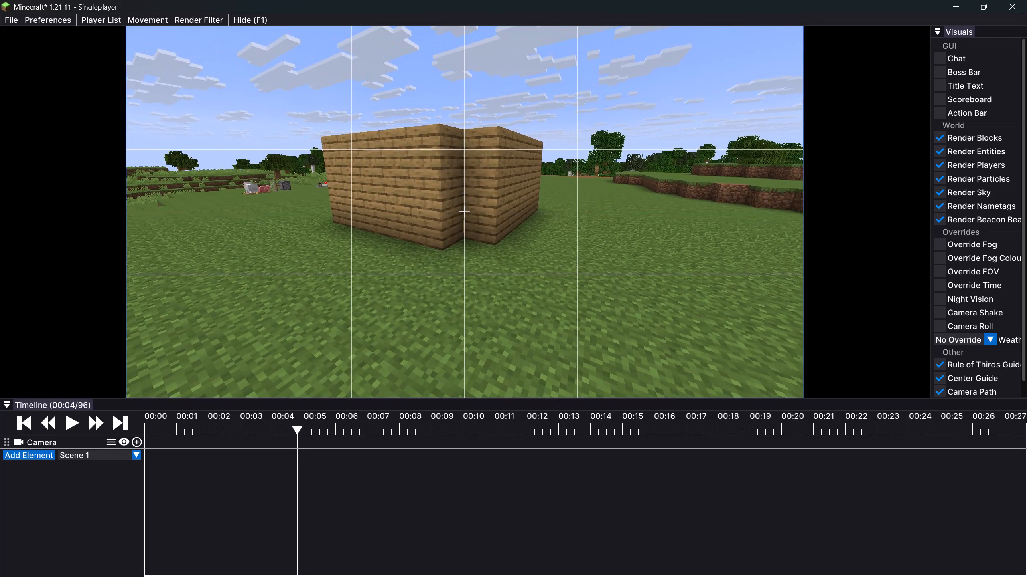
drag(514, 295, 513, 295)
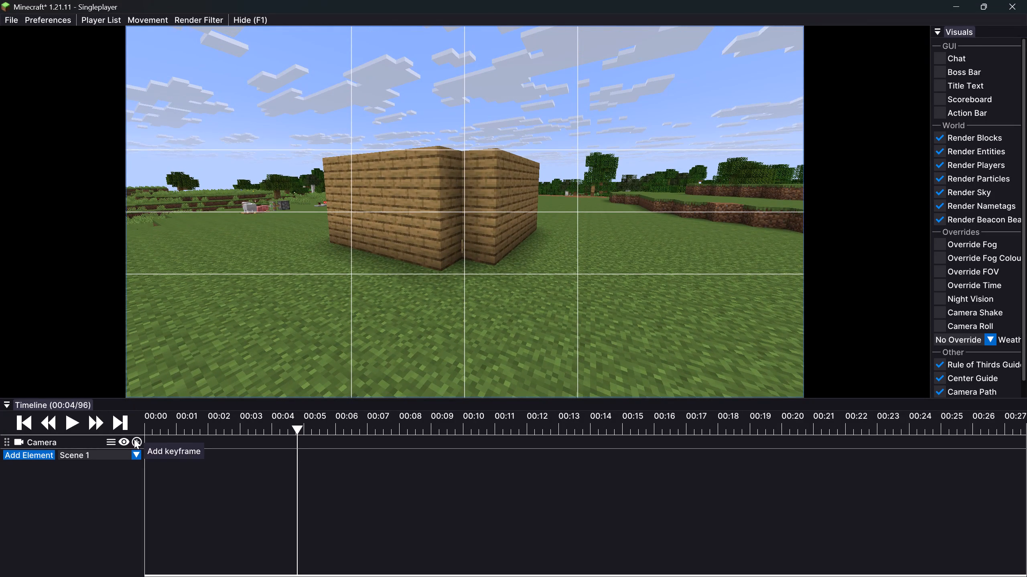
click(134, 439)
Play on to tick 120, move the camera closer to the player at the corner, and add a second camera keyframe.
click(73, 422)
click(73, 422)
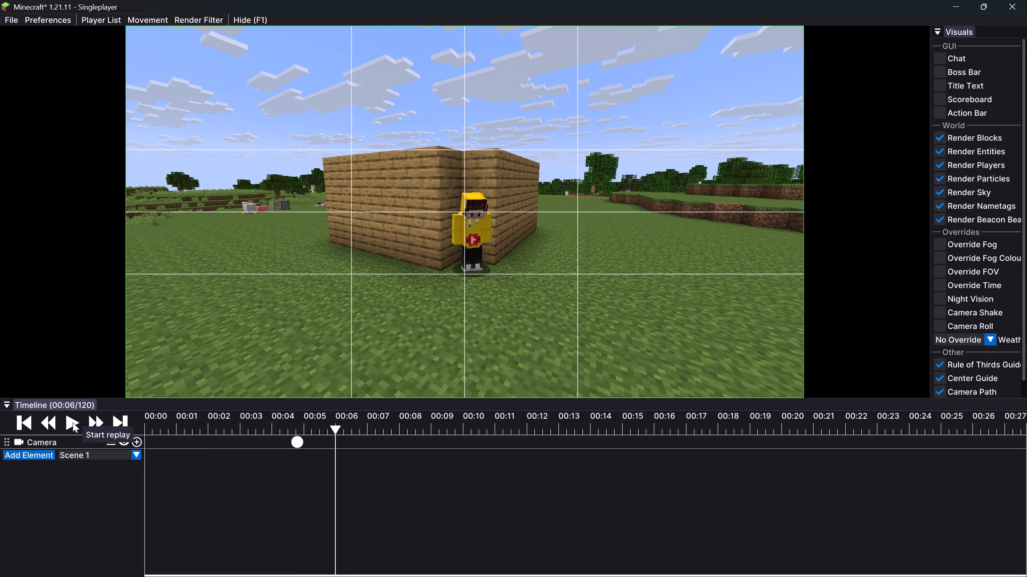
drag(569, 293, 513, 296)
key(Up)
key(Up)
key(Down)
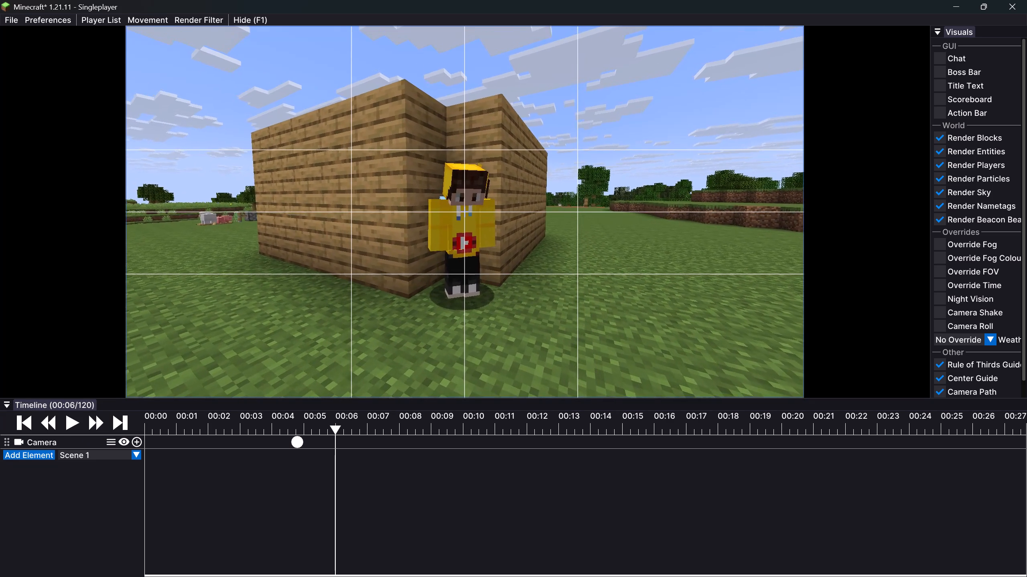
drag(513, 296, 513, 295)
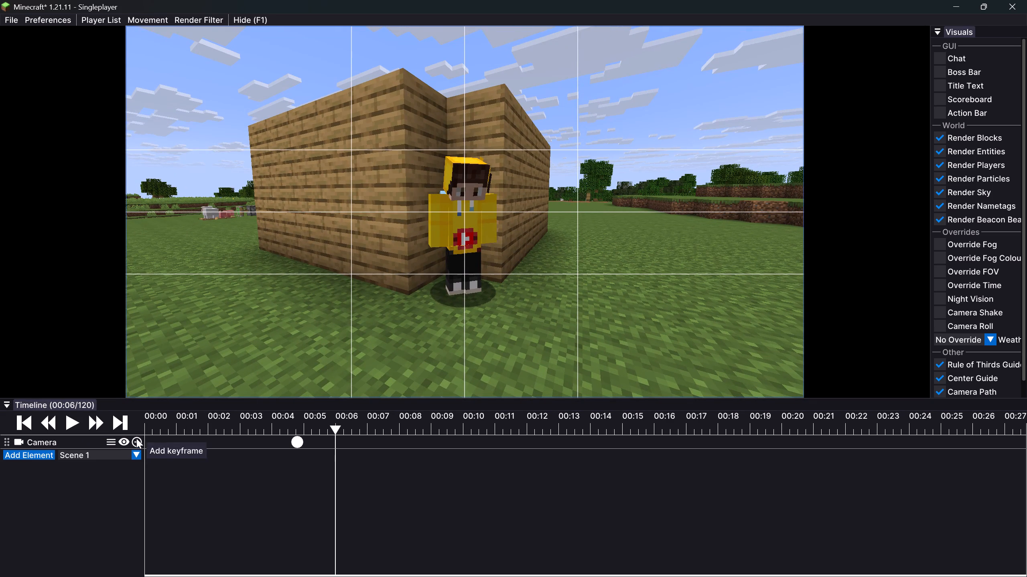
click(136, 438)
Play on to about 00:15 (tick 307), add a third camera keyframe, and shift it back to about 00:14.
click(76, 421)
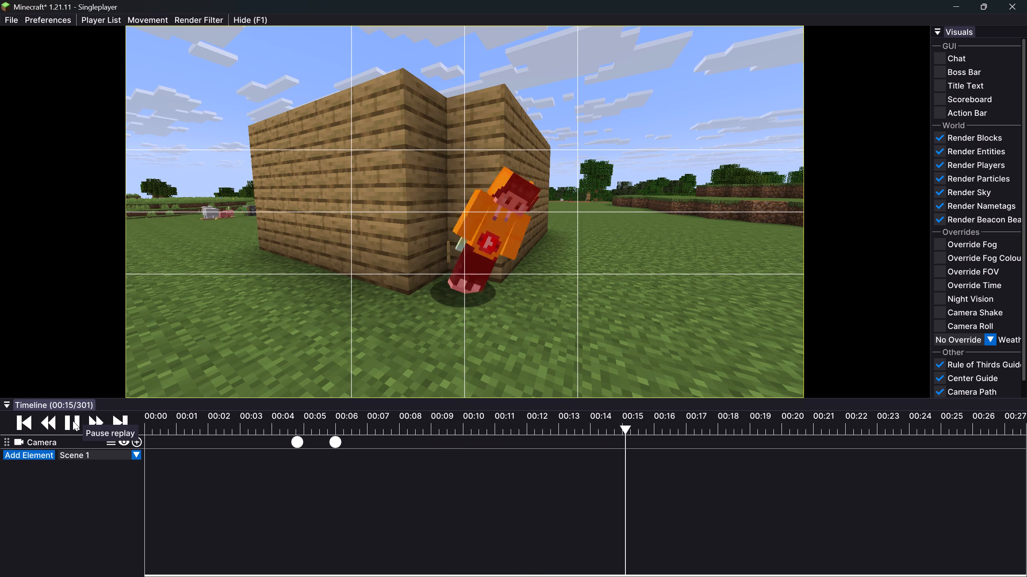
click(73, 421)
click(139, 440)
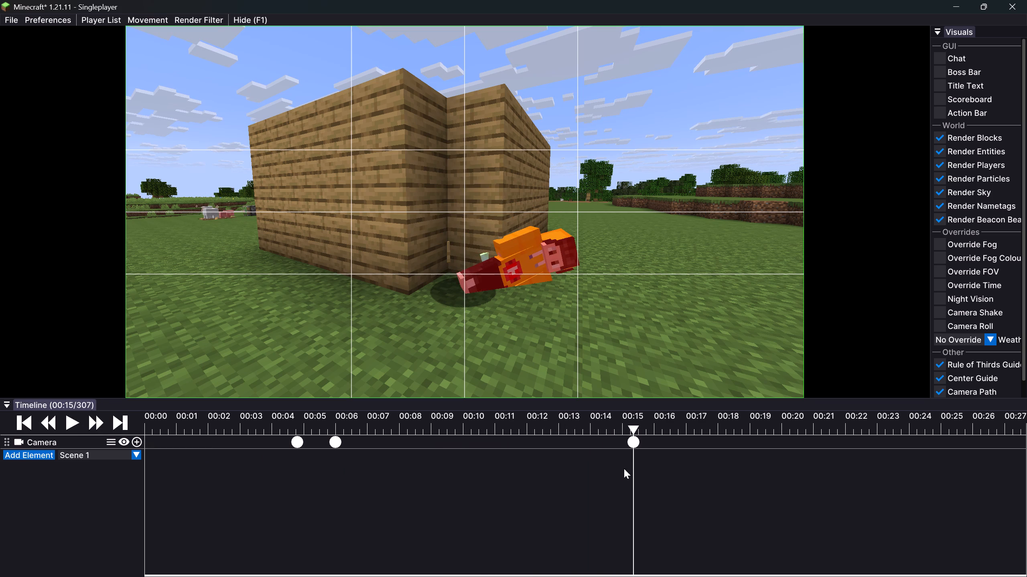
drag(633, 441, 606, 441)
Replay the player's death repeatedly from about 00:14, checking its timing against the third keyframe and how the shot ends by tick 336.
click(602, 423)
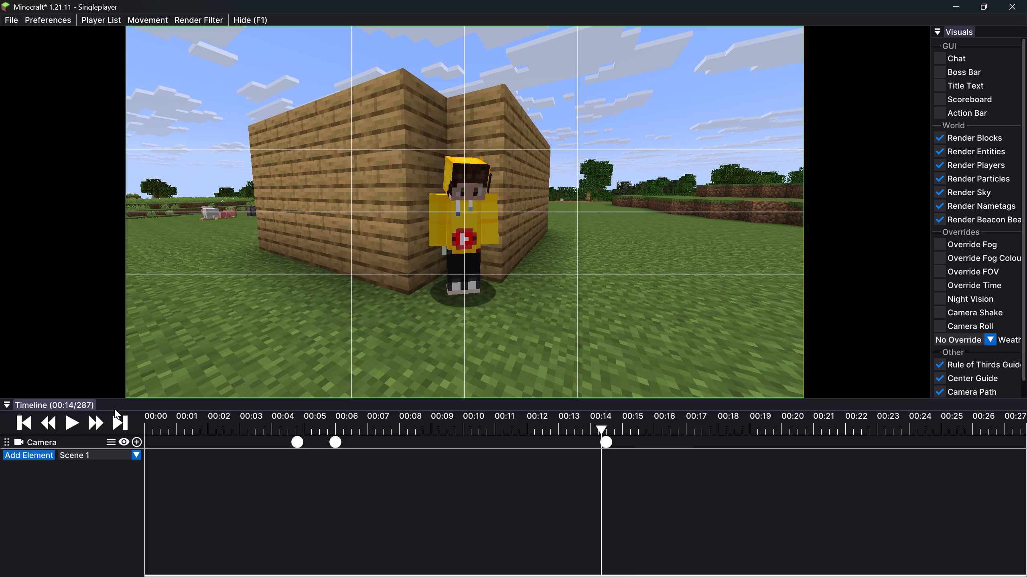
click(73, 420)
click(73, 420)
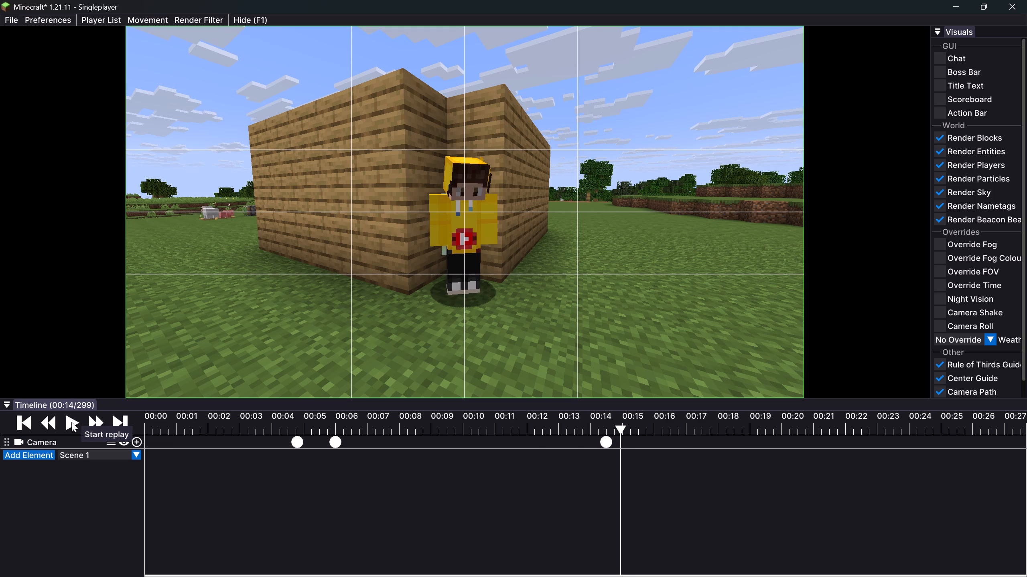
double_click(71, 422)
key(Up)
drag(578, 246, 513, 295)
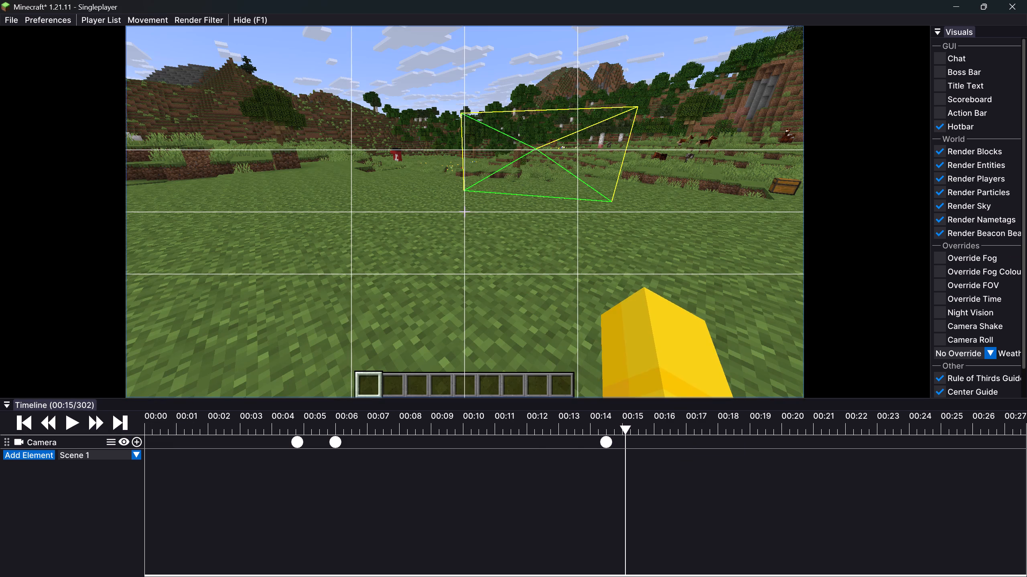
drag(513, 295, 513, 295)
click(595, 424)
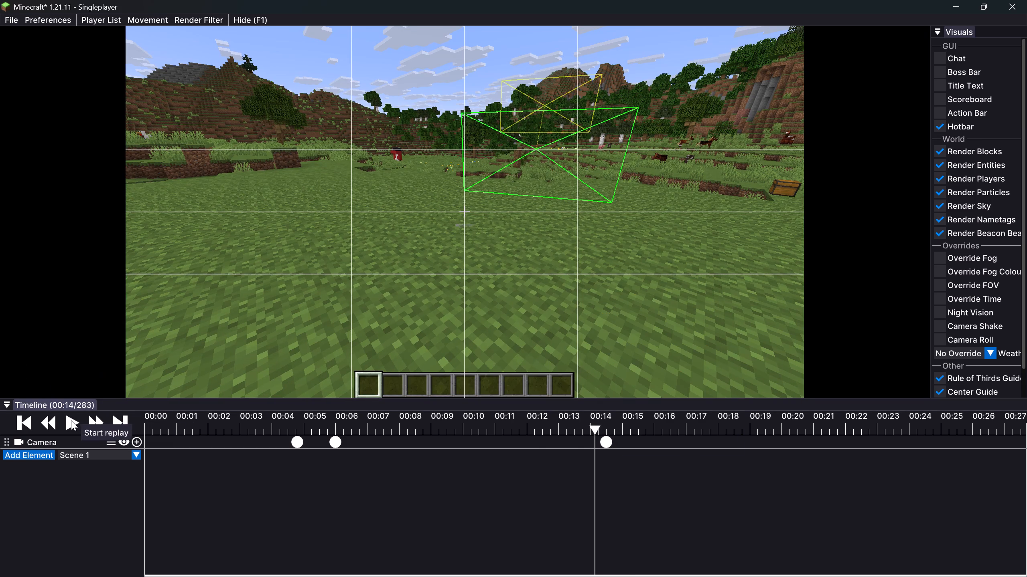
double_click(71, 420)
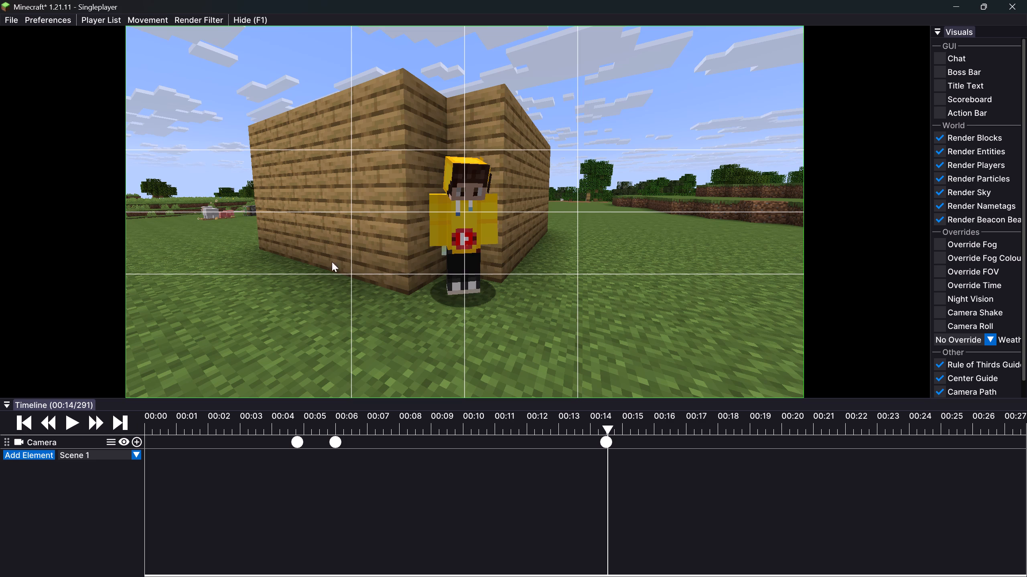
drag(213, 232, 513, 295)
click(65, 424)
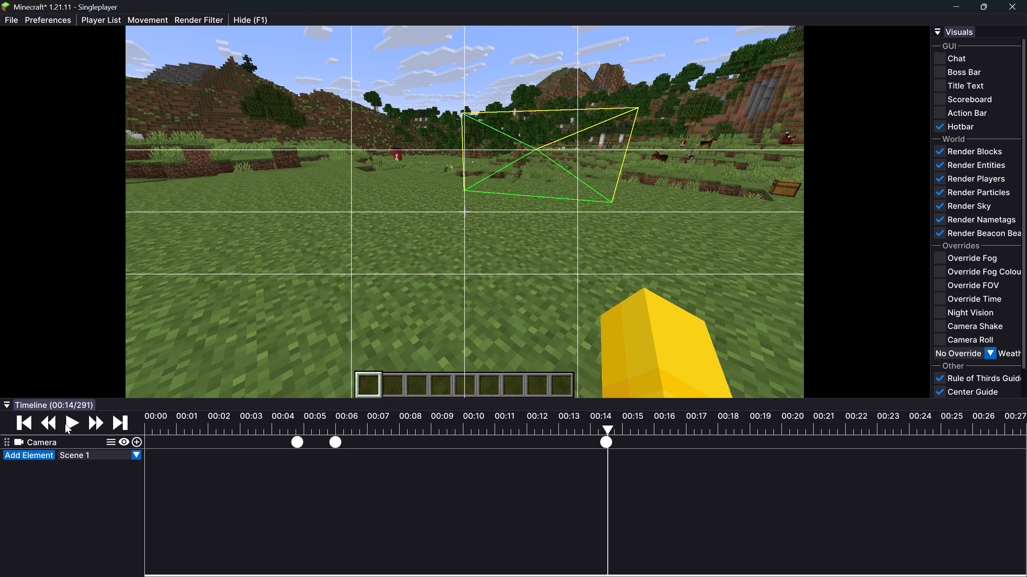
click(65, 421)
click(605, 424)
drag(605, 424, 572, 427)
click(78, 424)
triple_click(77, 424)
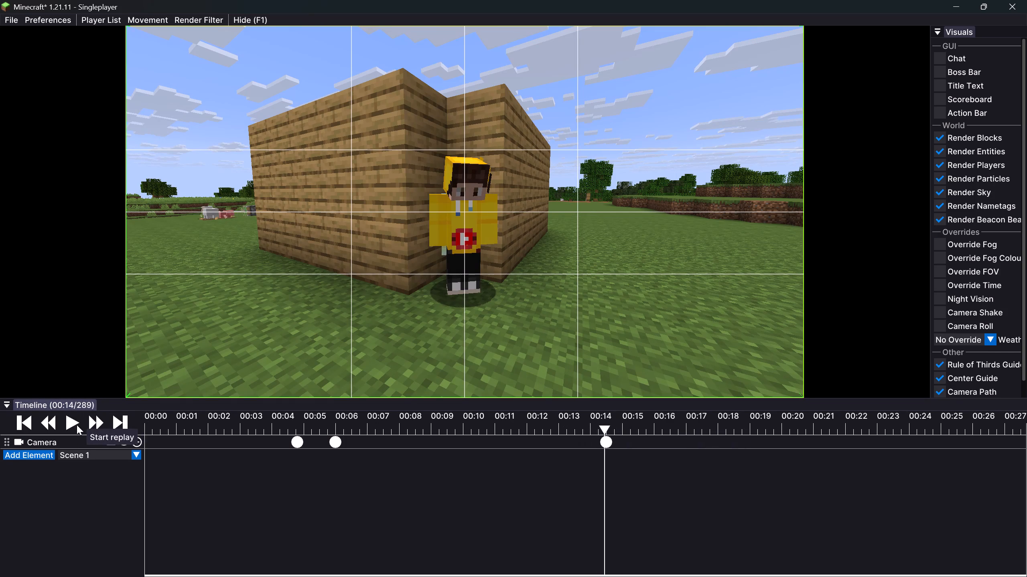
click(75, 425)
click(75, 425)
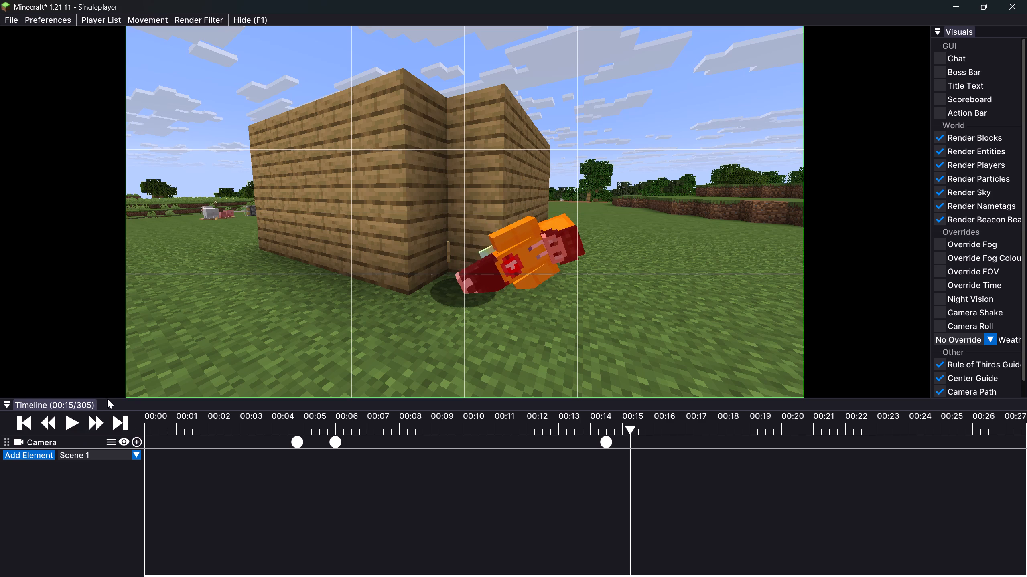
drag(238, 262, 513, 295)
click(595, 425)
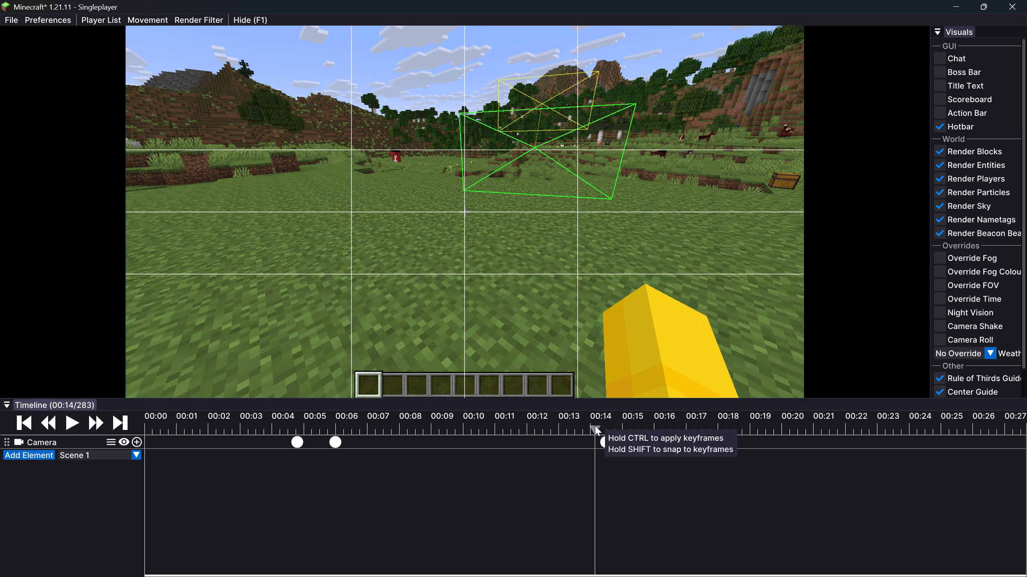
click(75, 424)
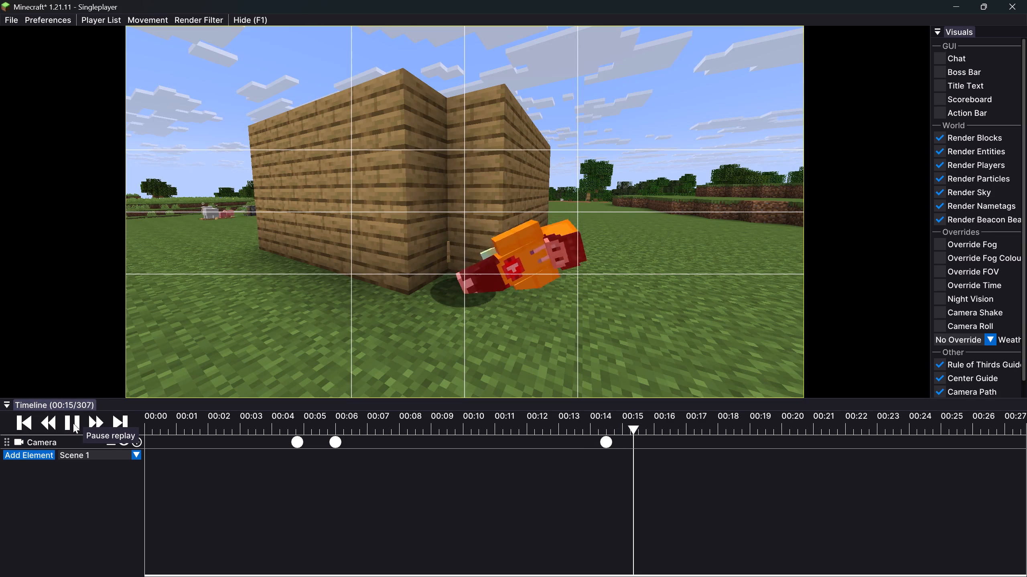
click(70, 424)
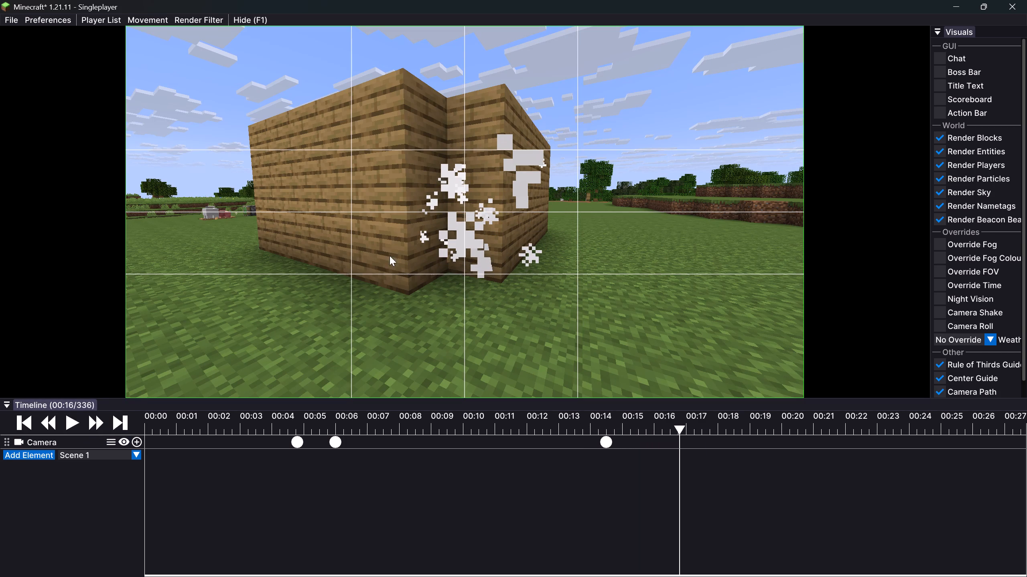
Move the camera closer to the death spot at tick 336, add a fourth camera keyframe, and shift it back to about 00:15.
drag(419, 241, 513, 295)
key(Up)
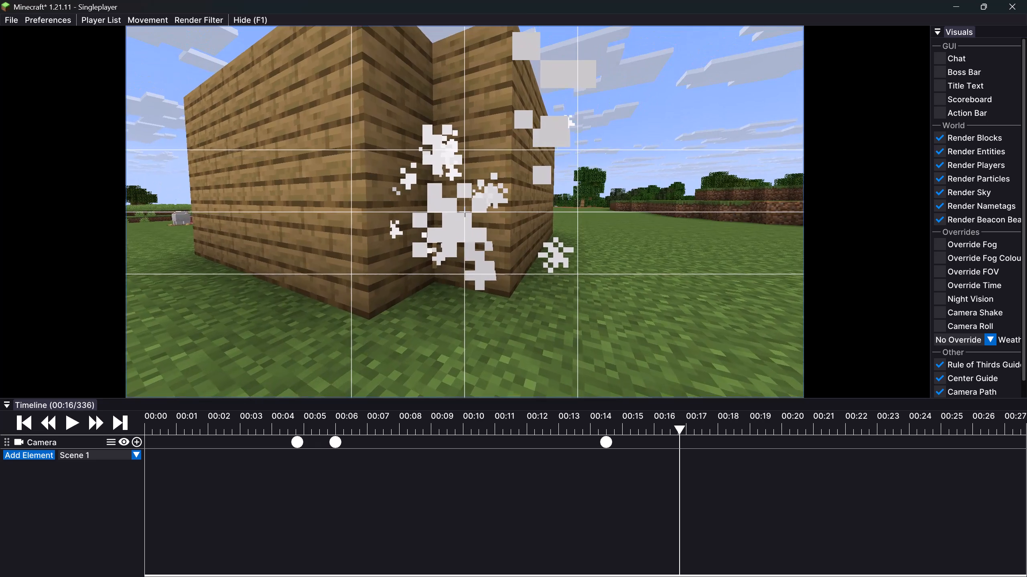
drag(513, 295, 513, 296)
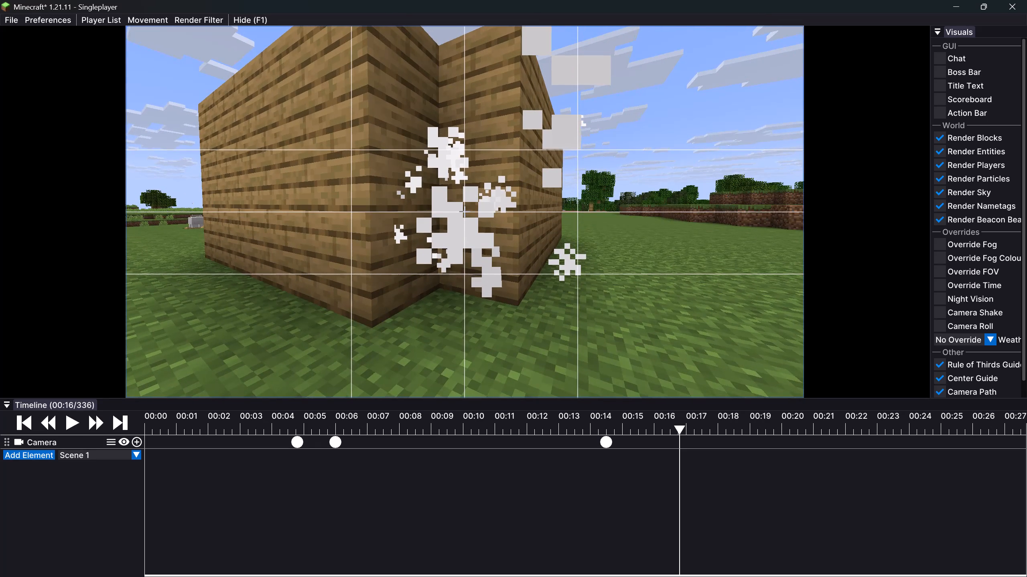
drag(513, 296, 513, 295)
click(134, 441)
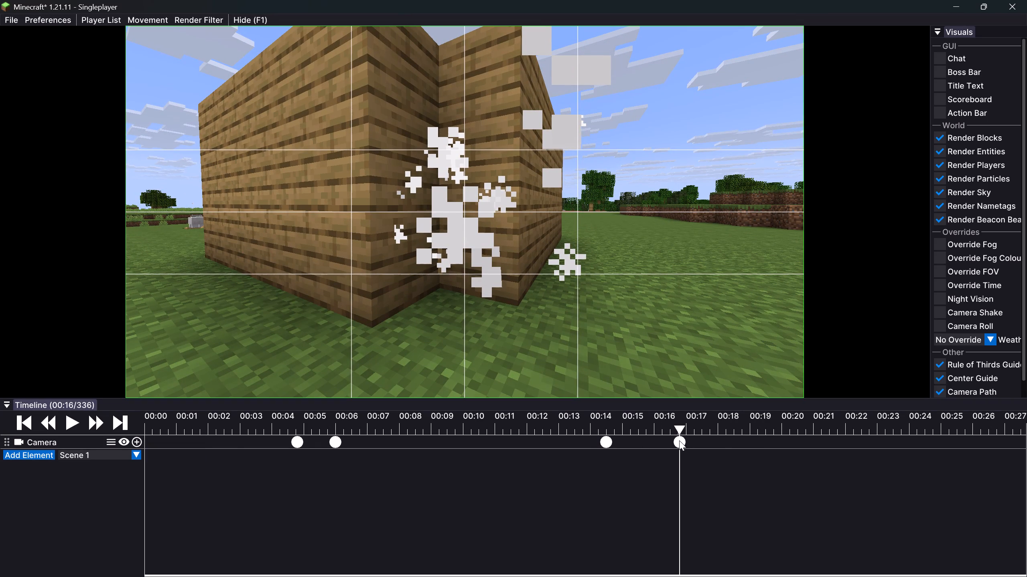
drag(679, 440, 632, 444)
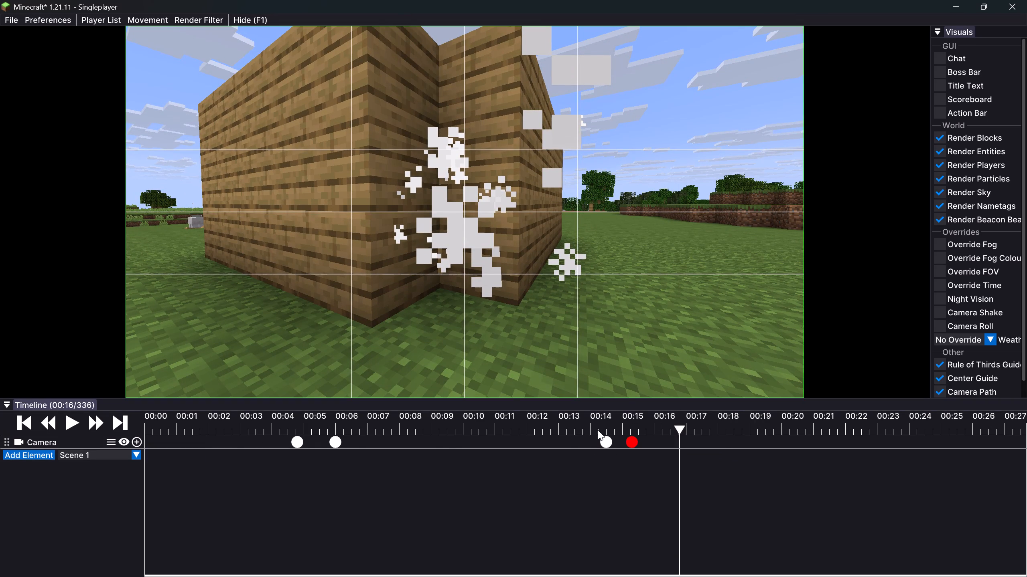
Replay the death from about 00:14 through to about 00:18 (tick 366) and add the closing camera keyframe there.
click(593, 429)
click(64, 424)
click(68, 423)
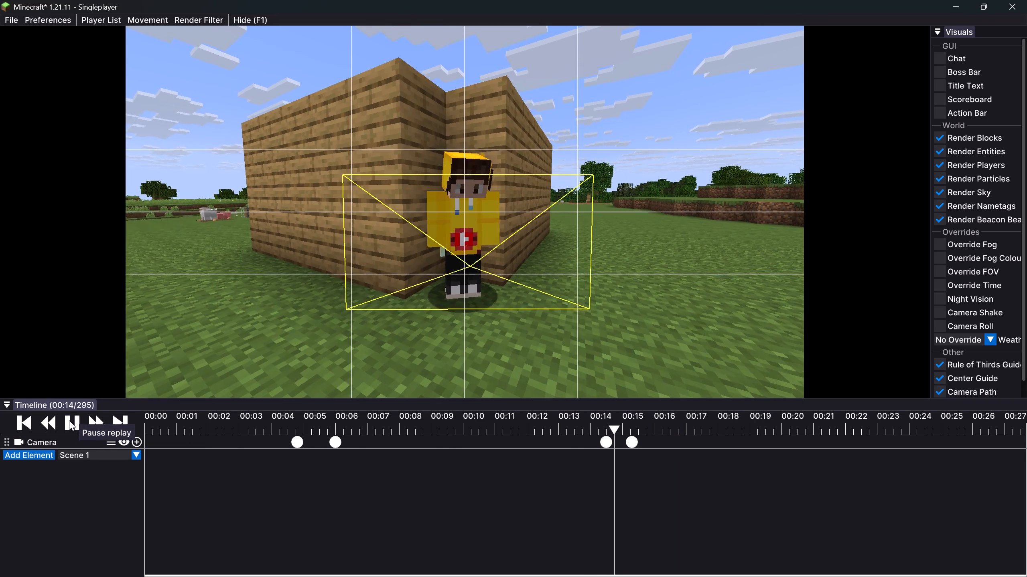
click(66, 419)
click(65, 416)
click(65, 416)
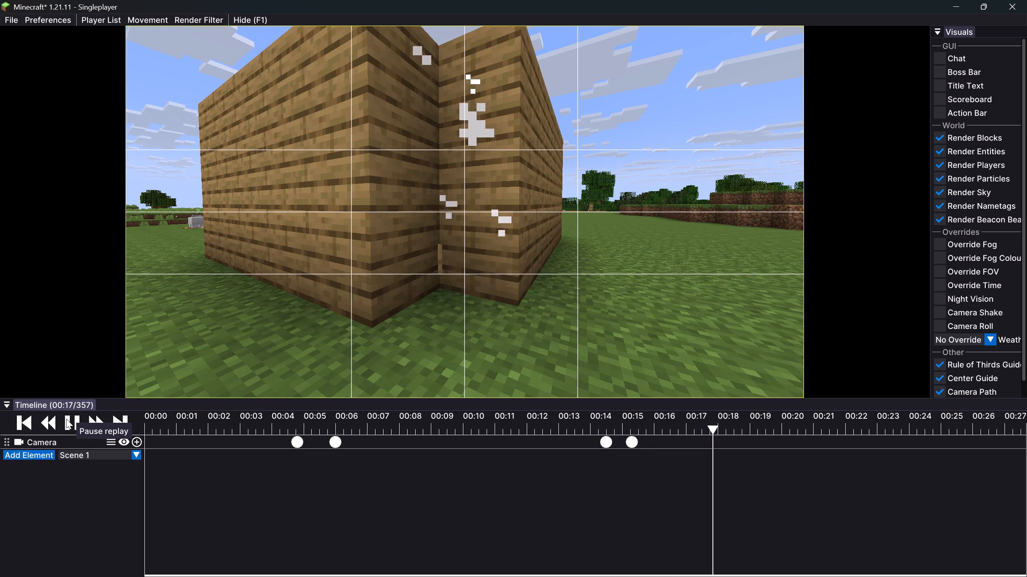
click(66, 419)
click(133, 441)
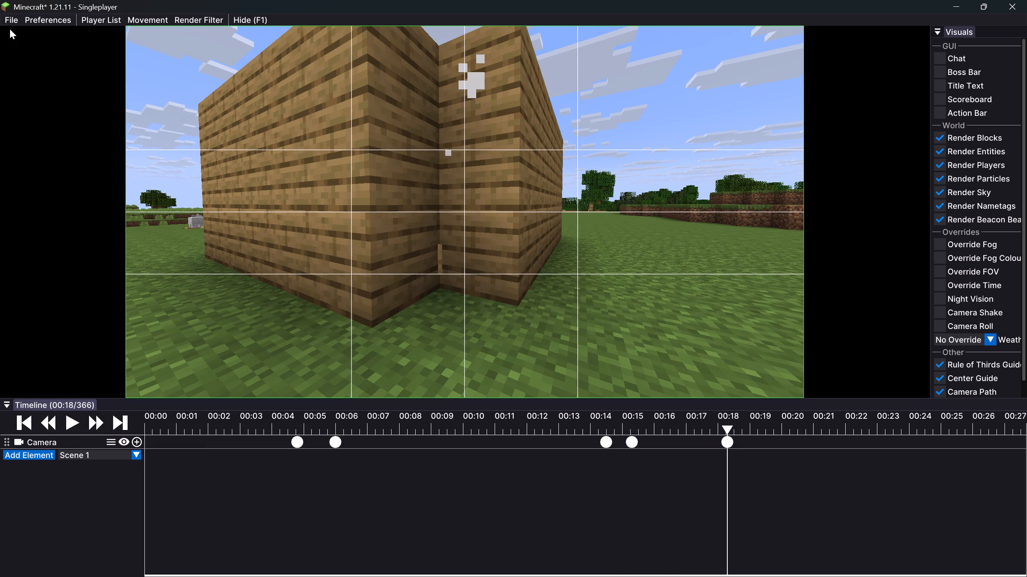
Export the player-death shot as a video and return to the replay editor when it is done.
click(11, 13)
drag(15, 28, 513, 295)
click(4, 20)
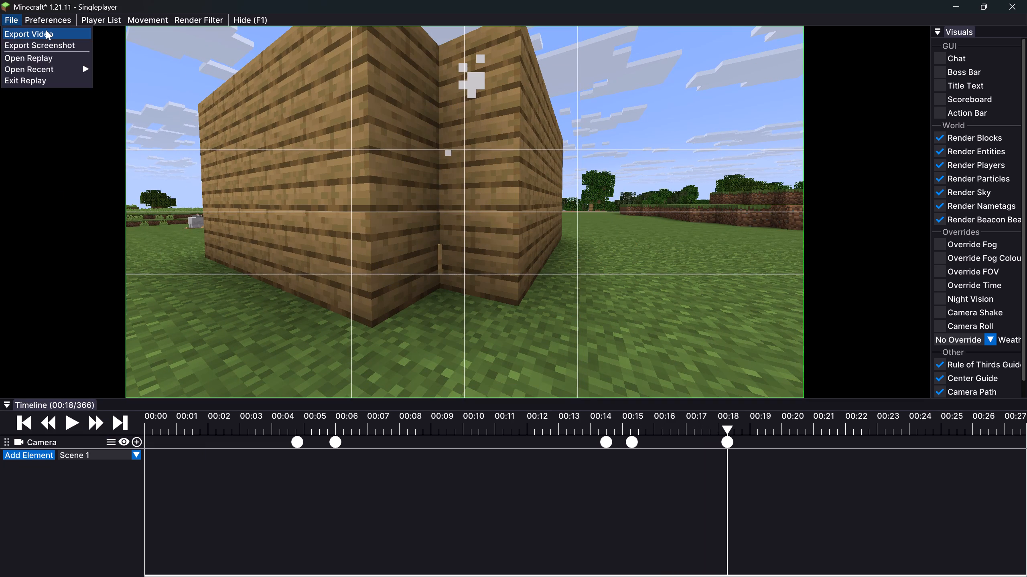
click(46, 30)
click(477, 409)
click(406, 263)
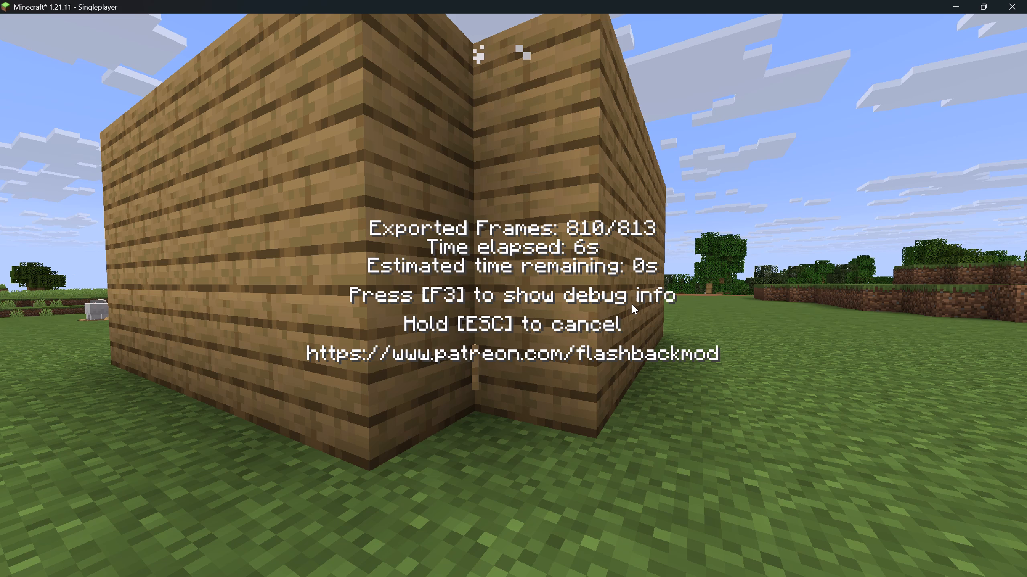
click(599, 256)
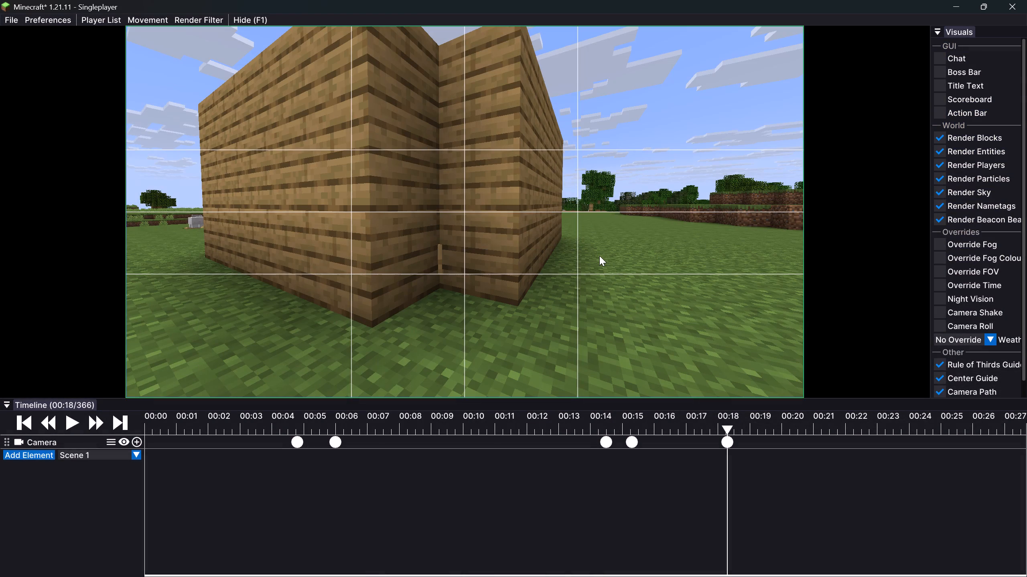
Scrub the rest of the replay to about 00:24, leave it, and open the 17-second replay 2026-10-27T23:17:01.
drag(786, 425, 785, 426)
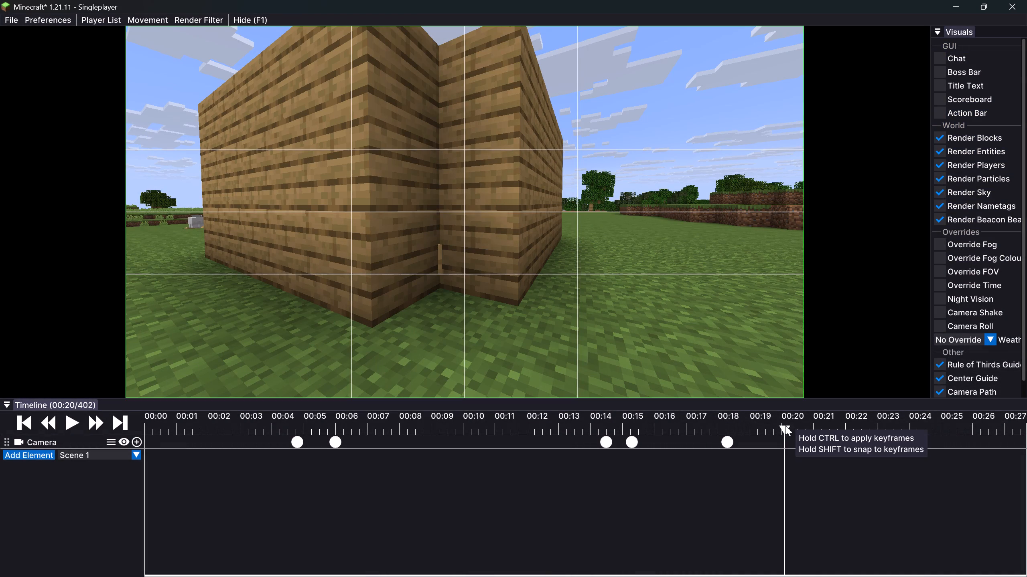
drag(785, 426, 920, 436)
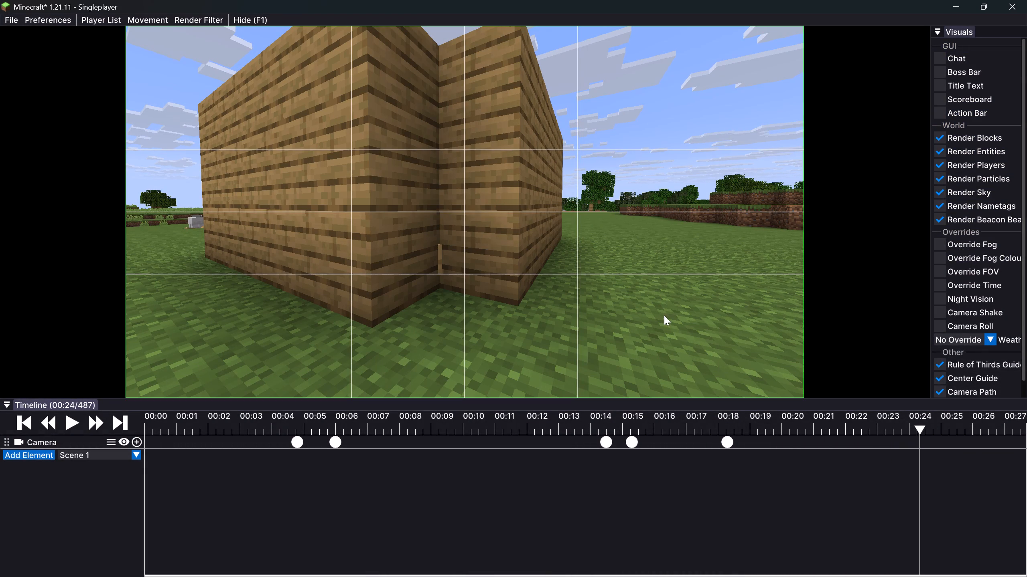
key(Escape)
click(576, 260)
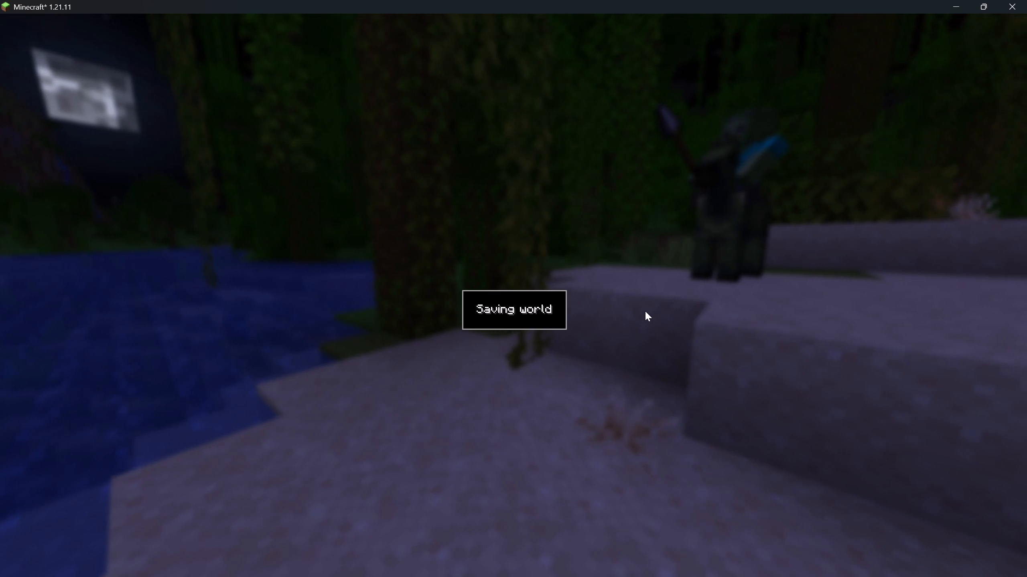
click(660, 290)
scroll(519, 270, down, 2)
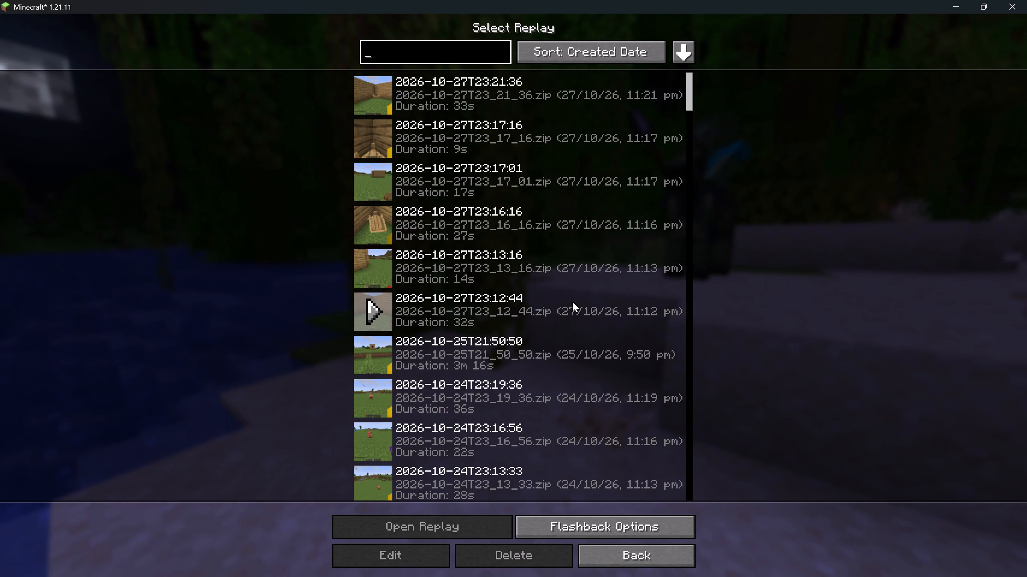
double_click(576, 184)
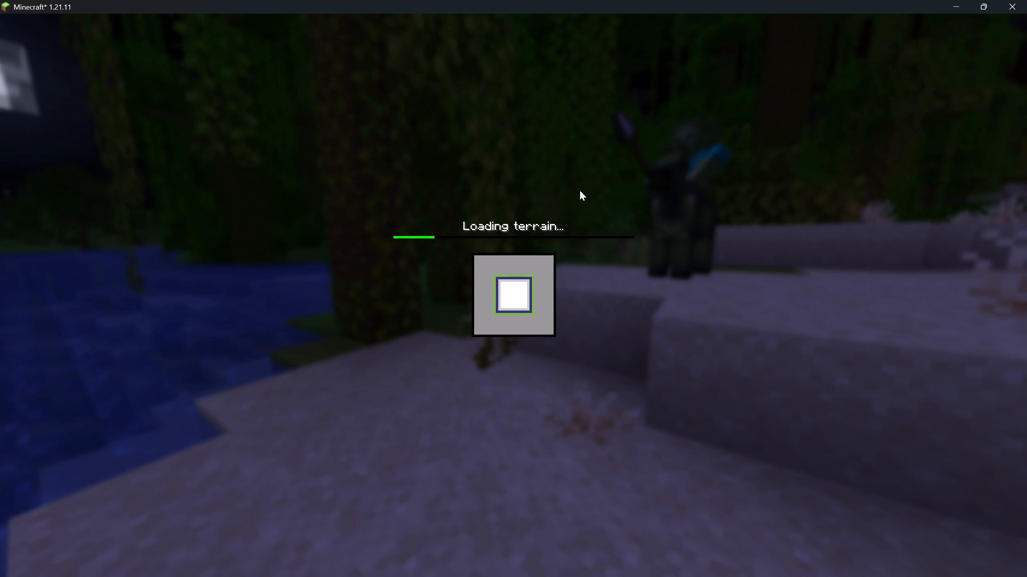
Add a Camera element to the new replay's timeline.
click(46, 439)
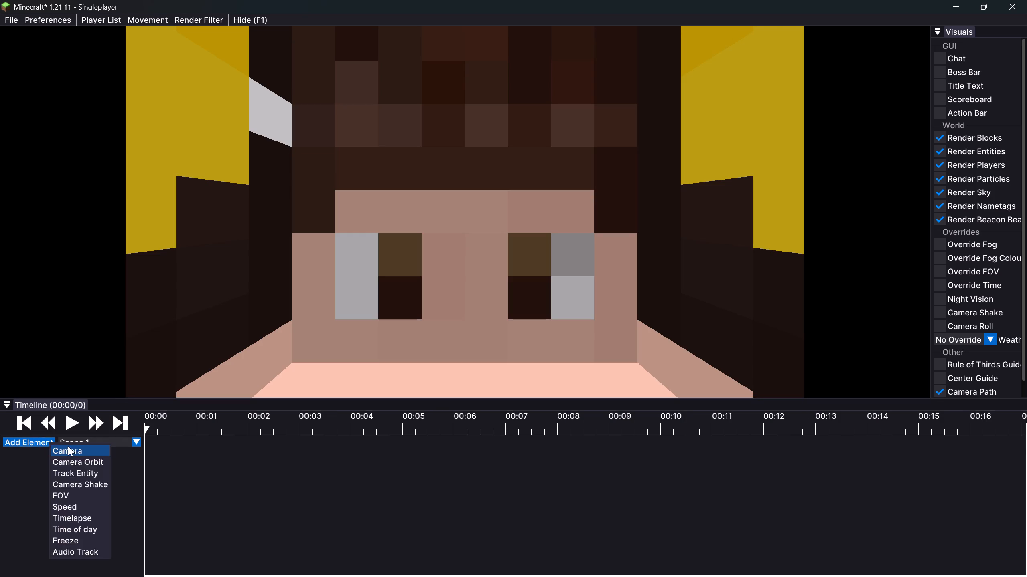
click(75, 447)
Start the replay, fly the camera towards the wooden build, and enable the Rule of Thirds Guide and Center Guide.
key(Up)
key(Left)
click(57, 418)
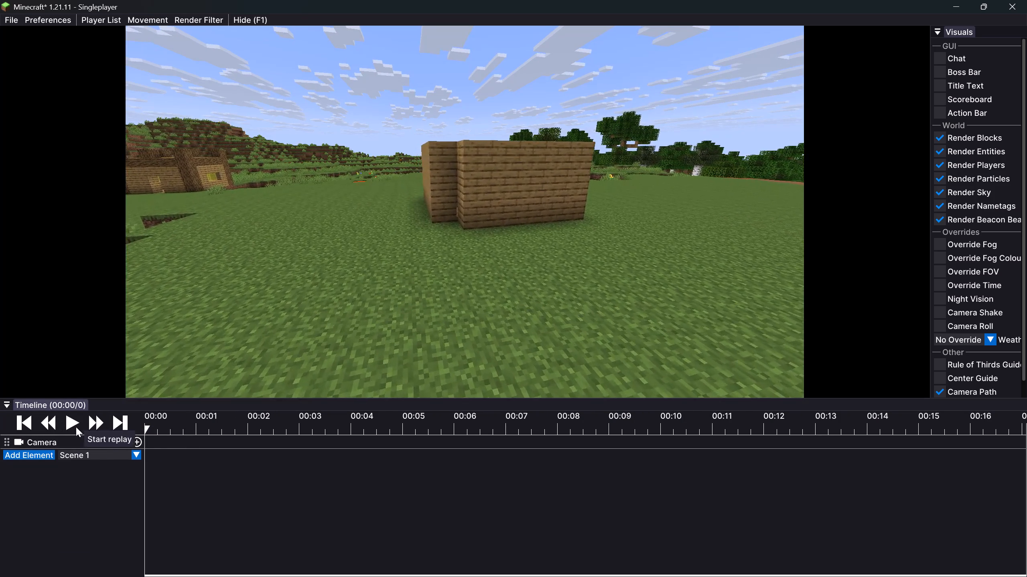
click(76, 426)
key(Left)
drag(519, 246, 513, 295)
key(Up)
key(Right)
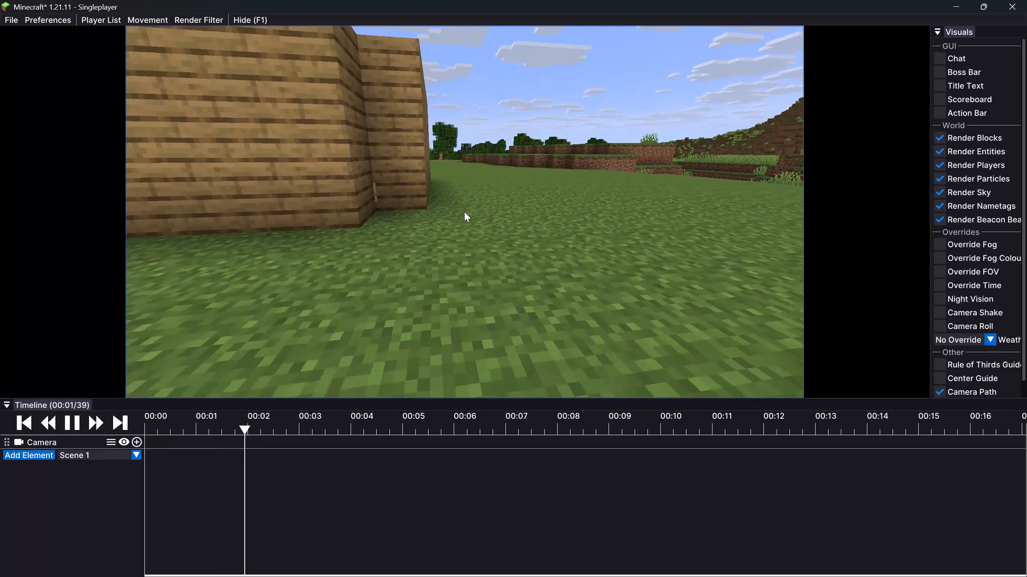
click(984, 367)
click(976, 379)
Play the replay on to about 00:09 while flying the camera around to examine the player's approach to the wooden corner.
drag(759, 277, 513, 295)
key(Up)
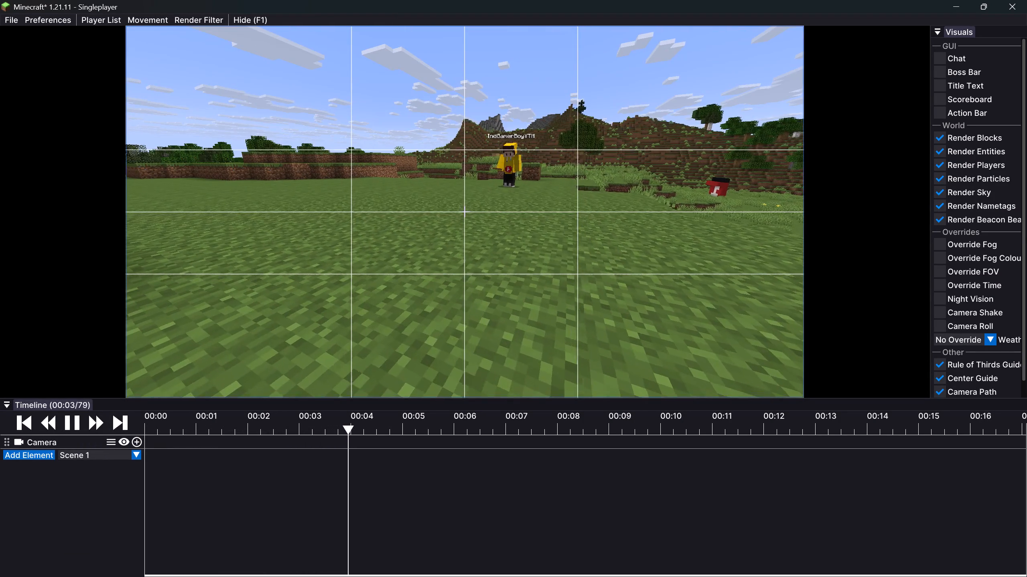
drag(513, 295, 513, 295)
key(Down)
key(Right)
key(Right)
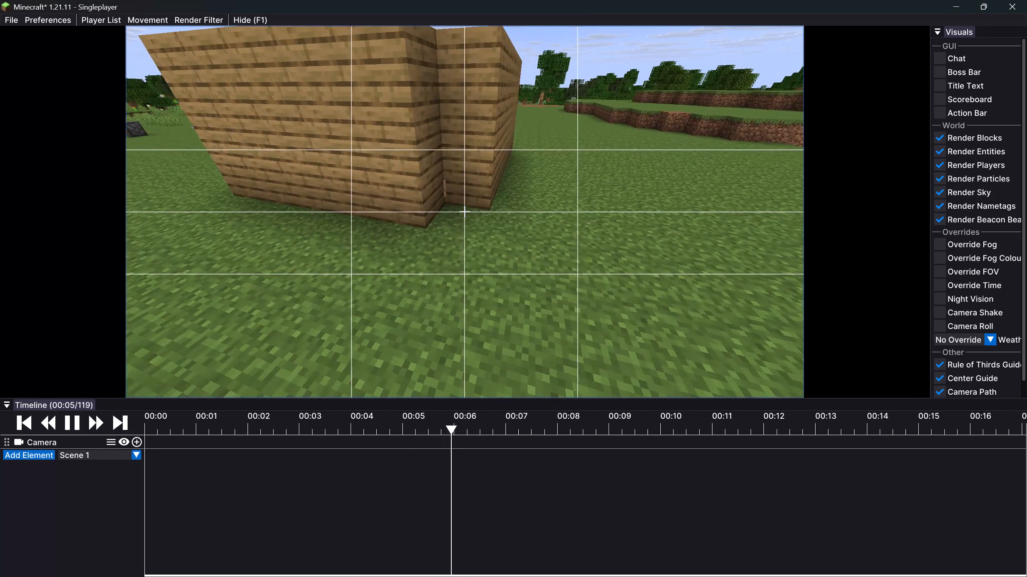
drag(513, 295, 513, 295)
right_click(646, 213)
click(588, 141)
drag(587, 141, 514, 295)
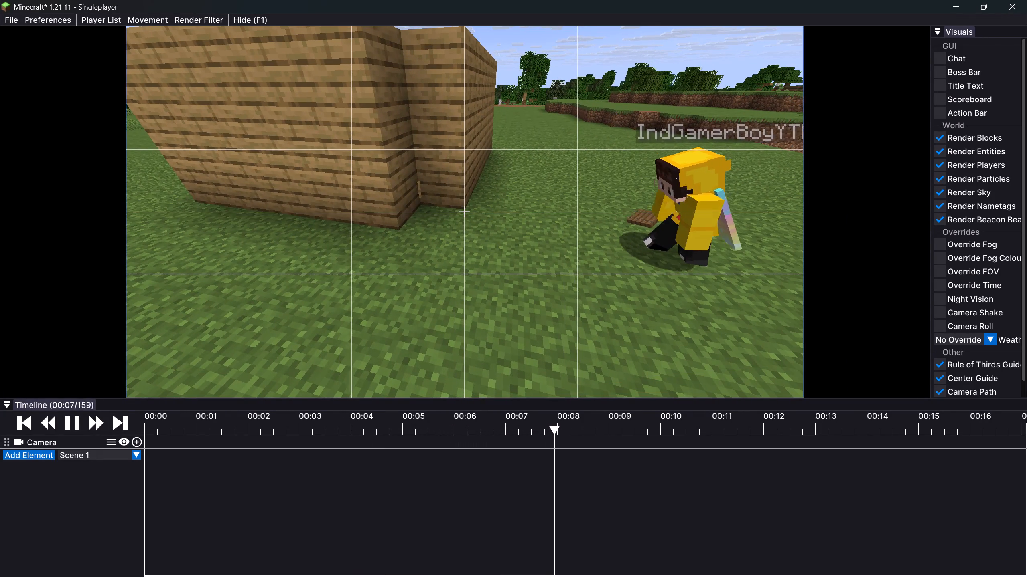
drag(514, 295, 464, 212)
key(Down)
key(Right)
key(Right)
key(Right)
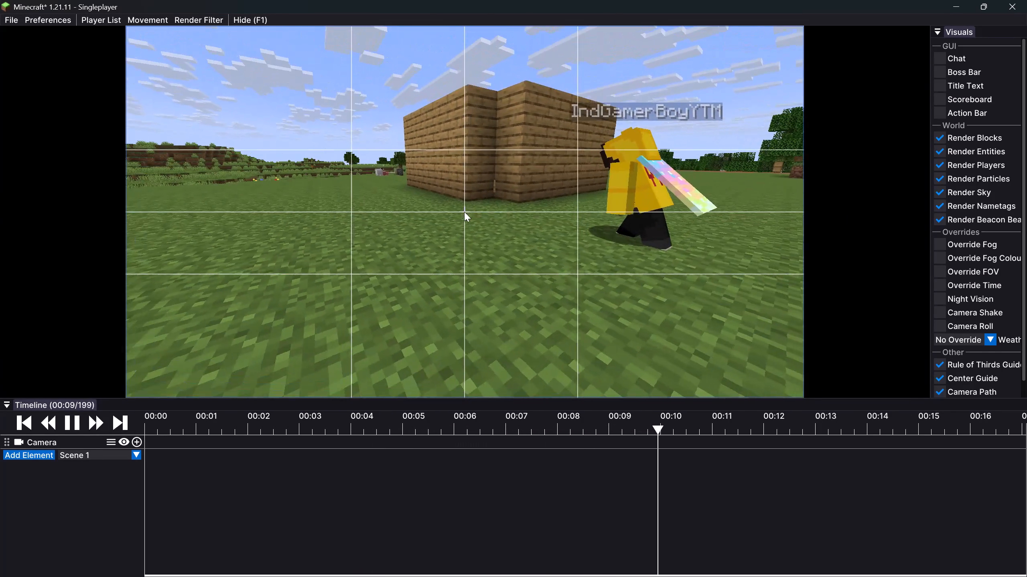
drag(464, 212, 513, 295)
key(Up)
Go back to about 00:08 (tick 164), bring the camera close behind the player, and turn off the player's nametag.
click(567, 419)
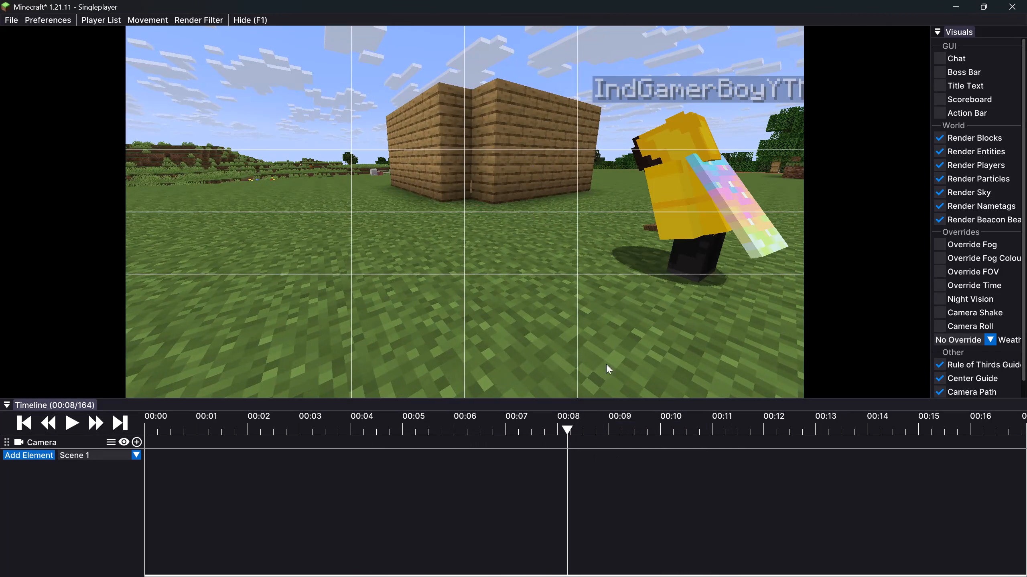
key(Right)
drag(609, 266, 514, 295)
key(Right)
key(Left)
key(Up)
key(Right)
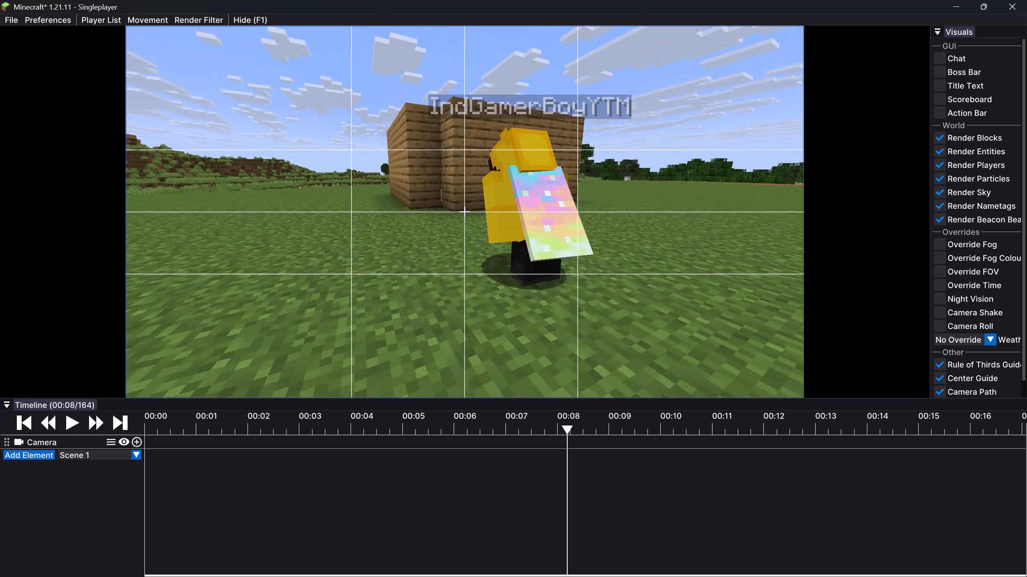
drag(514, 295, 513, 295)
right_click(556, 210)
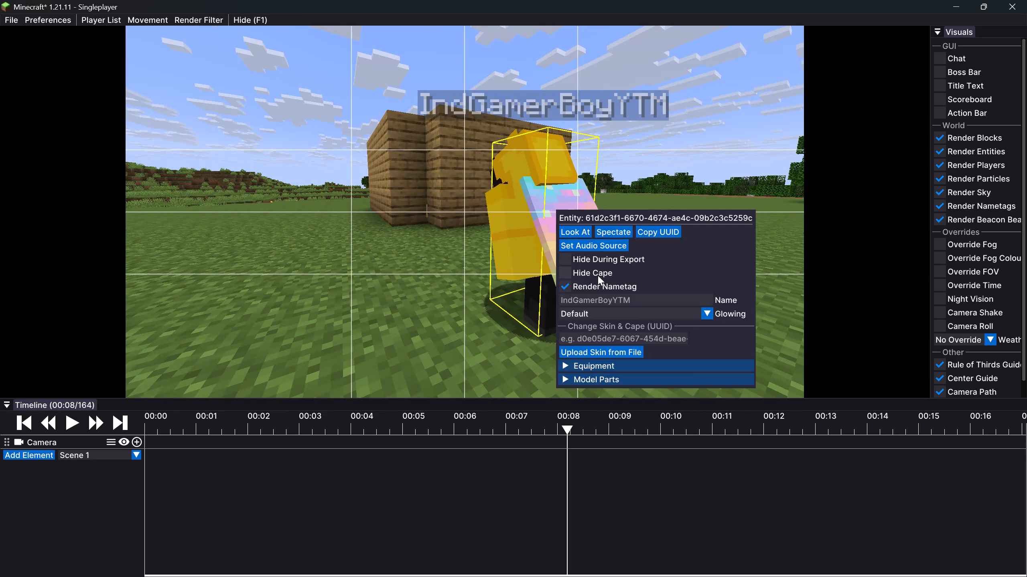
click(593, 284)
click(681, 151)
Frame the player from behind with the wooden corner ahead and add the first camera keyframe at tick 164.
drag(352, 203, 513, 295)
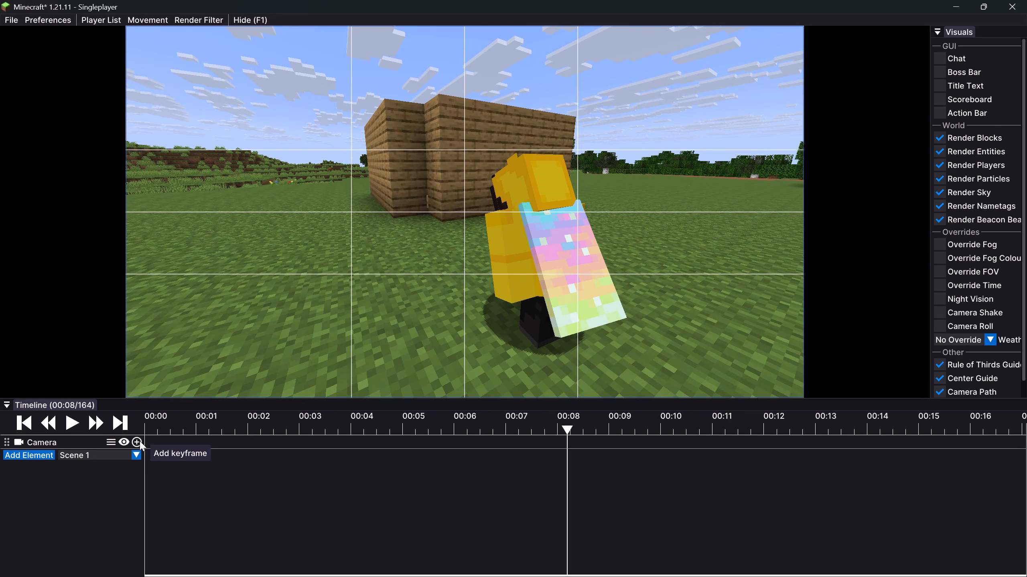
click(136, 442)
Play on to about 00:09 (tick 181) and add a second camera keyframe from the same viewpoint.
click(69, 426)
click(69, 426)
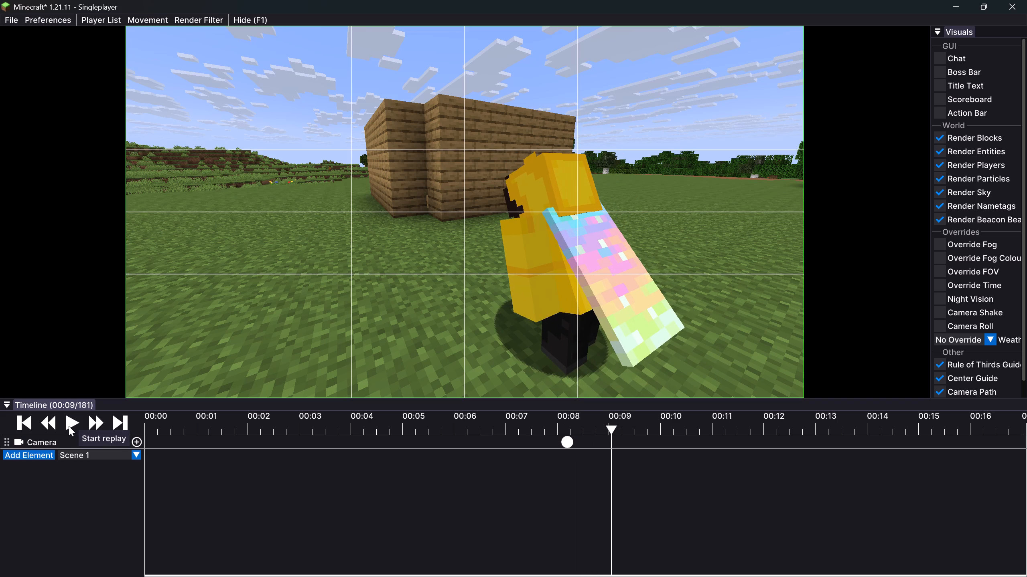
click(136, 441)
Play on to tick 189, move the camera closer behind the player, and add a third camera keyframe.
click(80, 423)
click(77, 423)
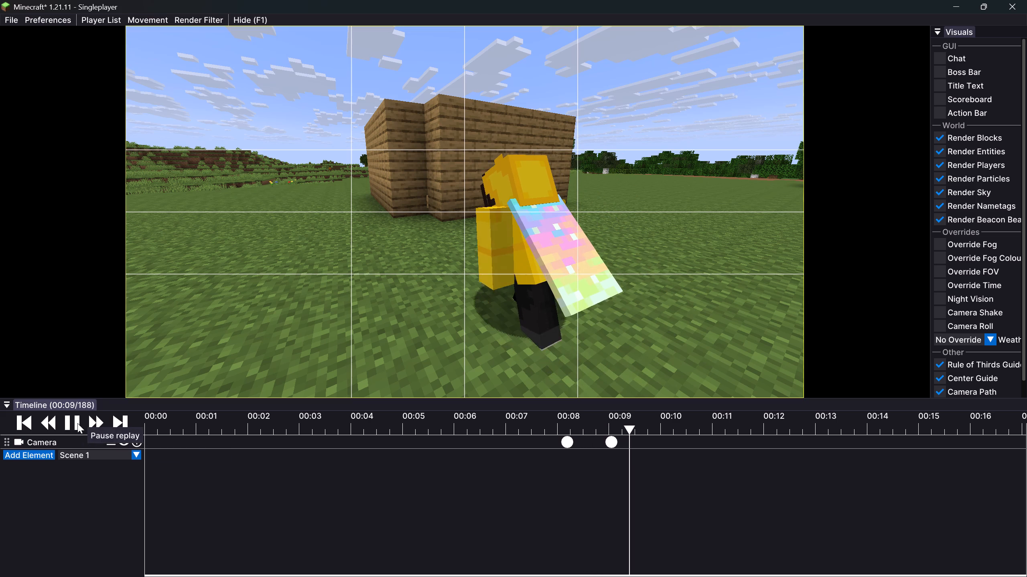
click(77, 423)
key(Up)
drag(306, 287, 510, 295)
key(Left)
key(Right)
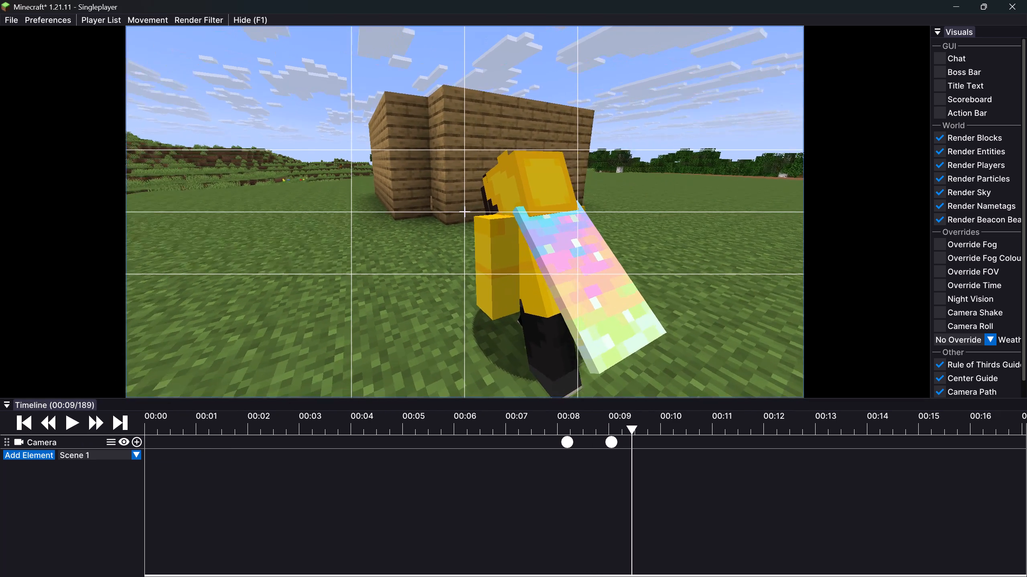
drag(510, 295, 513, 295)
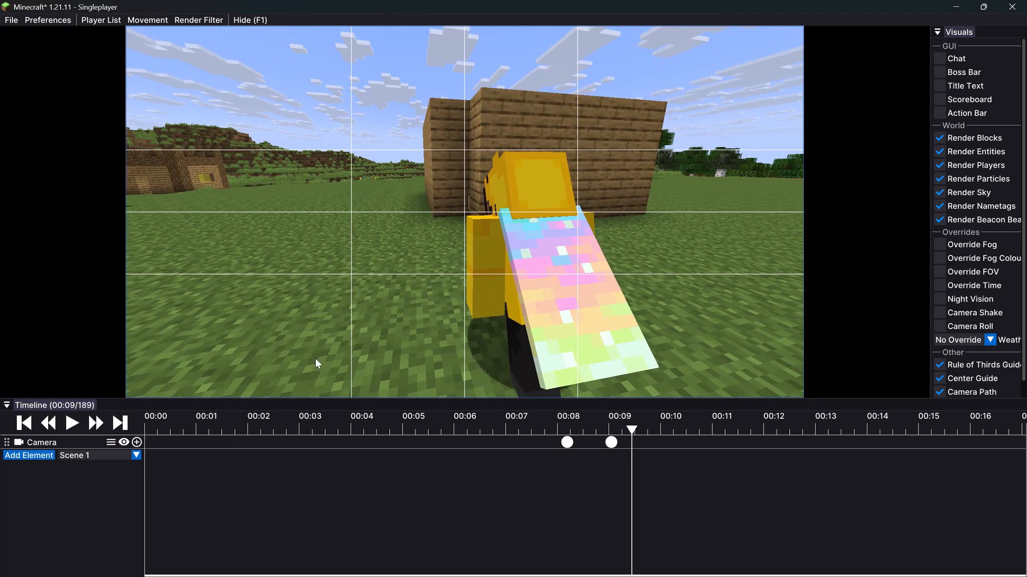
click(135, 441)
Go on to about 00:10 (tick 201), move the camera in behind the player again, and add a fourth camera keyframe.
click(67, 424)
click(63, 423)
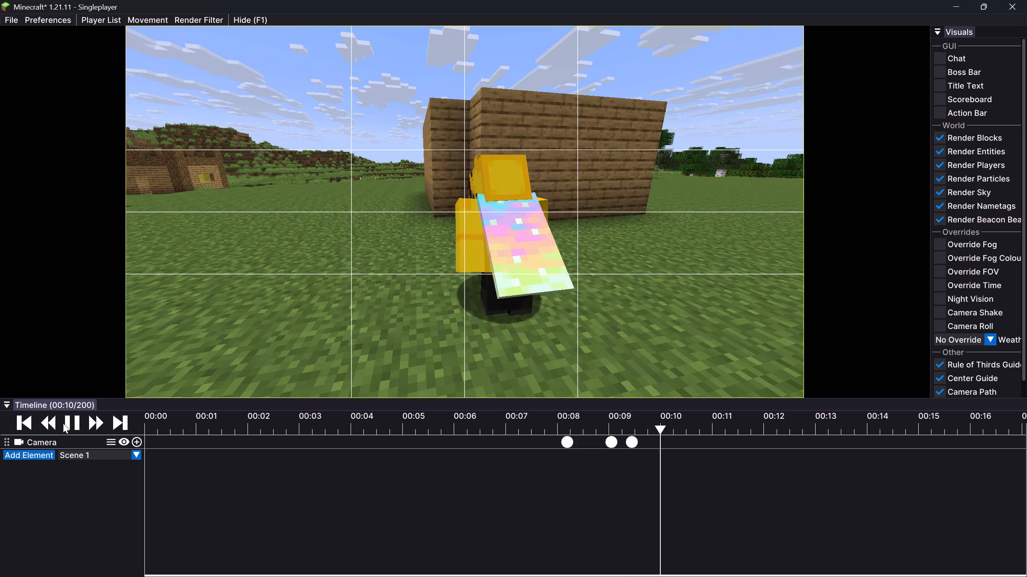
click(76, 420)
drag(710, 429, 662, 428)
drag(410, 246, 514, 295)
key(Up)
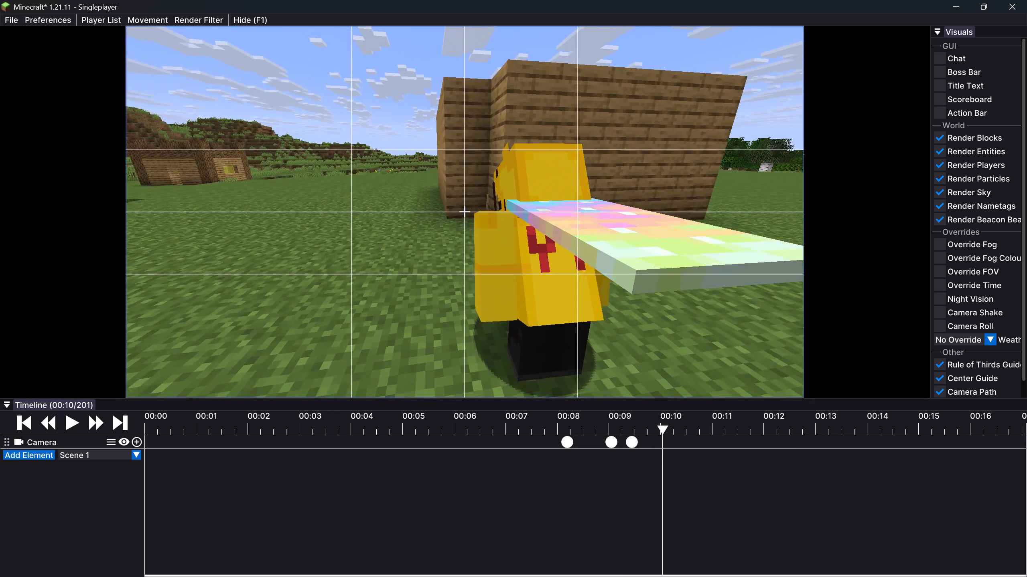
drag(514, 295, 513, 295)
key(Down)
key(Up)
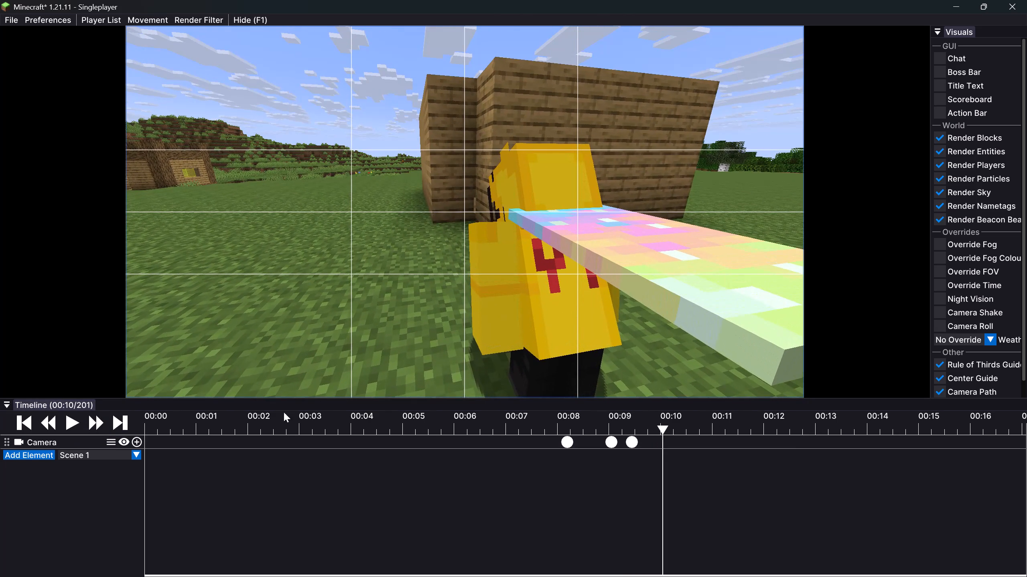
click(136, 442)
Play on to tick 211, move the camera in close behind the player, and add a fifth camera keyframe.
click(73, 420)
click(73, 421)
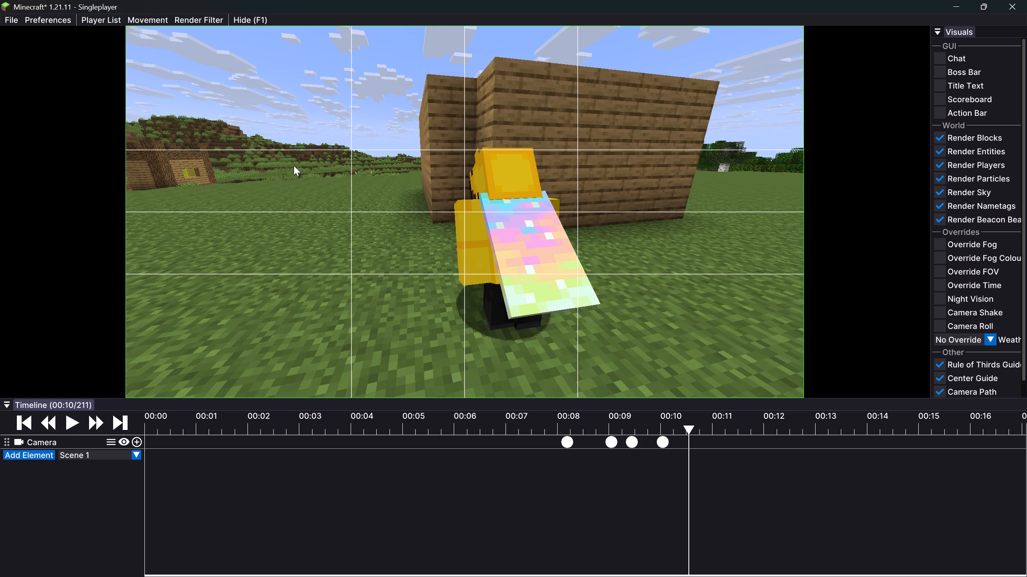
key(Down)
key(Up)
drag(294, 165, 515, 295)
key(Up)
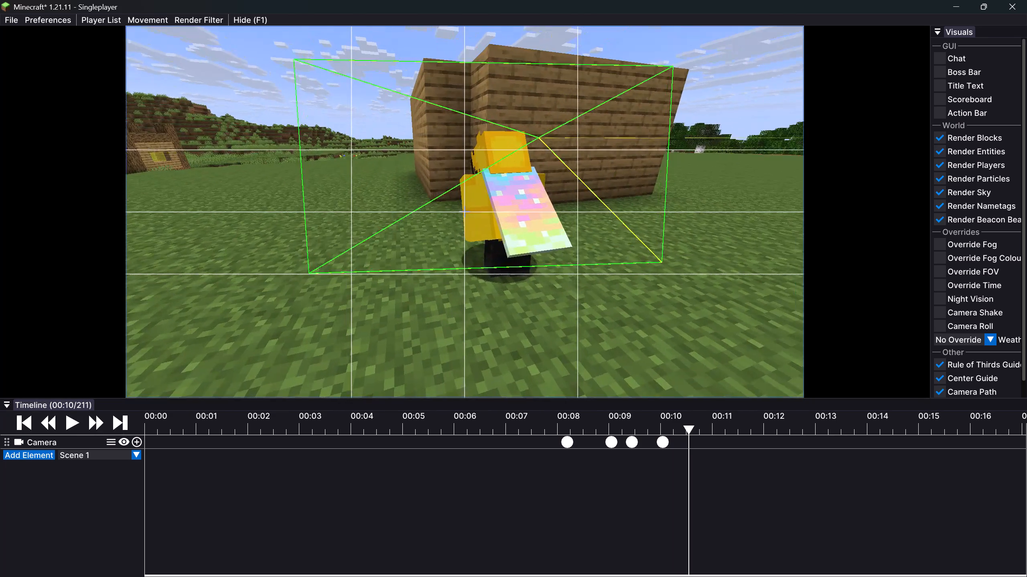
drag(515, 295, 514, 296)
key(Up)
key(Up)
key(Down)
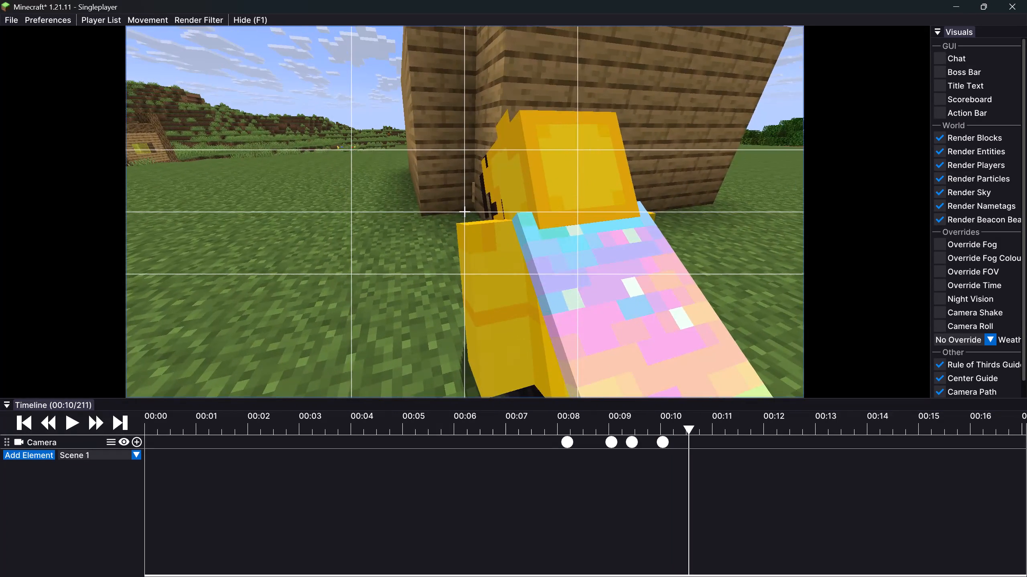
drag(514, 296, 514, 295)
key(Down)
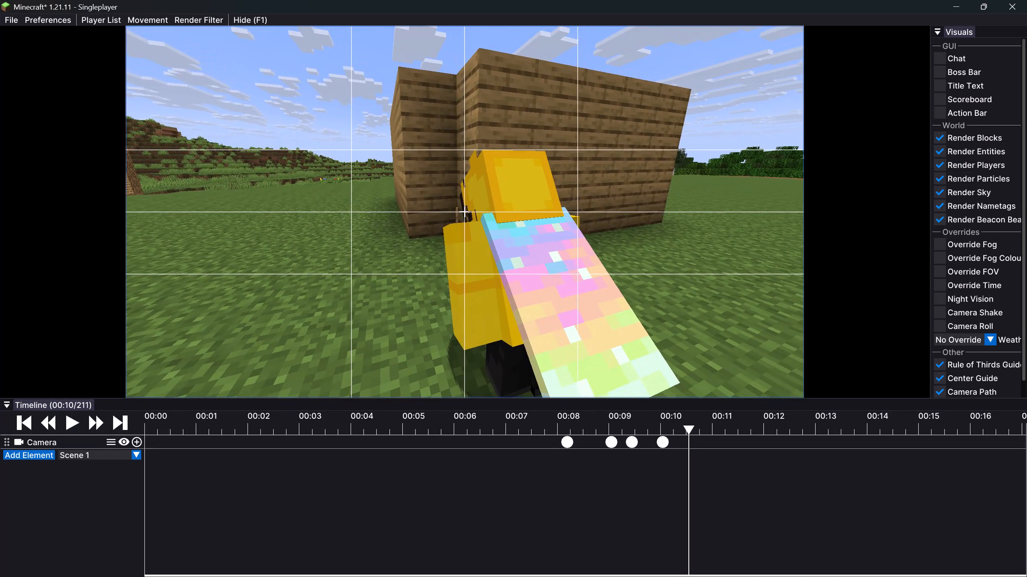
drag(514, 295, 513, 295)
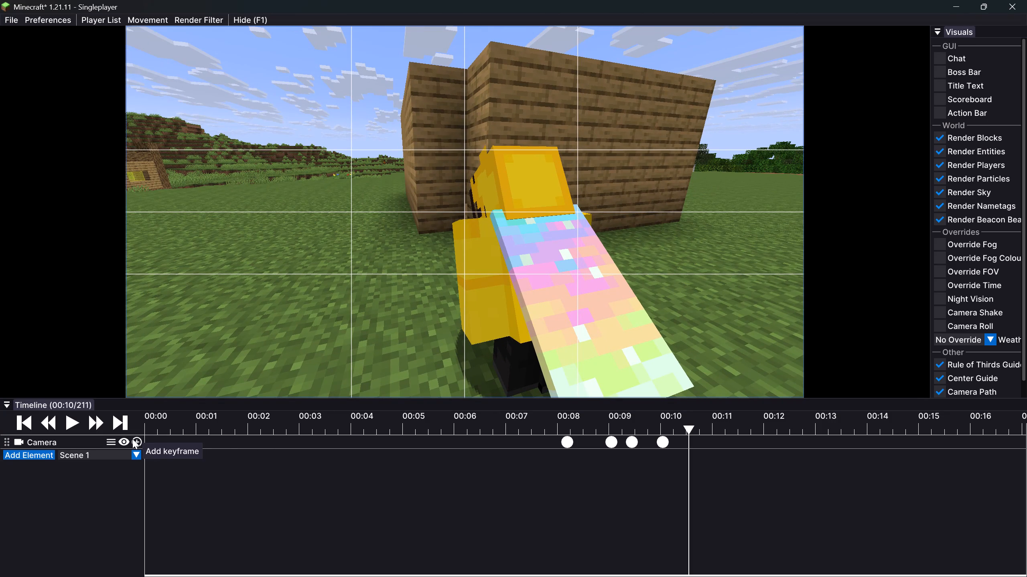
click(132, 439)
Play on to about 00:11 (tick 220), frame the player from behind beside the hole at the corner's base, and add a sixth camera keyframe.
click(75, 424)
click(67, 421)
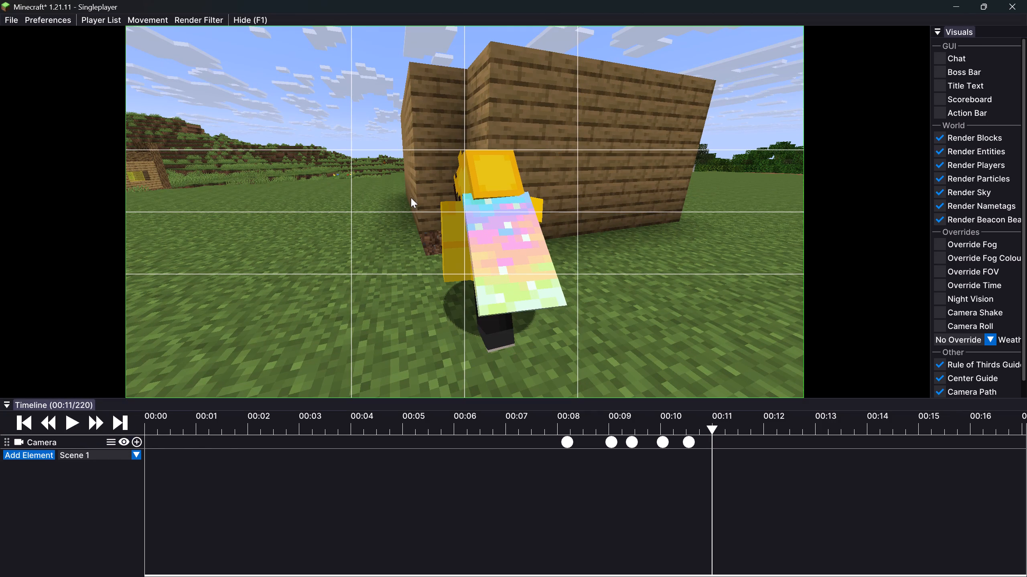
key(Left)
drag(371, 191, 513, 295)
key(Right)
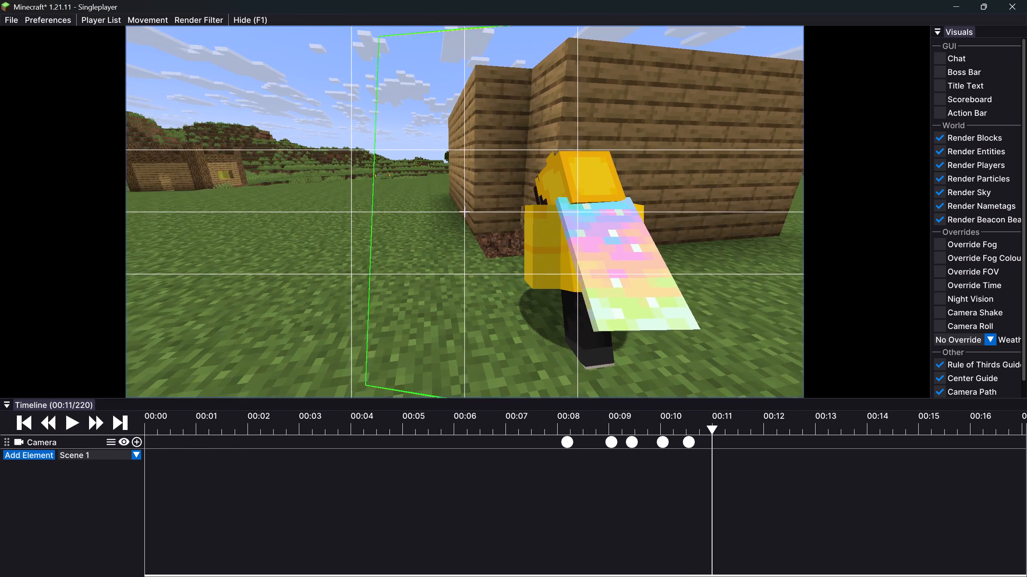
drag(513, 295, 514, 295)
key(Up)
key(Down)
key(Left)
key(Up)
key(Right)
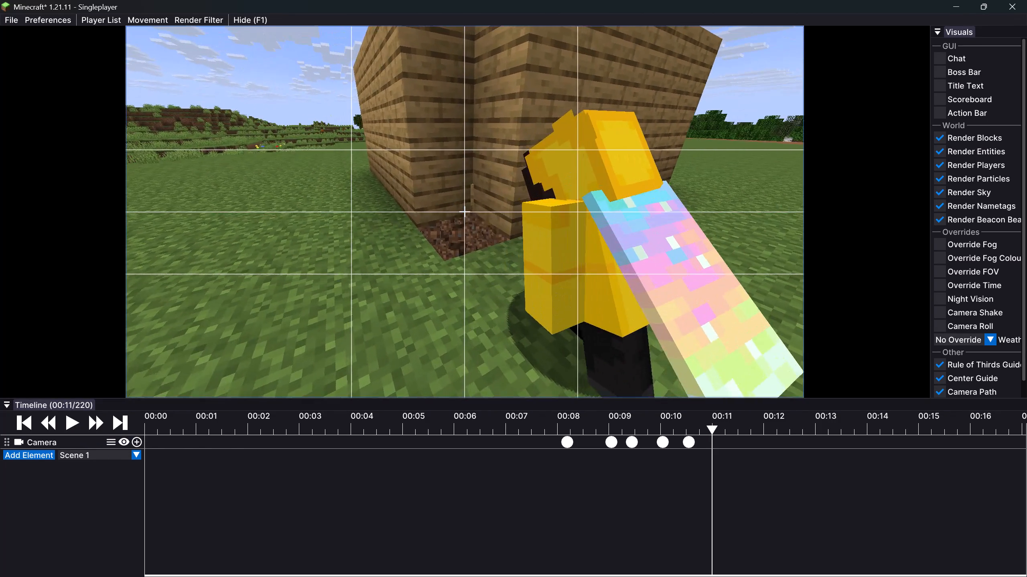
drag(514, 295, 513, 295)
key(Left)
key(Down)
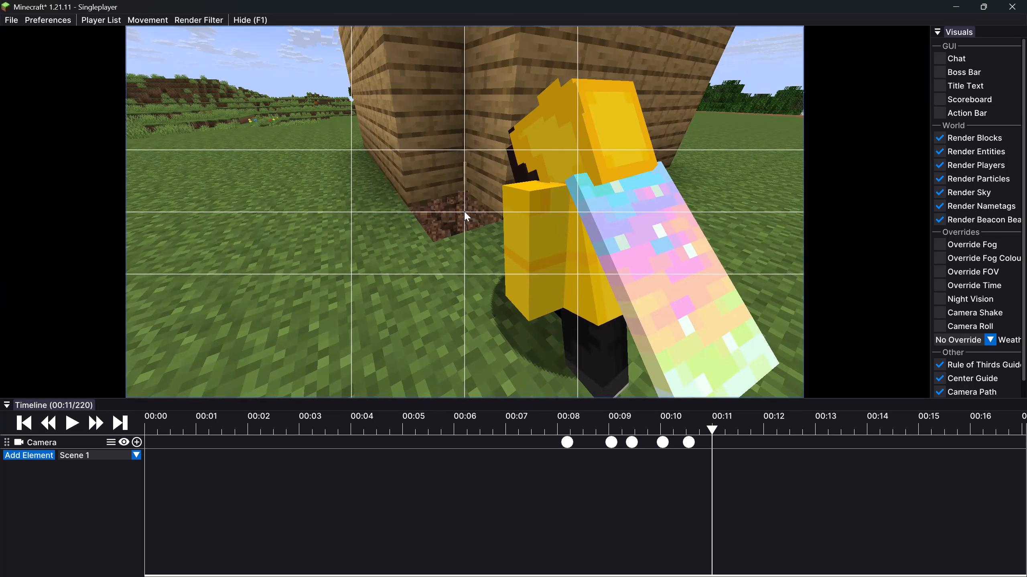
click(134, 440)
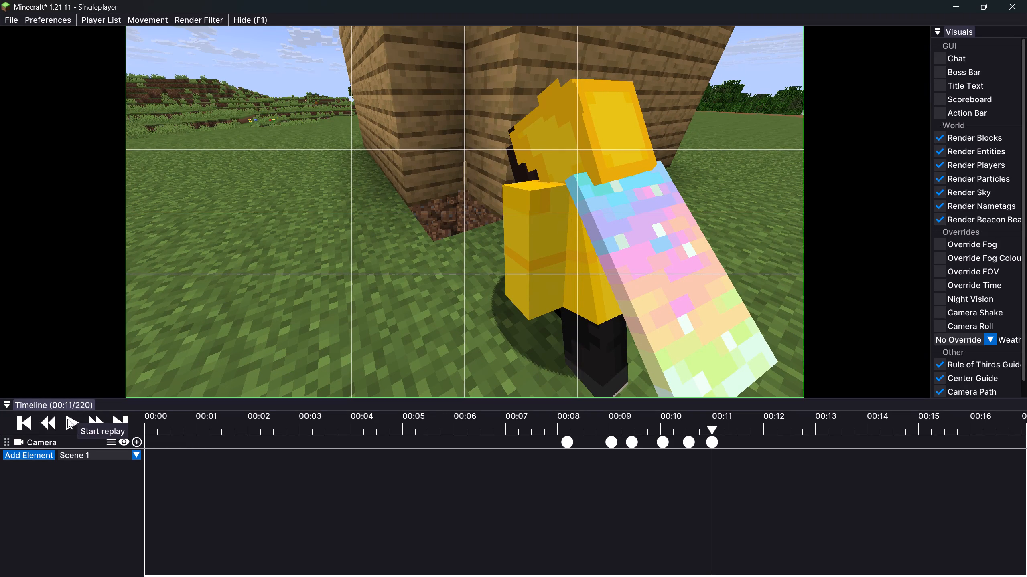
Play on to tick 230, move the camera closer to the player facing the corner, and add a seventh camera keyframe.
click(68, 419)
click(68, 419)
drag(268, 248, 513, 296)
key(Up)
key(Down)
key(Up)
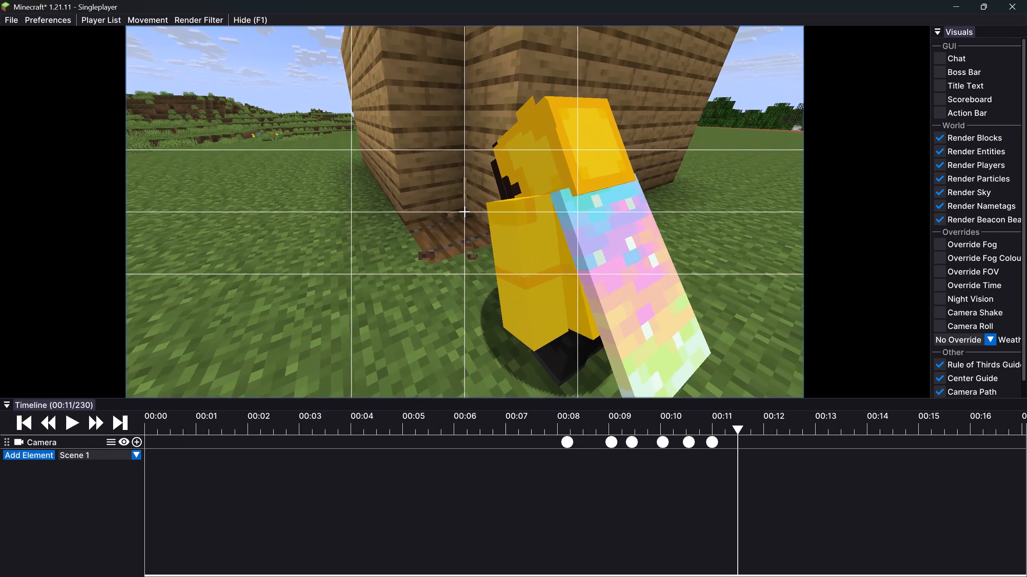
drag(513, 296, 513, 295)
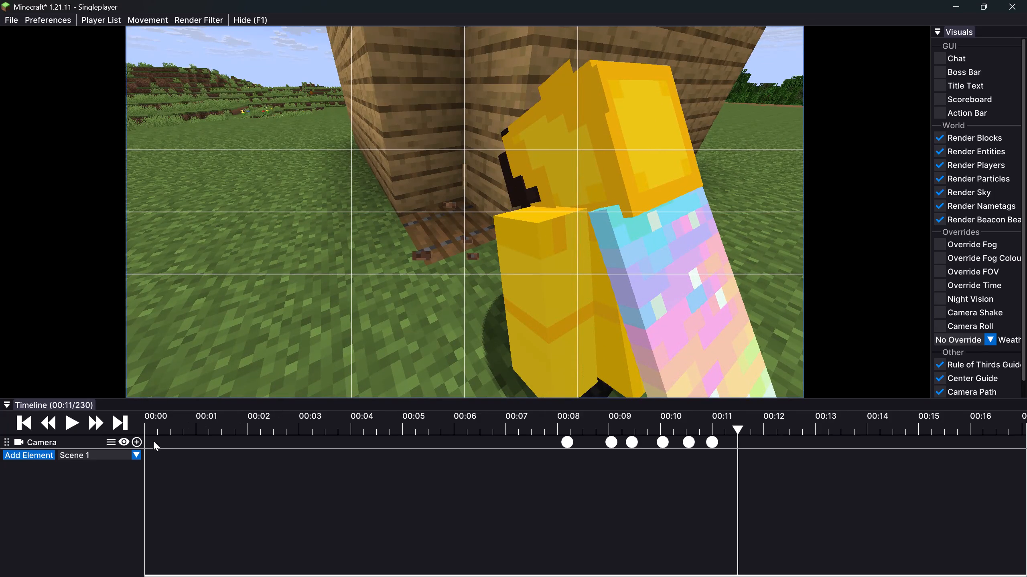
click(135, 439)
Play on to about 00:13 (tick 275) and add a final camera keyframe from the same viewpoint.
click(73, 422)
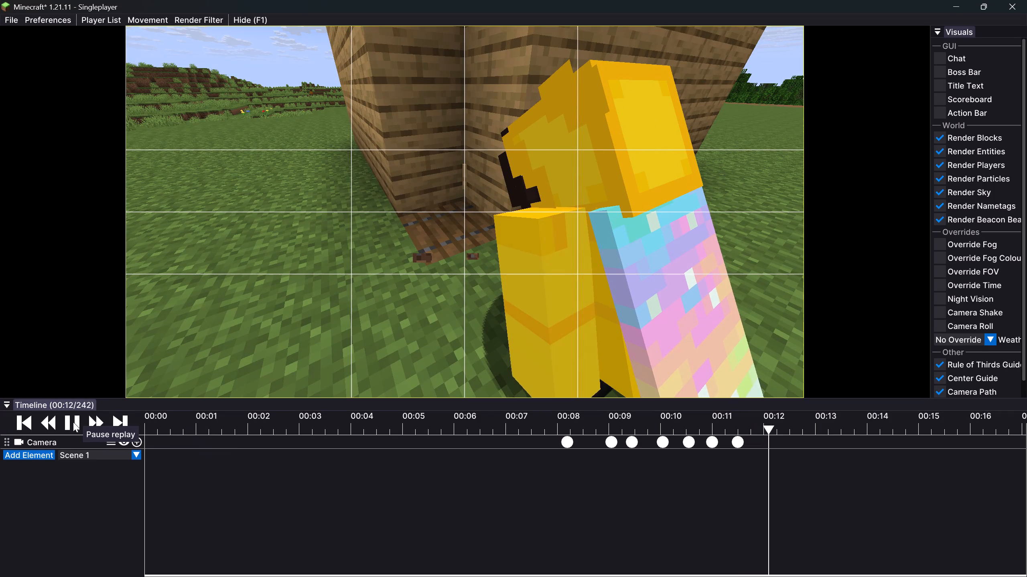
click(73, 422)
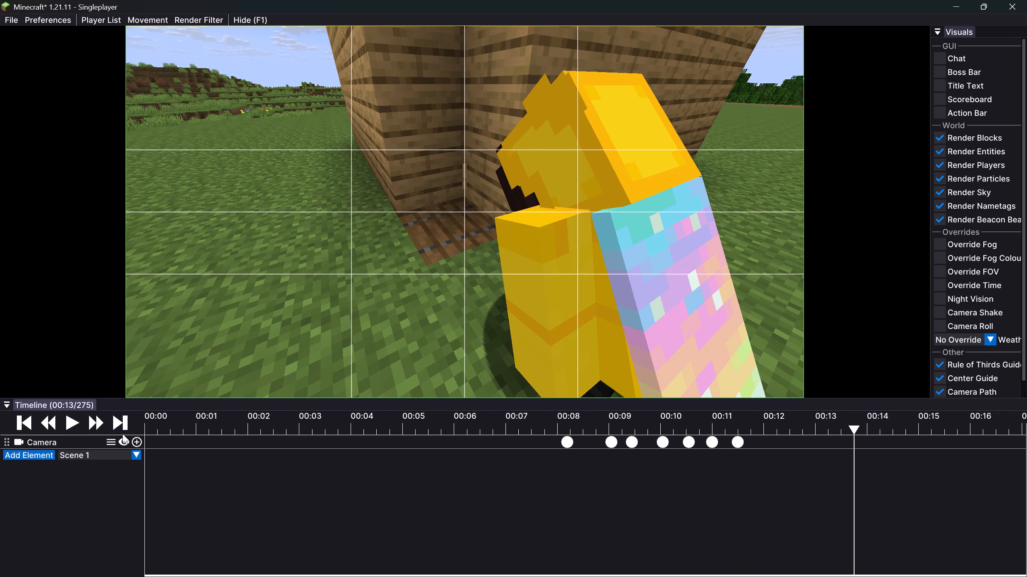
click(138, 438)
Preview the camera path from just before the first keyframe, at tick 162.
click(563, 428)
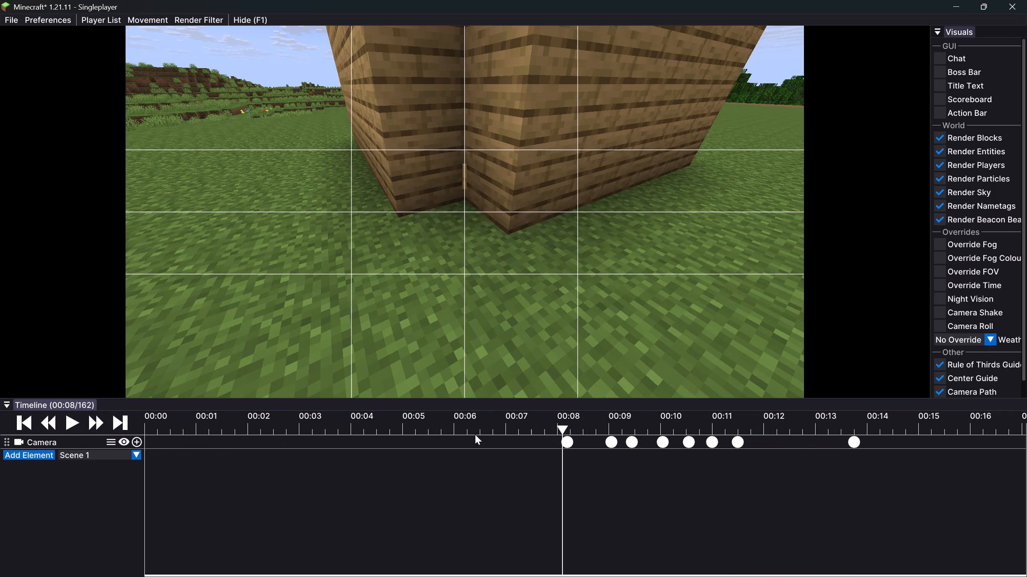
click(65, 417)
Export the keyframed approach shot as an MP4 video with the existing export settings.
click(13, 22)
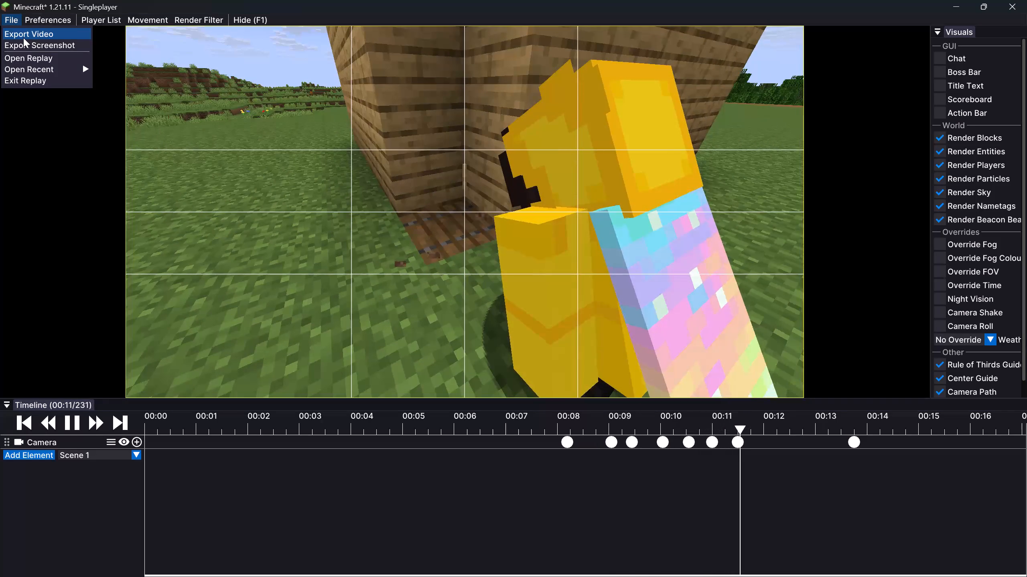
click(23, 38)
click(485, 406)
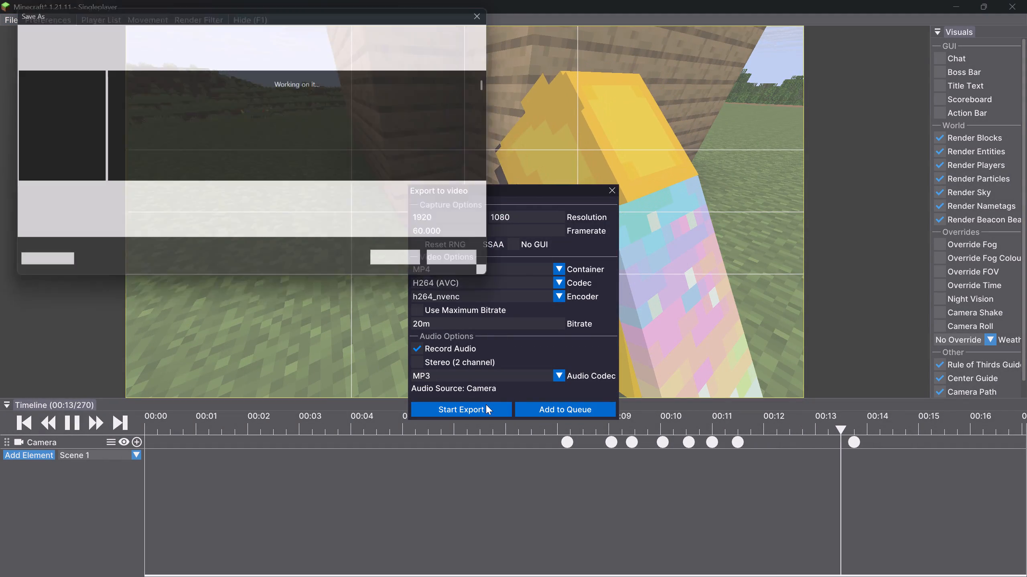
click(411, 264)
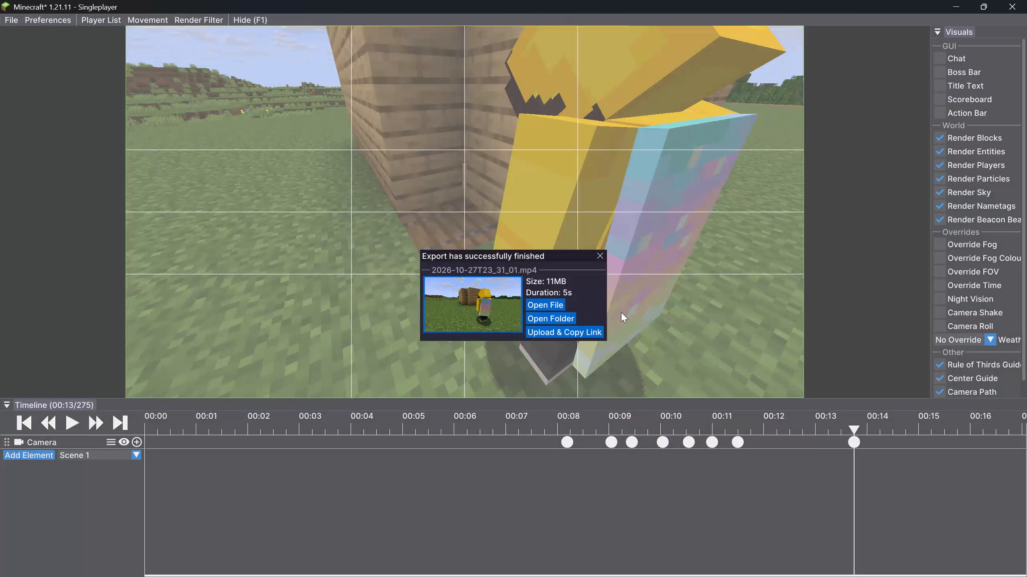
click(602, 259)
Leave the current replay and return to the replay list.
key(Escape)
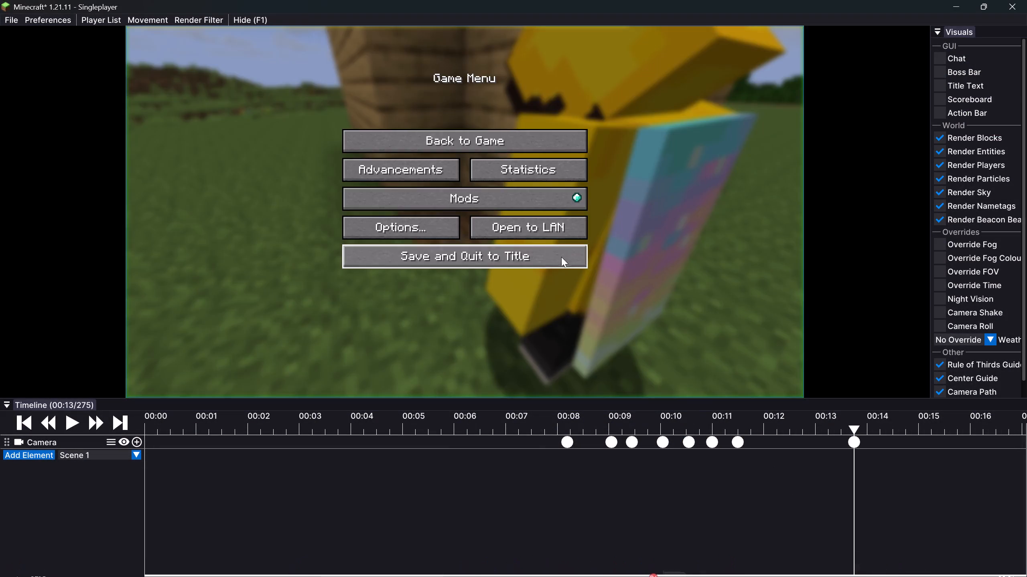
click(561, 257)
click(660, 291)
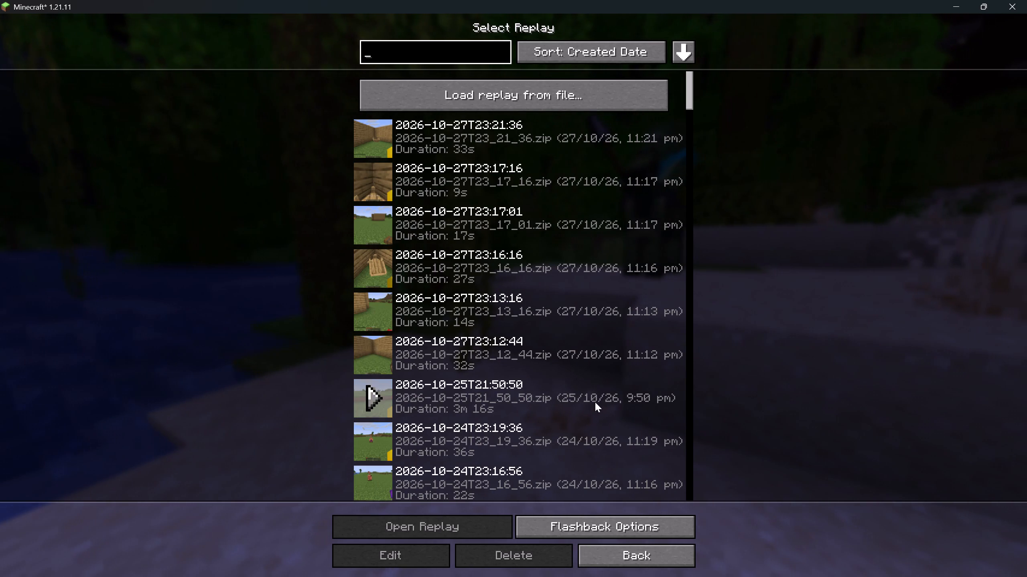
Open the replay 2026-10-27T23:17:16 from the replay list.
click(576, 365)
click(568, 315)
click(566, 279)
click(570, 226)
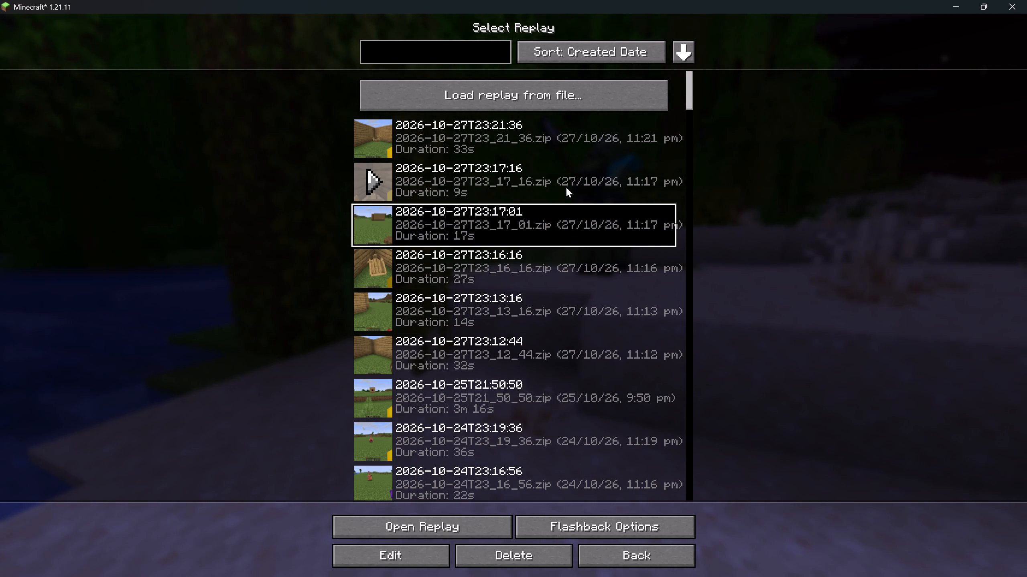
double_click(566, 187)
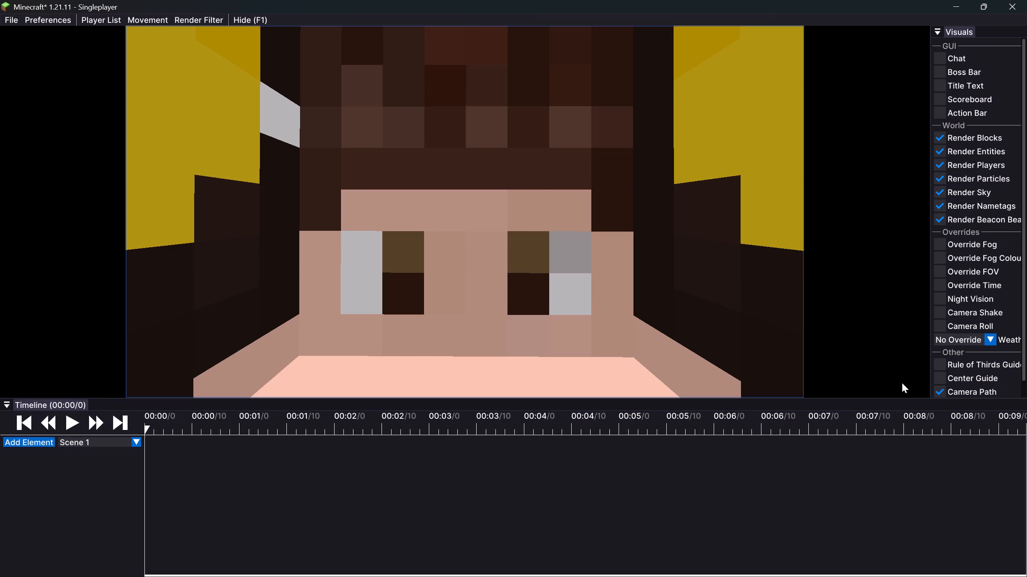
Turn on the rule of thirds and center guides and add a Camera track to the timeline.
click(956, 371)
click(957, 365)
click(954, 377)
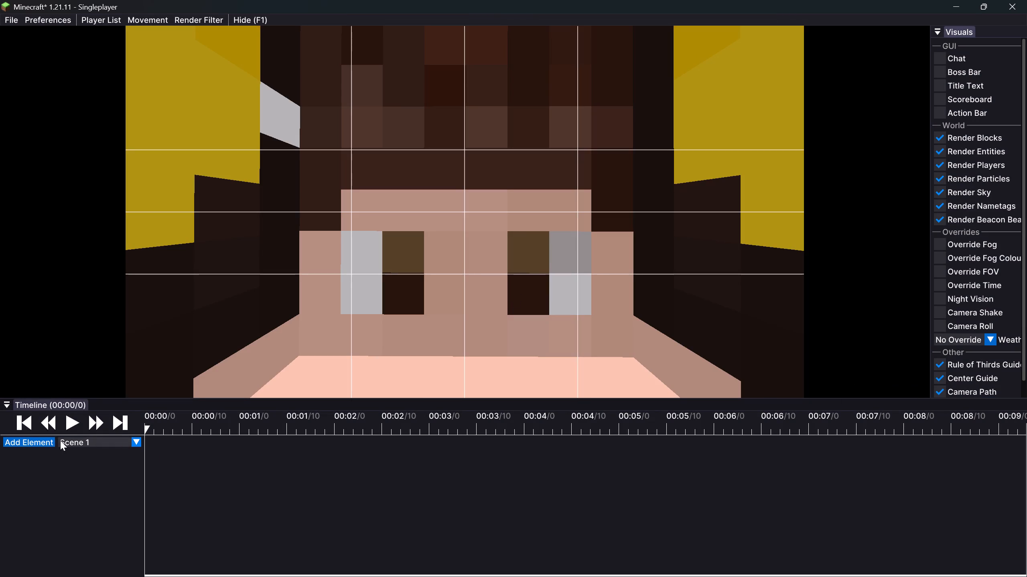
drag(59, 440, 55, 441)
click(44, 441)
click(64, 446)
View the player from behind, with the boat in the wooden corner ahead, at the start of the replay.
key(Down)
key(Left)
drag(296, 229, 515, 296)
key(Up)
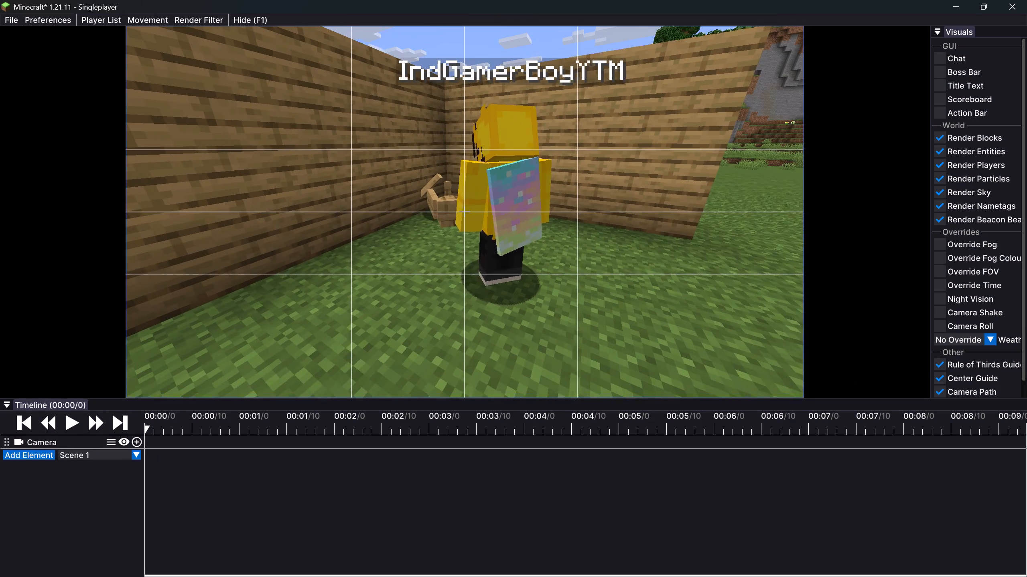
drag(515, 296, 513, 295)
drag(471, 251, 513, 295)
key(Up)
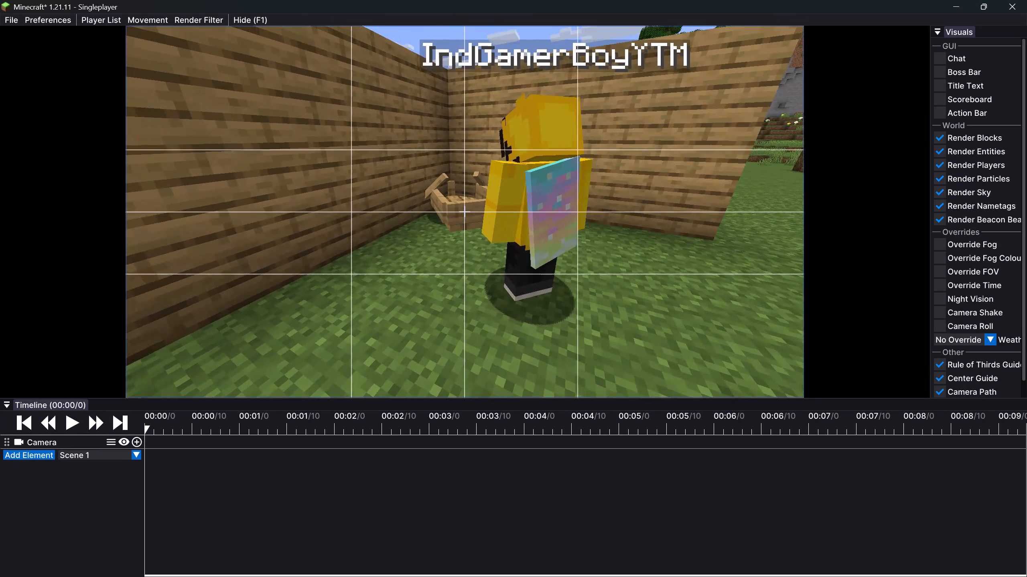
drag(513, 295, 513, 294)
key(Down)
key(Up)
Scrub through the replay to about 00:07 and beyond, examining the player's boat entry and the outside of the corner.
drag(151, 428, 243, 436)
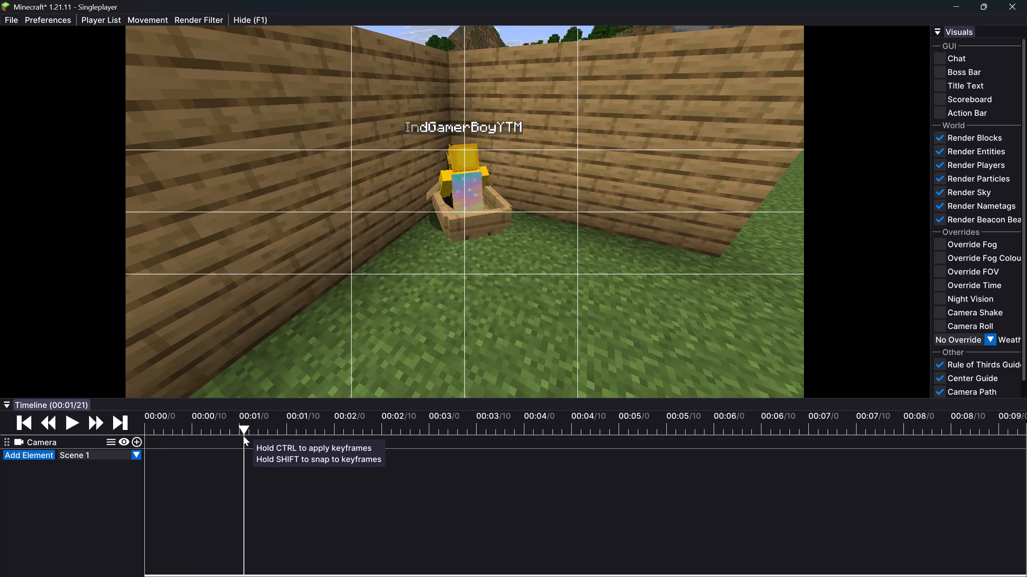
drag(243, 436, 540, 436)
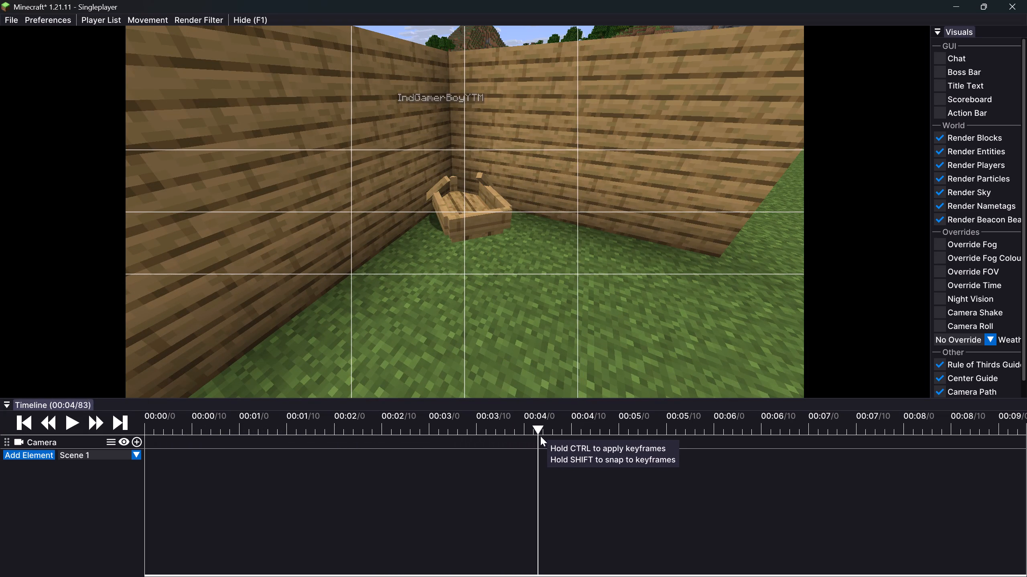
drag(540, 436, 639, 440)
key(Up)
shift+drag(503, 315, 508, 293)
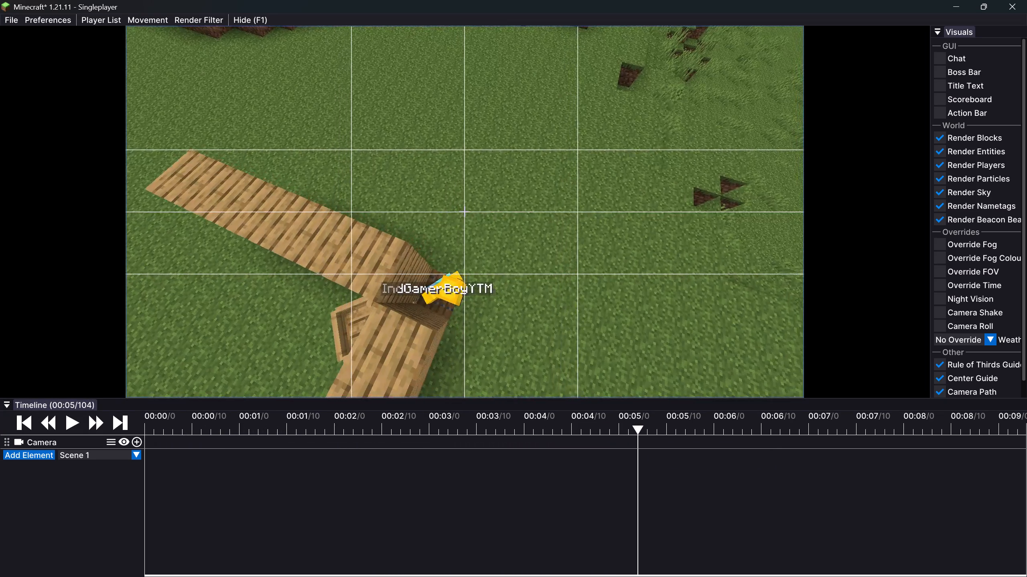
shift+drag(508, 293, 513, 295)
key(Right)
drag(685, 430, 880, 415)
key(Down)
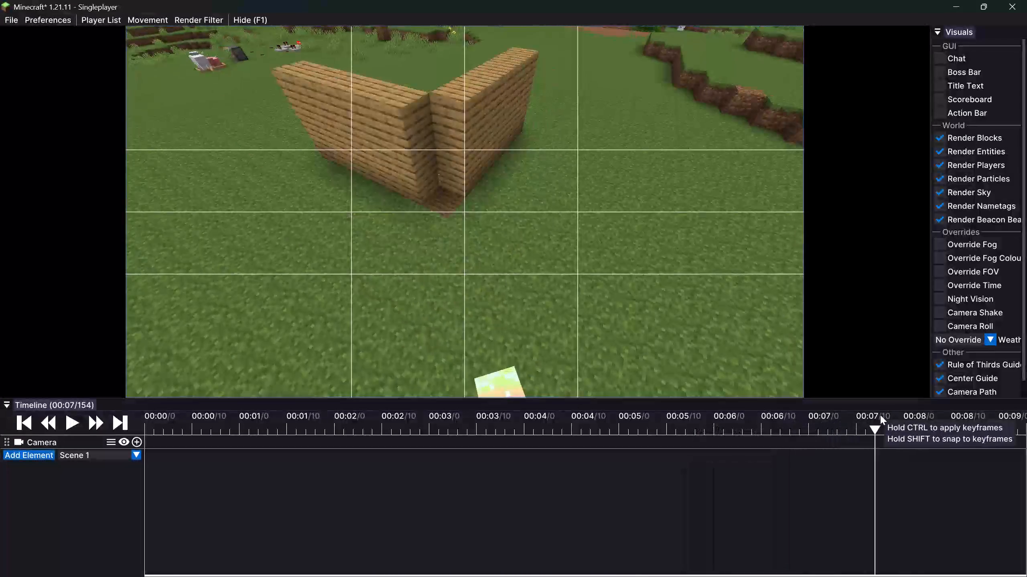
drag(880, 415, 938, 396)
key(Up)
Leave this replay and open the replay 2026-10-27T23:21:36 instead.
key(Escape)
click(538, 255)
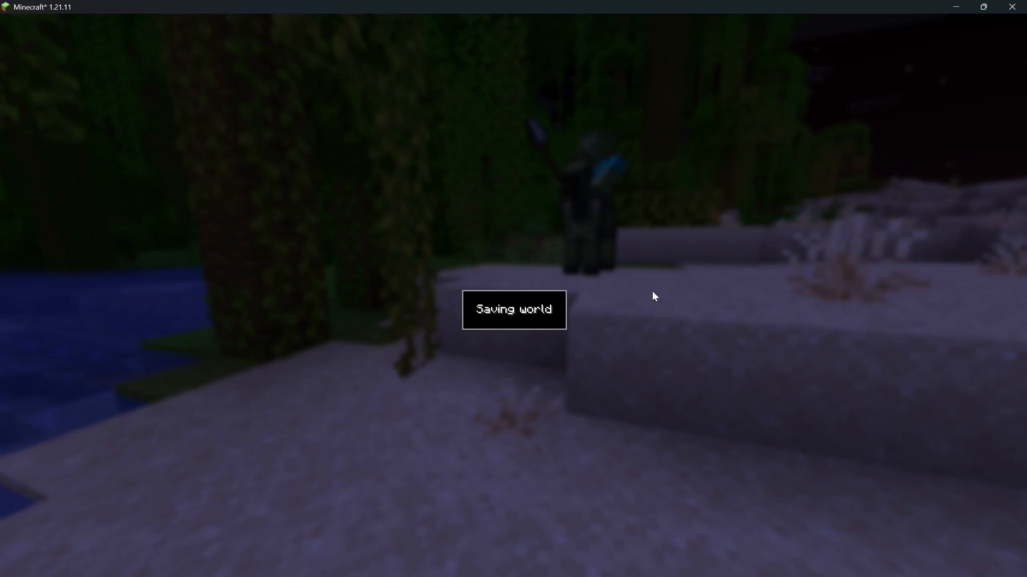
drag(662, 299, 653, 295)
double_click(560, 140)
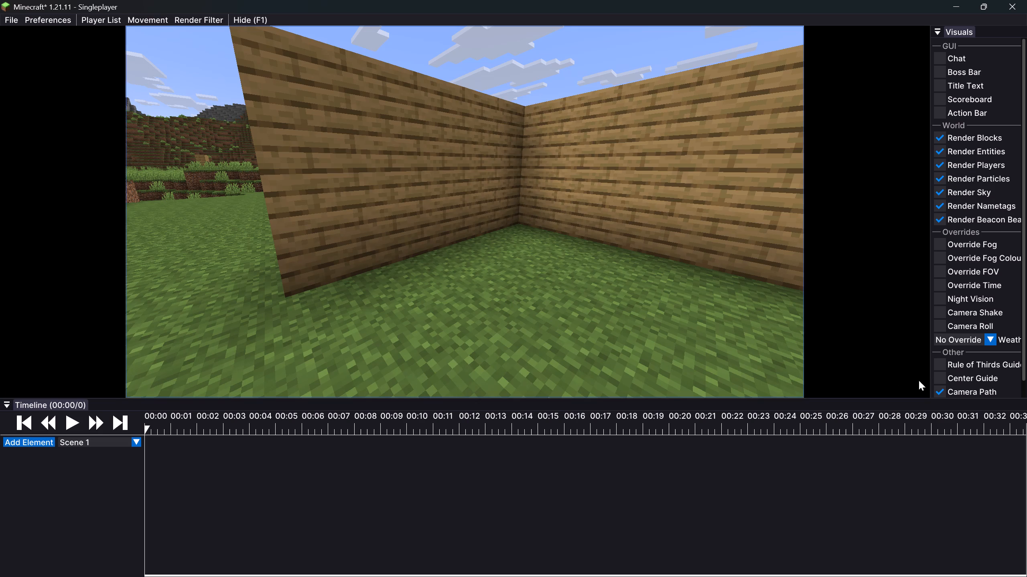
Turn on the rule of thirds and center guides and add a Camera track to the timeline.
click(958, 368)
click(960, 380)
key(Up)
key(0)
drag(35, 442, 39, 442)
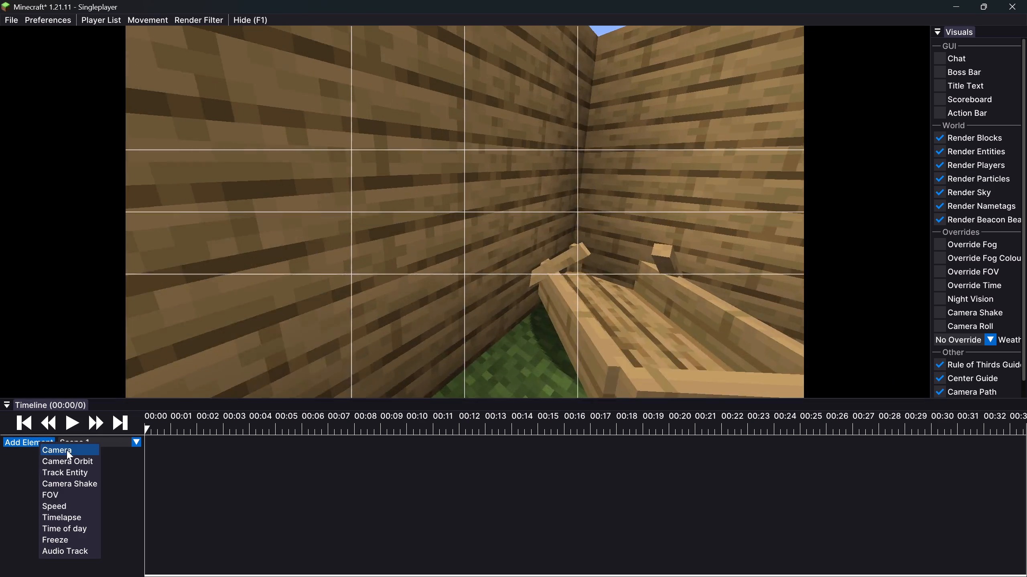
click(64, 448)
Fly the camera outside the wooden structure and face its outer corner with the entrance near the center guide.
key(Up)
key(0)
drag(359, 263, 514, 295)
key(Left)
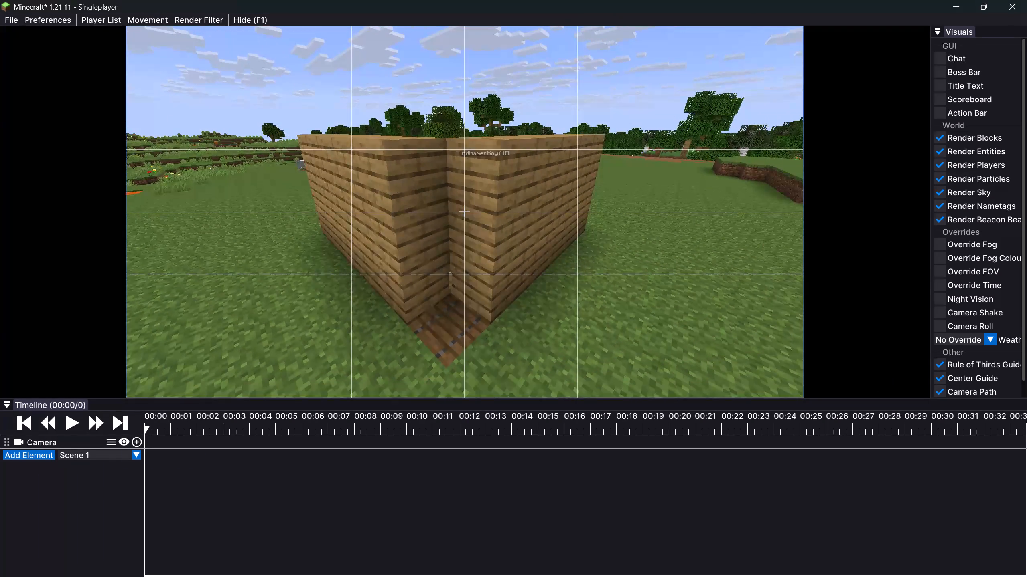
drag(514, 295, 513, 295)
key(Up)
key(Down)
right_click(492, 186)
click(517, 141)
key(Down)
ctrl+drag(550, 258, 513, 294)
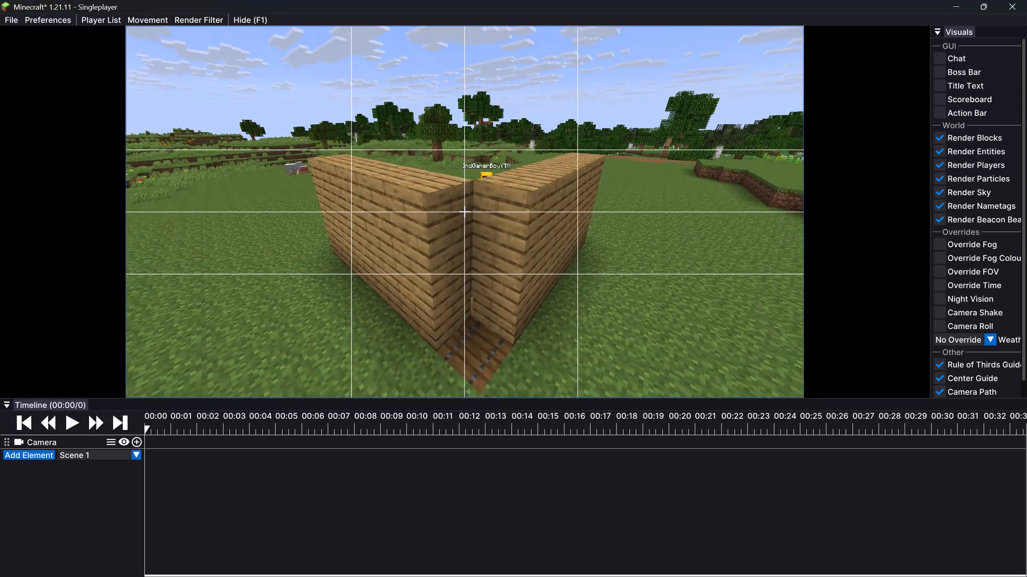
ctrl+drag(513, 294, 513, 295)
key(Down)
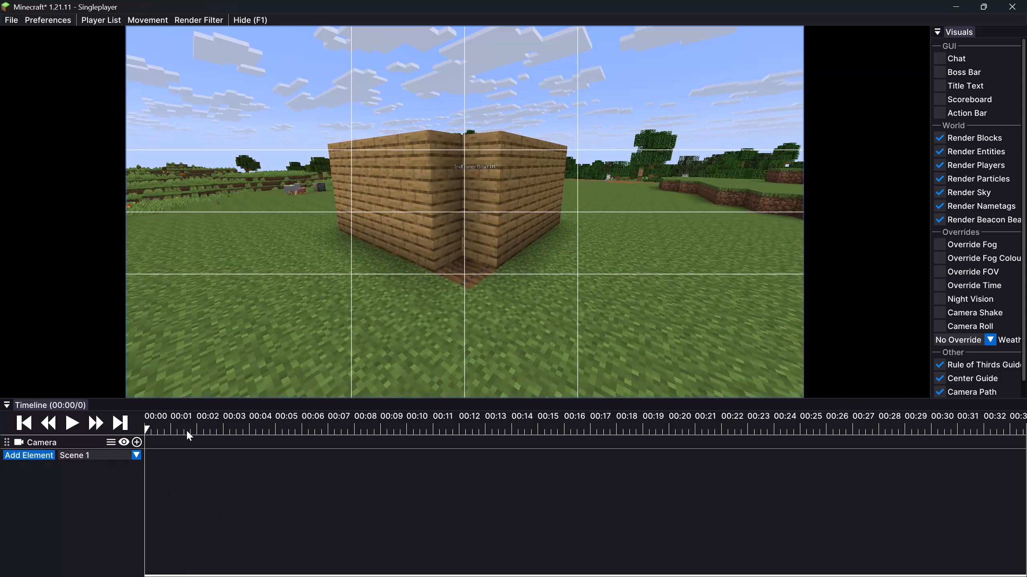
Scrub and play the replay from about 00:08 to 00:12, examining how the player leaves the corner.
click(187, 422)
drag(188, 422, 429, 422)
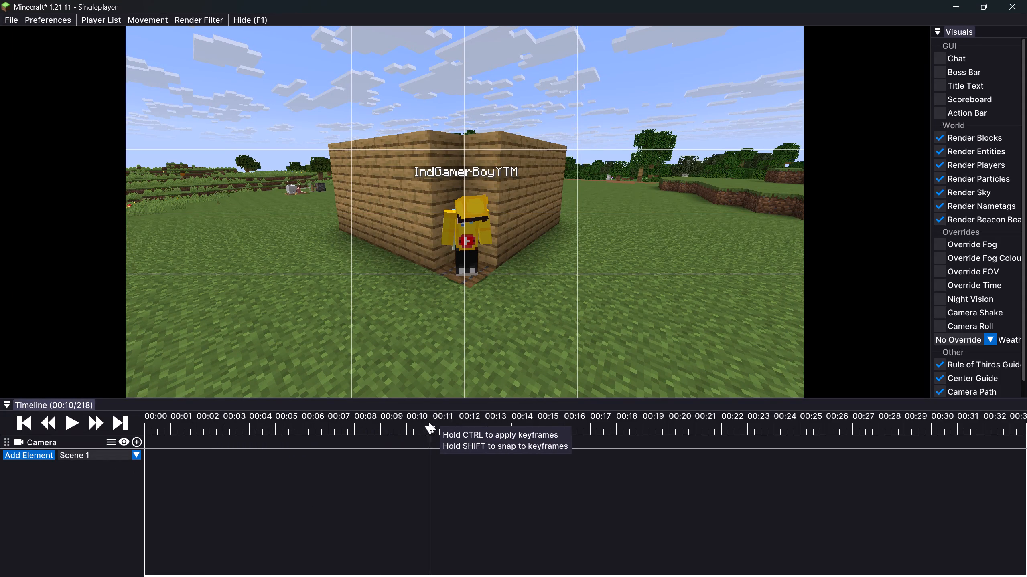
drag(429, 422, 377, 420)
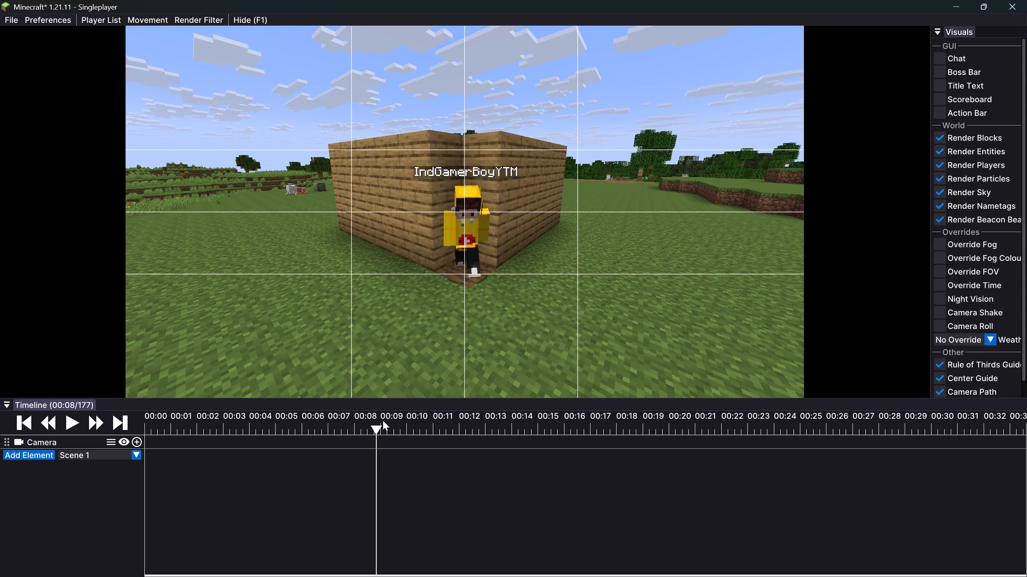
click(70, 421)
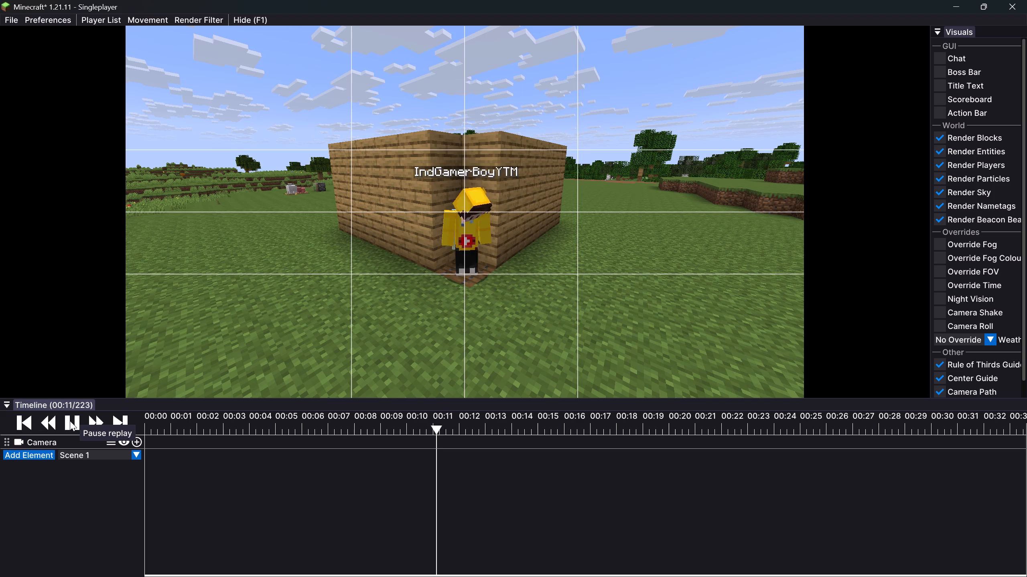
click(70, 421)
click(70, 421)
click(70, 421)
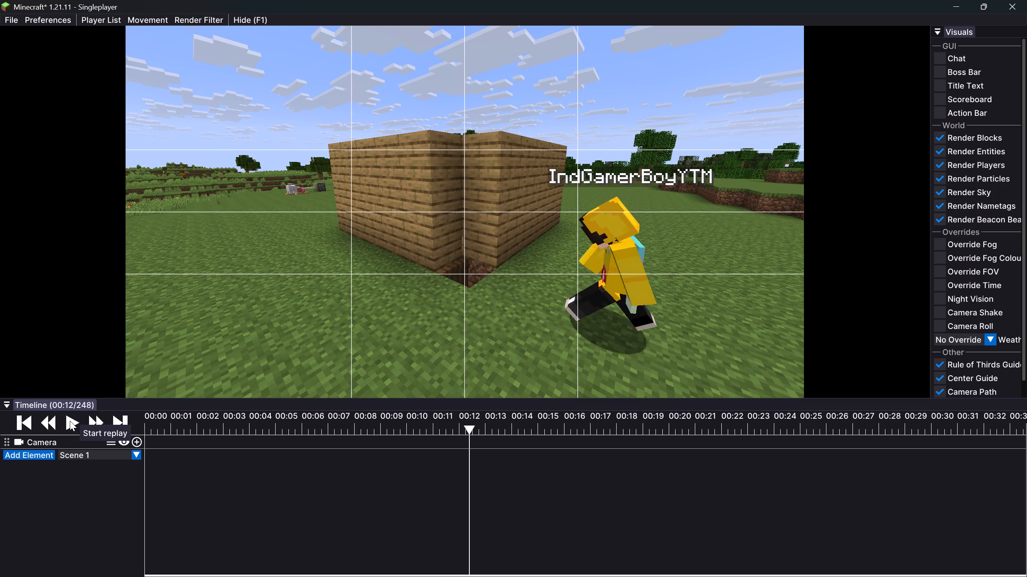
Pull the camera farther back from the corner, keeping its edge on the vertical center guide.
key(Down)
key(Up)
drag(511, 326, 513, 295)
key(Right)
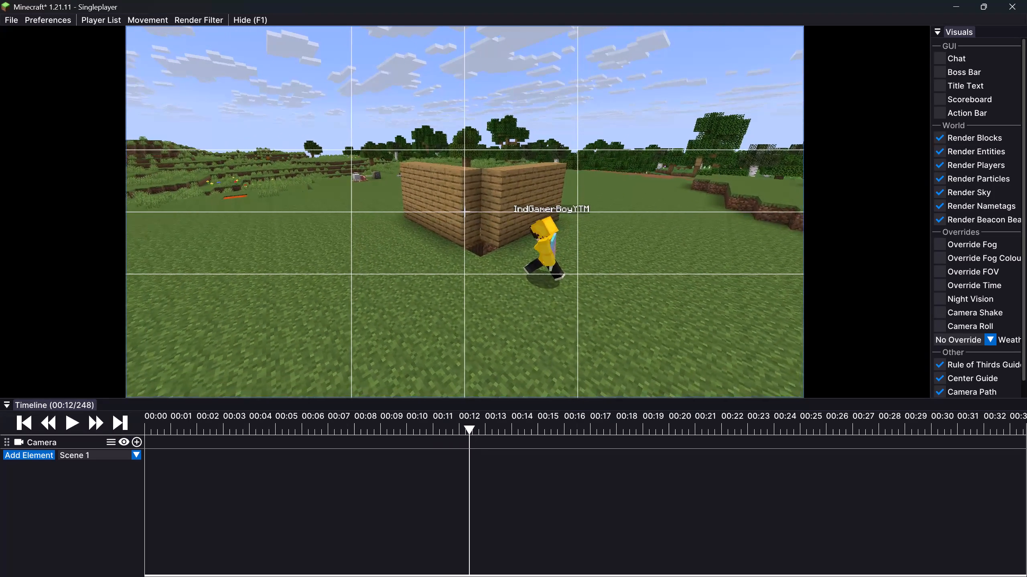
drag(513, 295, 513, 295)
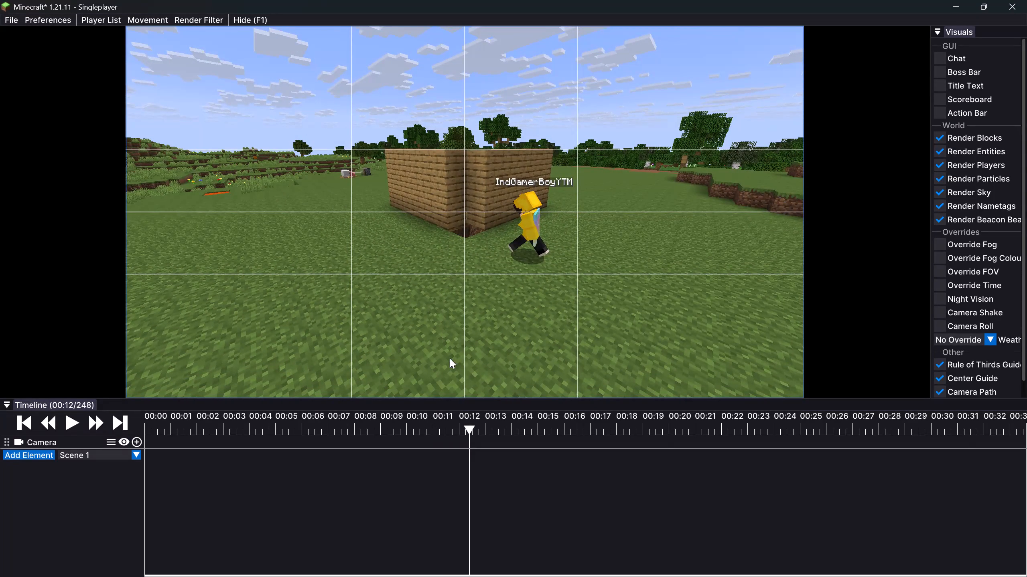
Check the replay up to 00:20, refine the distant view of the corner and add a camera keyframe at 00:07 (tick 143).
drag(471, 429, 684, 436)
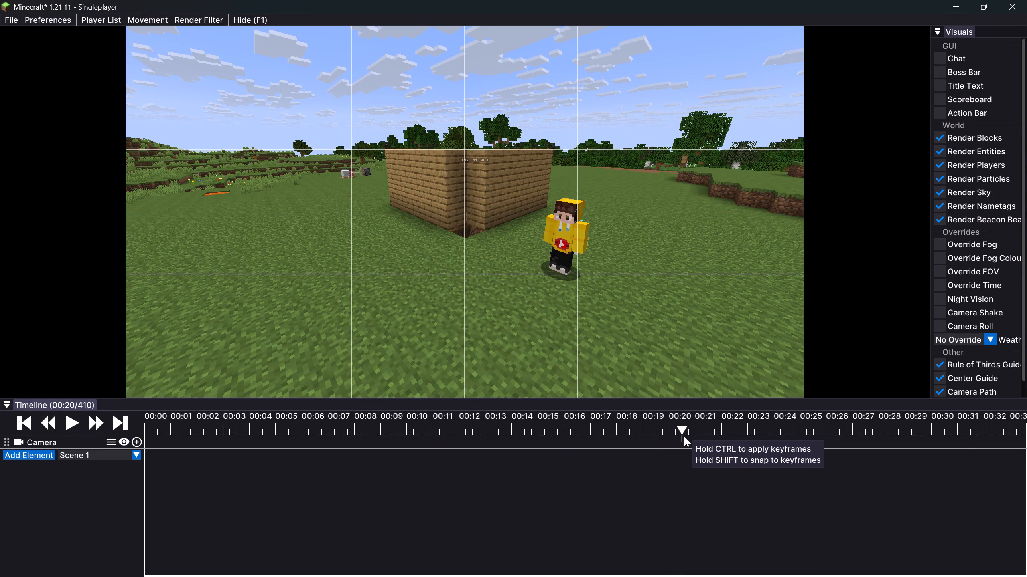
drag(684, 436, 461, 432)
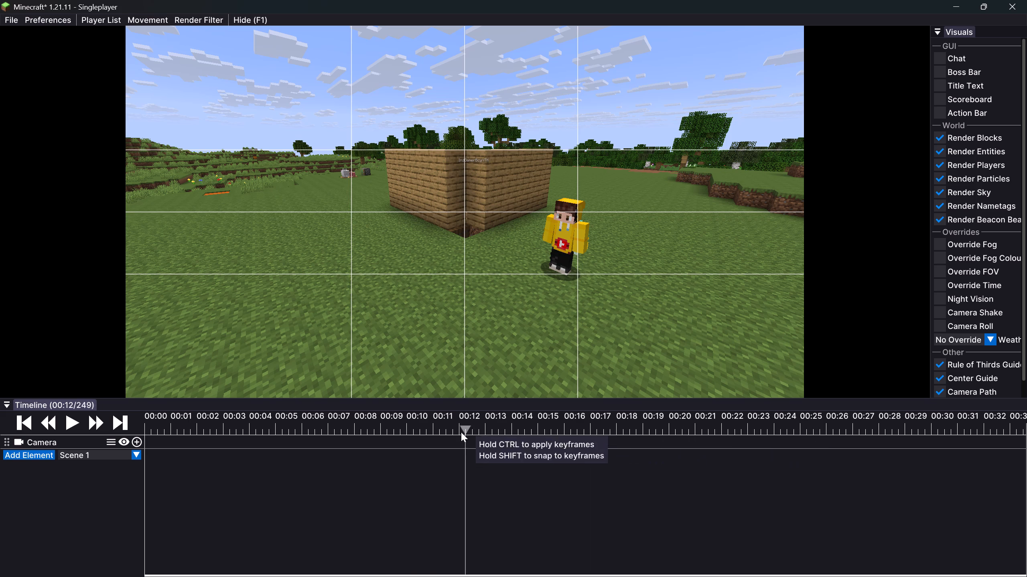
drag(461, 432, 377, 427)
click(332, 422)
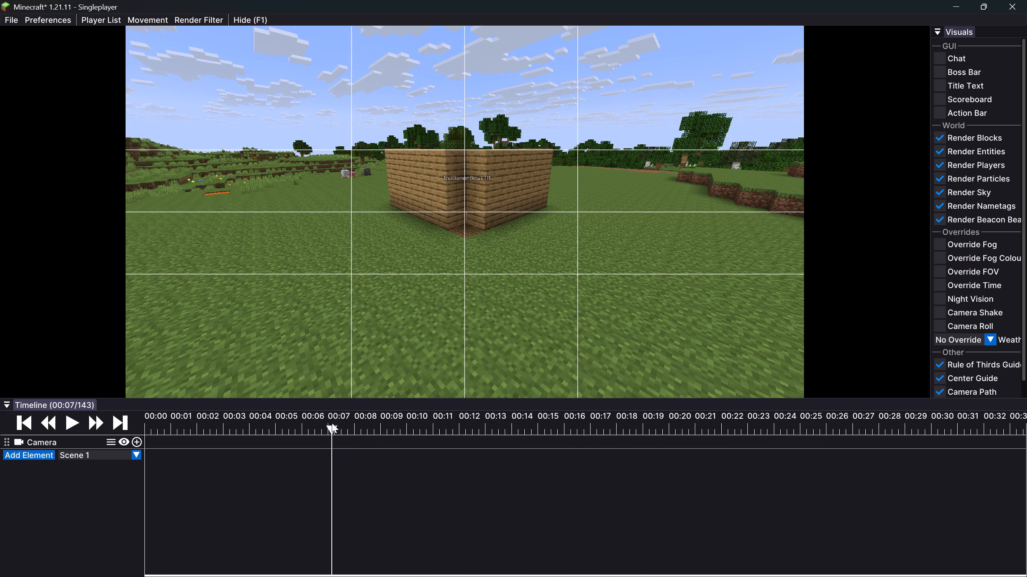
drag(545, 326, 514, 296)
key(Up)
key(Down)
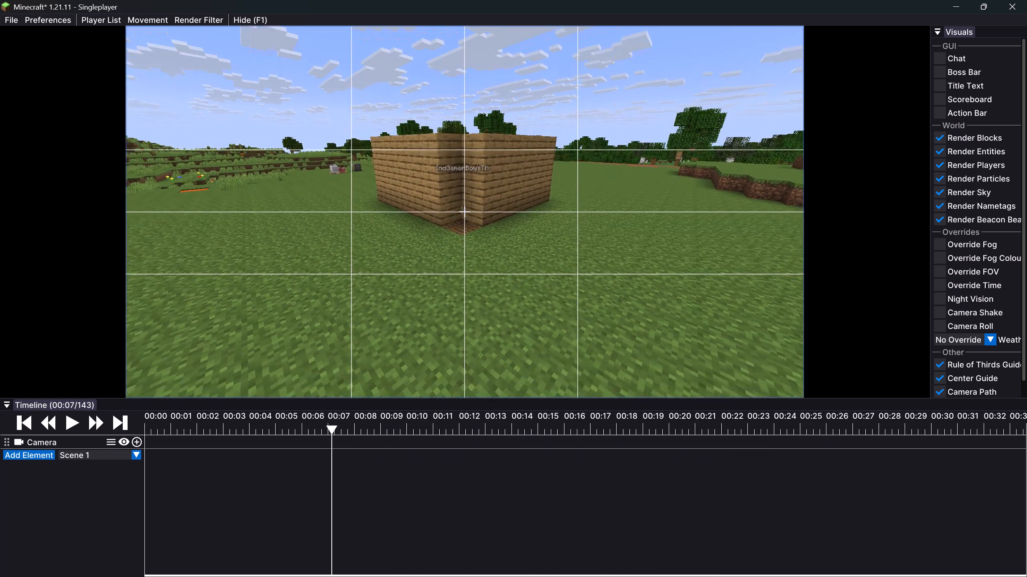
drag(514, 296, 513, 295)
key(Up)
key(Up)
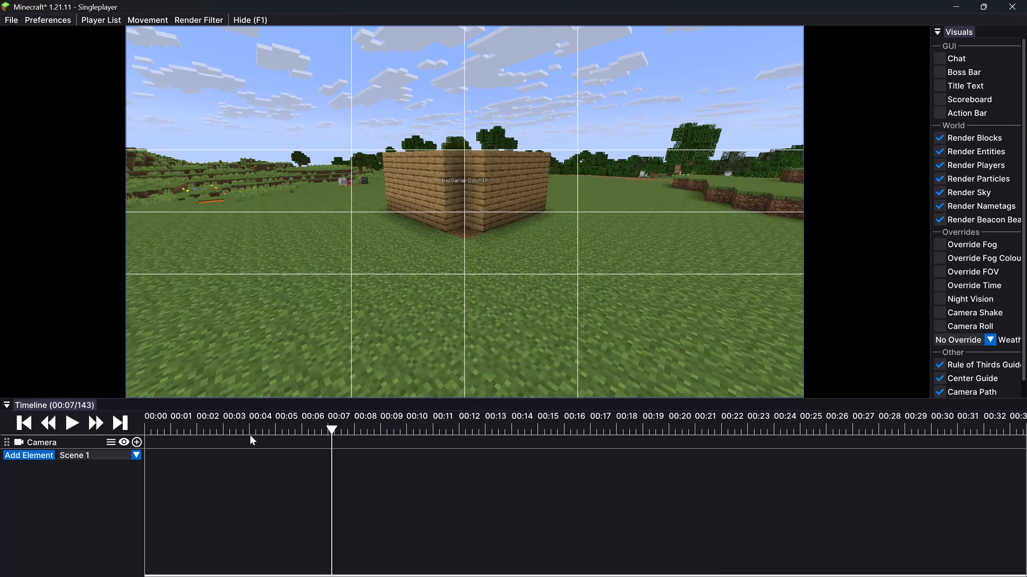
click(137, 442)
Play the shot briefly, and move the camera keyframe earlier to just before 00:06.
click(62, 420)
click(66, 421)
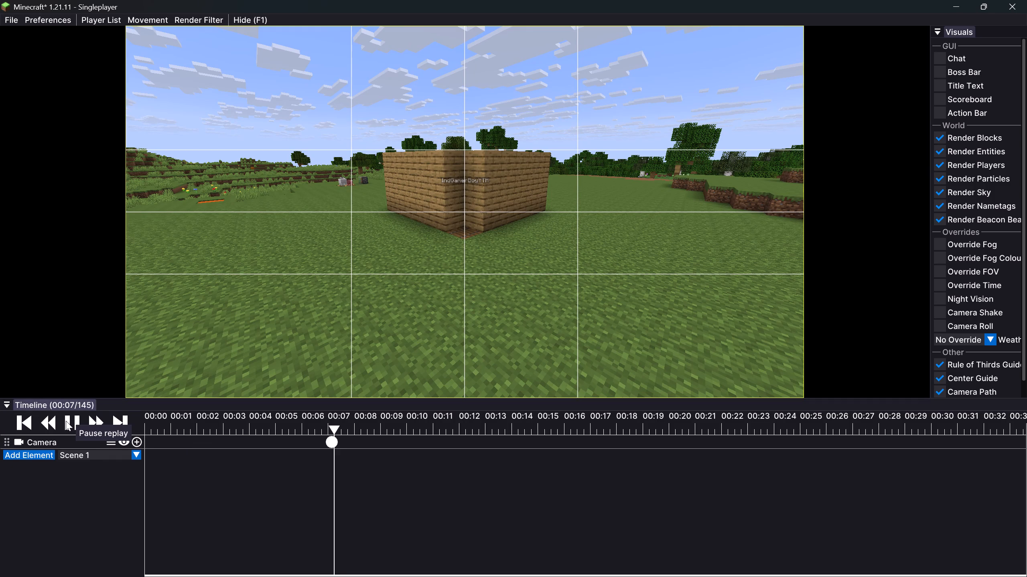
click(66, 421)
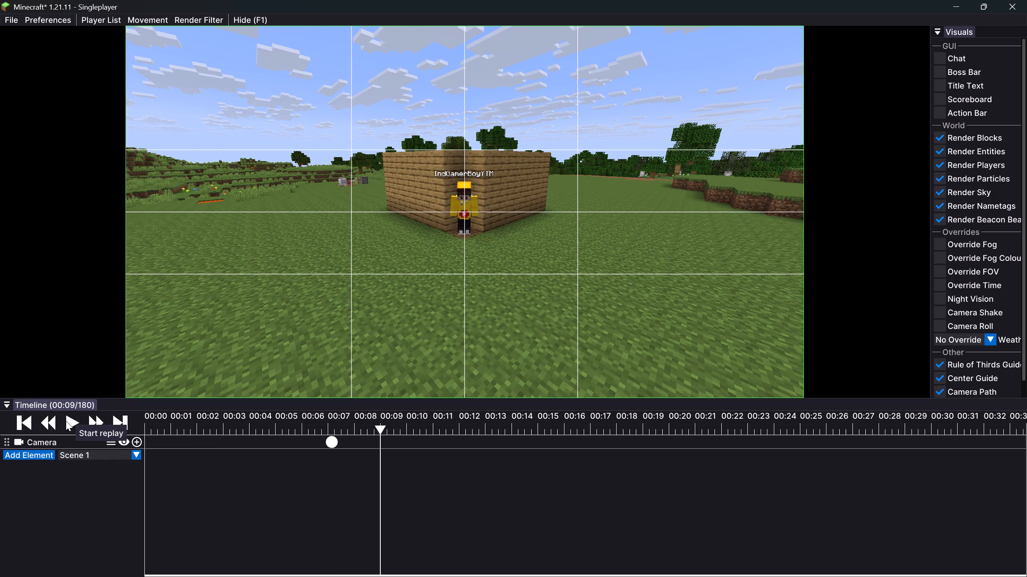
click(247, 429)
drag(247, 429, 304, 436)
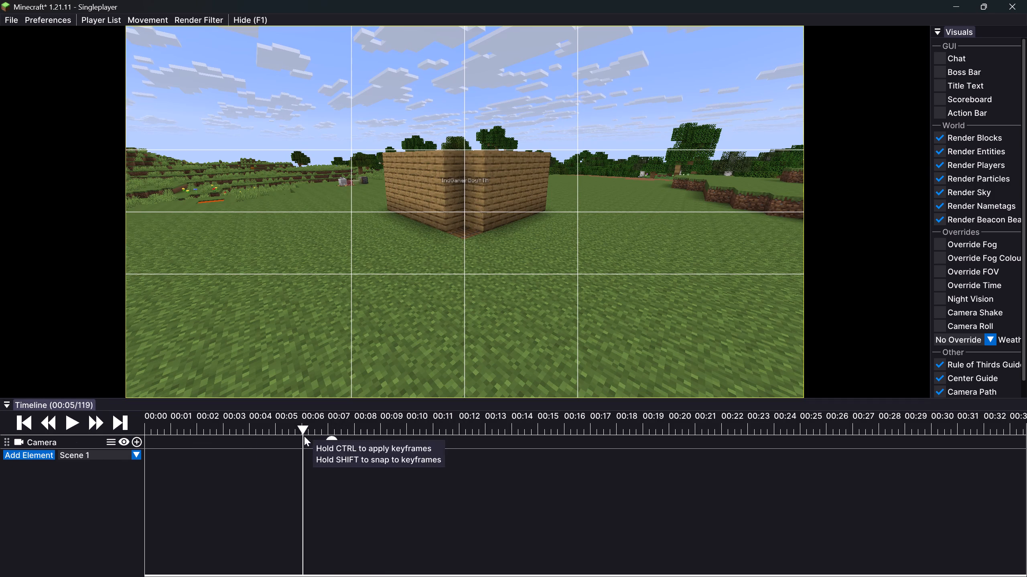
drag(304, 436, 320, 437)
drag(325, 442, 293, 437)
drag(327, 439, 292, 440)
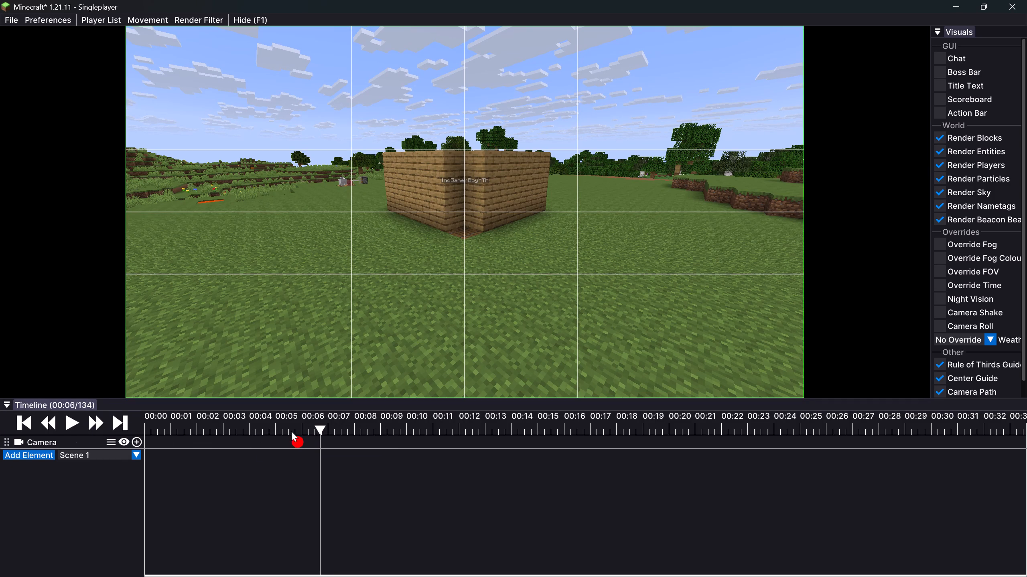
Add a second camera keyframe with the same distant view at 00:06 (tick 139).
click(291, 431)
drag(66, 416, 66, 419)
click(70, 420)
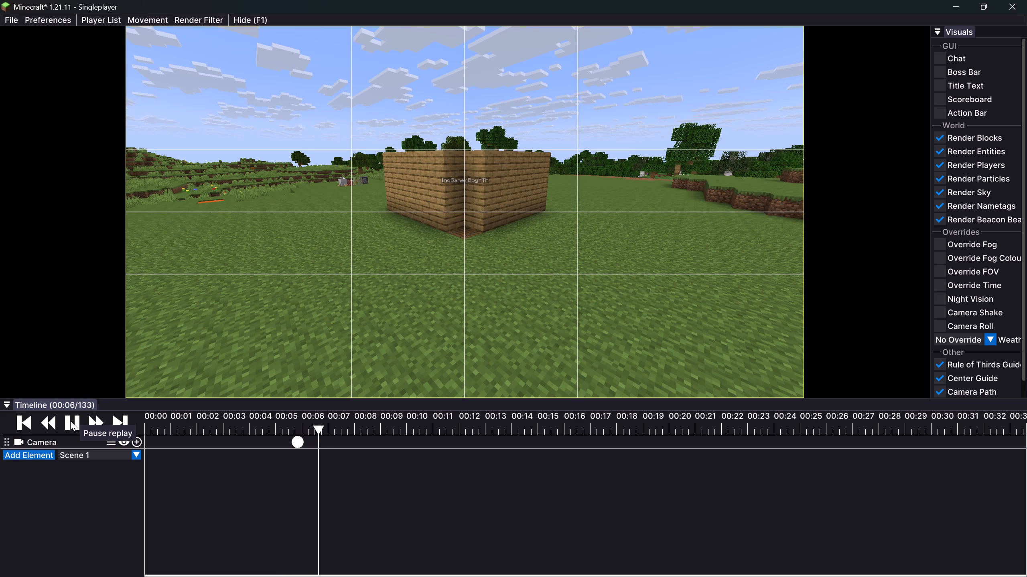
click(69, 421)
click(134, 442)
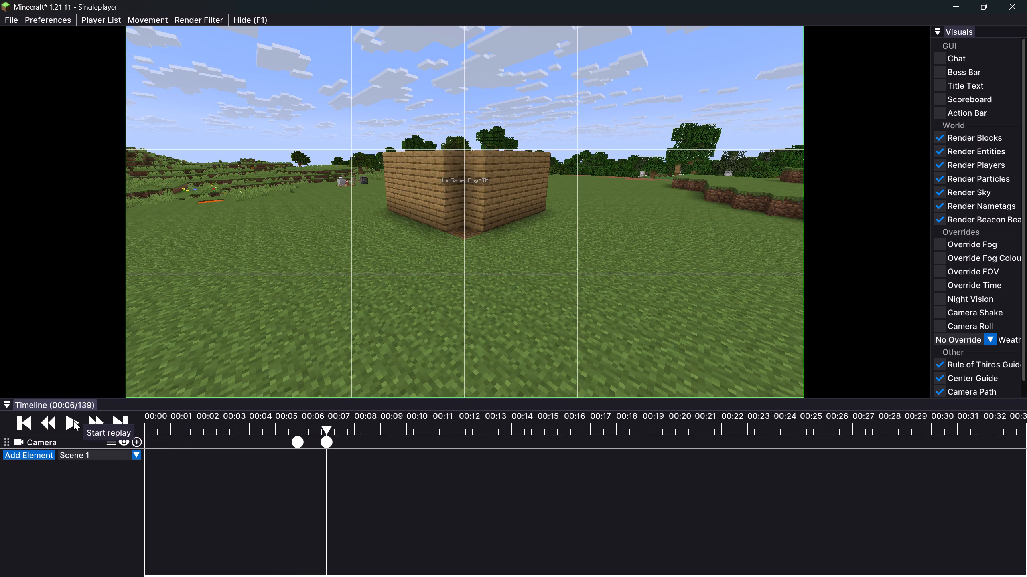
Move the second camera keyframe later, to about halfway between 00:07 and 00:08.
click(73, 420)
click(73, 420)
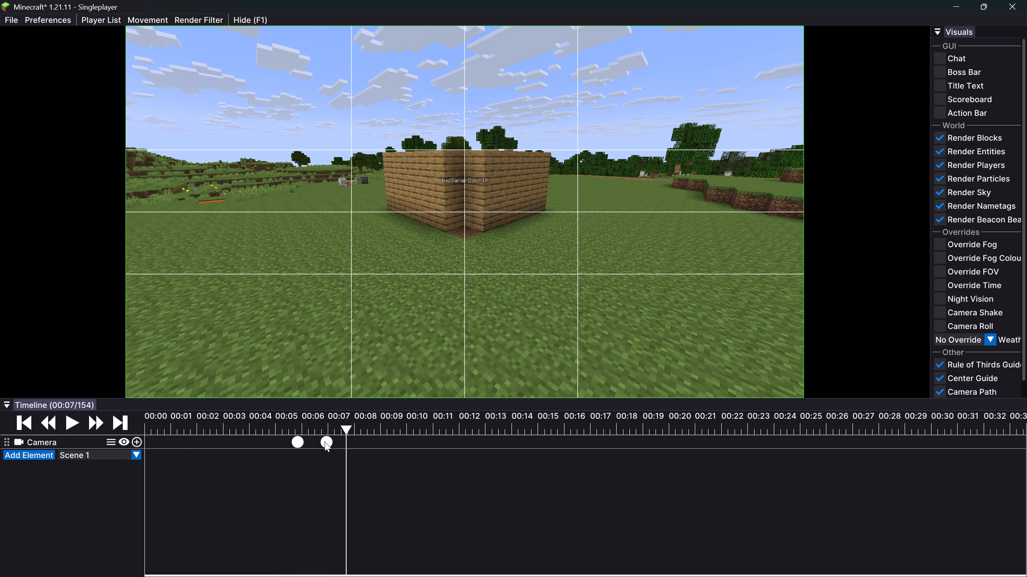
drag(326, 441, 341, 439)
Advance to 00:08 (tick 172), bring the camera closer and lower toward the corner, and add a third camera keyframe.
click(75, 424)
click(75, 424)
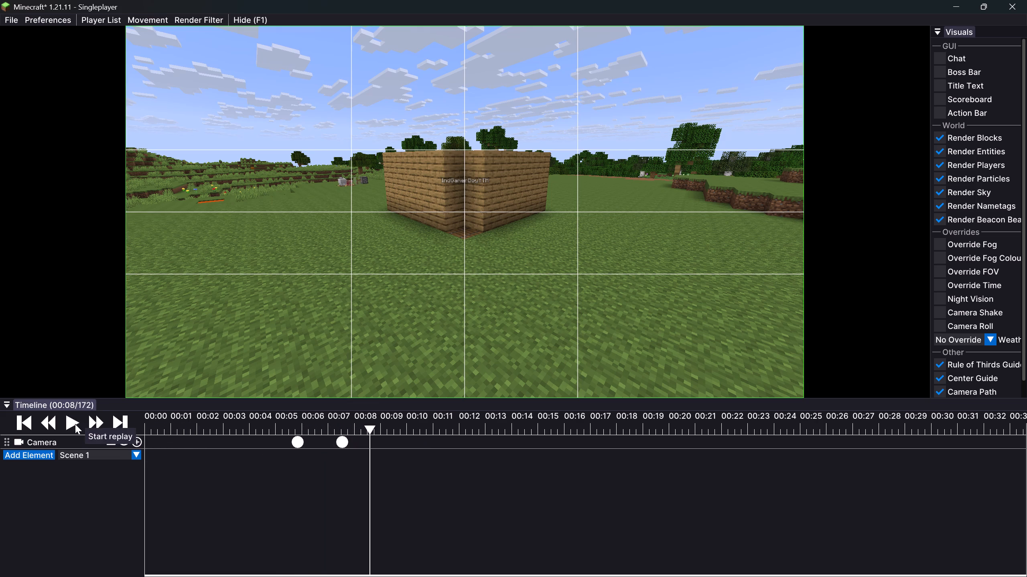
key(Up)
drag(516, 280, 513, 296)
key(Up)
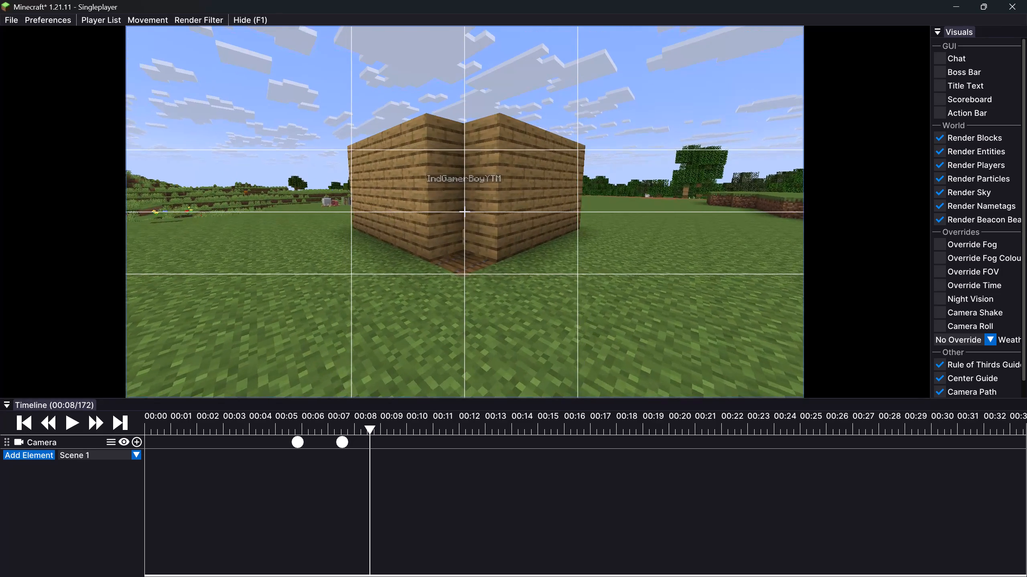
drag(513, 296, 513, 295)
drag(481, 230, 513, 295)
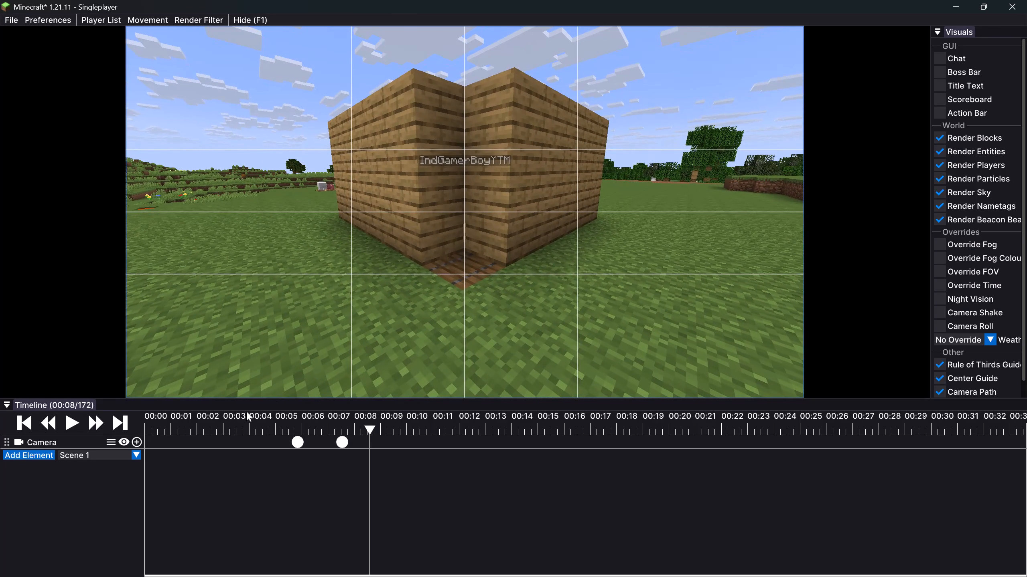
click(136, 441)
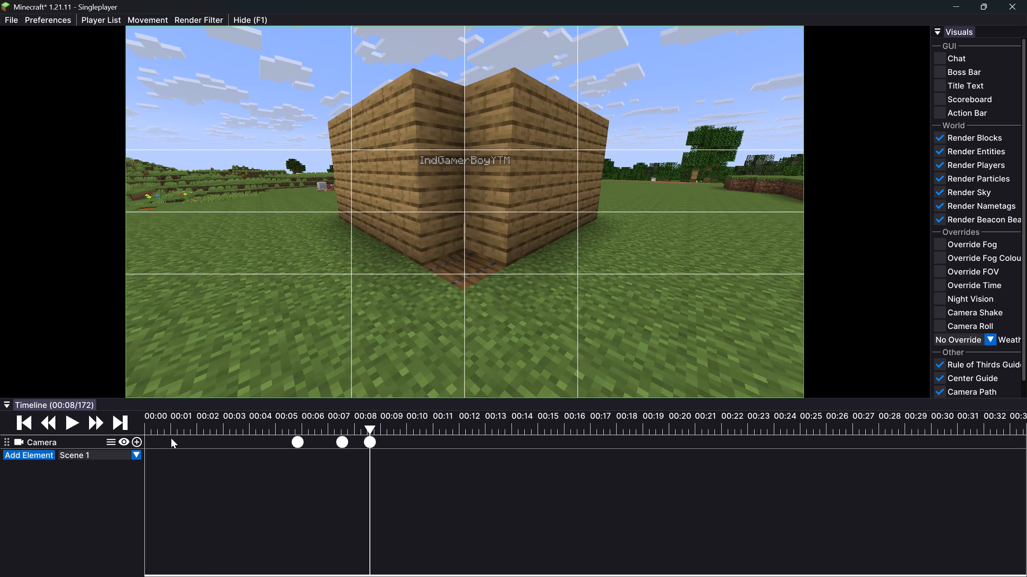
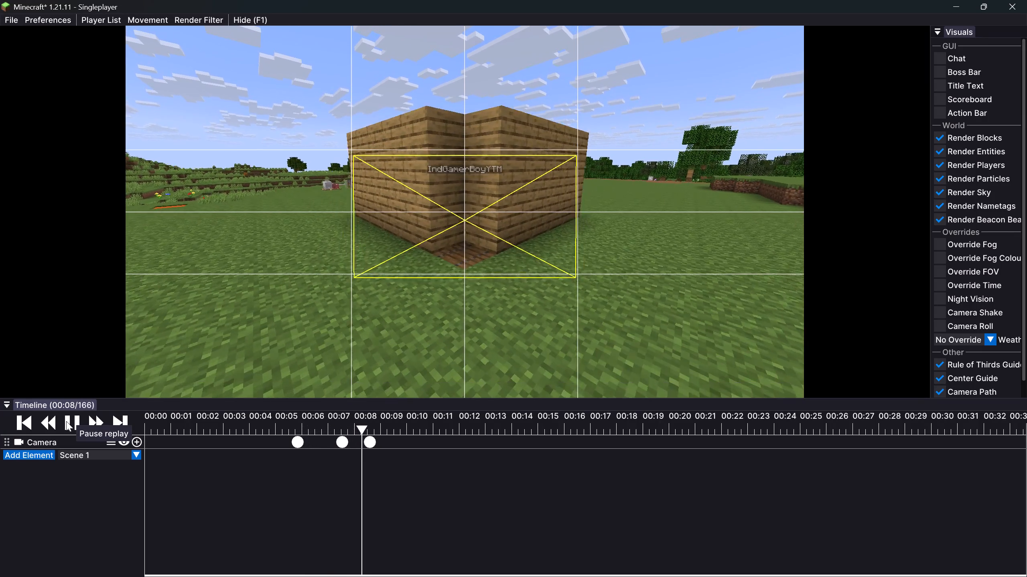
Select all three camera keyframes and shift them together about 15 ticks later.
click(66, 421)
drag(424, 464, 282, 426)
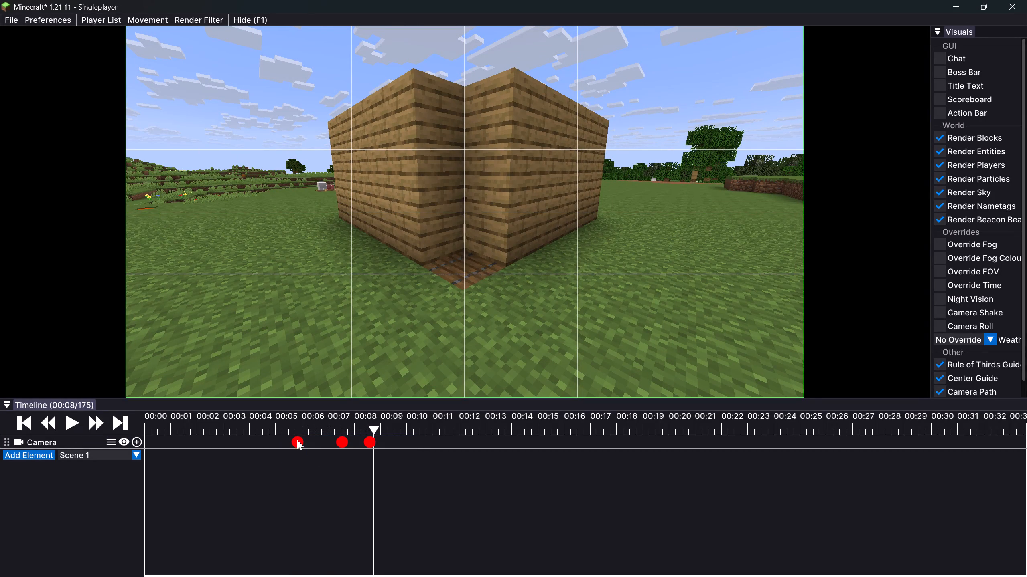
drag(297, 440, 317, 440)
Play the shot from 00:06 (tick 125), then add a fourth camera keyframe with the same close corner view at 00:11 (tick 220).
click(308, 426)
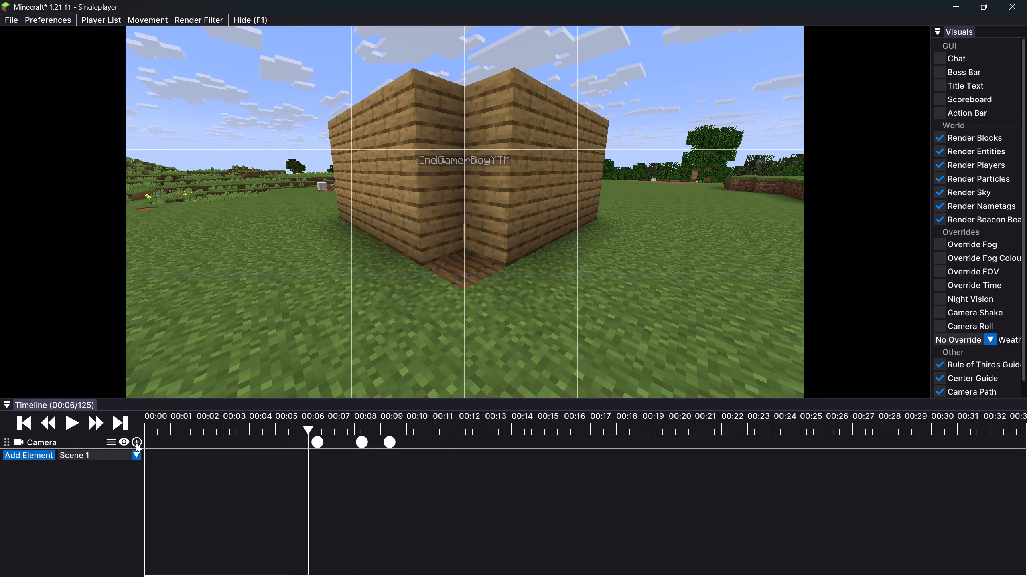
click(76, 425)
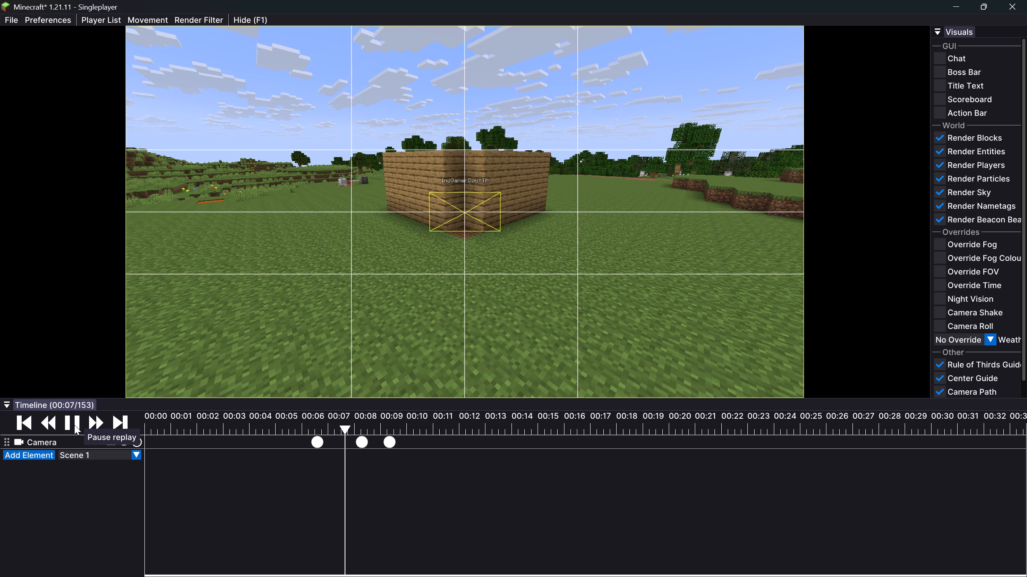
click(74, 425)
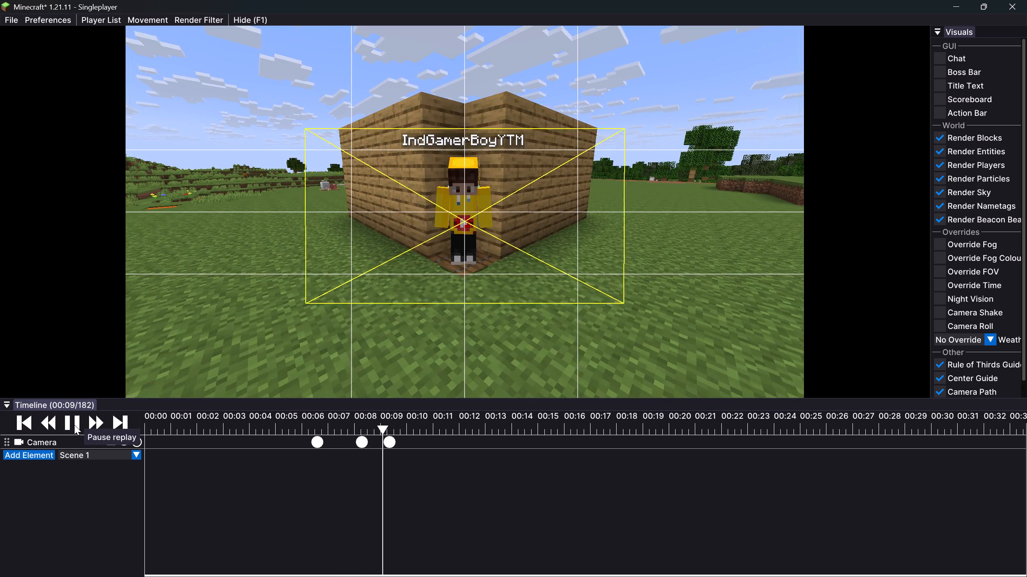
click(74, 425)
click(73, 425)
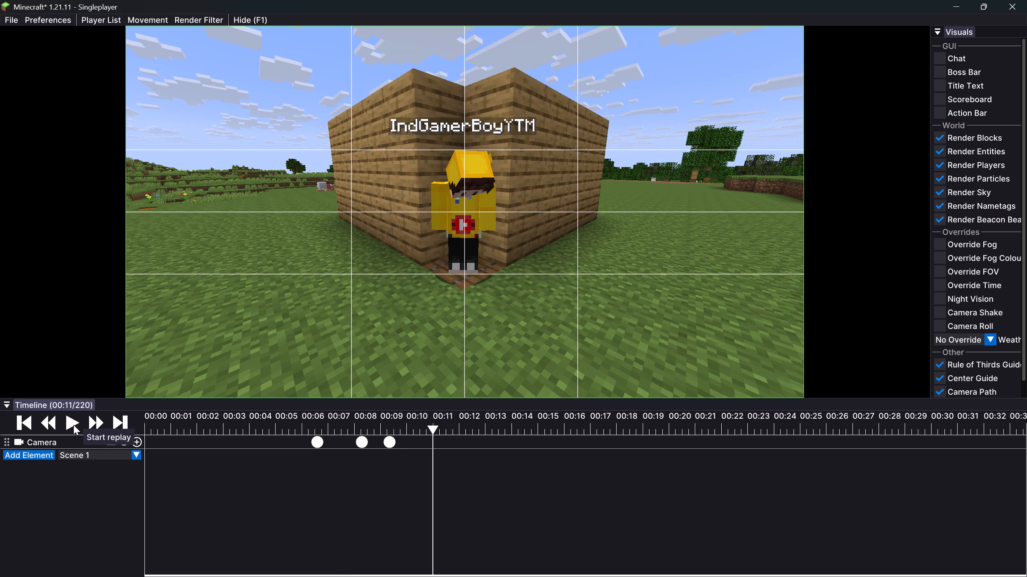
click(140, 439)
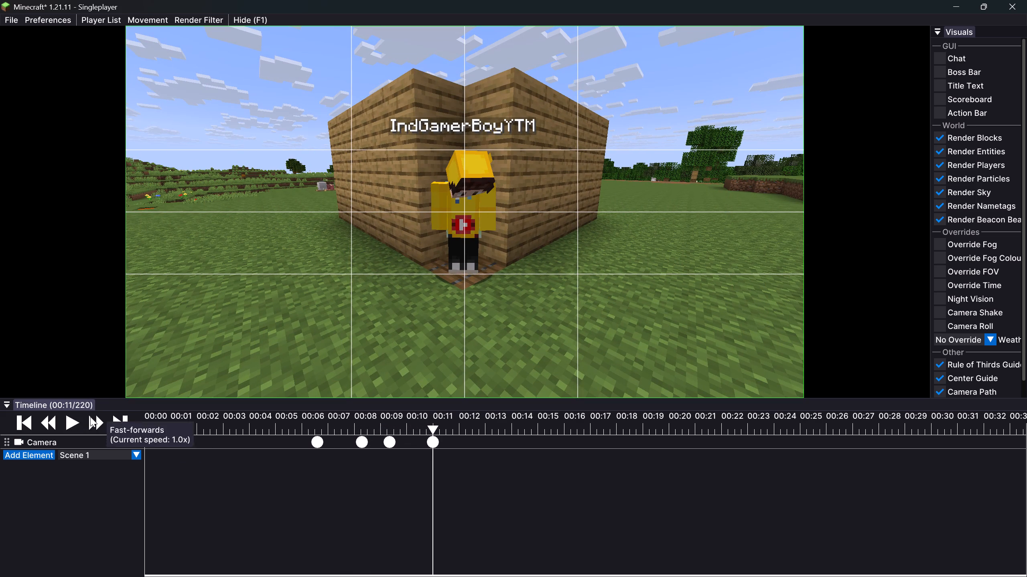
Play on past the trap opening, then add a fifth camera keyframe with the same close view at 00:25 (tick 517).
click(68, 418)
click(68, 418)
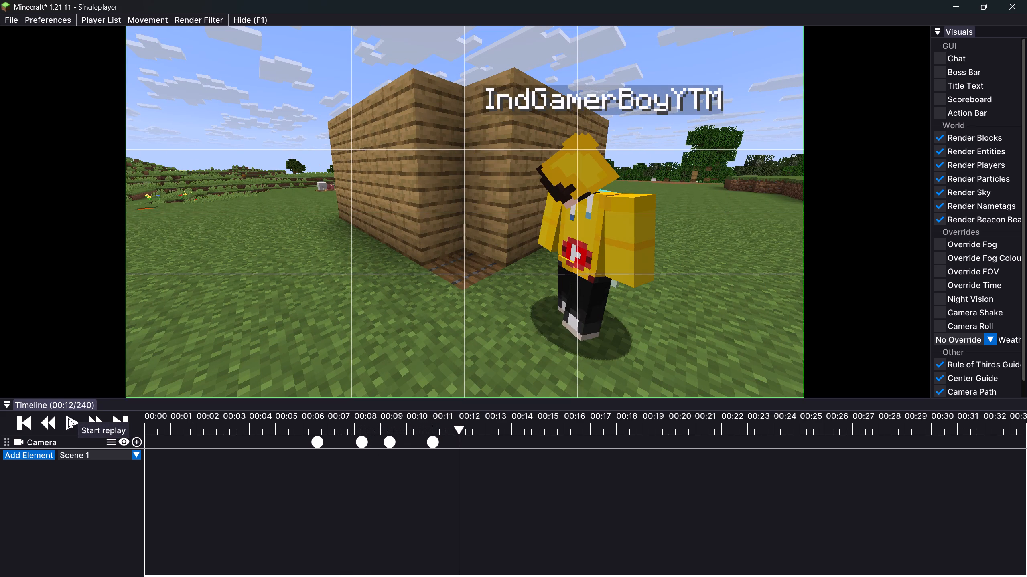
double_click(68, 418)
click(68, 418)
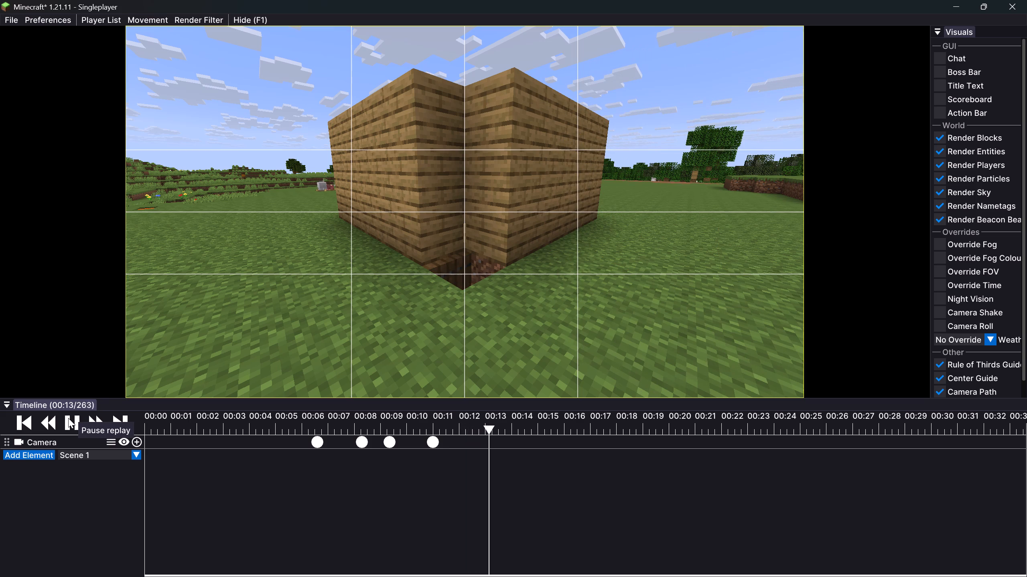
click(68, 418)
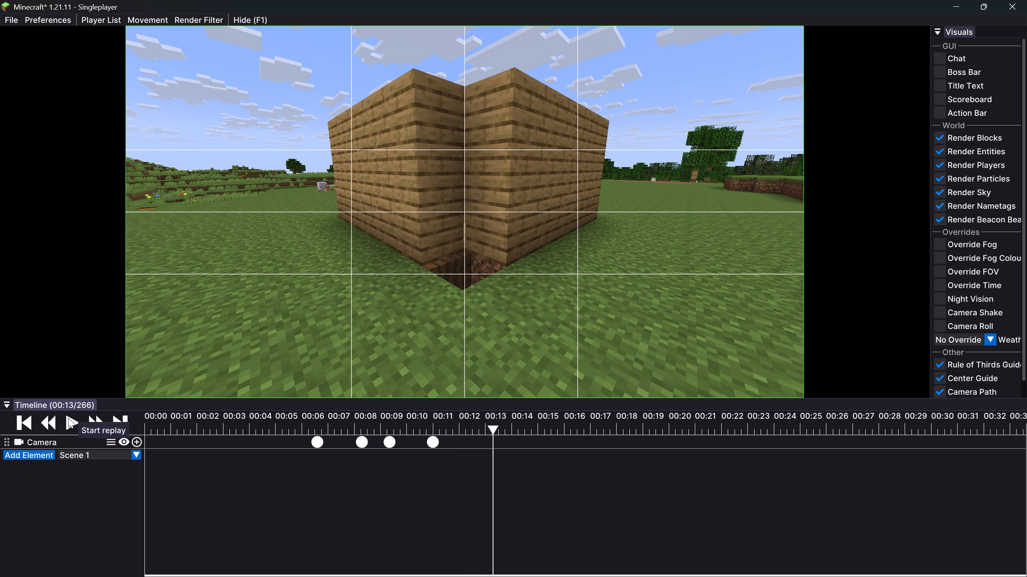
click(68, 418)
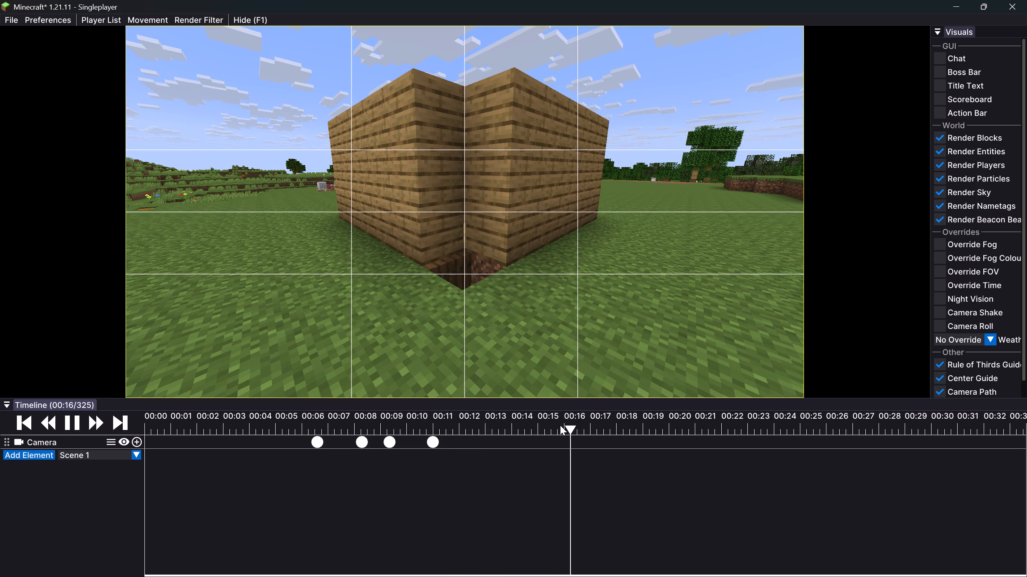
drag(560, 425, 823, 440)
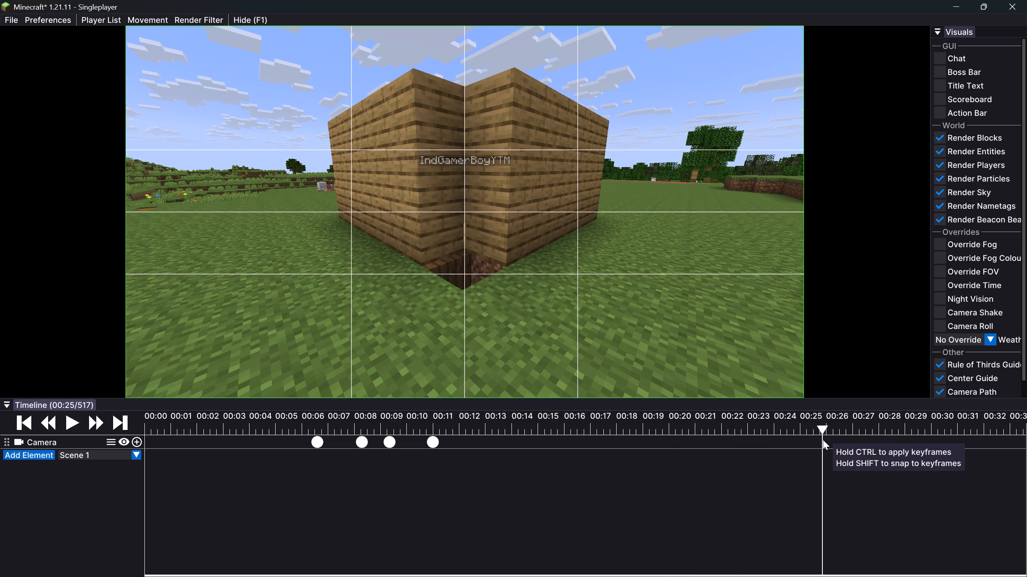
drag(823, 440, 822, 441)
click(140, 438)
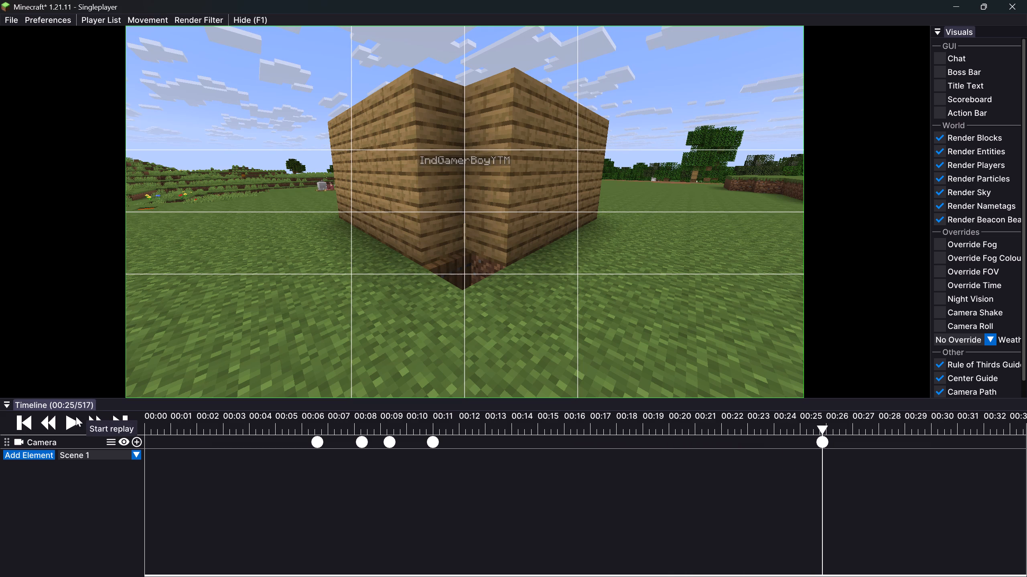
Review the replay between 00:25 and 00:28 to find the moment just before the player reaches the open corner hole.
click(72, 421)
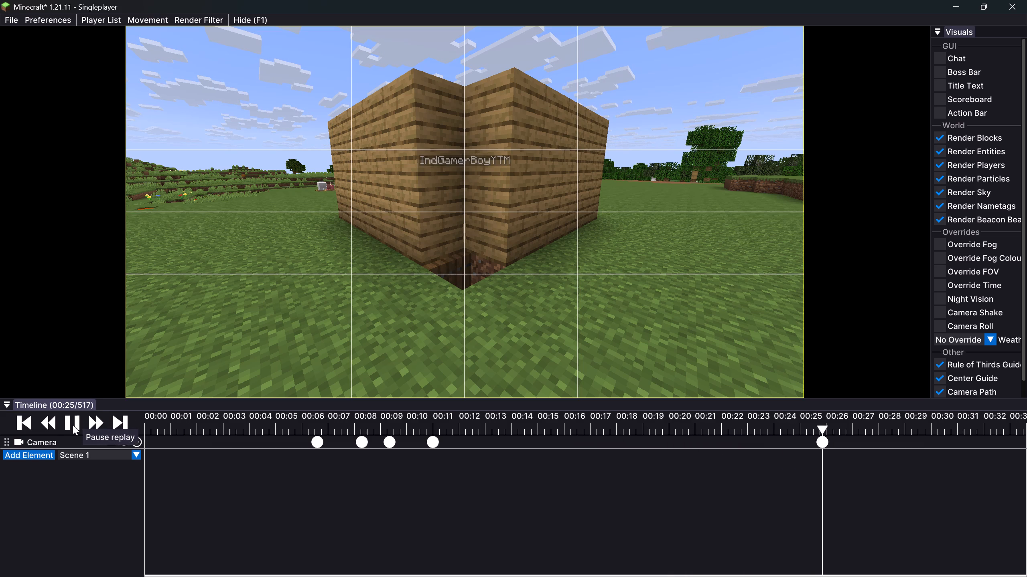
click(814, 422)
click(71, 422)
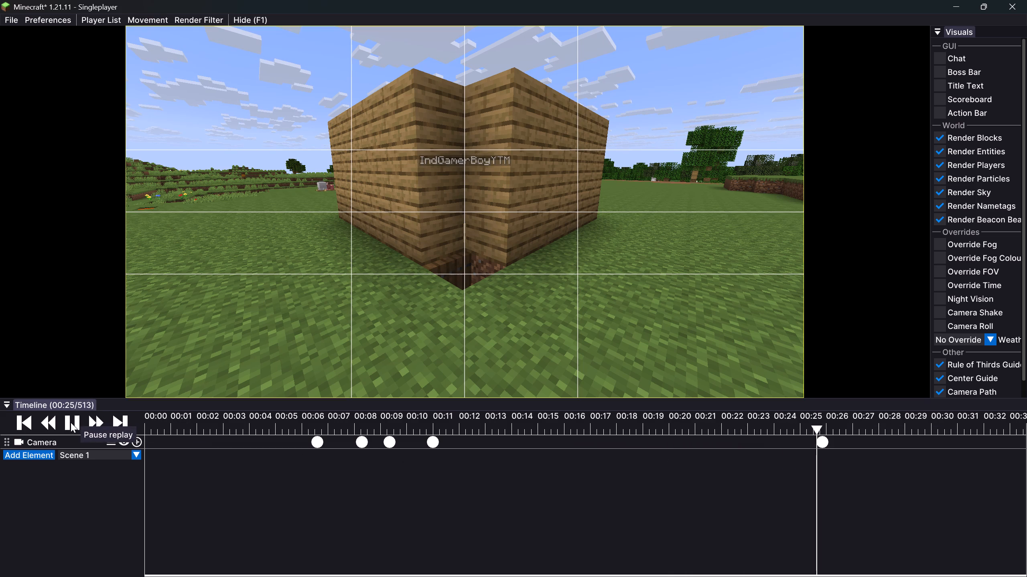
double_click(70, 422)
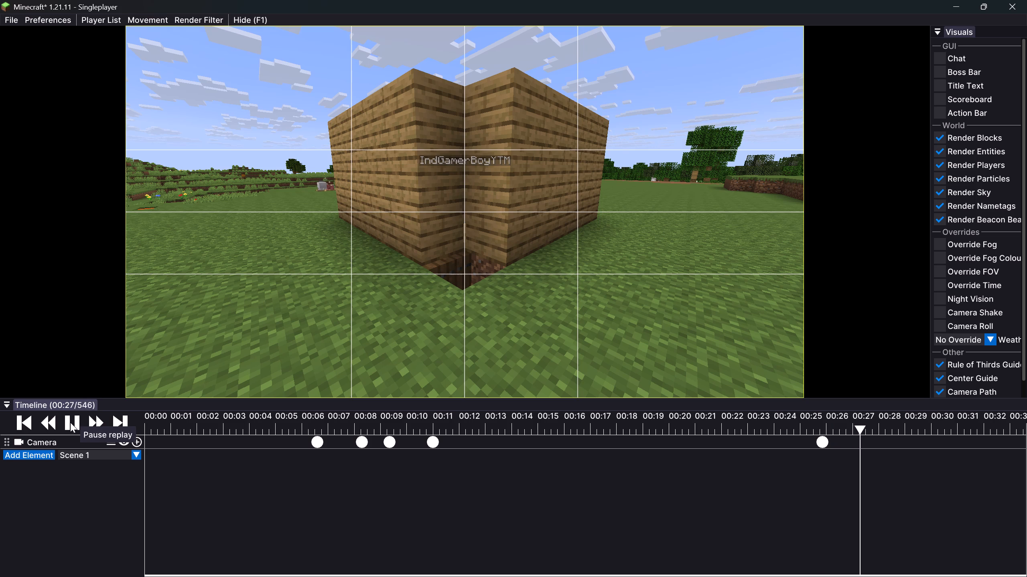
click(70, 422)
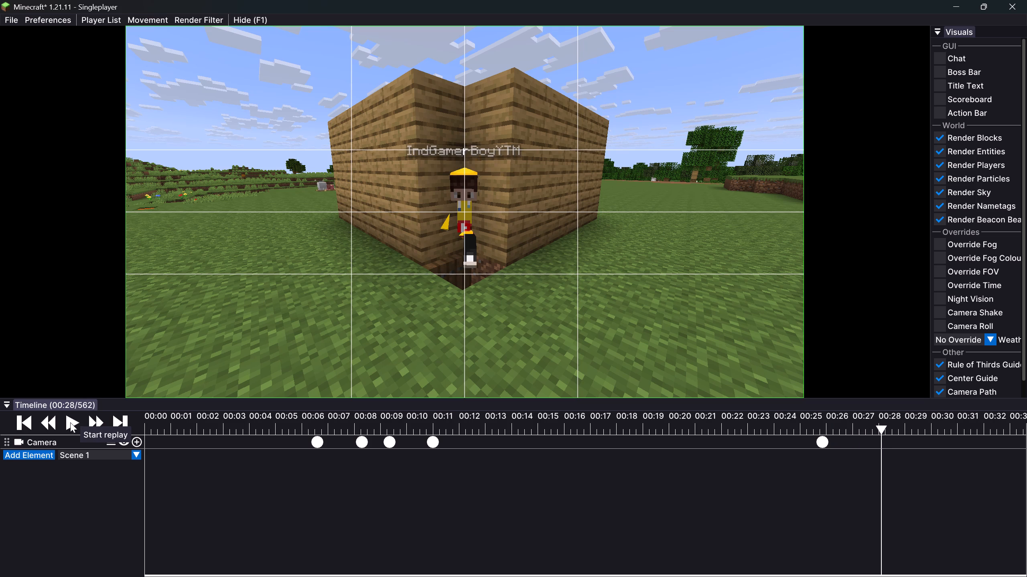
double_click(70, 422)
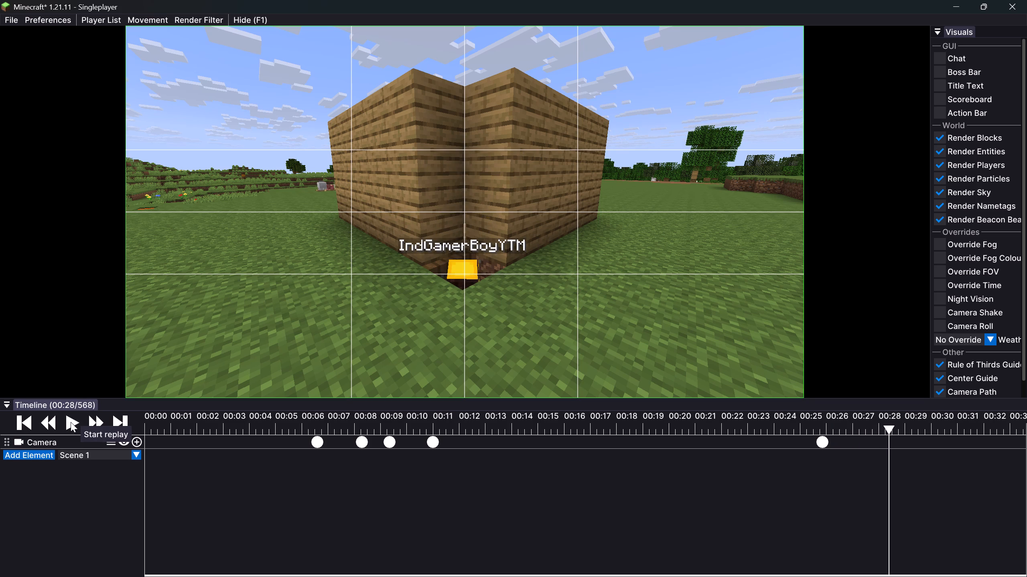
click(851, 425)
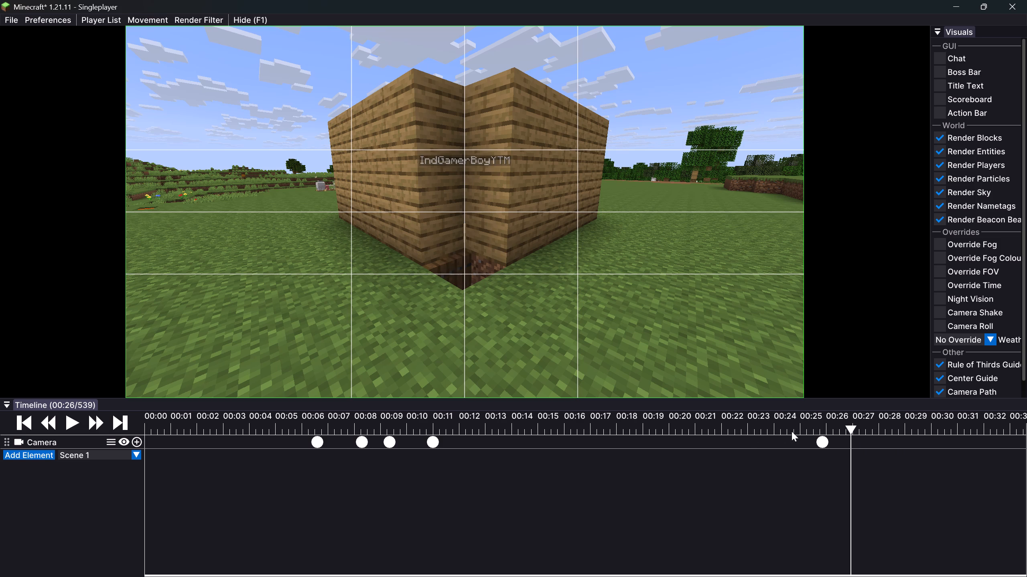
click(69, 425)
click(71, 424)
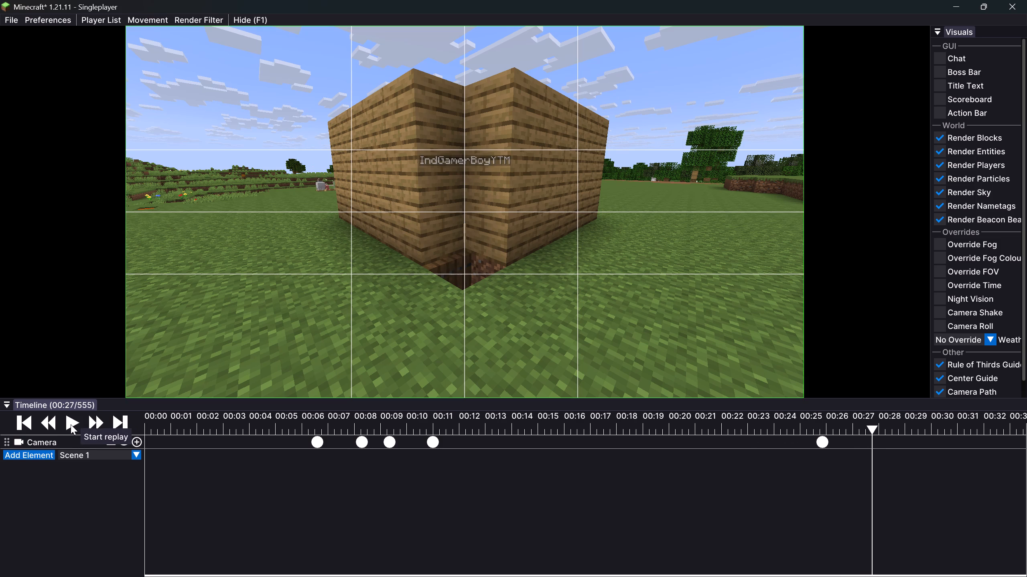
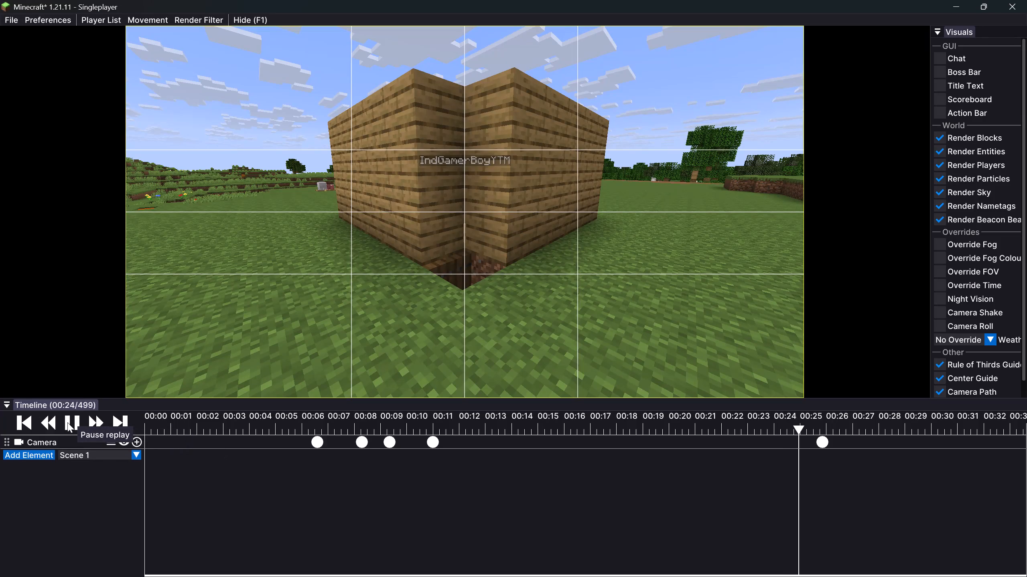
Add a sixth camera keyframe with the same close corner view and place it between 00:27 and 00:28.
click(67, 422)
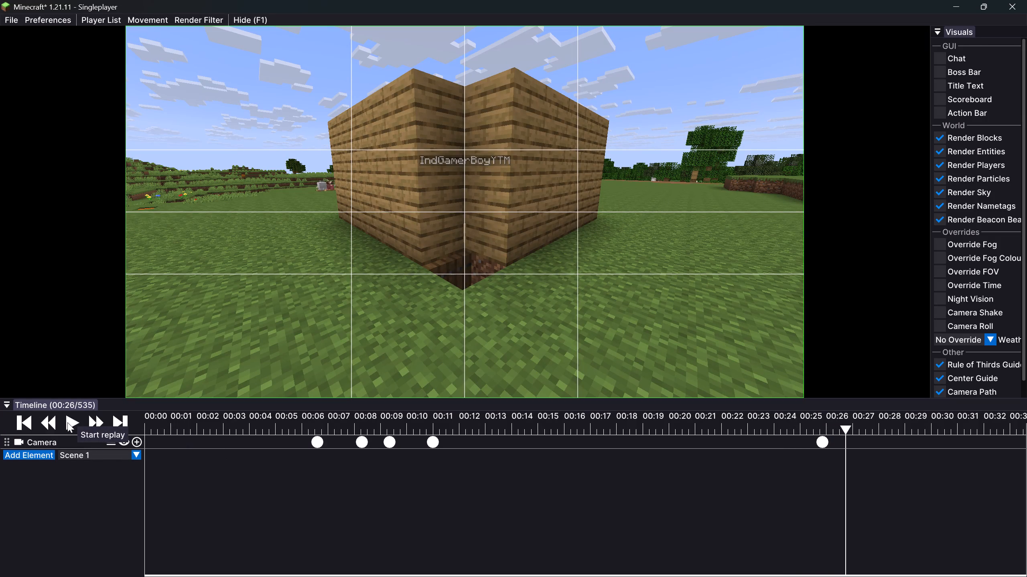
click(67, 422)
double_click(67, 422)
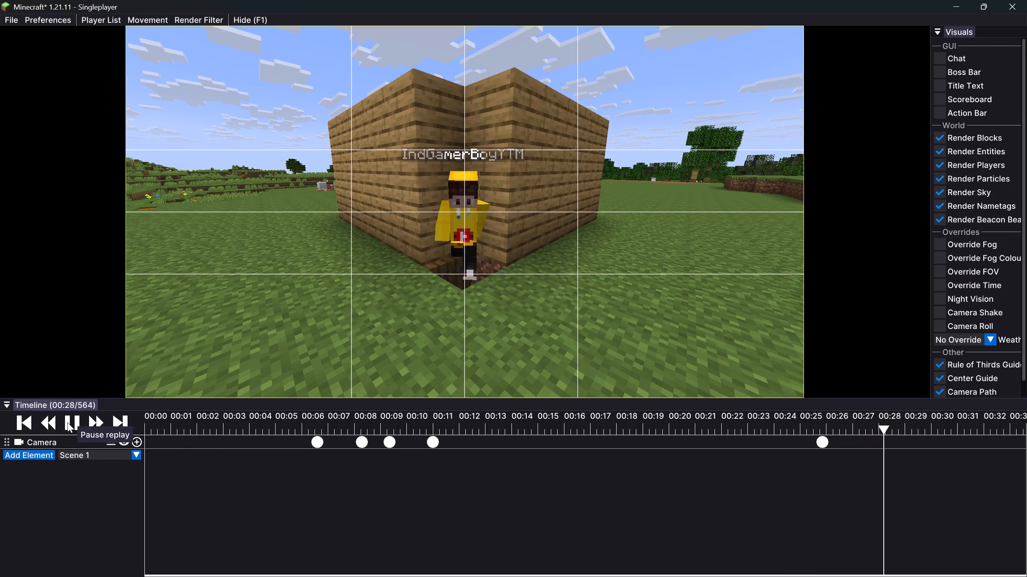
click(67, 422)
drag(893, 427, 876, 428)
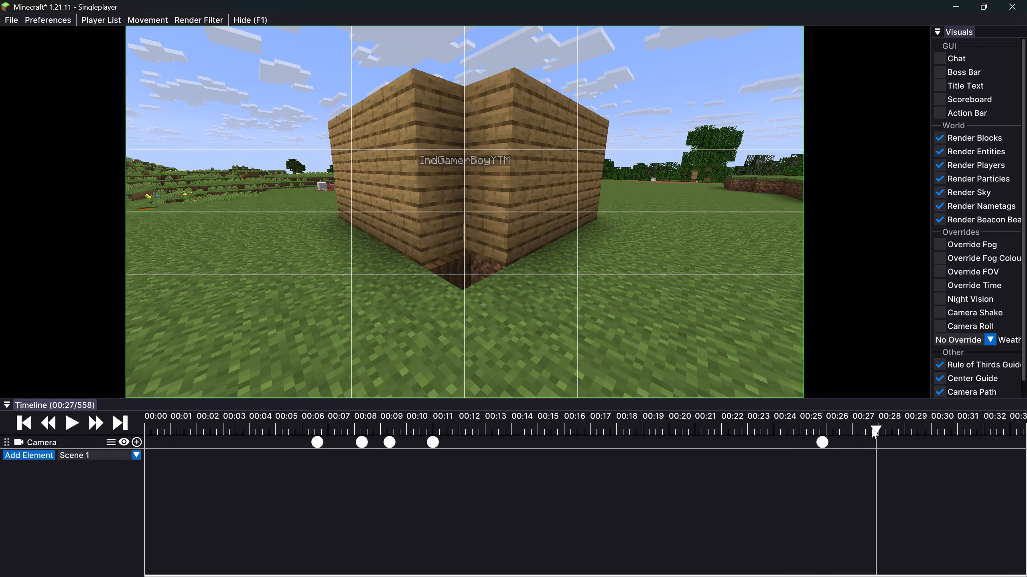
double_click(71, 418)
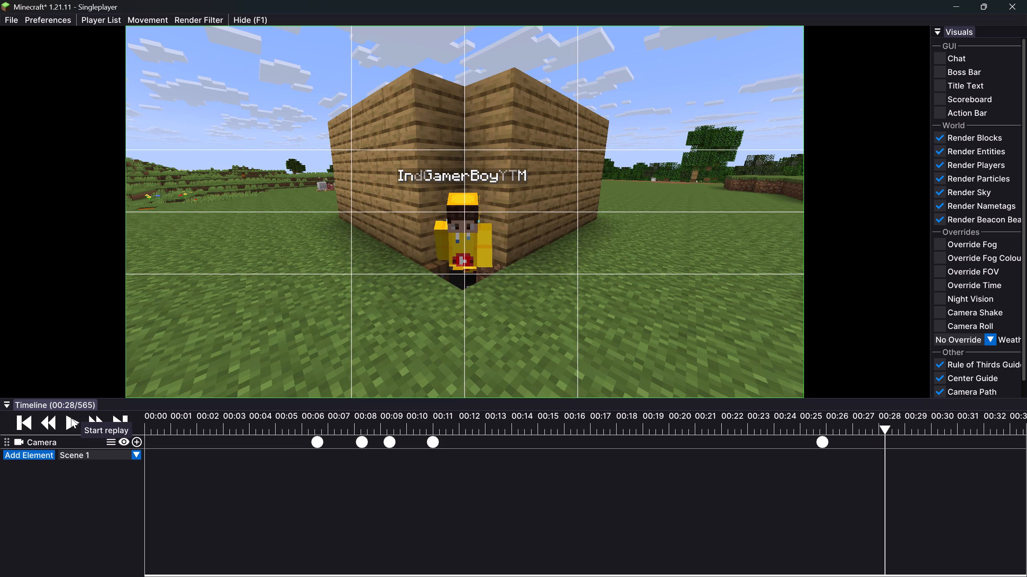
click(134, 441)
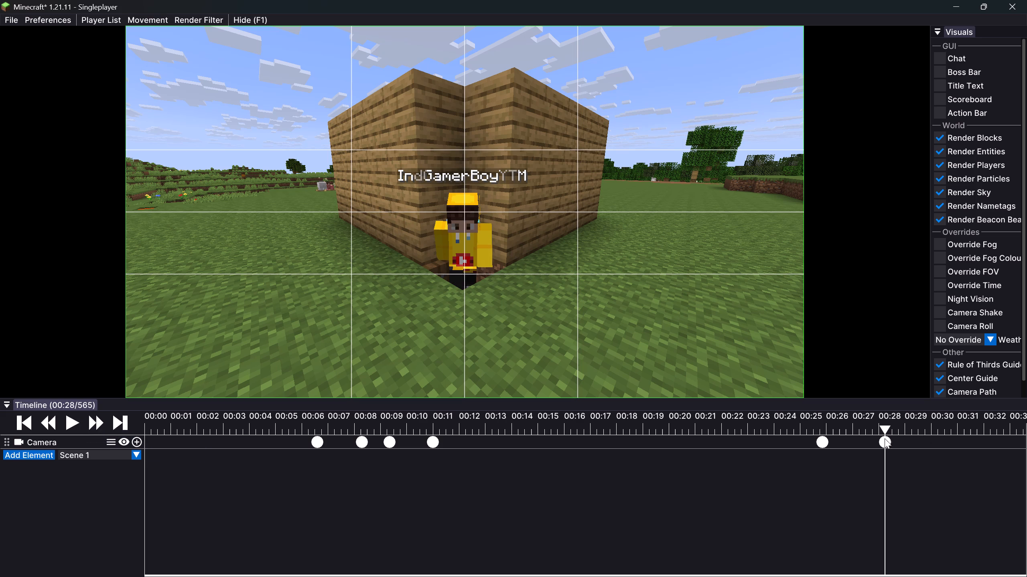
drag(885, 438, 869, 436)
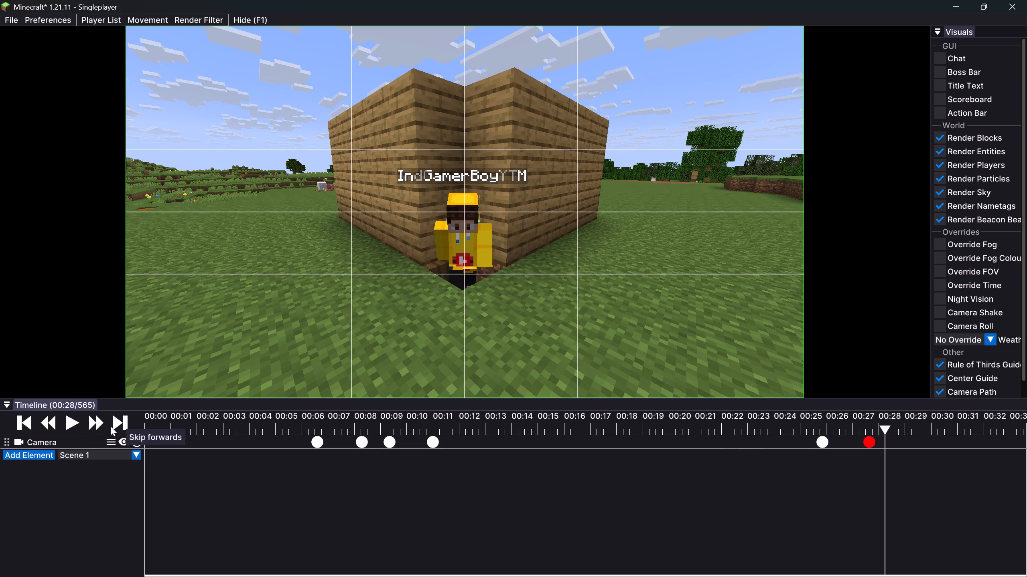
Replay up to 00:28 (tick 565), pull the camera back to show the whole corner, and add a seventh camera keyframe there.
drag(873, 426, 860, 426)
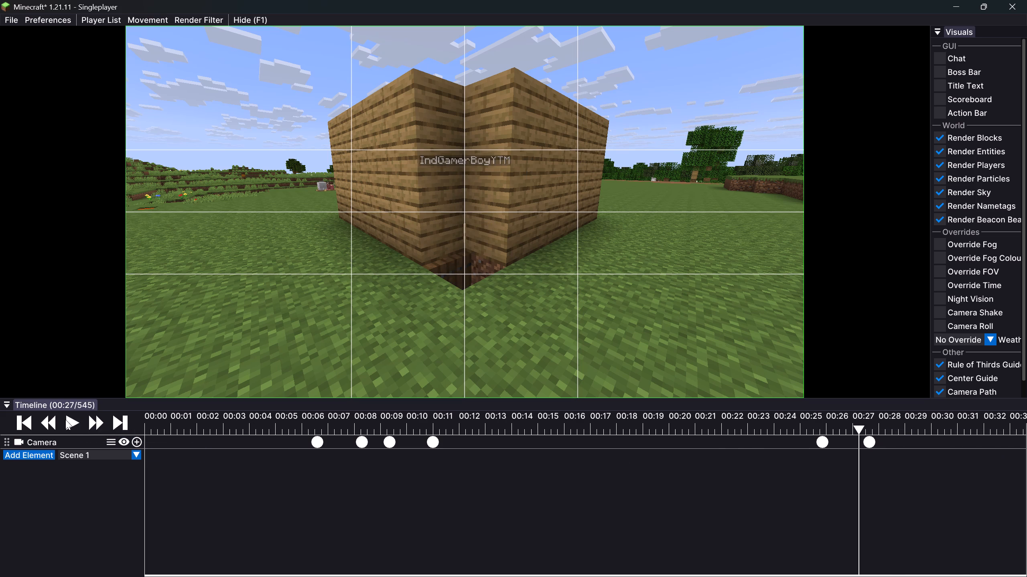
click(66, 420)
triple_click(66, 420)
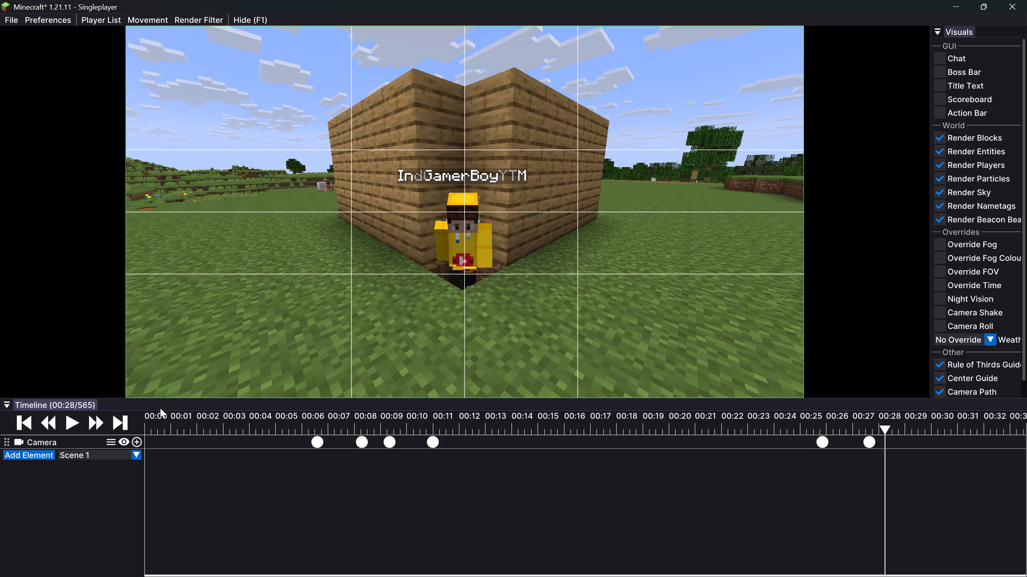
key(Down)
drag(704, 251, 514, 295)
key(Down)
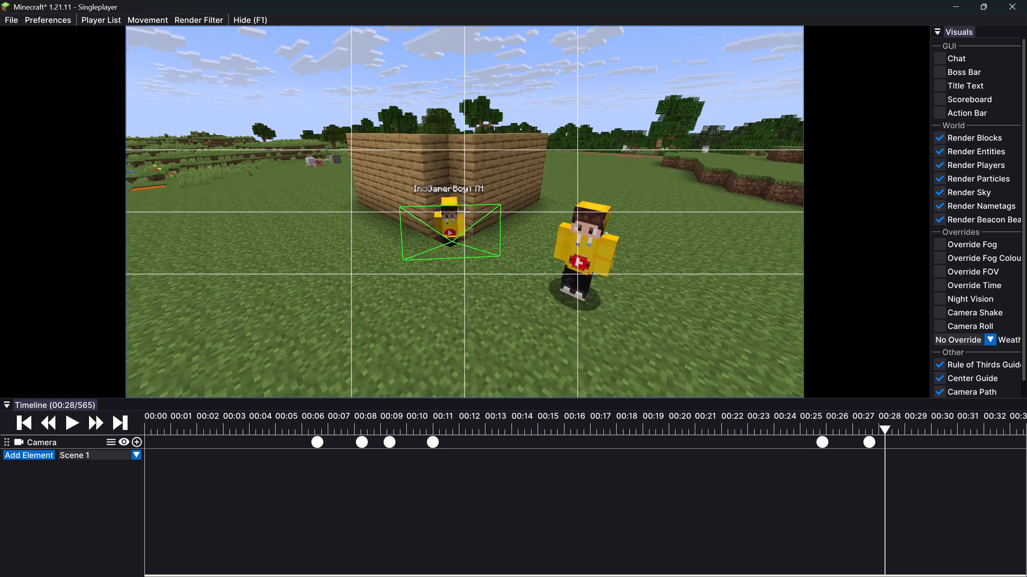
drag(514, 295, 513, 295)
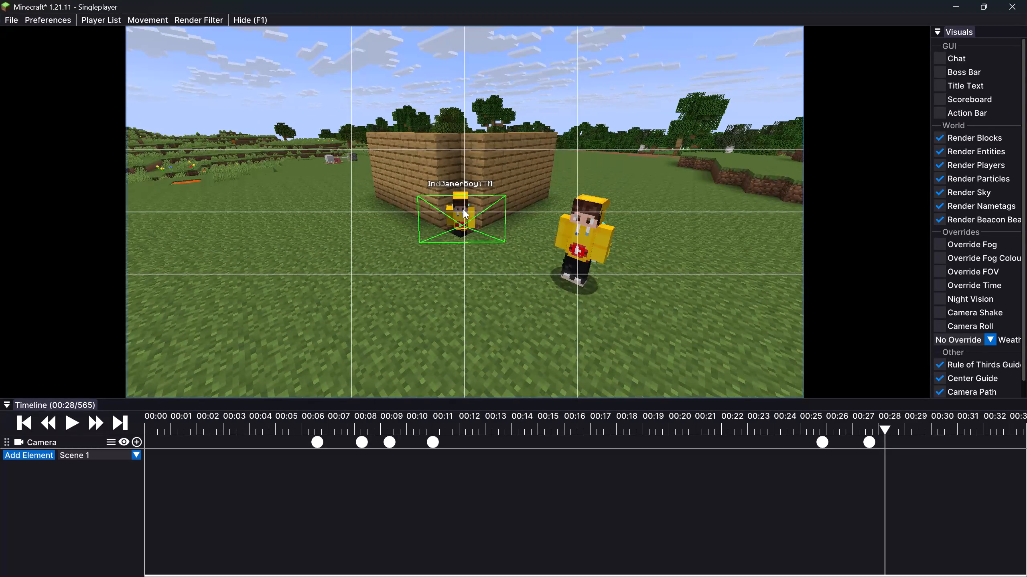
click(136, 441)
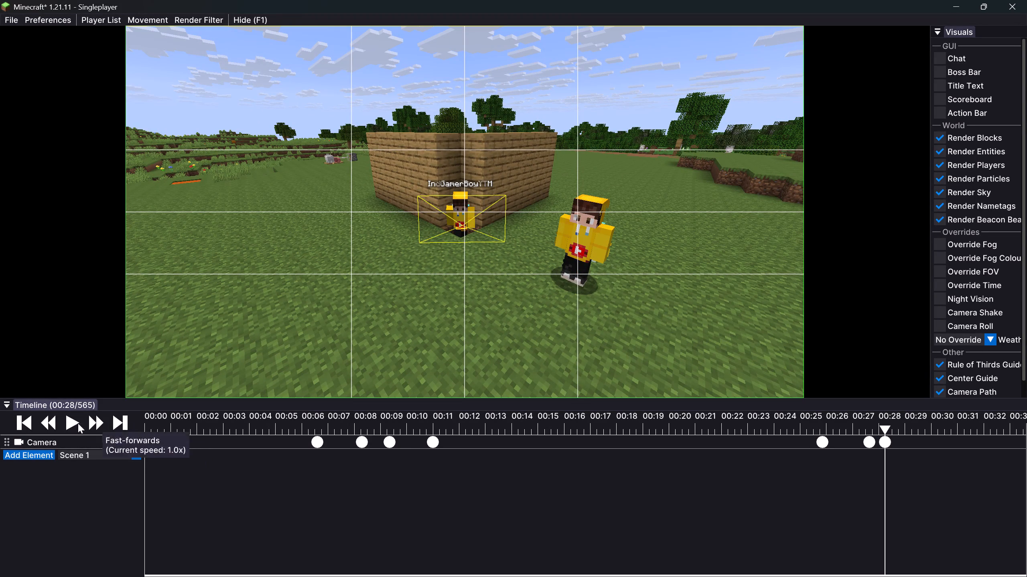
Play on to tick 575 and add an eighth camera keyframe with the same pulled-back view.
click(73, 424)
click(73, 424)
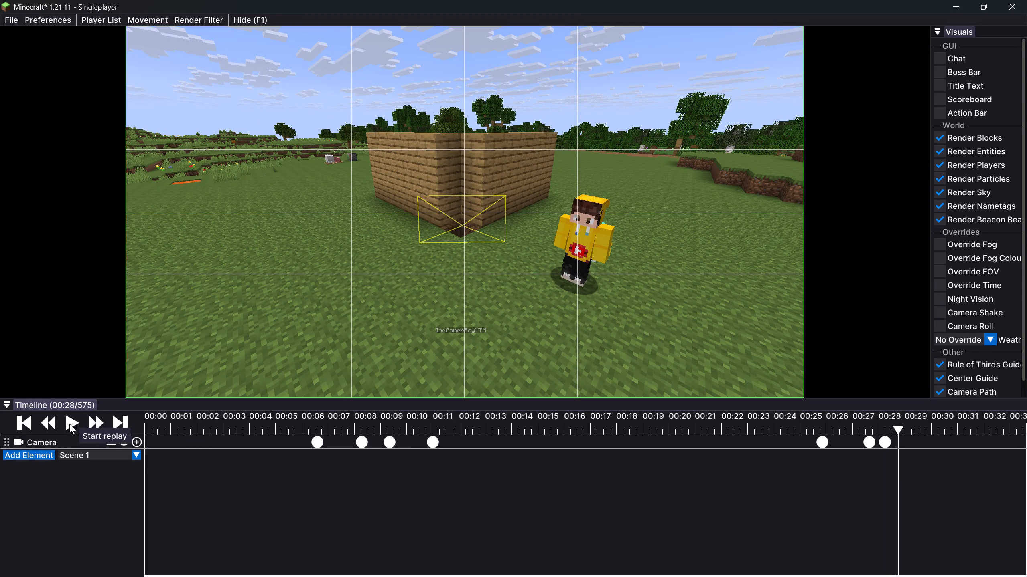
click(140, 441)
Play the shot from 00:25 (tick 514) past the last keyframe to check the camera pull-back.
click(819, 432)
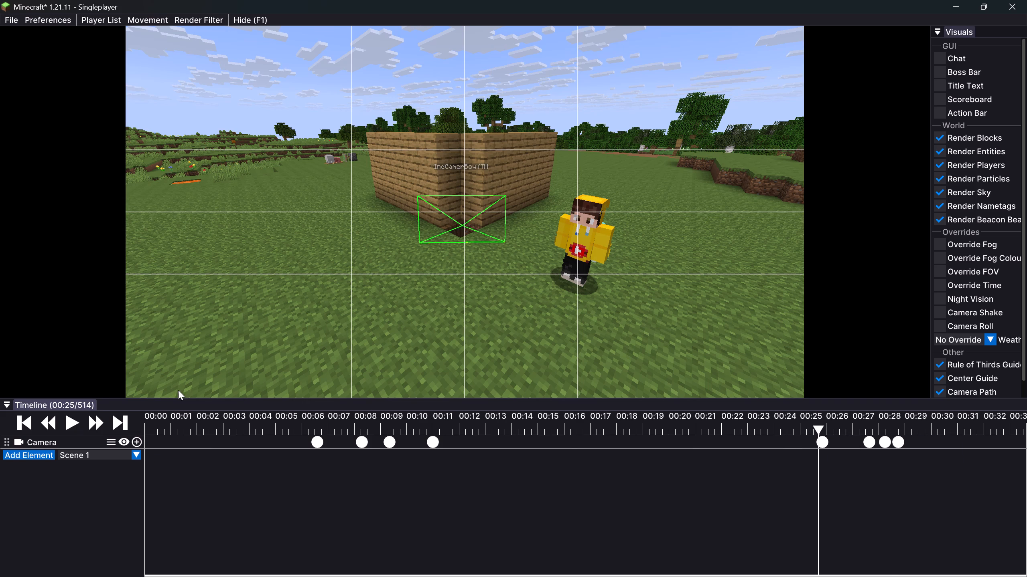
click(71, 422)
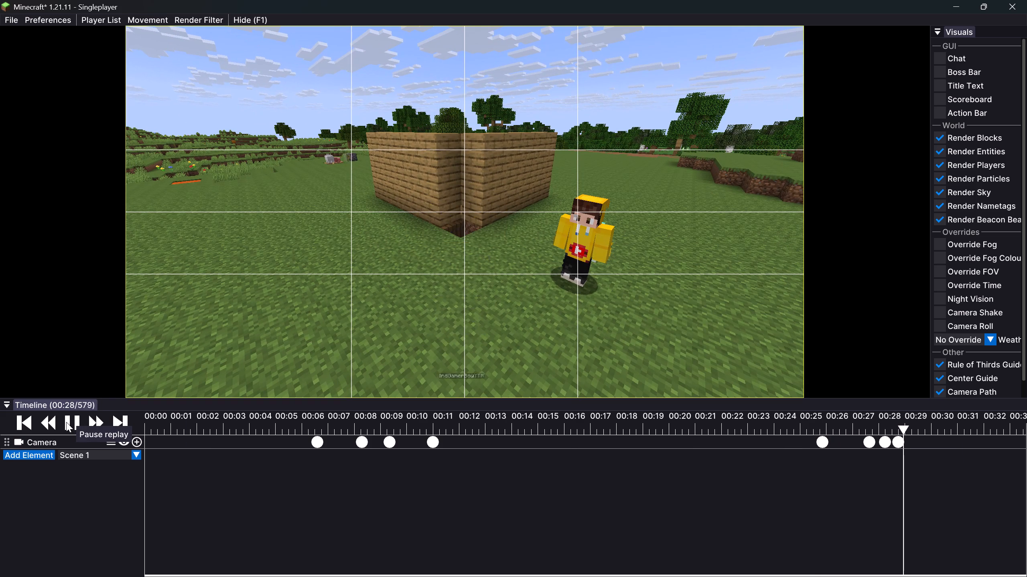
click(66, 422)
drag(14, 26, 513, 295)
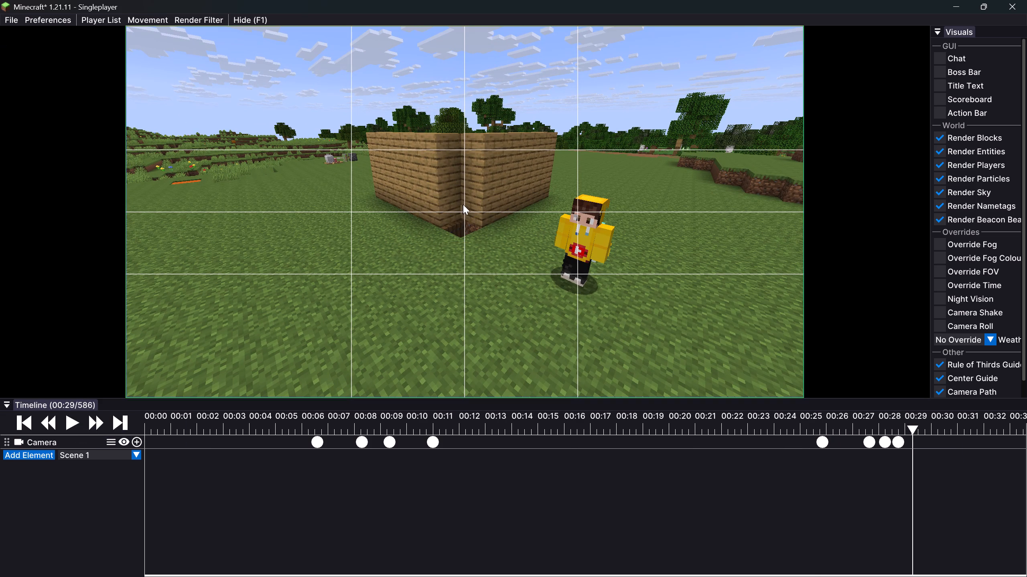
Export the camera scene as a 1920 × 1080, 60 fps MP4 video with audio recorded.
click(3, 17)
click(27, 32)
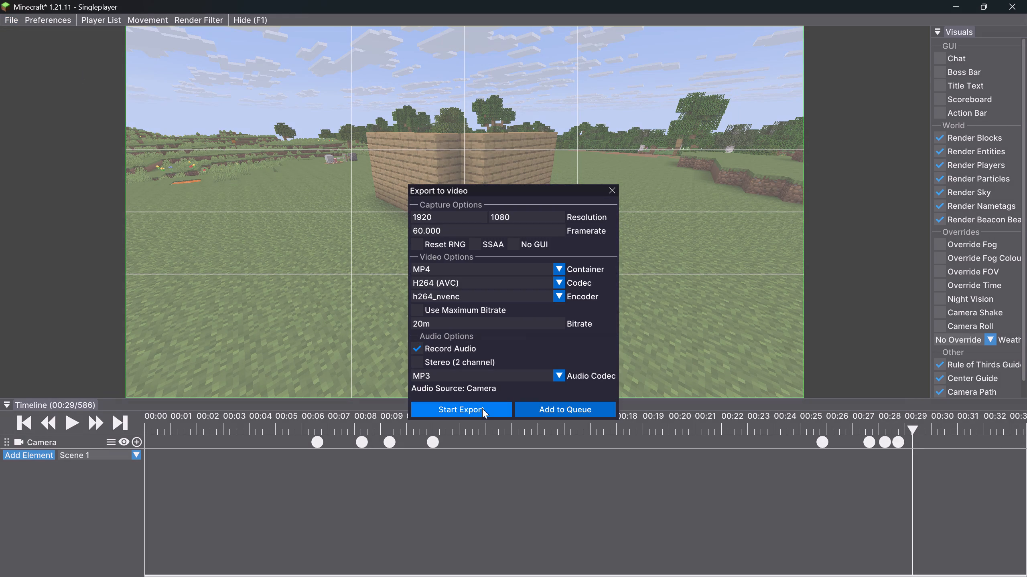
click(481, 409)
click(407, 263)
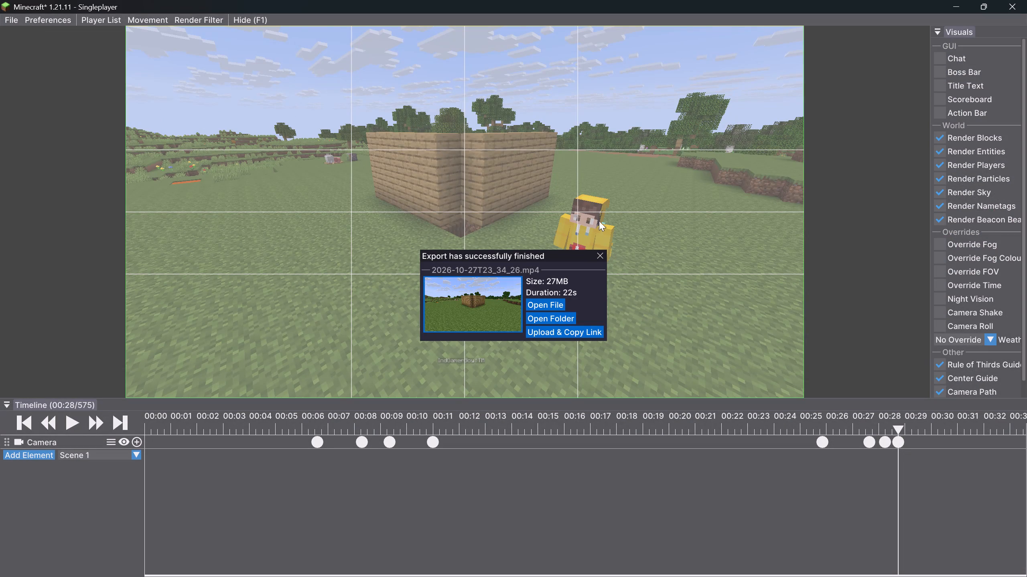
double_click(593, 255)
click(600, 252)
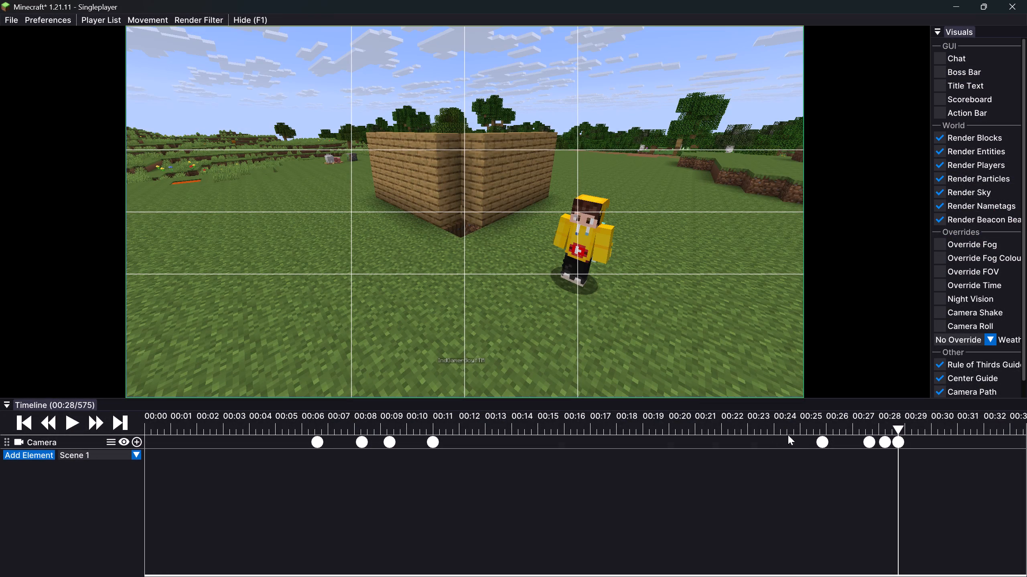
At 00:24 (tick 497), change the name of the player sitting in the boat inside the corner to Dream.
click(796, 430)
key(Up)
key(Up)
key(Up)
key(Up)
key(Up)
key(Up)
key(Up)
key(Up)
key(Up)
key(Up)
key(Up)
key(Up)
key(Up)
key(Up)
key(Up)
key(Up)
key(Up)
key(Up)
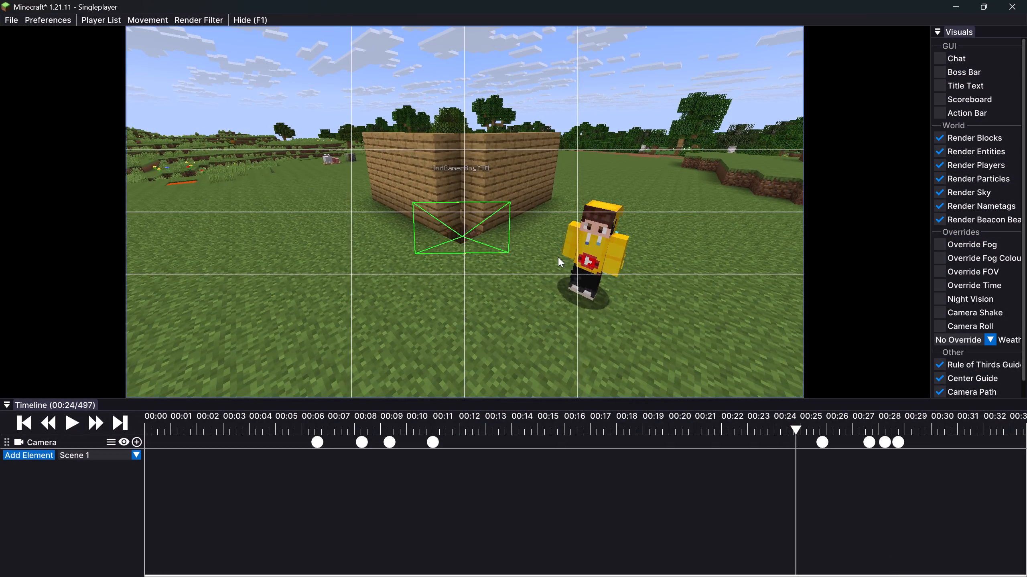
key(Down)
drag(572, 226, 463, 210)
key(Down)
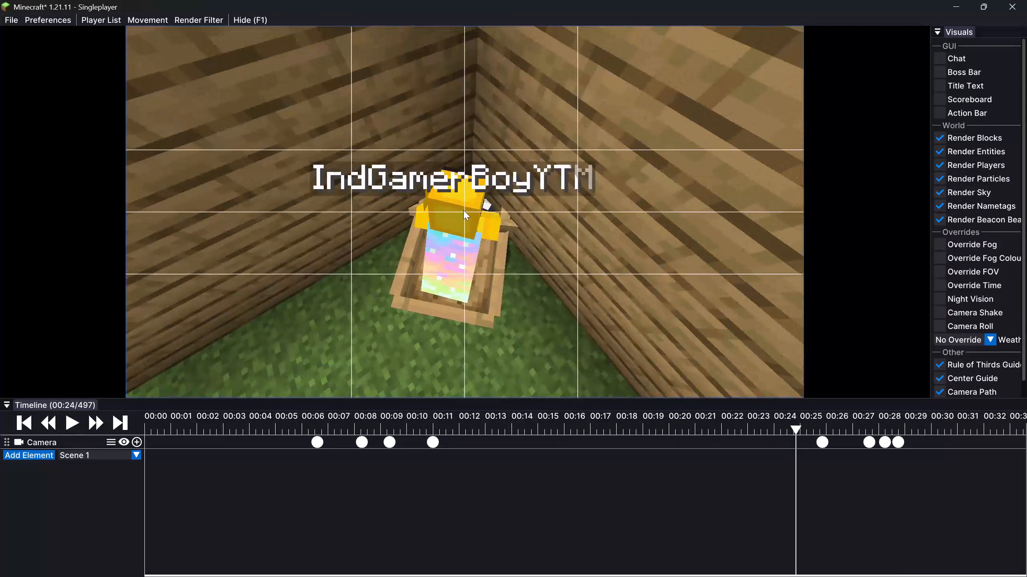
drag(463, 210, 513, 294)
right_click(463, 211)
click(528, 297)
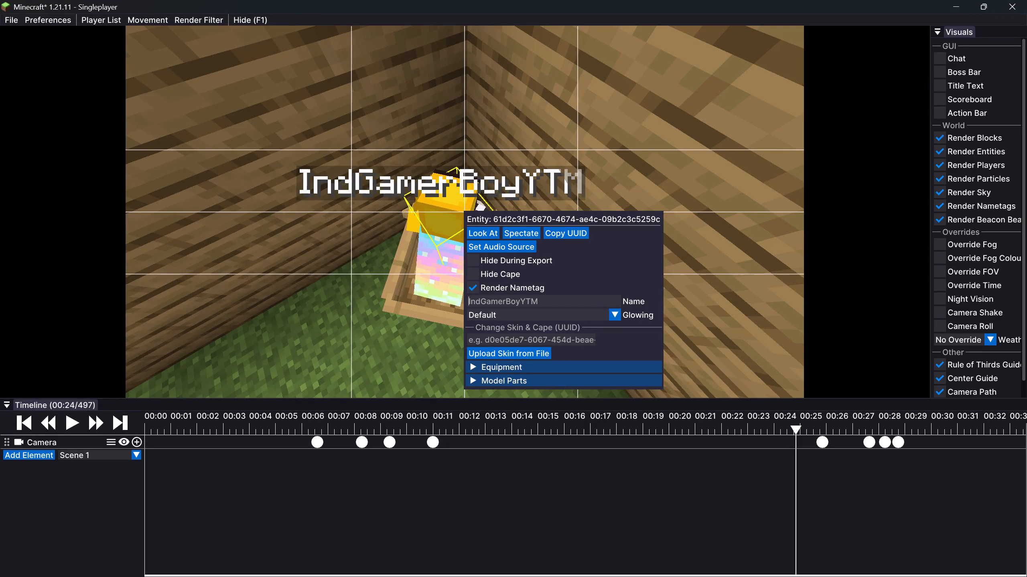
text(Dream)
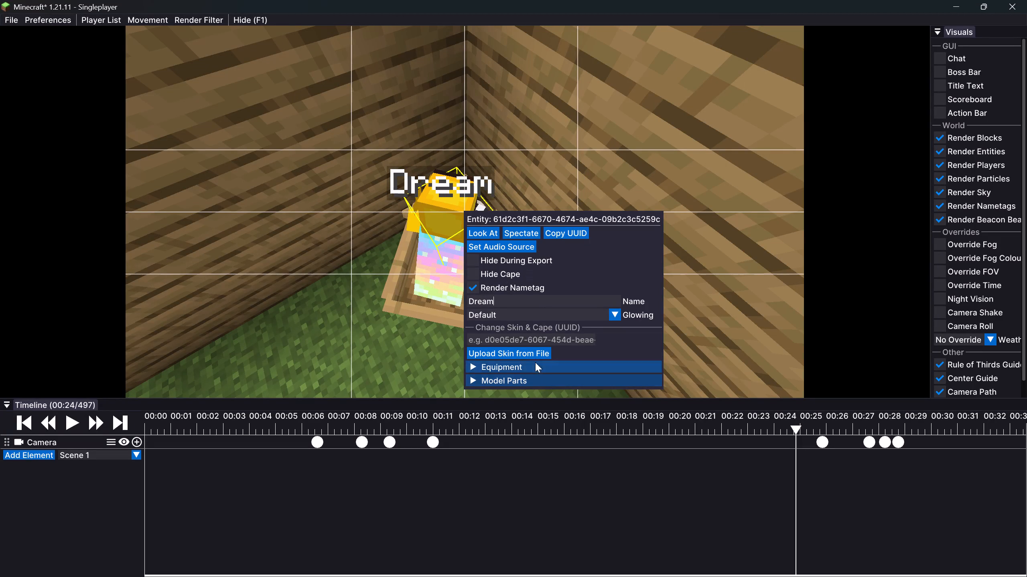
Open the skin file upload for this player and search the Downloads folder for "dream".
click(536, 353)
click(58, 128)
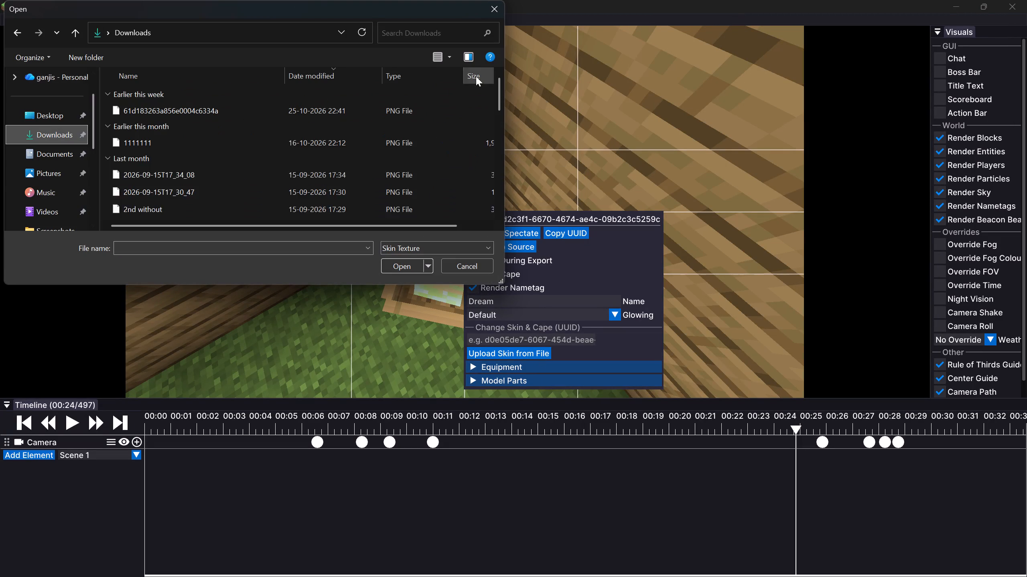
click(439, 33)
text(drea)
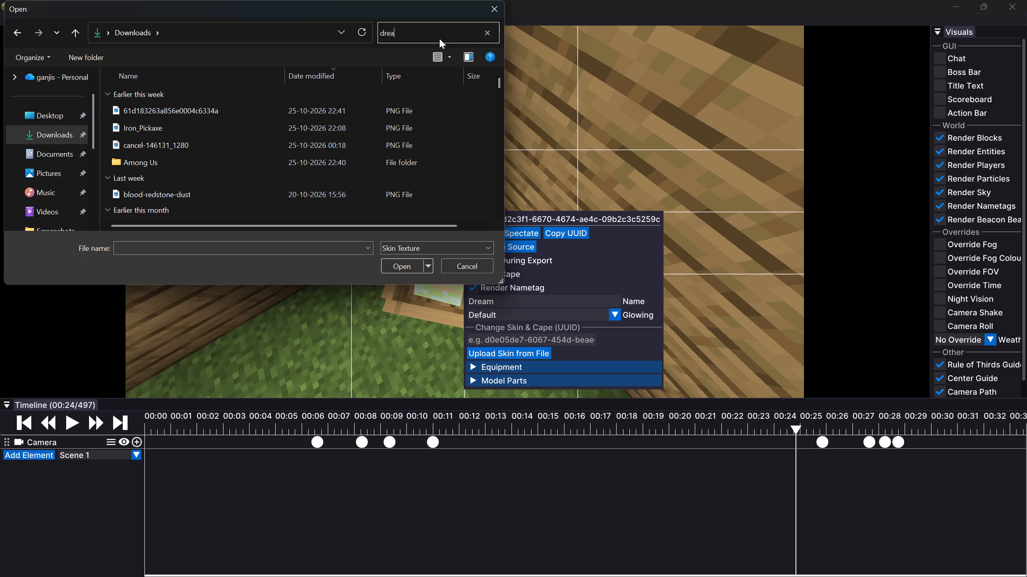
key(m)
Switch to Chrome and search Google for "dream skin".
click(621, 562)
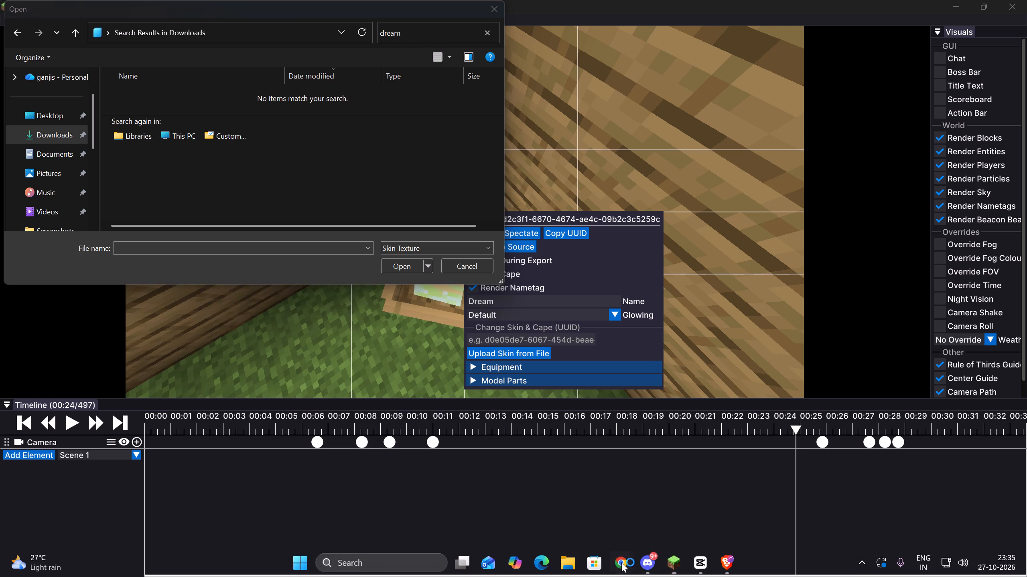
click(452, 269)
click(468, 252)
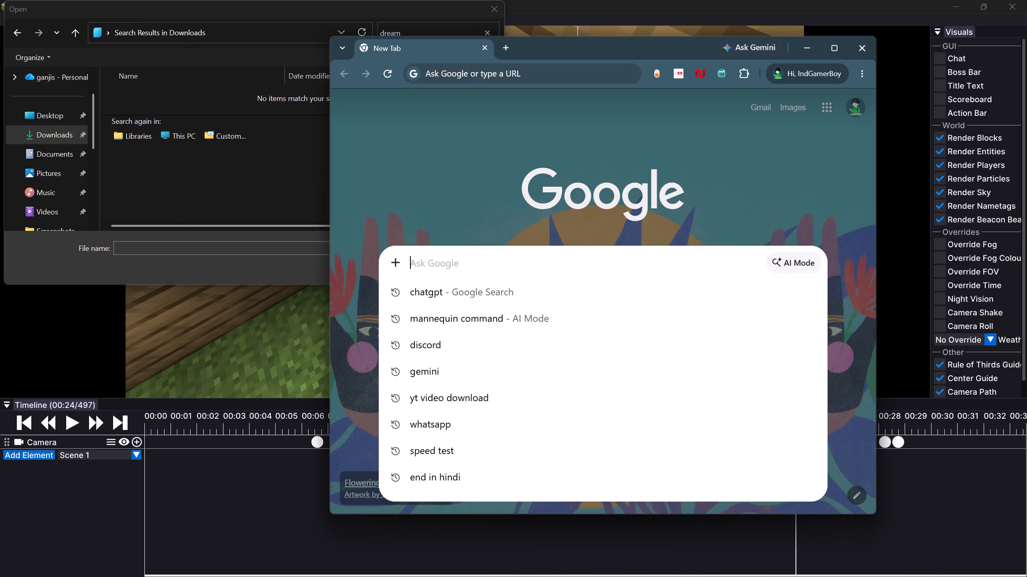
key(d)
text(re)
text(am skin)
key(Return)
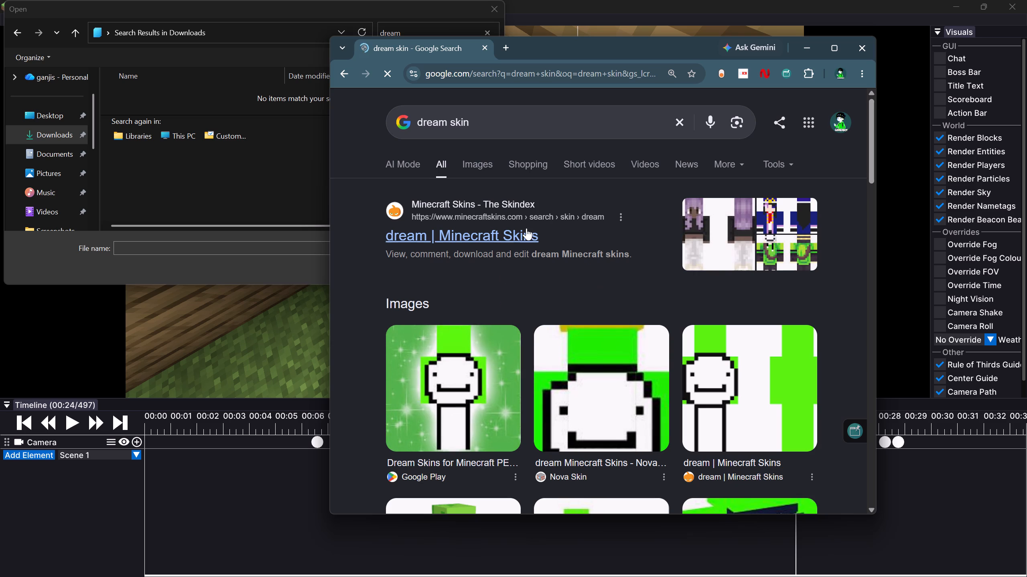
Examine the Skindex dream listing and the remaining search results for a site offering the Dream skin.
click(502, 229)
scroll(524, 258, down, 6)
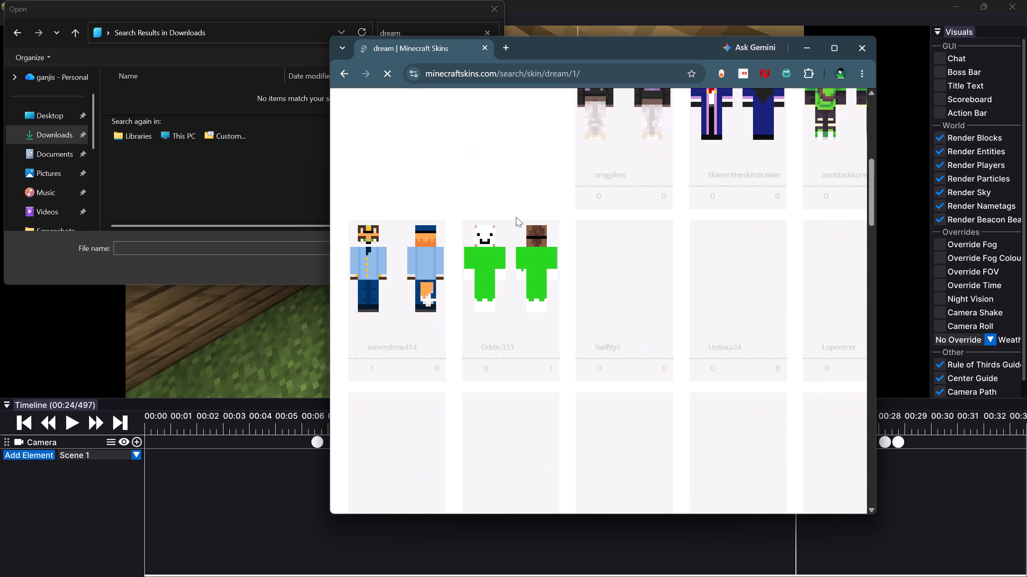
click(341, 75)
scroll(536, 294, down, 7)
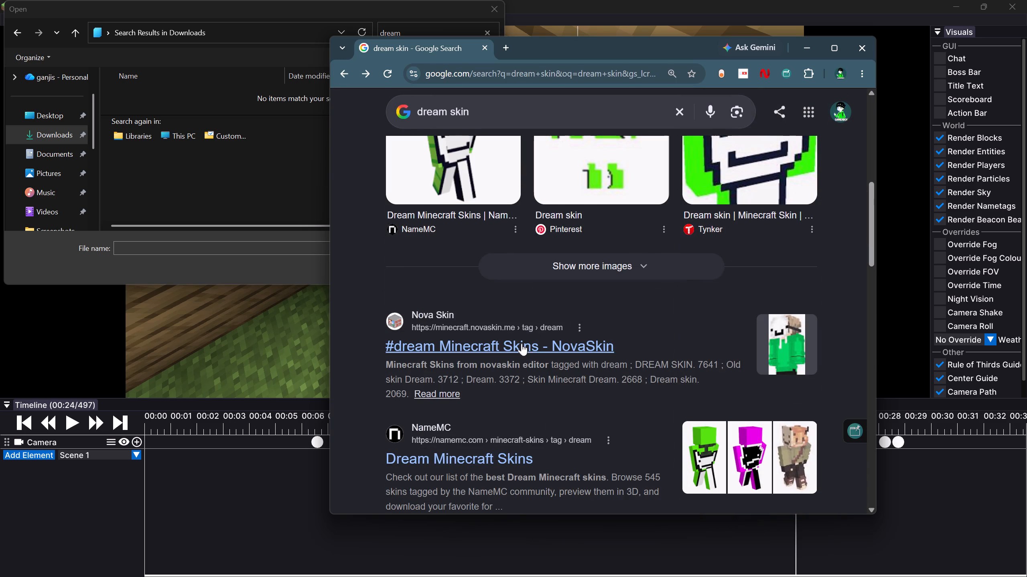
scroll(522, 350, down, 3)
scroll(518, 285, down, 6)
scroll(510, 224, up, 6)
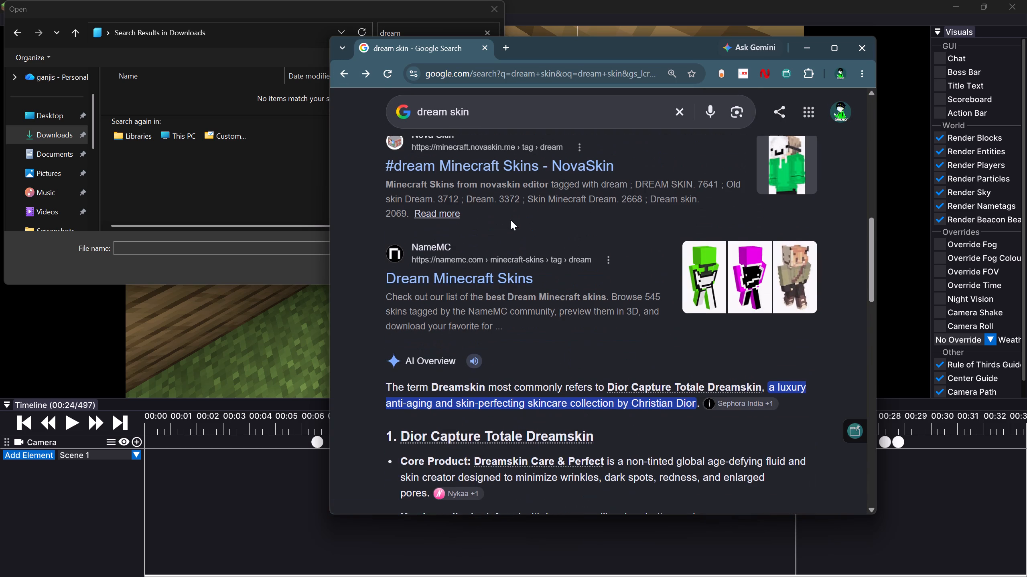
scroll(492, 281, down, 6)
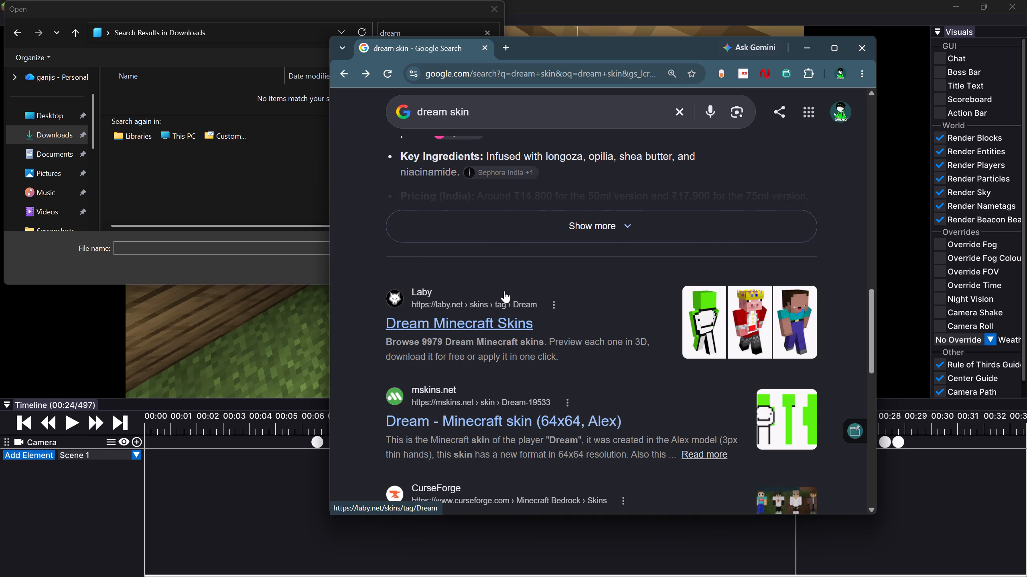
Open Laby's Dream Minecraft Skins listing, dismiss the privacy dialog, and open the page of the first green Dream skin.
click(498, 319)
click(492, 326)
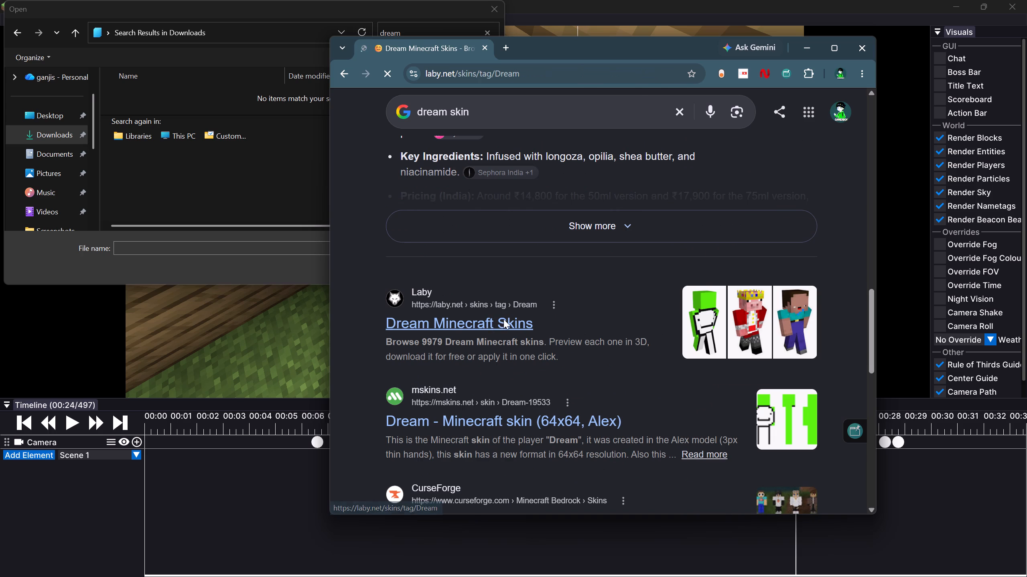
scroll(537, 302, down, 4)
click(413, 301)
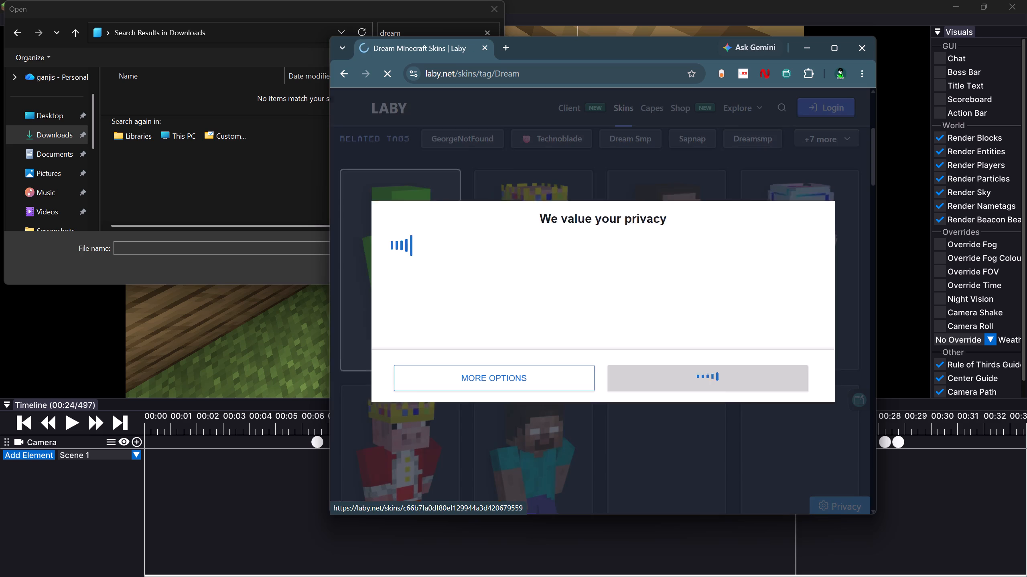
click(689, 385)
click(410, 220)
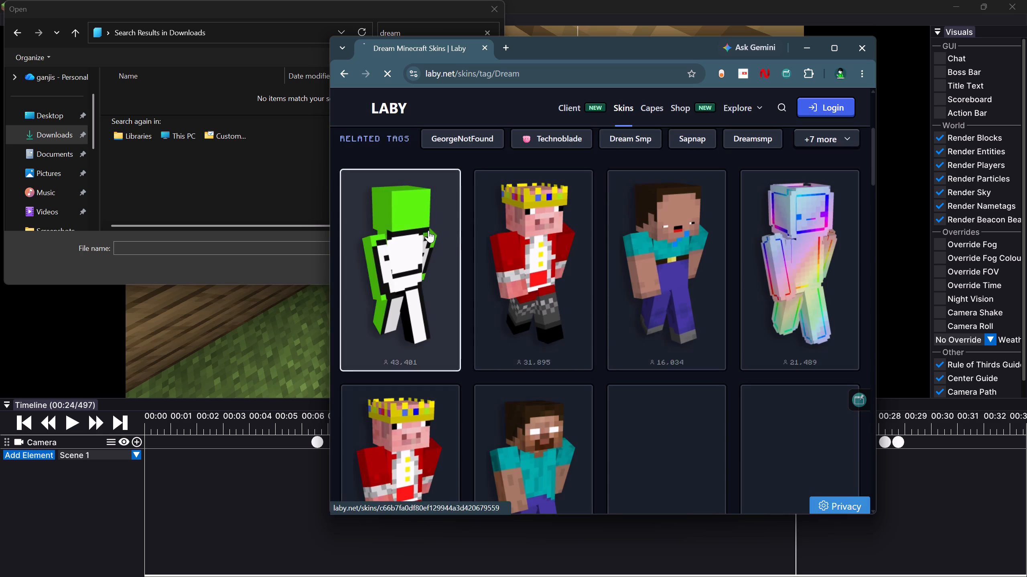
scroll(707, 214, down, 5)
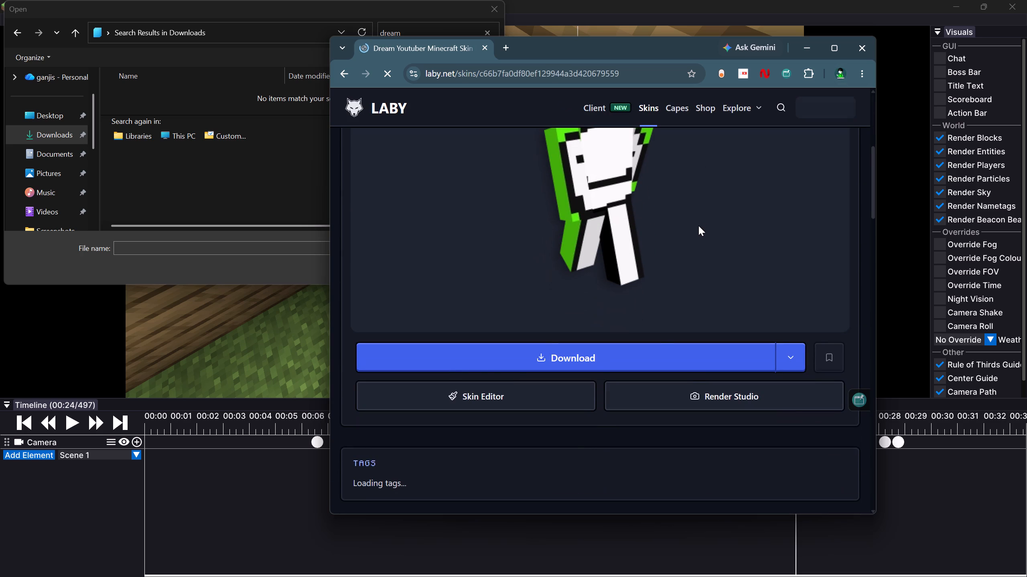
Download the Dream Youtuber Minecraft Skin from Laby and close the browser.
click(645, 356)
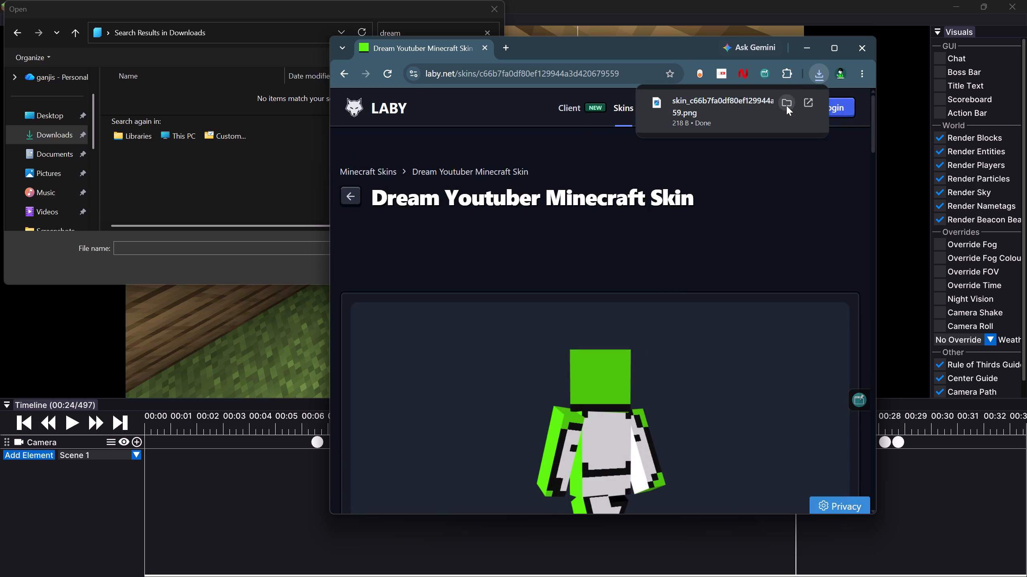
click(860, 52)
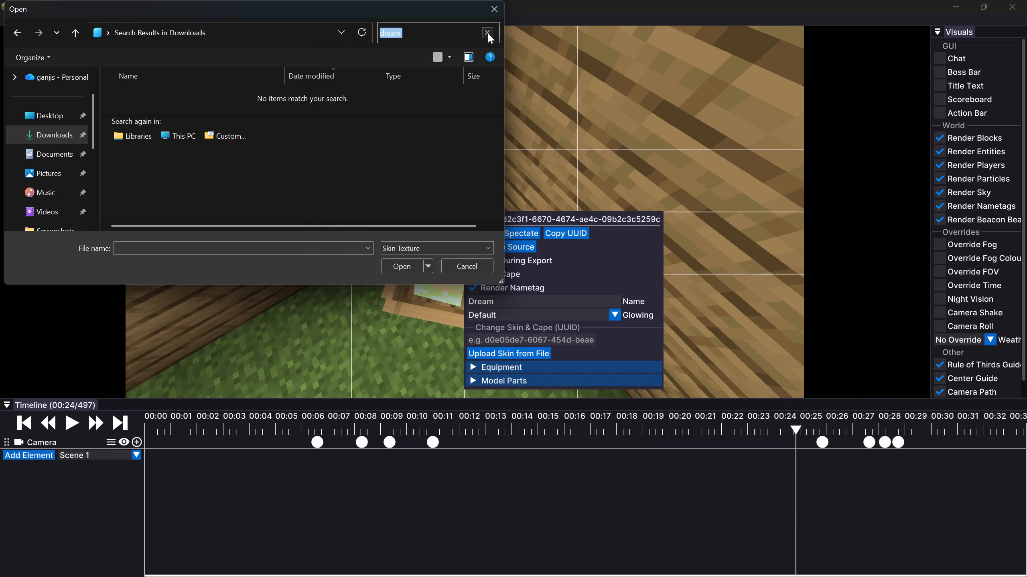
Clear the "dream" file search and upload the newly downloaded skin PNG from Downloads to the Dream player.
click(494, 30)
click(489, 35)
click(287, 112)
click(390, 262)
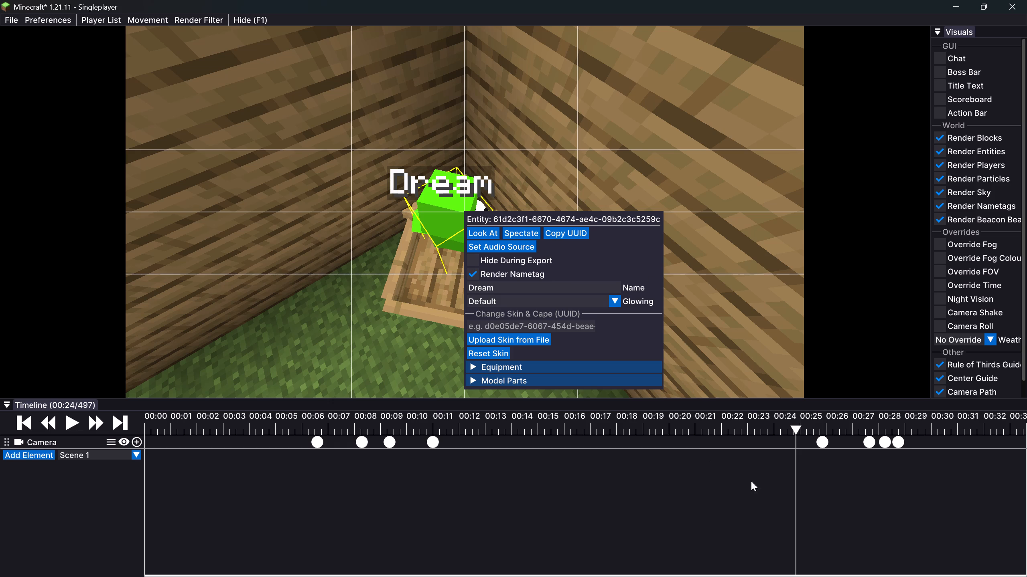
Play the replay from about 00:24 to 00:28 to check the reskinned Dream shot.
click(790, 443)
click(66, 420)
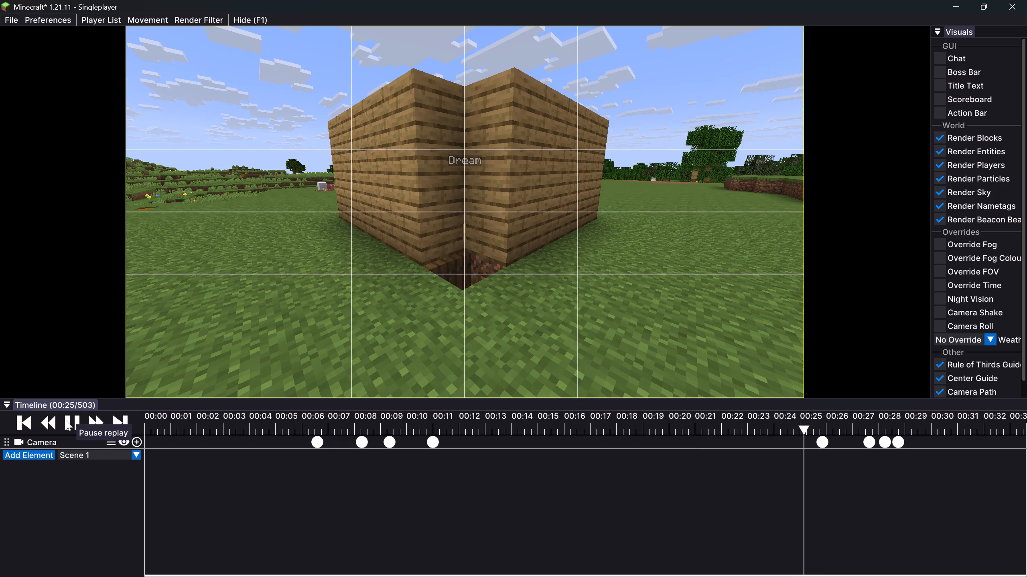
click(66, 420)
click(66, 420)
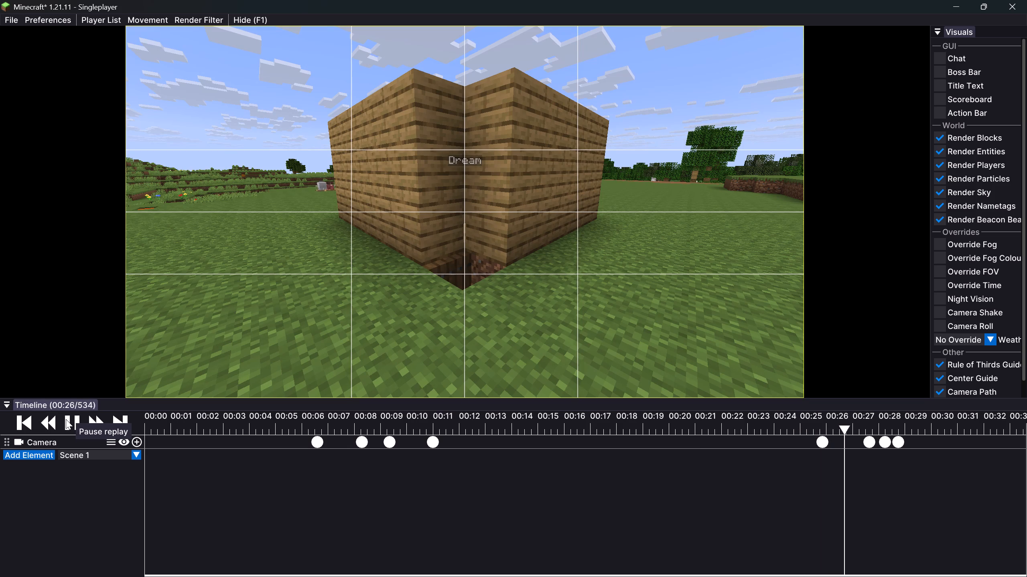
click(67, 419)
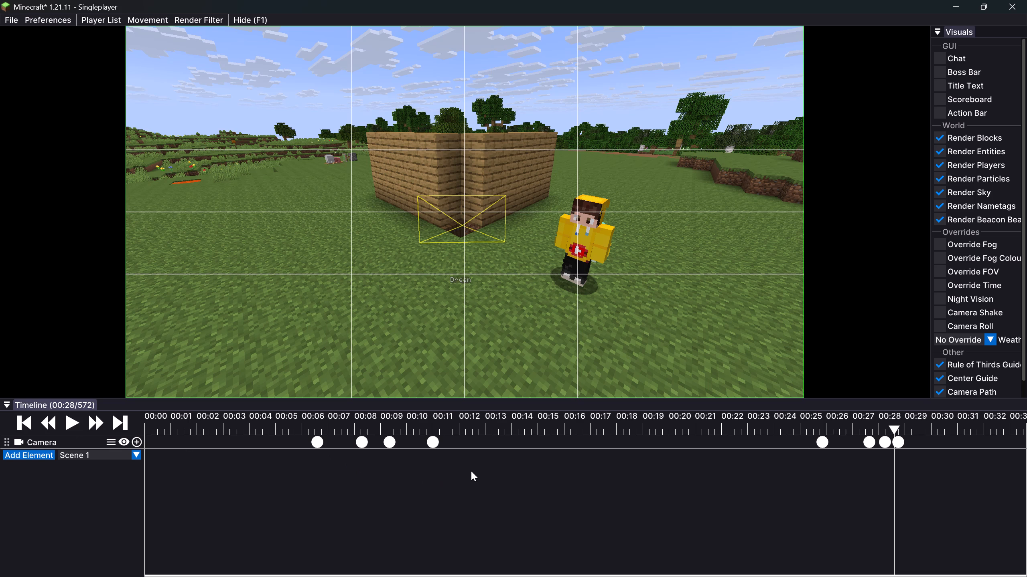
Delete the four earlier camera keyframes between about 00:06 and 00:11.
drag(467, 464, 265, 426)
key(Delete)
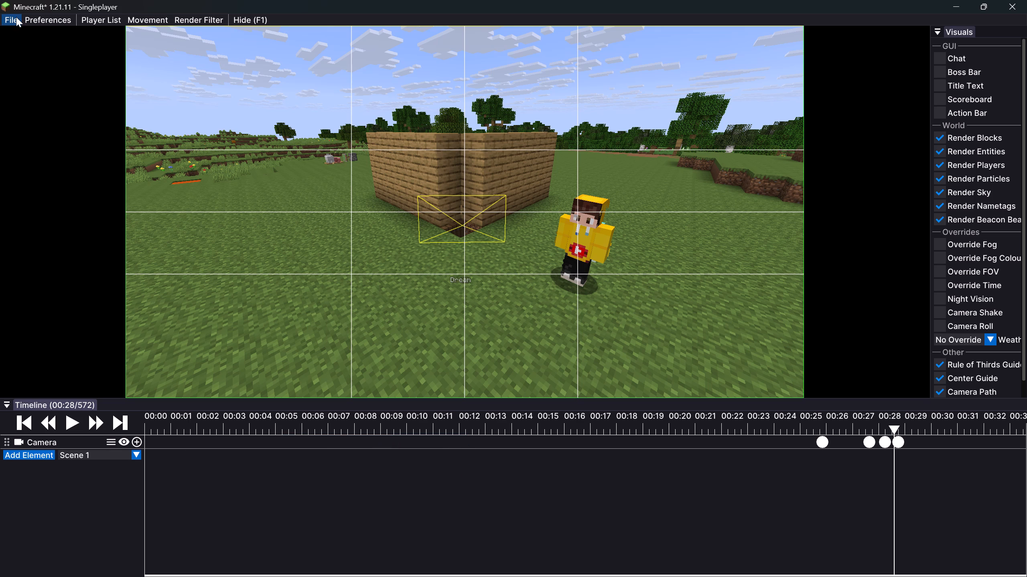
Advance the replay to about 00:30 and add a closing camera keyframe there.
click(76, 425)
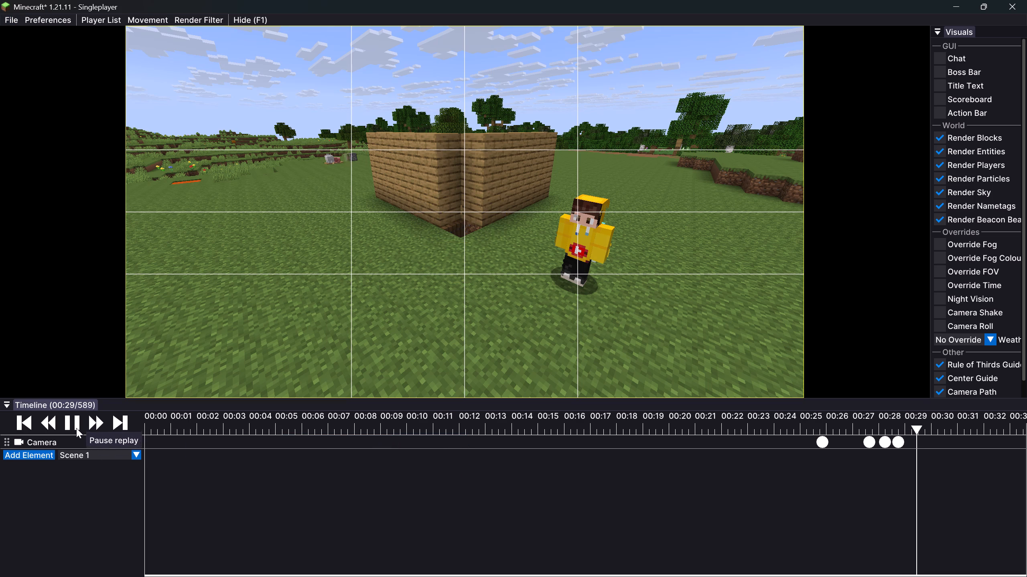
click(76, 422)
click(135, 442)
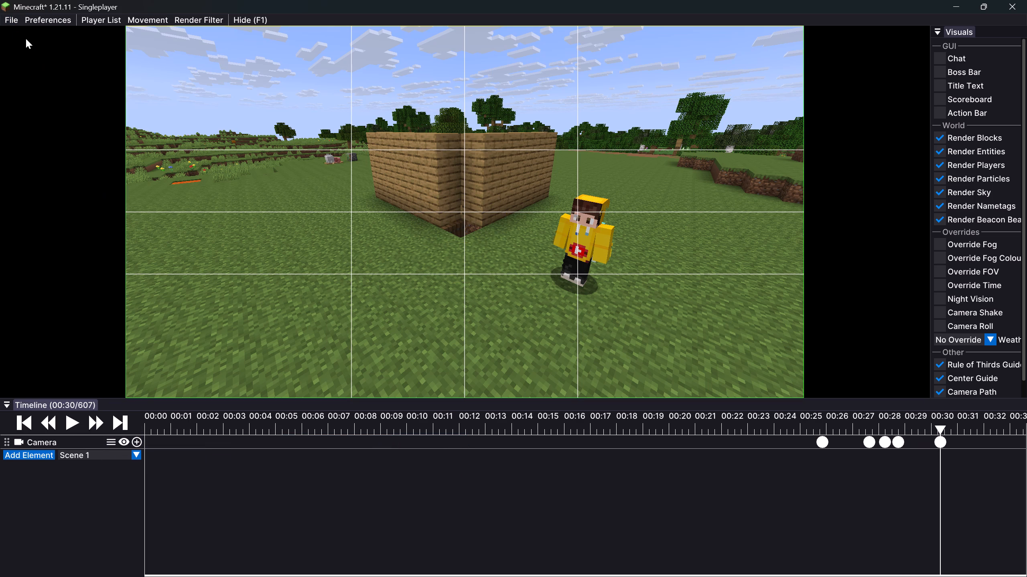
Export the keyframed shot as a 1920 by 1080, 60 fps MP4 with H264 video into Downloads.
click(13, 23)
click(39, 34)
click(452, 406)
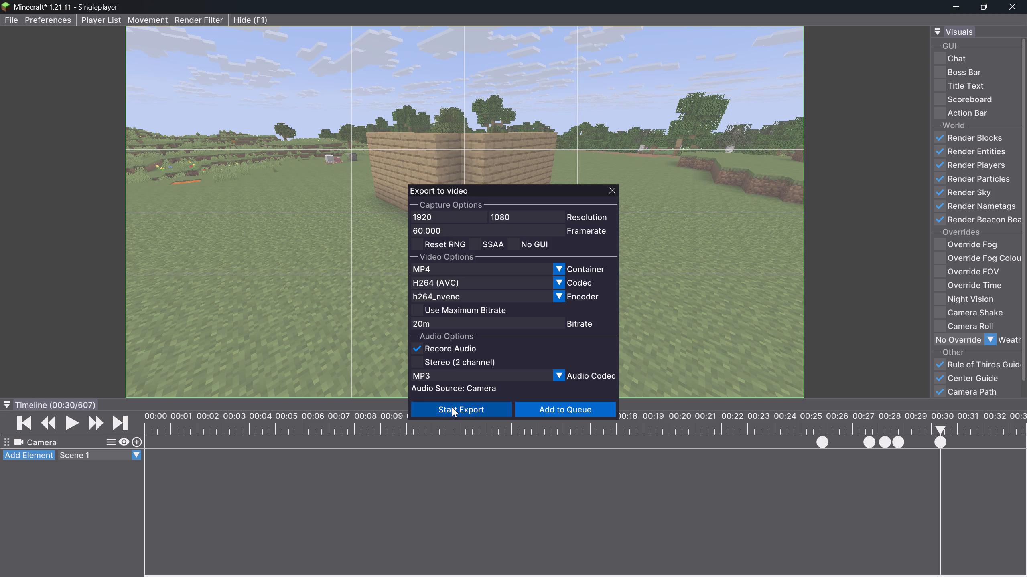
click(402, 271)
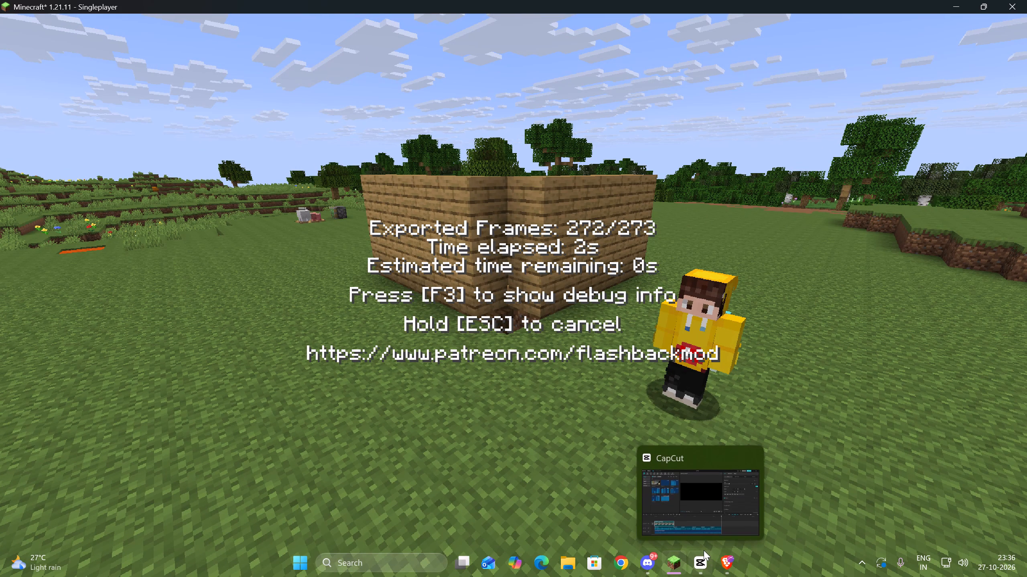
Leave the replay and return to the Minecraft title screen.
drag(602, 254, 599, 261)
click(599, 255)
key(Escape)
click(534, 256)
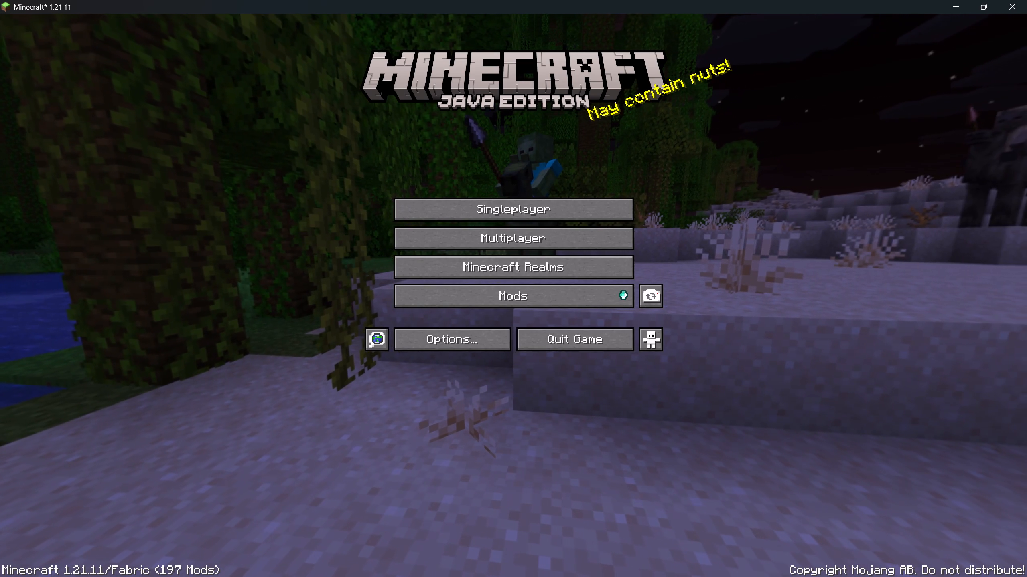
click(697, 563)
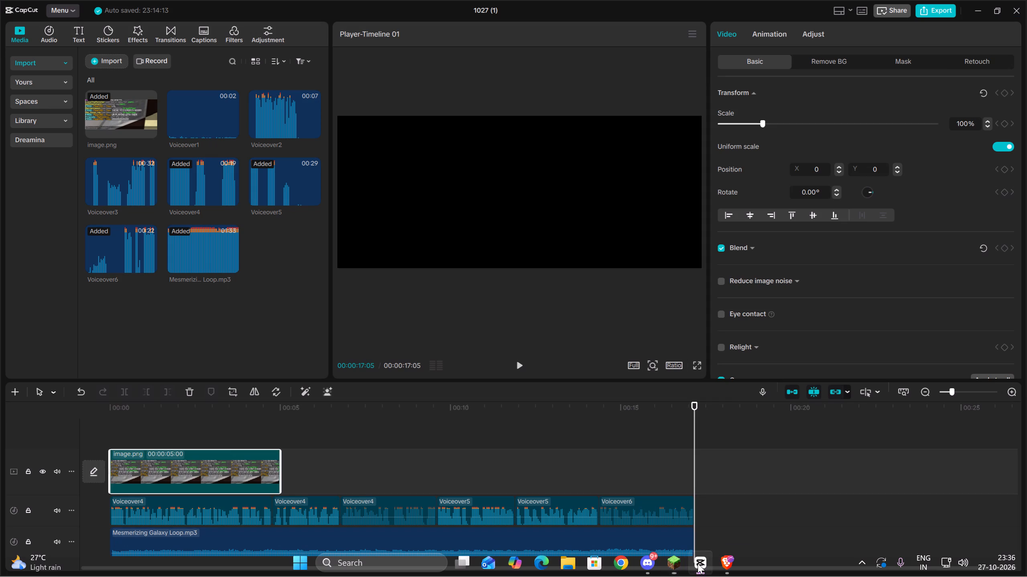
click(483, 473)
drag(479, 473, 3, 408)
click(170, 420)
drag(170, 420, 0, 411)
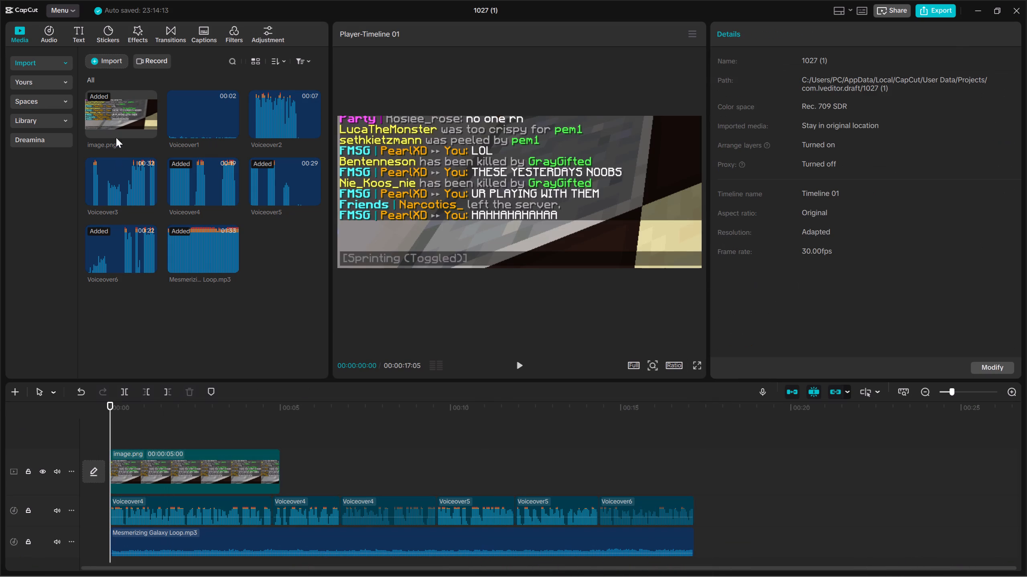
click(105, 63)
click(119, 87)
scroll(199, 171, down, 7)
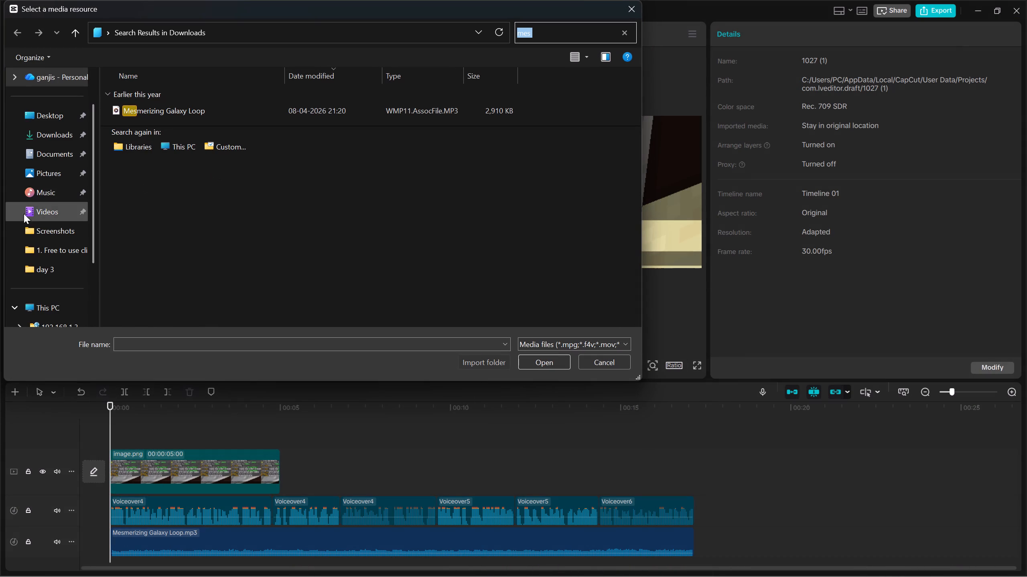
click(42, 209)
scroll(300, 174, down, 10)
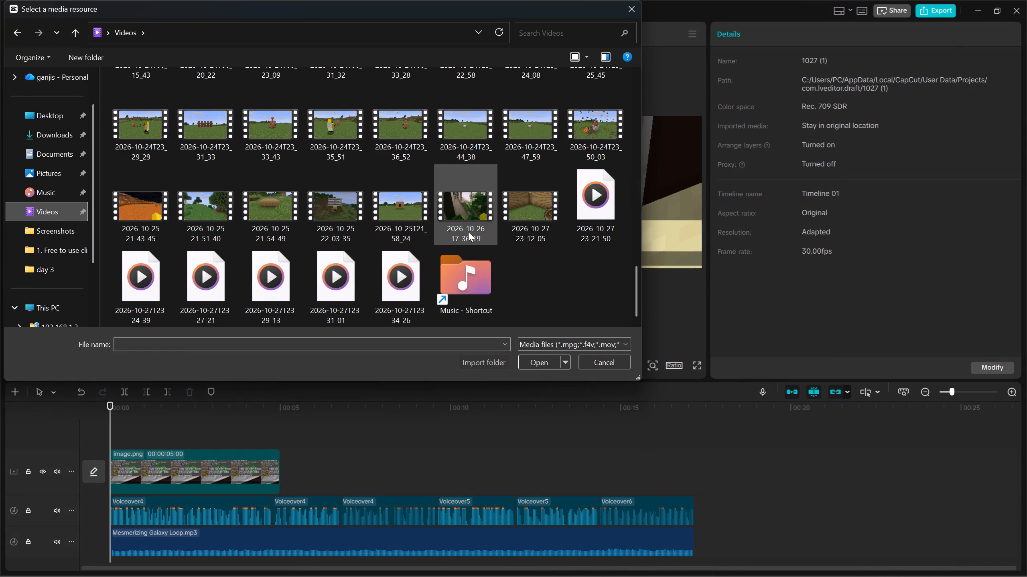
drag(531, 248, 637, 220)
click(545, 366)
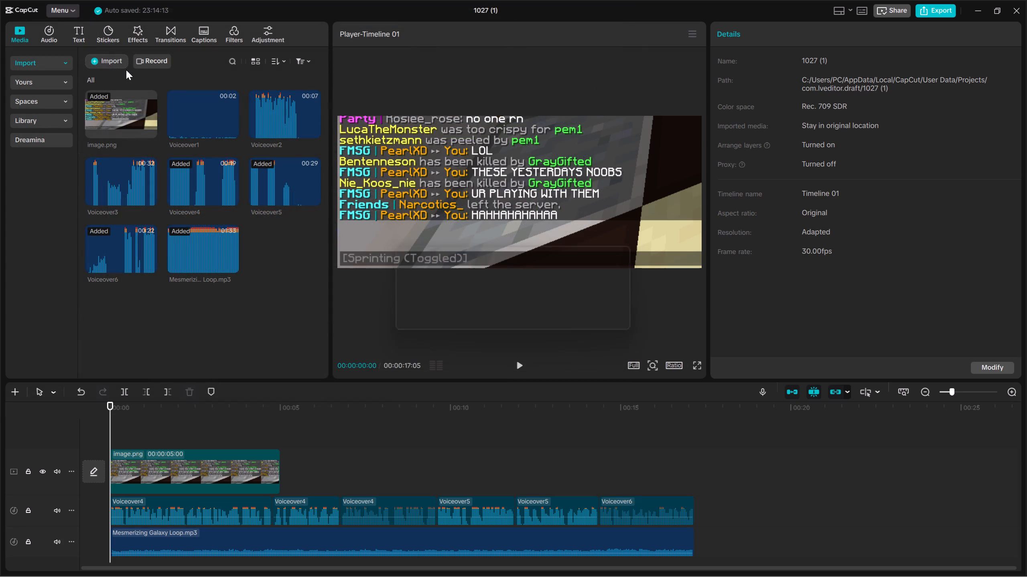
Import the five 2026-10-27 Flashback exports, 23_24_39 through 23_34_26, from the Videos folder.
click(102, 57)
click(120, 82)
scroll(457, 327, down, 11)
scroll(477, 297, down, 6)
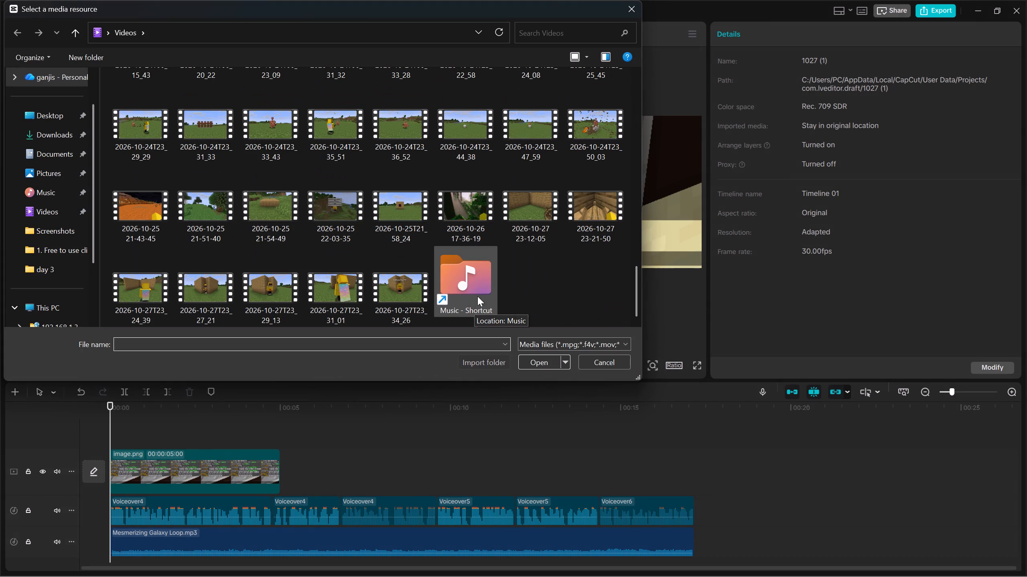
drag(574, 295, 64, 331)
click(536, 362)
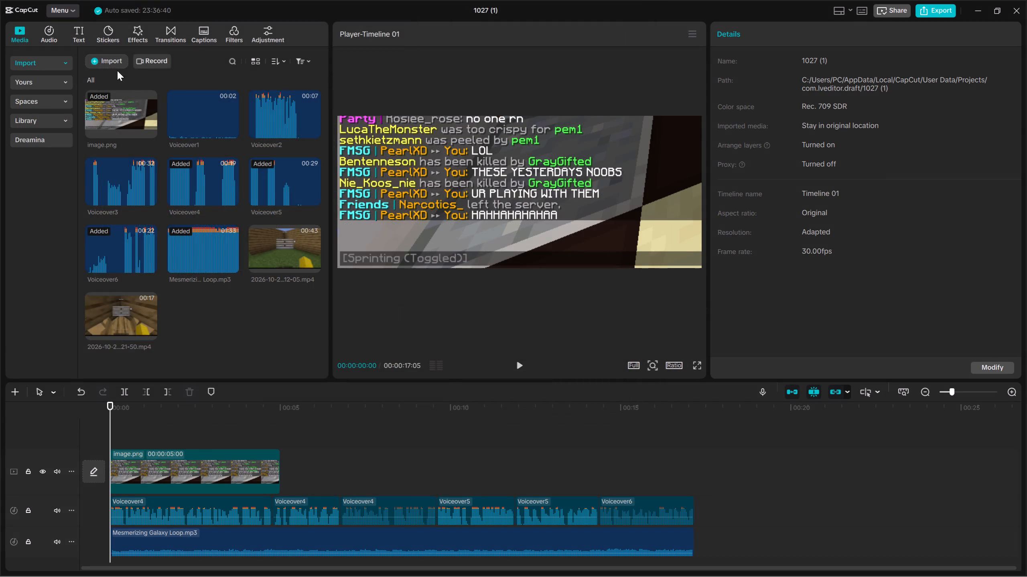
Import the Dream shot 2026-10-27T23_36_16 from the Downloads folder.
click(99, 57)
drag(113, 78, 113, 82)
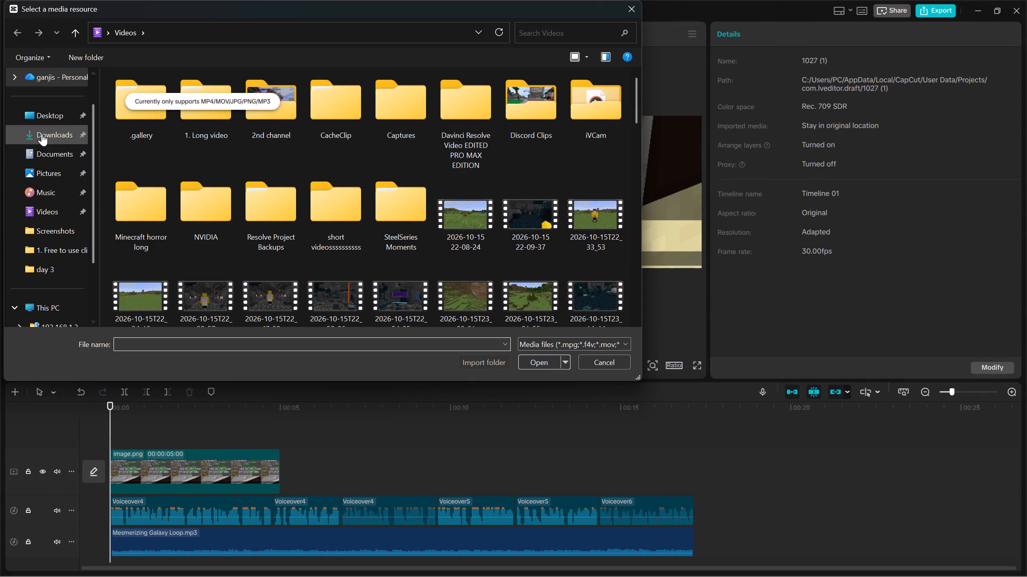
click(42, 134)
click(35, 143)
click(63, 133)
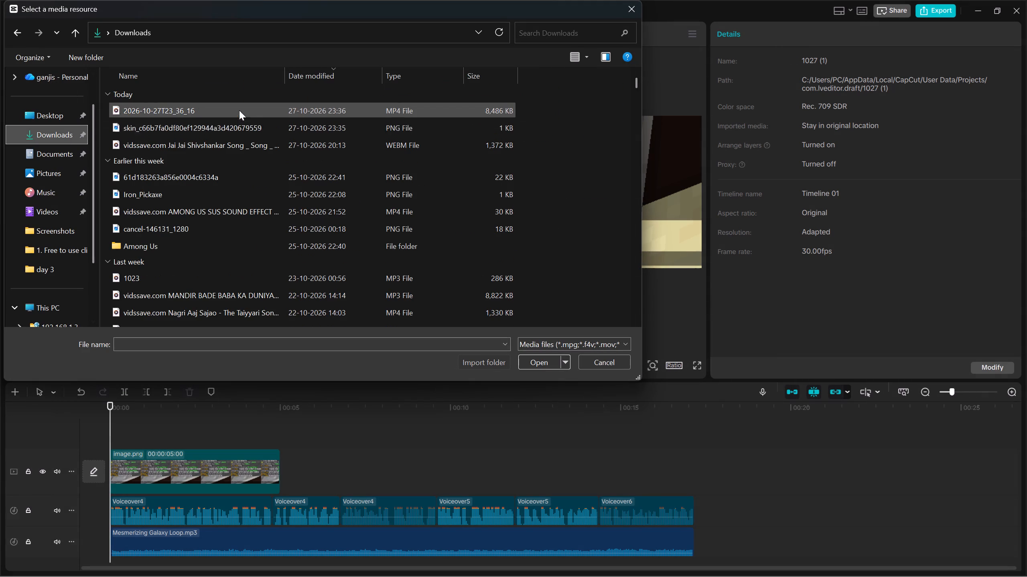
click(237, 109)
click(542, 362)
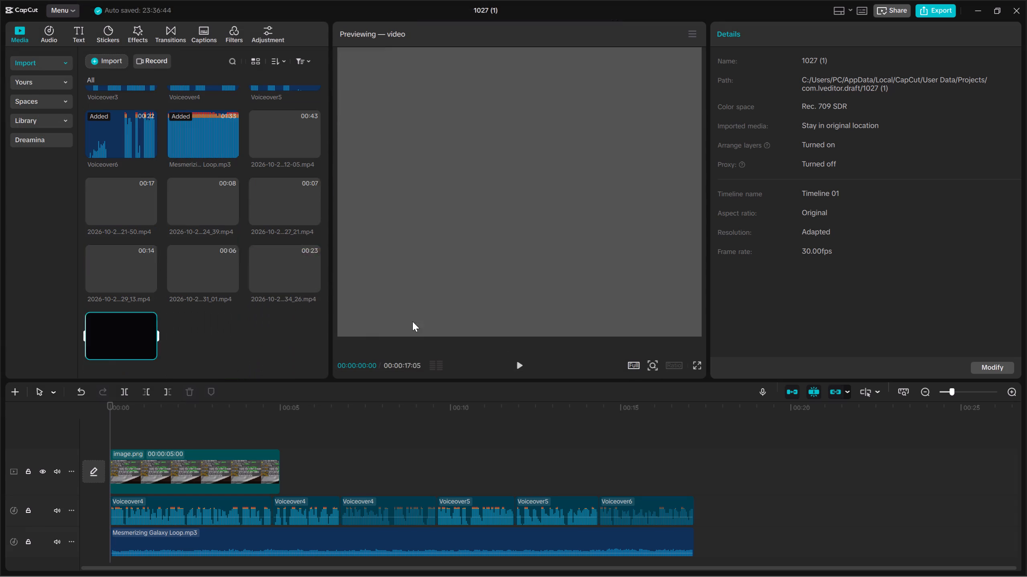
Delete the image.png placeholder from the start of the main video track.
click(273, 129)
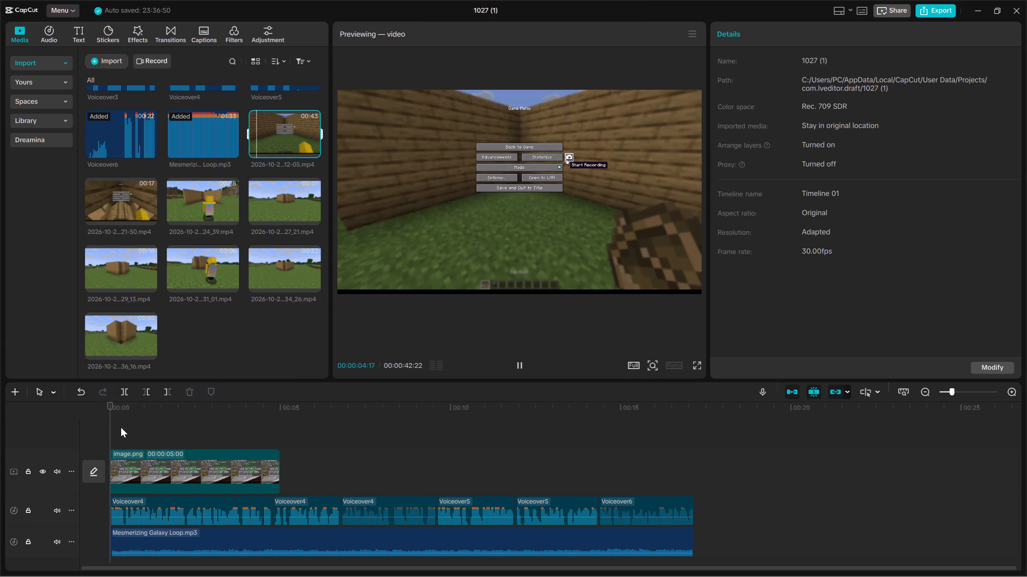
click(121, 427)
drag(121, 427, 89, 430)
drag(174, 426, 211, 480)
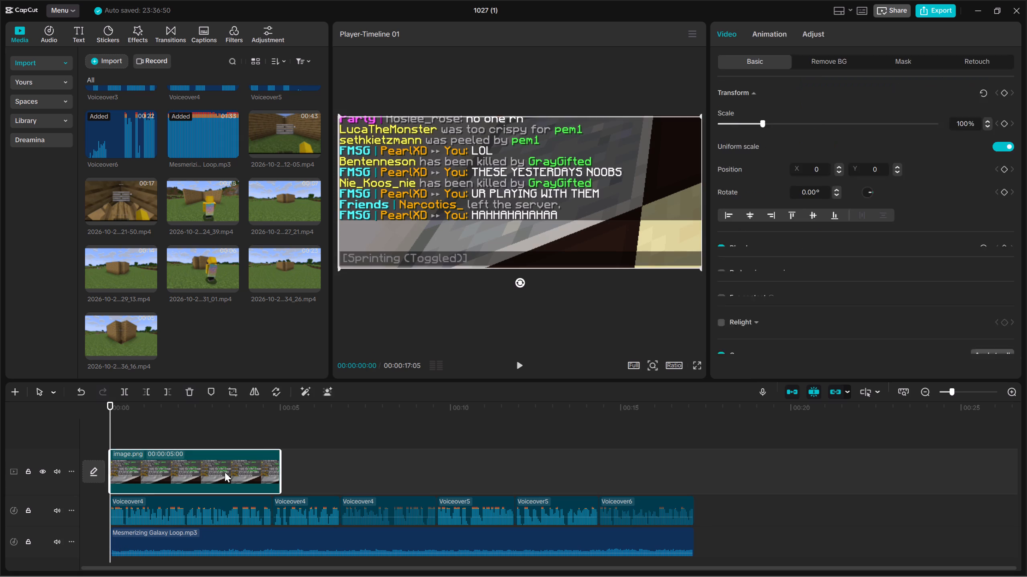
key(Delete)
click(289, 142)
drag(282, 144, 285, 211)
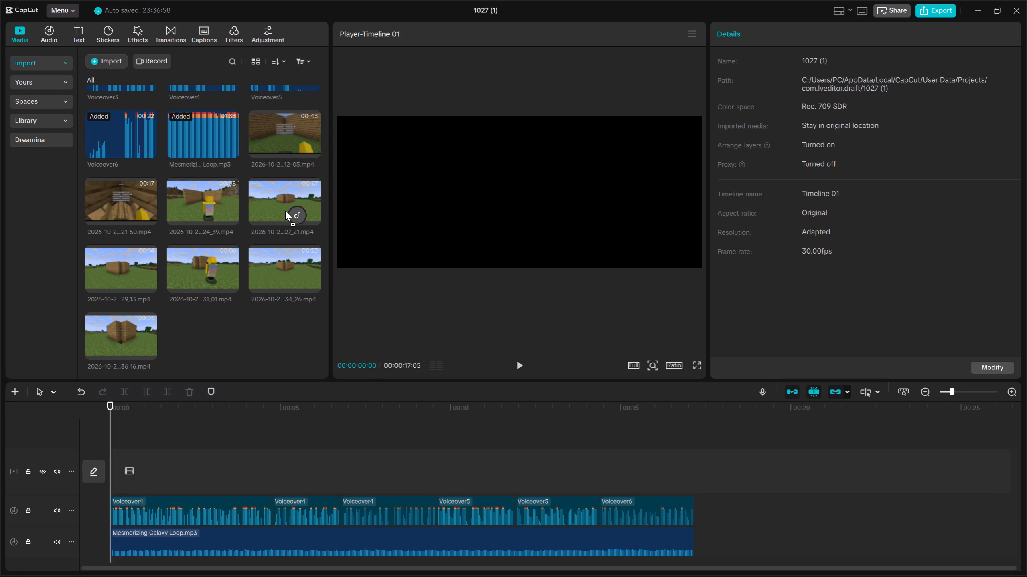
drag(285, 211, 154, 466)
Play to just past the pause menu footage and trim off everything before it, shortening the clip to 00:00:37:23.
key(space)
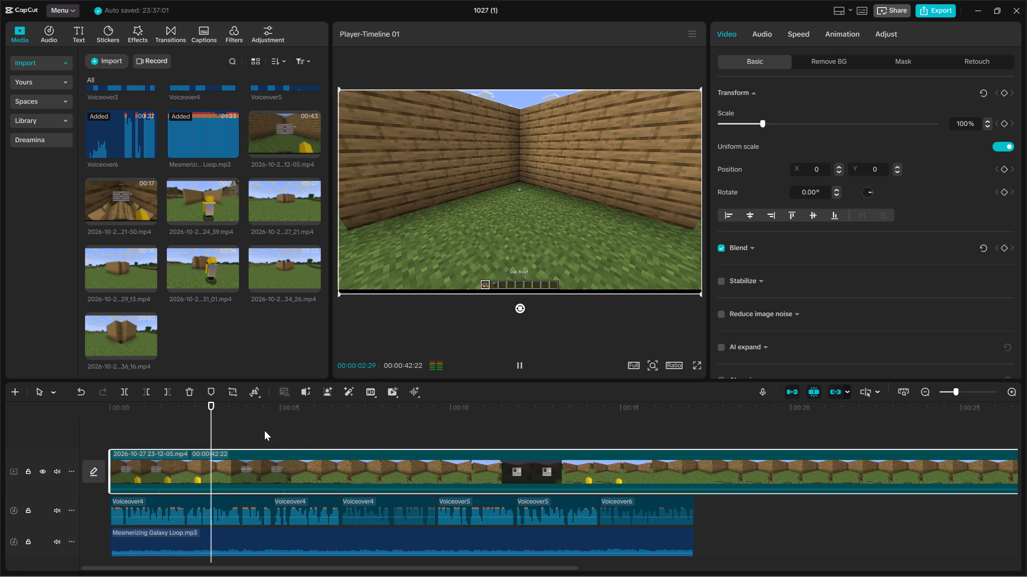
key(space)
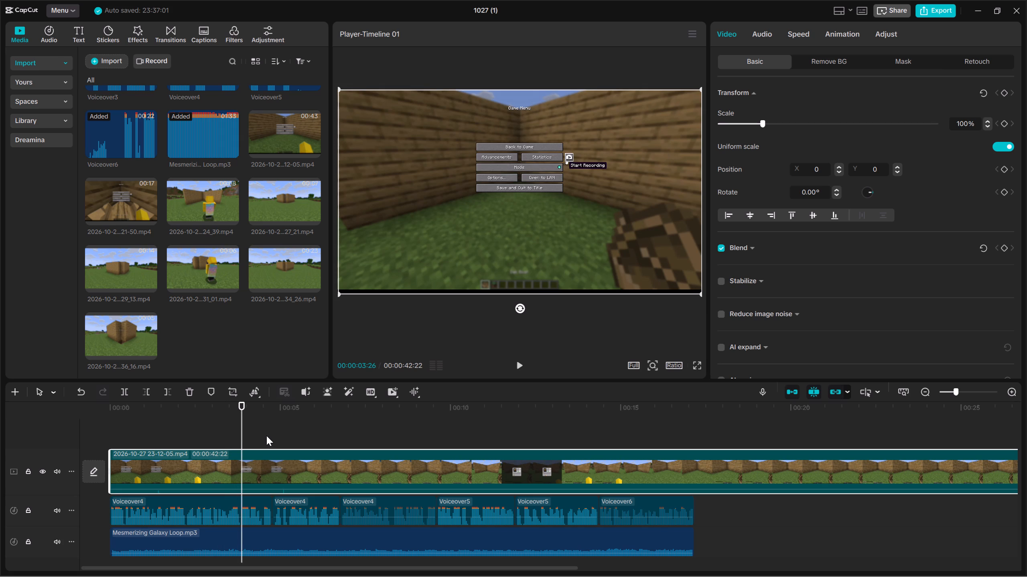
key(space)
click(148, 393)
key(space)
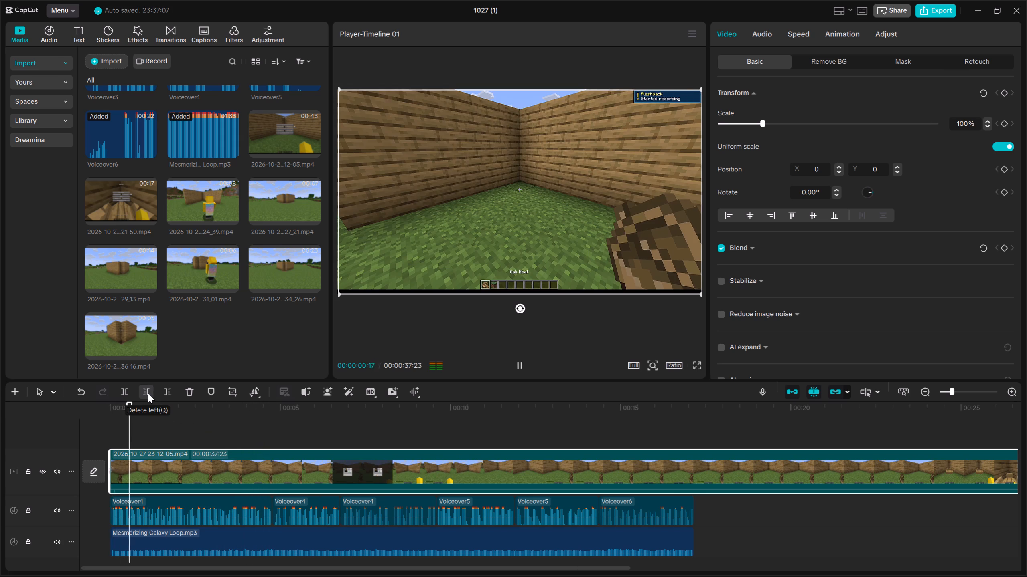
Set the project's aspect ratio to 9:16.
key(space)
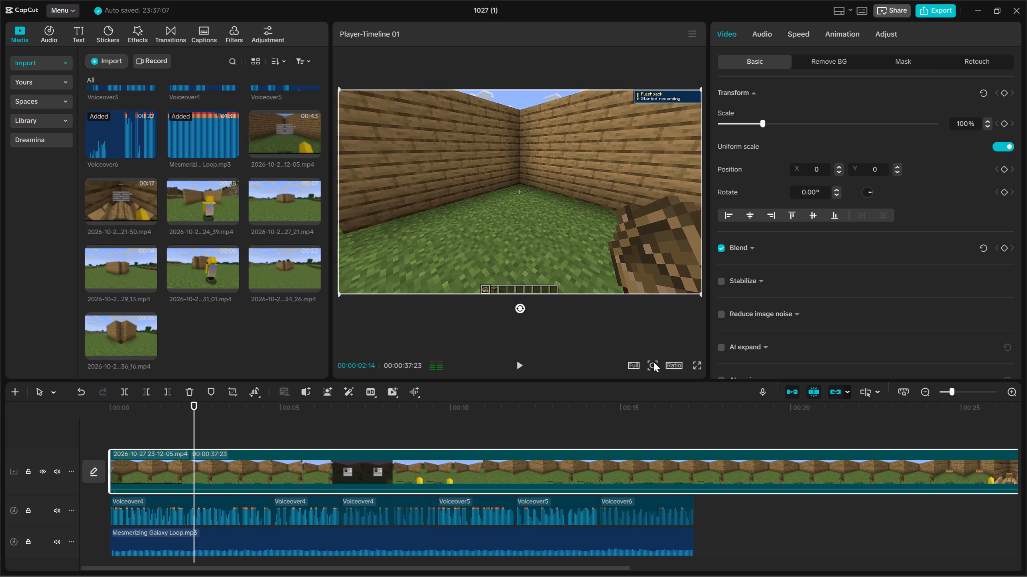
click(672, 366)
click(713, 492)
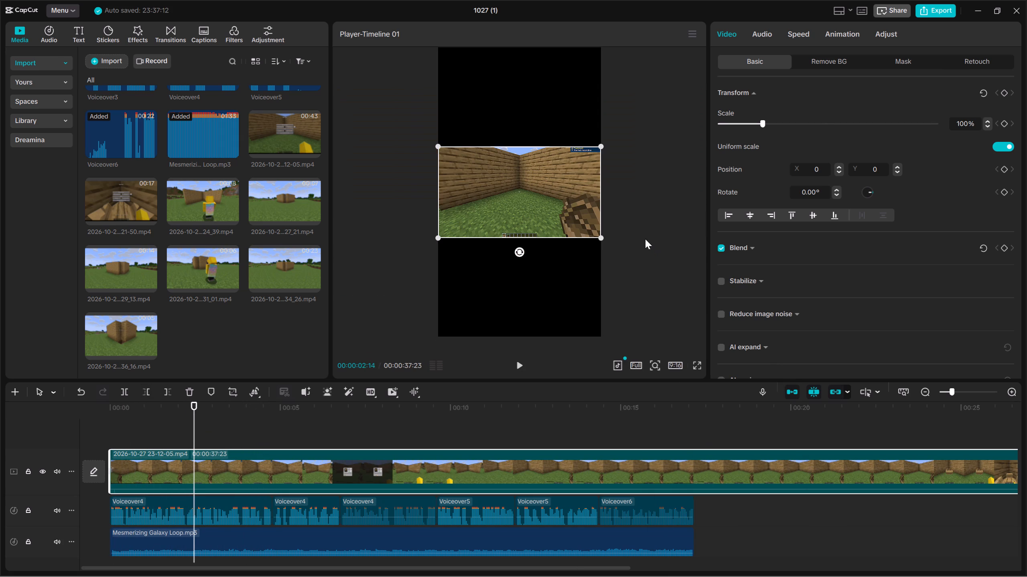
Enlarge the recording to 316% so it fills the vertical frame.
click(596, 240)
click(599, 225)
drag(603, 237, 769, 427)
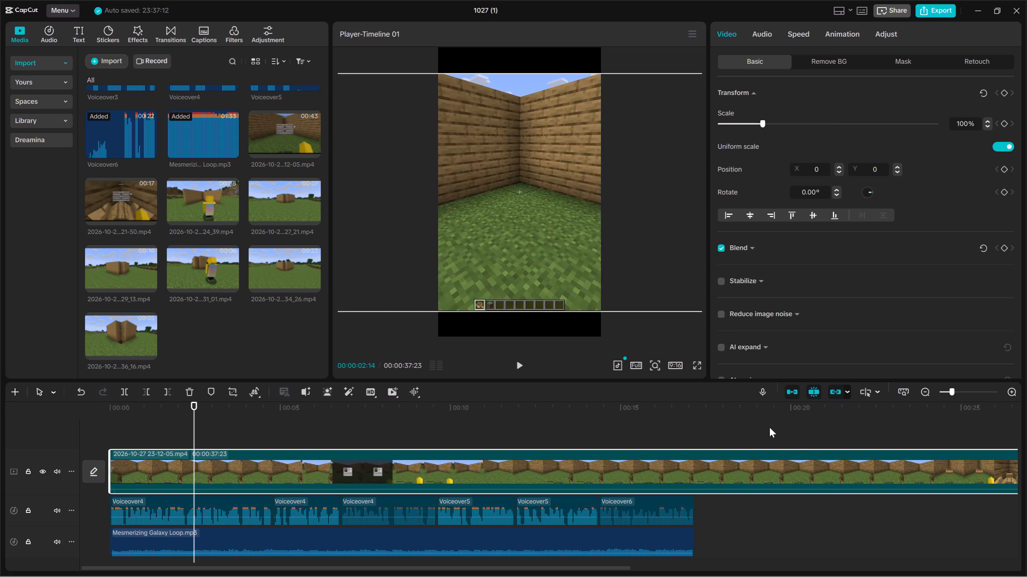
drag(769, 427, 822, 467)
Cut two more stretches off the start of the recording, shortening it to 00:00:31:21.
key(space)
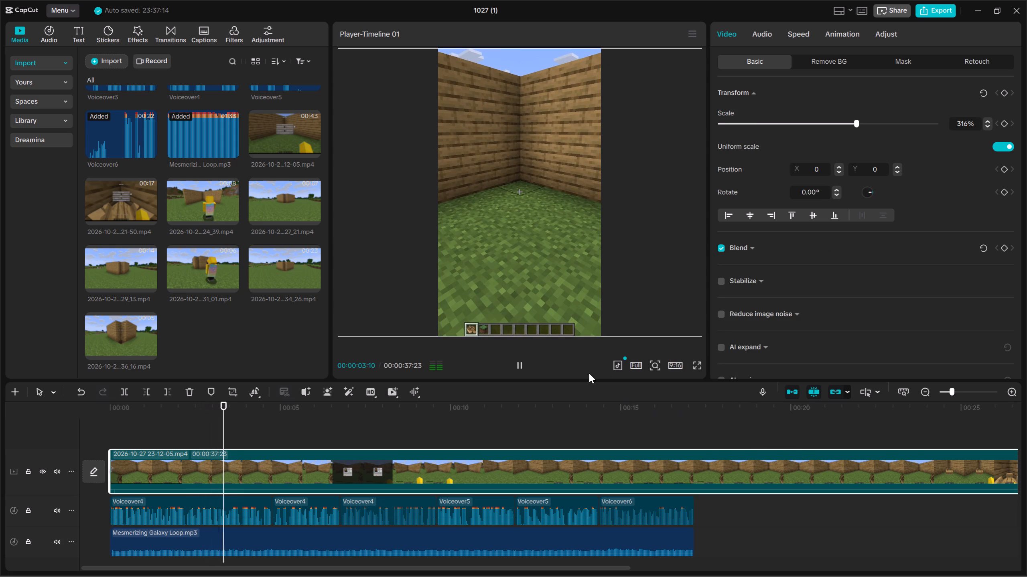
click(142, 390)
key(space)
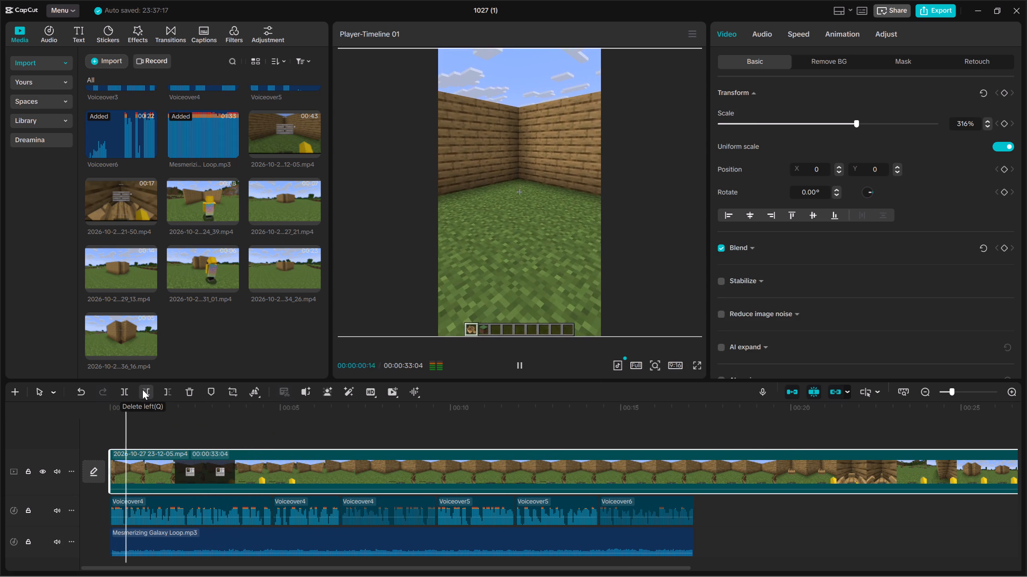
click(142, 389)
key(space)
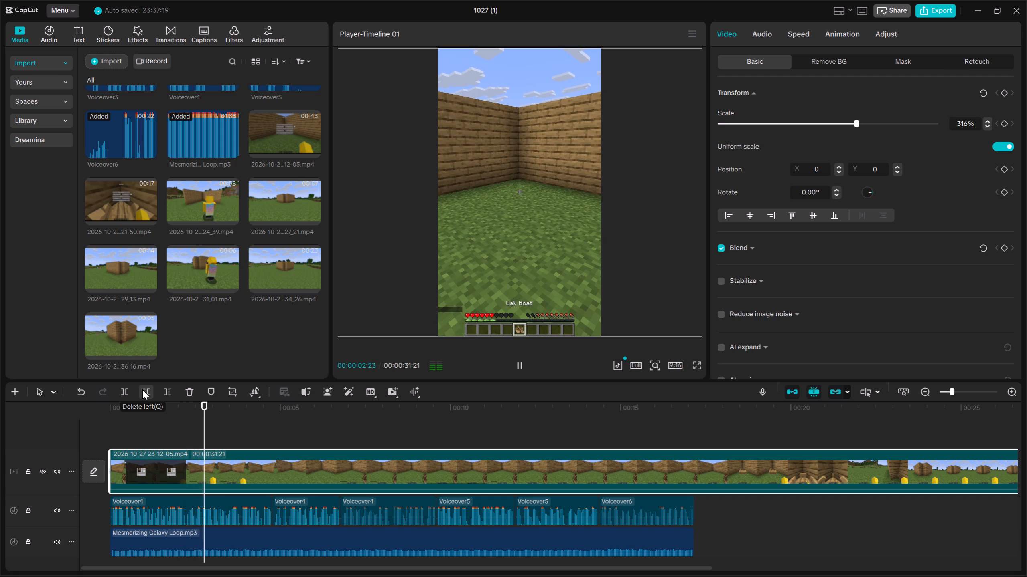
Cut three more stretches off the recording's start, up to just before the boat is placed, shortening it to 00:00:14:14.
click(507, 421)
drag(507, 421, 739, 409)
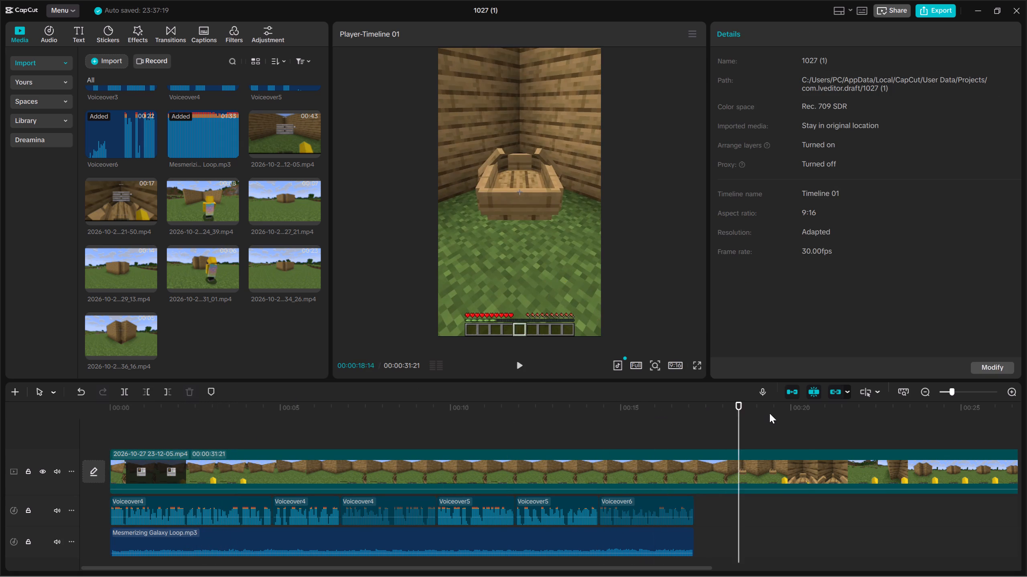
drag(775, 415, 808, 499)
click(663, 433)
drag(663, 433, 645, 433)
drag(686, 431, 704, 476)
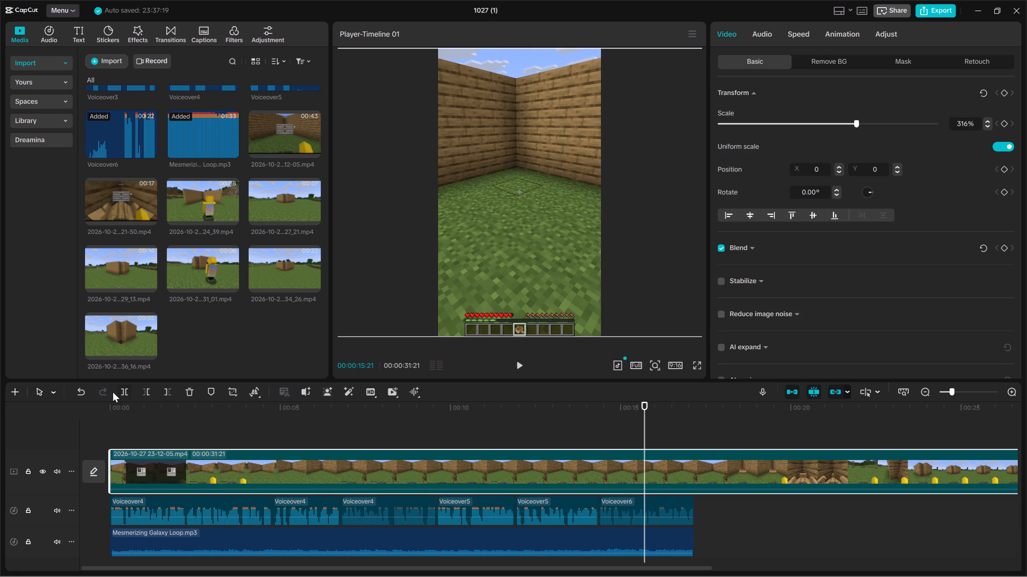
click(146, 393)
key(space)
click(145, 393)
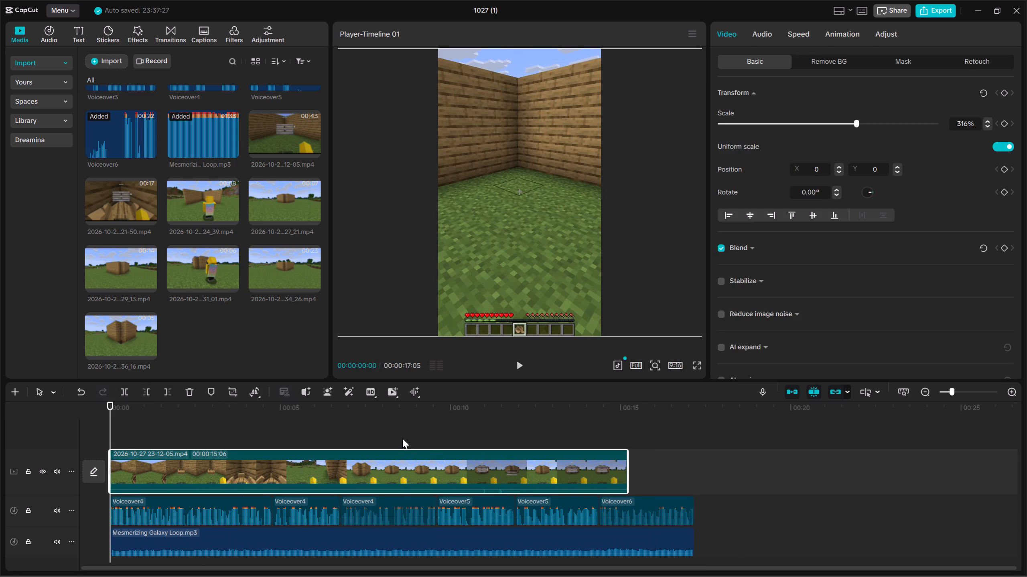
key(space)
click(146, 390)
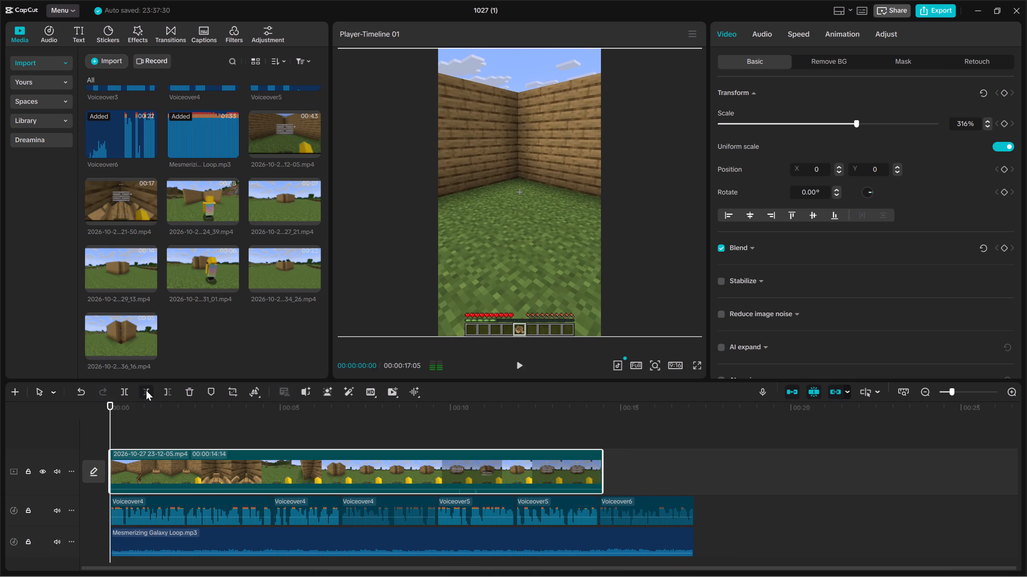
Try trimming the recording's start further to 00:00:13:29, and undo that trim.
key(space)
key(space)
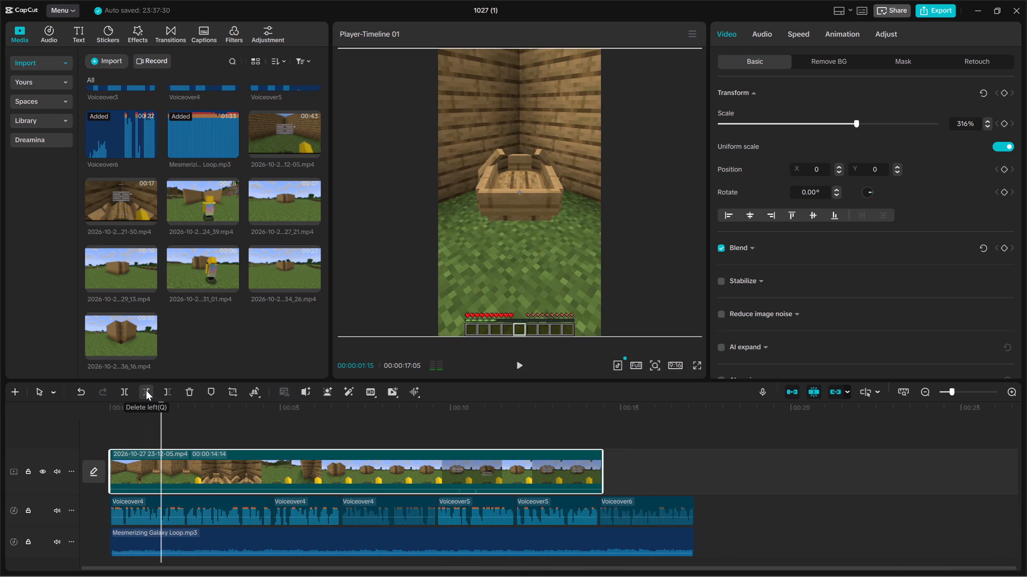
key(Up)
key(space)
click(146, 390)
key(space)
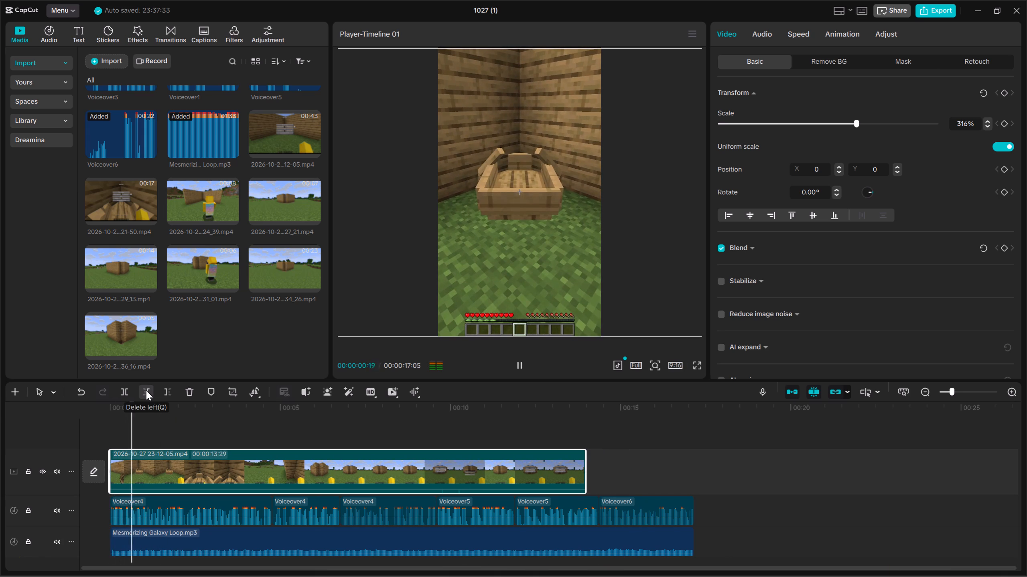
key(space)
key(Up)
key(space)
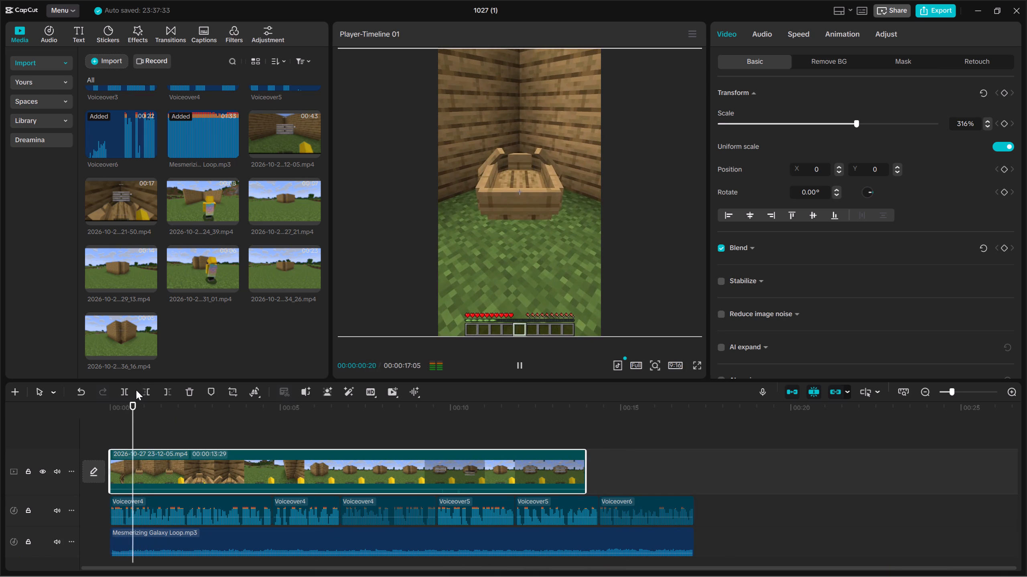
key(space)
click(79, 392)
Replay the opening to check the boat placement against the first voiceover line.
key(Up)
key(space)
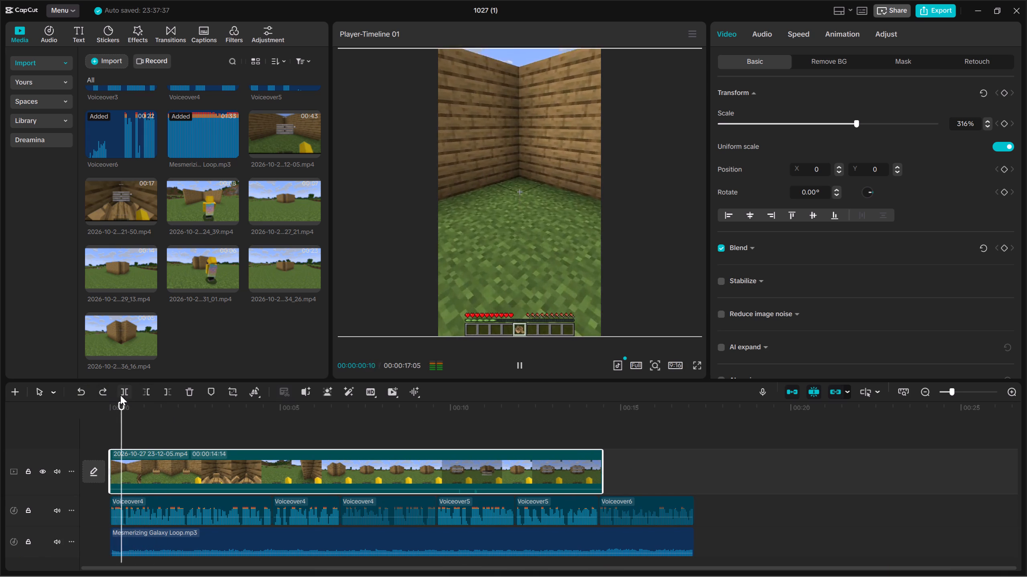
key(space)
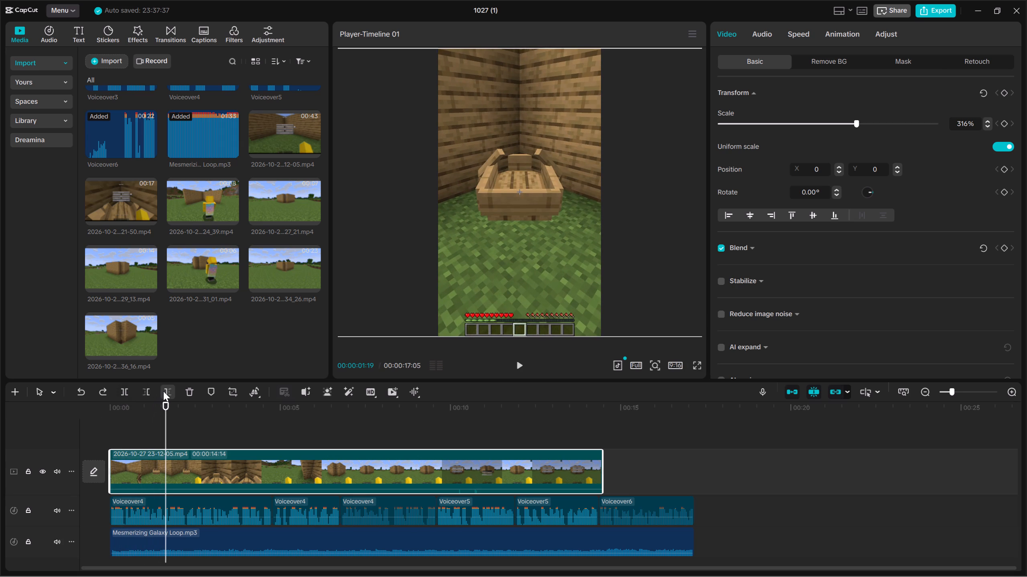
key(space)
key(space)
key(Up)
key(space)
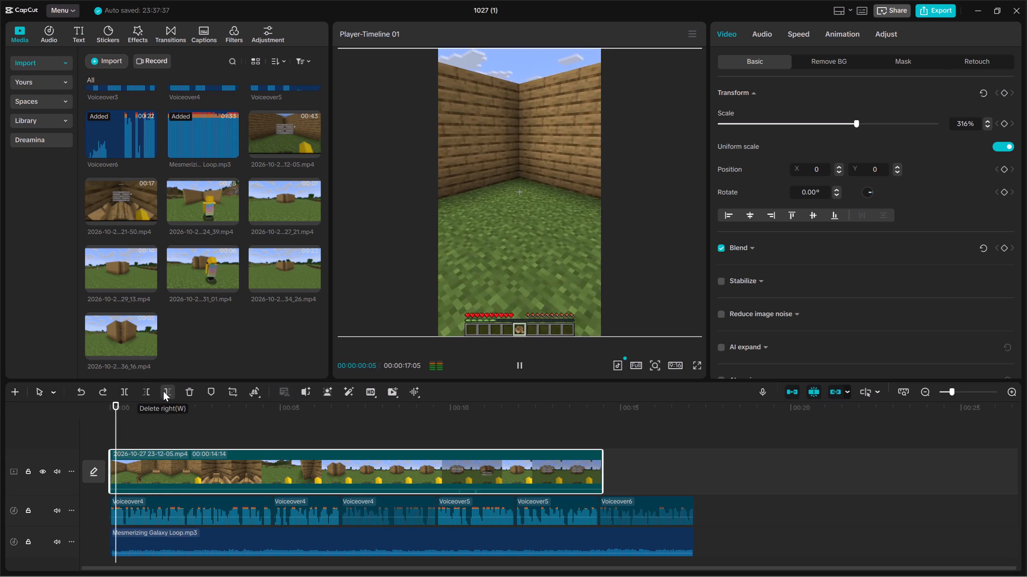
key(space)
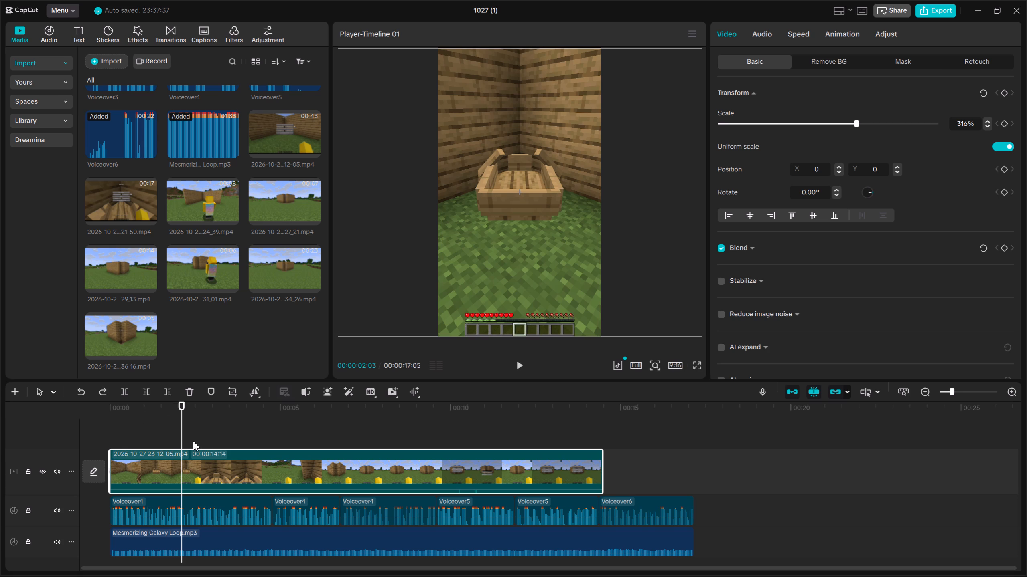
Import video 4 from the 1. Free to use clips folder and insert it at the start of the timeline.
click(167, 416)
drag(158, 422, 5, 426)
click(130, 450)
click(126, 436)
drag(126, 435, 34, 406)
click(108, 57)
click(119, 77)
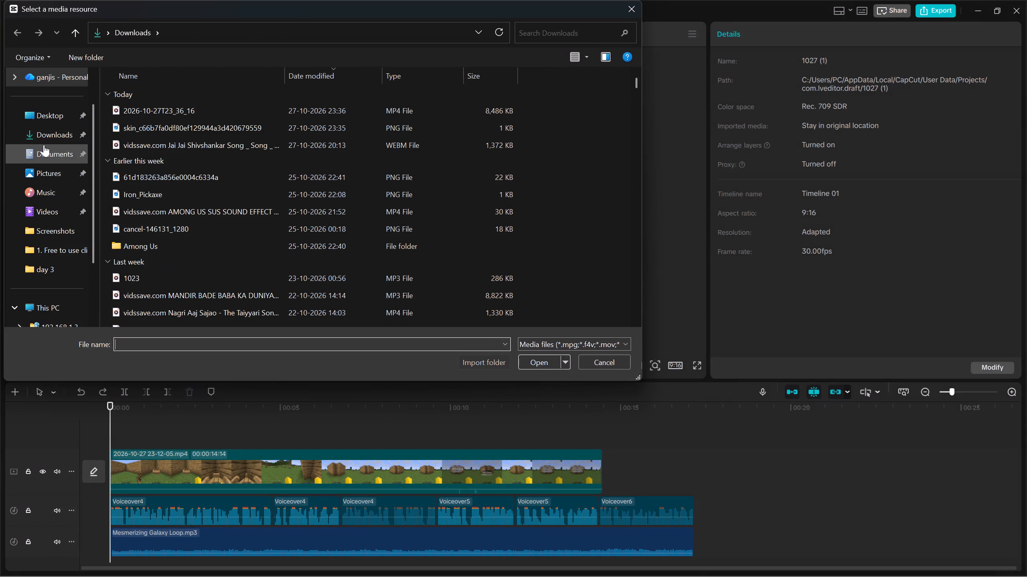
click(49, 138)
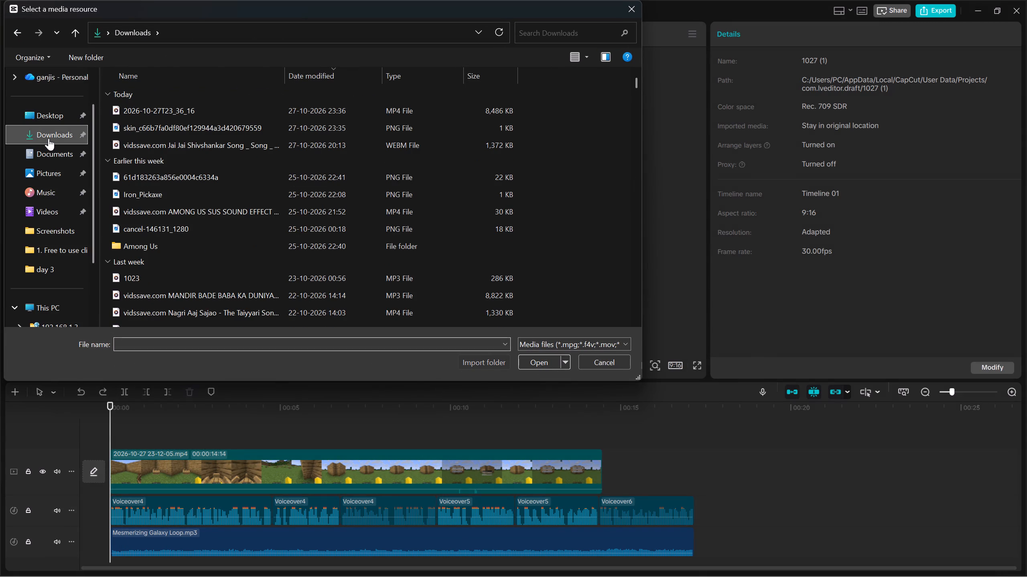
click(59, 178)
click(57, 219)
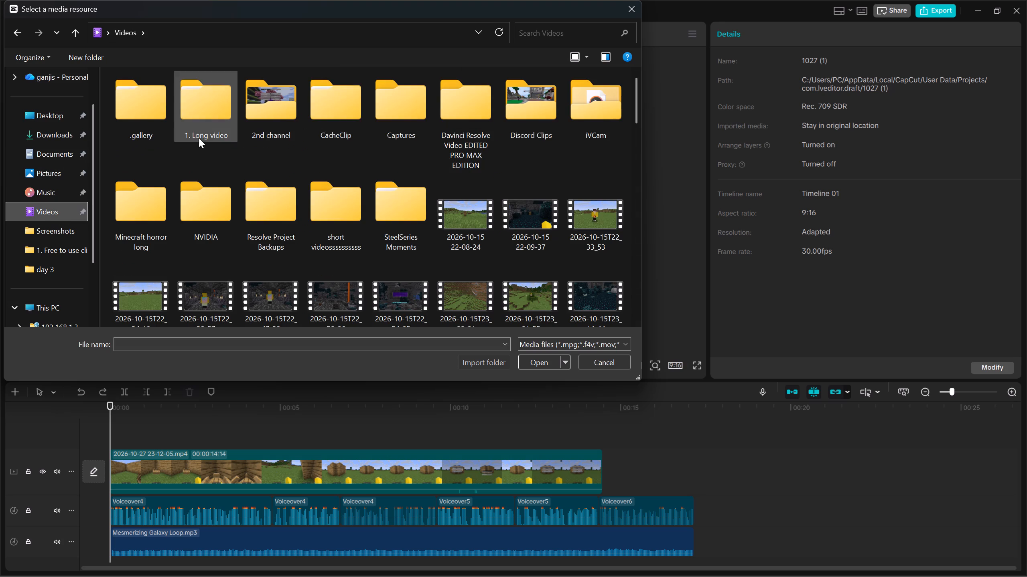
double_click(200, 123)
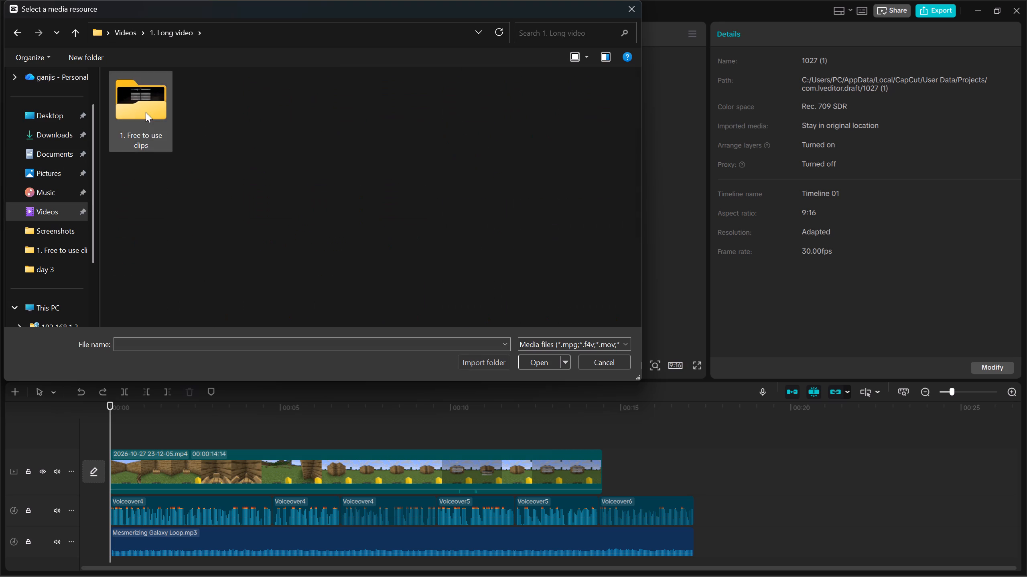
click(146, 112)
drag(146, 112, 152, 112)
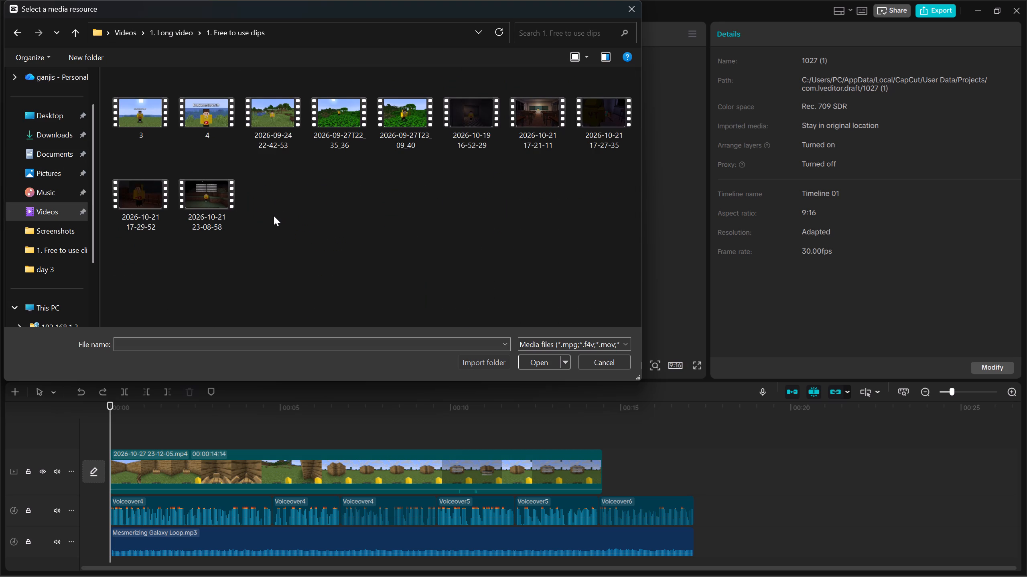
click(222, 135)
click(538, 358)
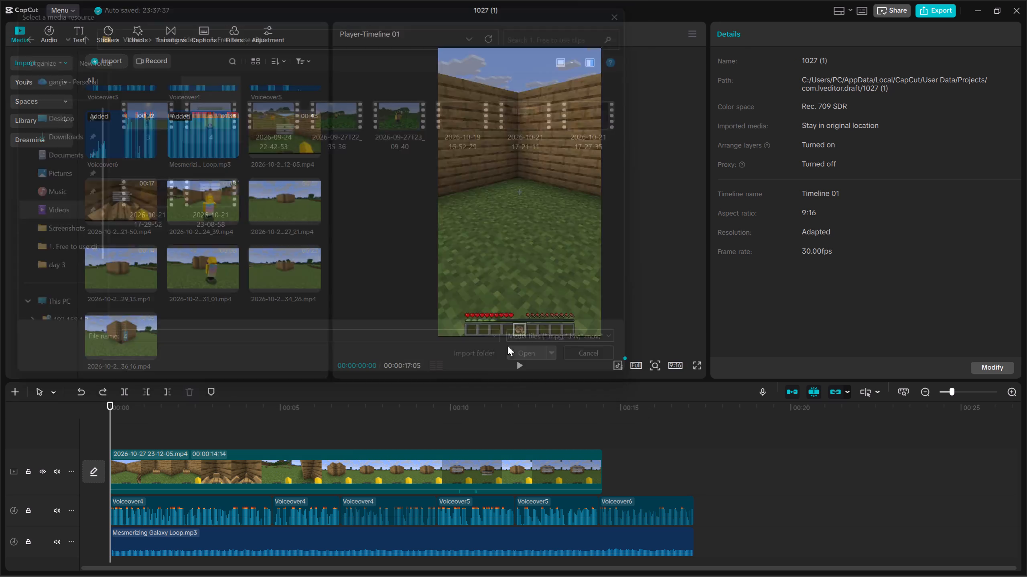
click(227, 354)
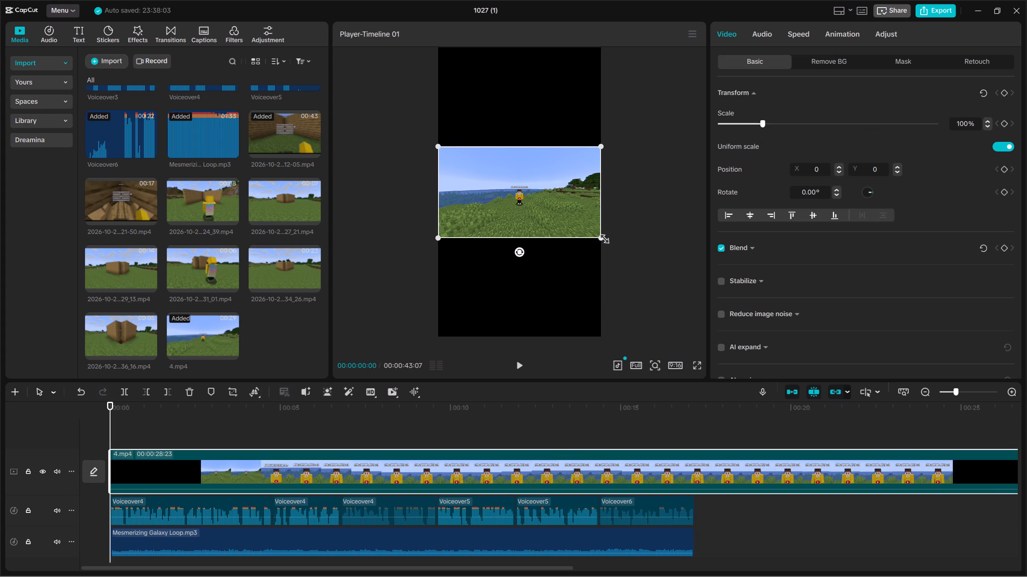
Enlarge the 4.mp4 clip to 316% so it fills the vertical frame.
drag(602, 237, 817, 486)
Trim the start of 4.mp4 in two cuts, shortening the clip to 00:00:25:04.
key(space)
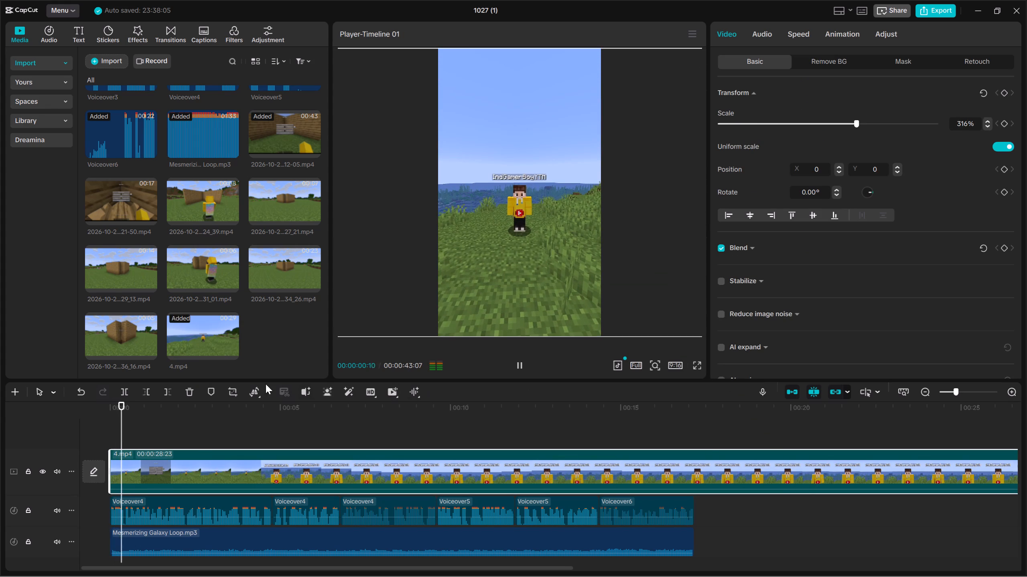
key(space)
key(space)
click(272, 432)
drag(269, 428, 211, 422)
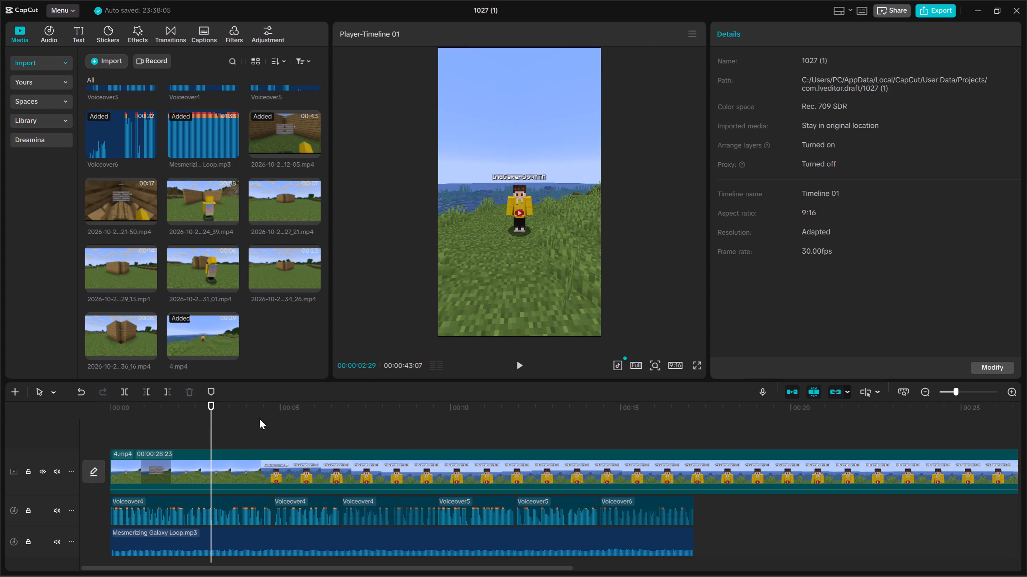
drag(260, 419, 274, 452)
click(145, 394)
key(space)
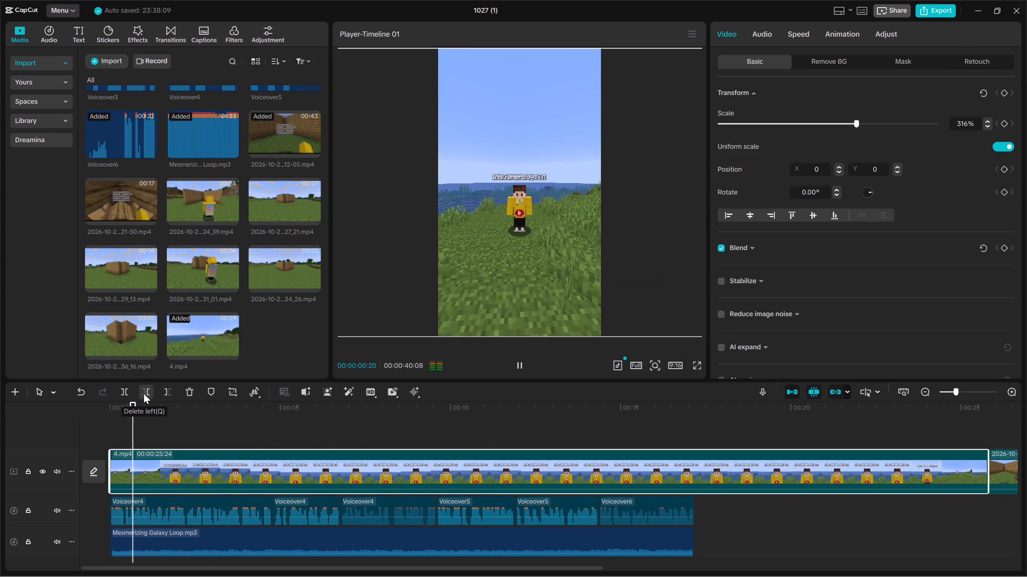
key(space)
click(144, 393)
Cut off the rest of 4.mp4 after the character close-up, leaving about 1.2 seconds.
key(space)
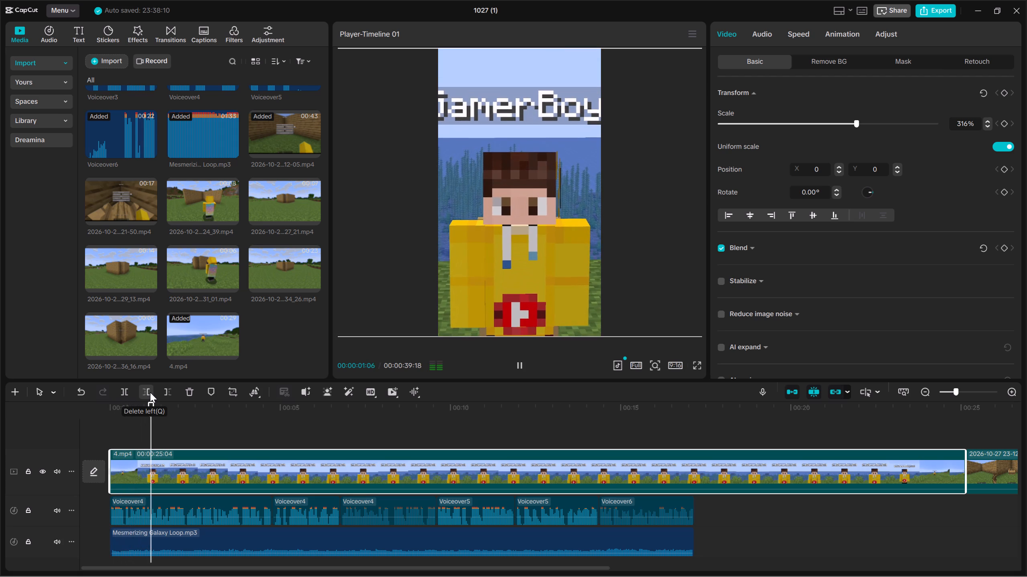
key(space)
click(164, 391)
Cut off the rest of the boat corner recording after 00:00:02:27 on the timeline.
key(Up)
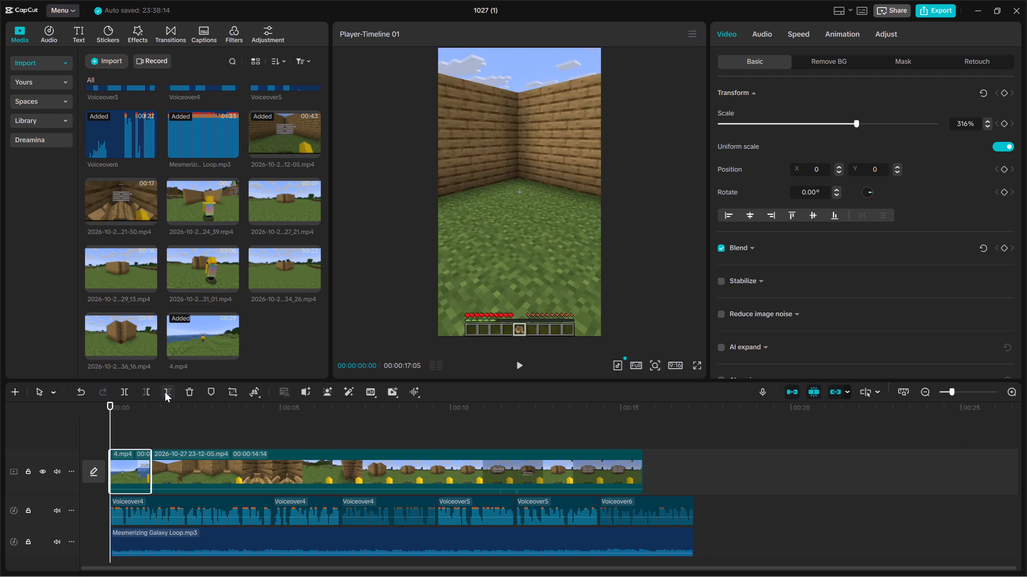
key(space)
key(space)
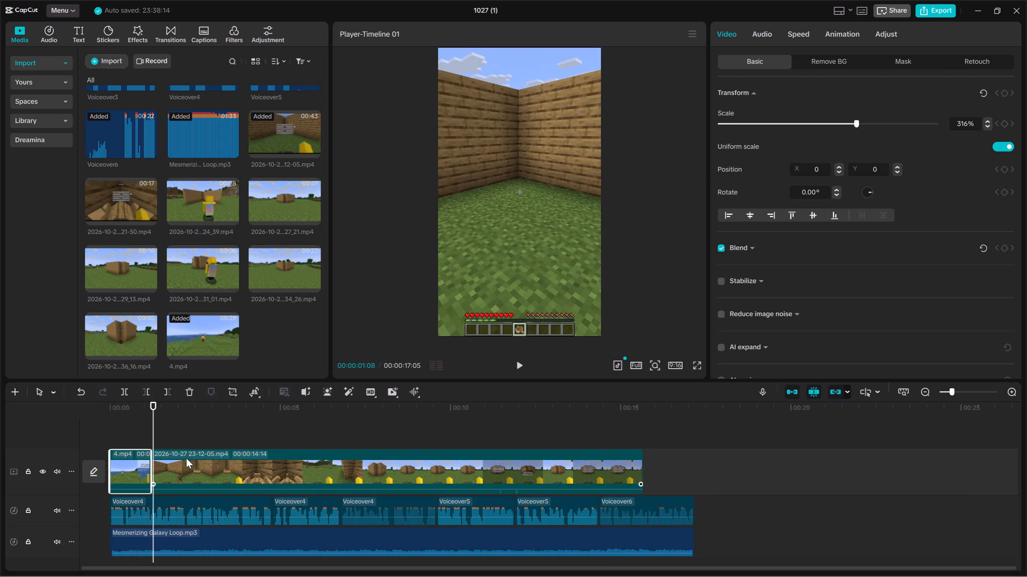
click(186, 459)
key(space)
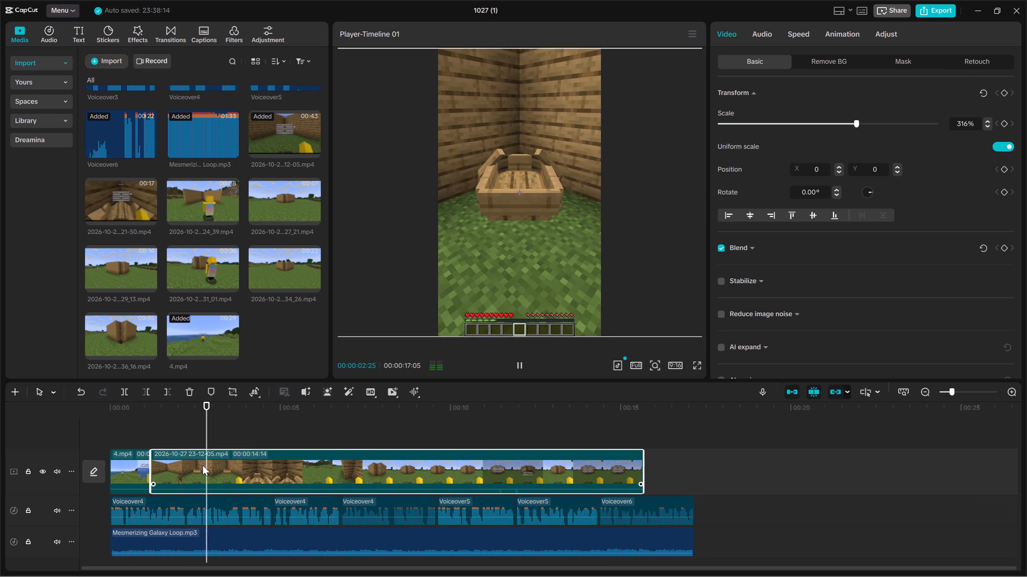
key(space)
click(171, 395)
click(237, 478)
Preview the Flashback export 2026-10-27T23_24_39.mp4 and append it after the boat corner recording.
key(Up)
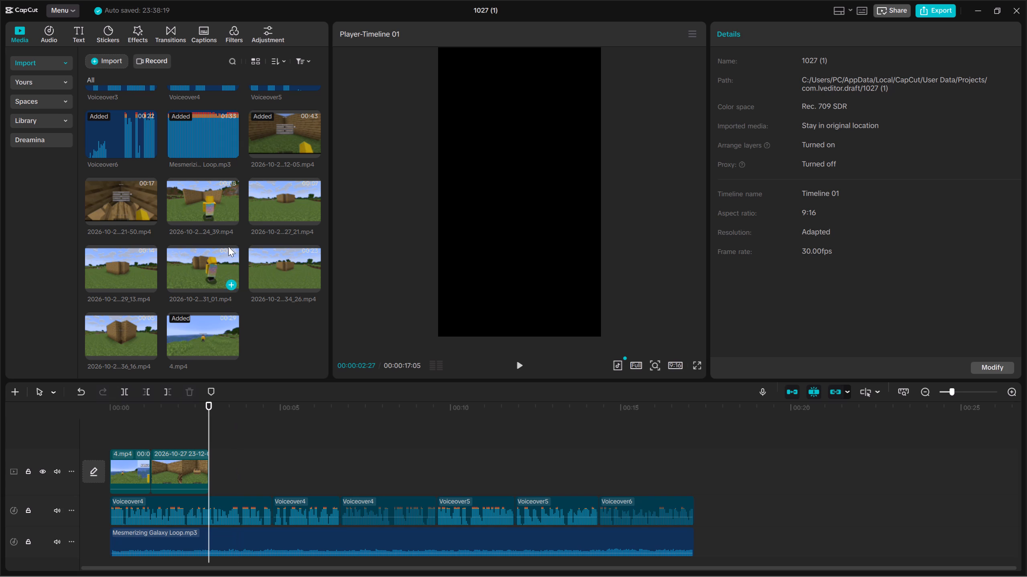
click(141, 197)
click(181, 200)
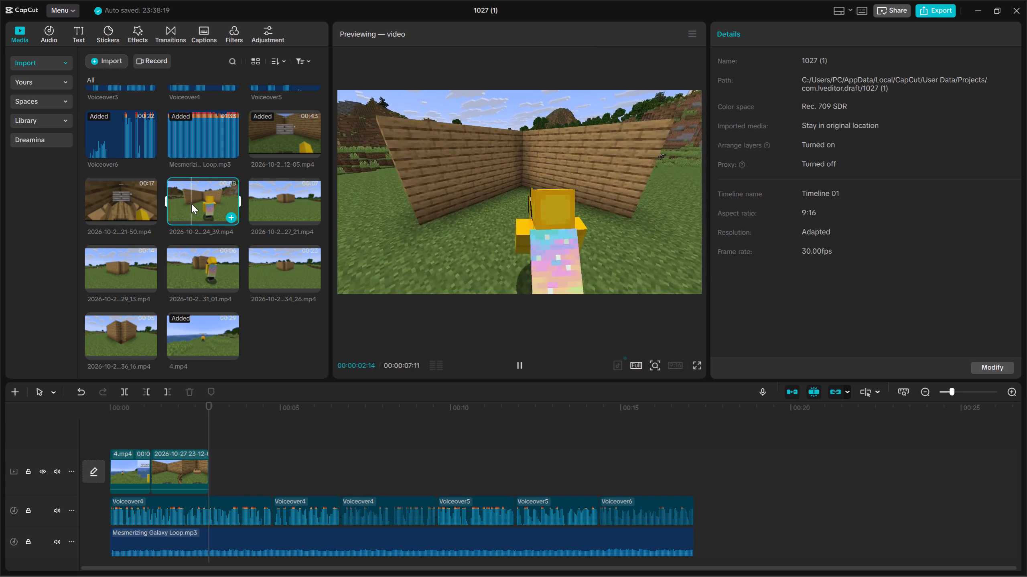
drag(193, 200, 262, 467)
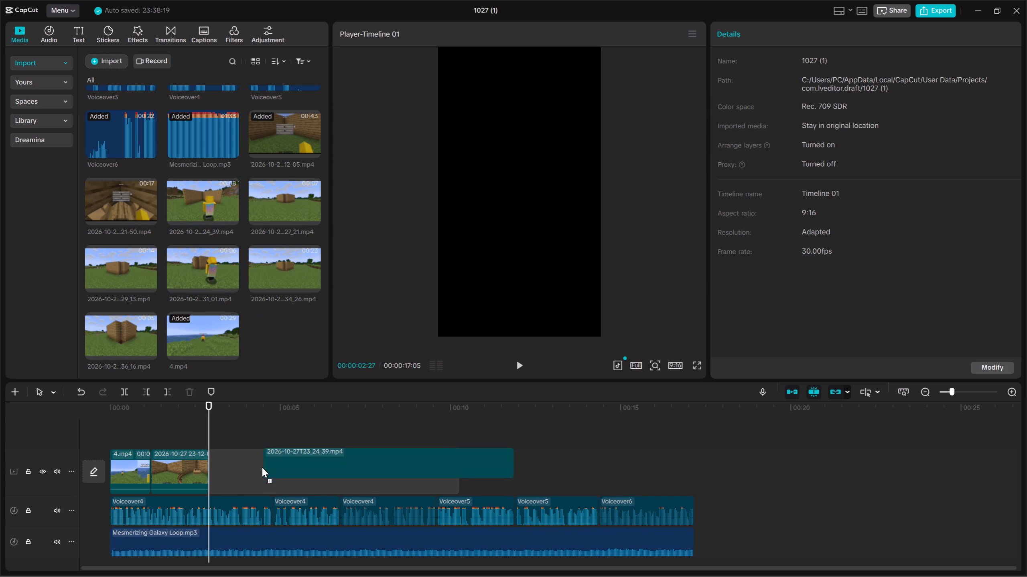
drag(262, 467, 256, 472)
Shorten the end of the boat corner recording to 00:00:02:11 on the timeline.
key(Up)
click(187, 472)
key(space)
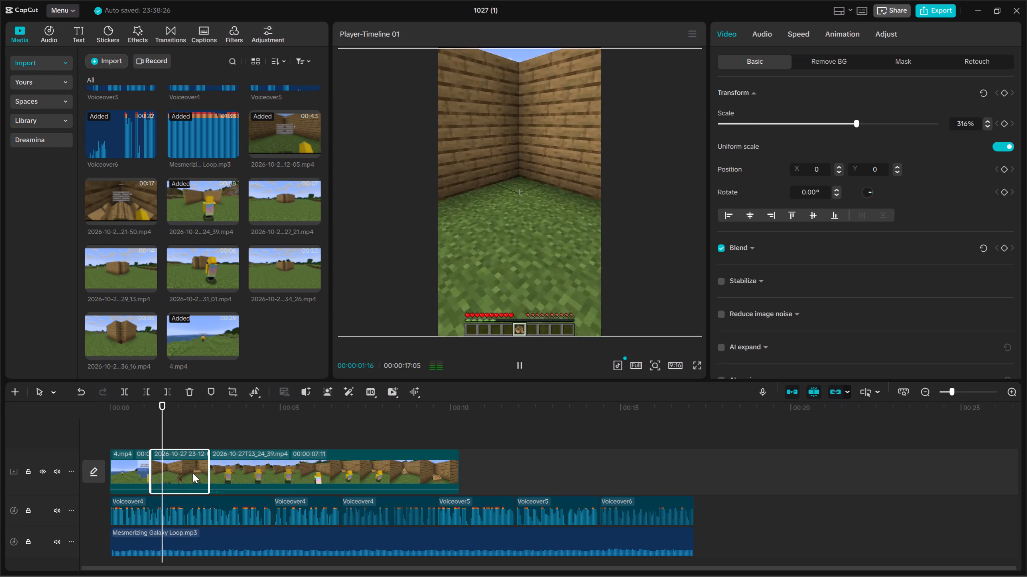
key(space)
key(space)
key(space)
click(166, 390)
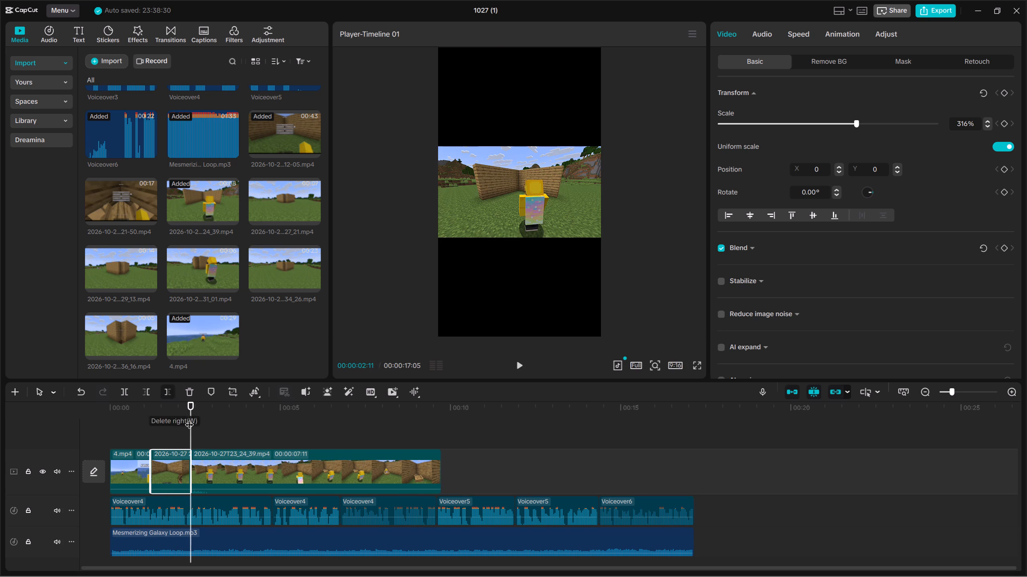
Enlarge the 2026-10-27T23_24_39.mp4 clip to 316% so it fills the vertical frame.
click(223, 464)
drag(602, 242, 634, 280)
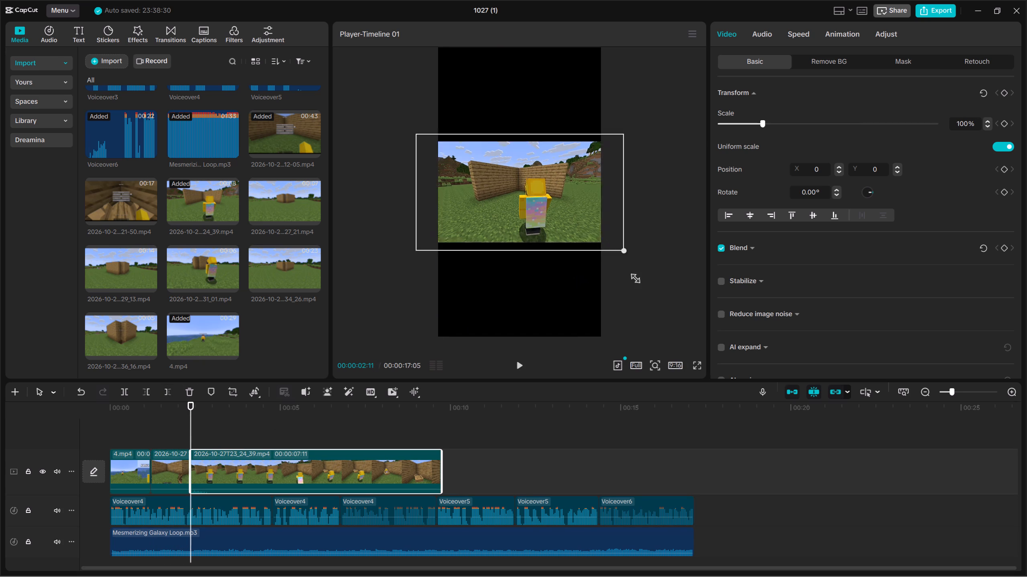
drag(634, 280, 820, 480)
Delete the short boat corner recording between 4.mp4 and the 2026-10-27T23_24_39.mp4 clip.
click(176, 474)
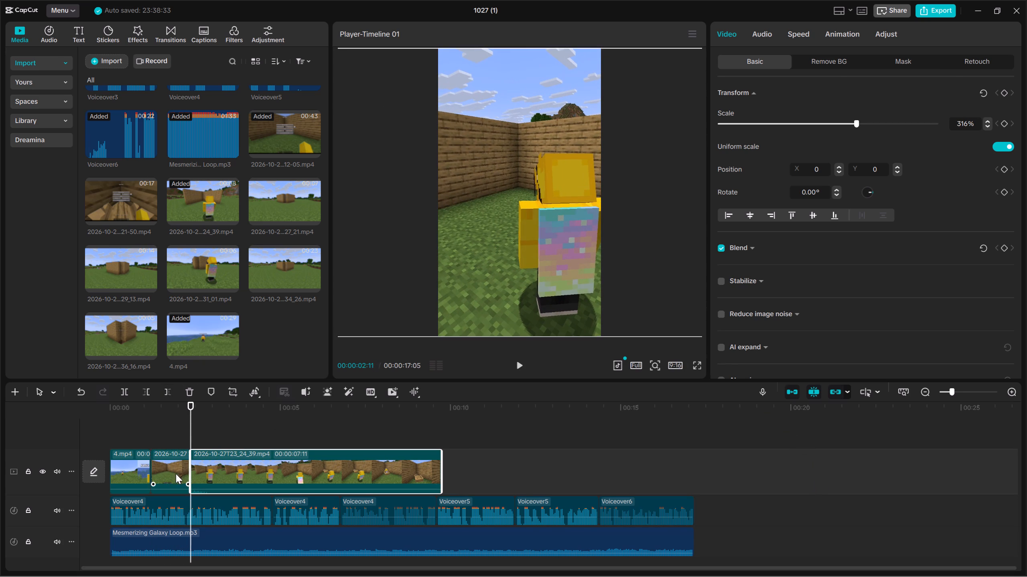
key(Delete)
Trim the end of the opening 4.mp4 clip so it lasts about 1 second.
click(203, 472)
key(Up)
key(Up)
click(142, 470)
key(space)
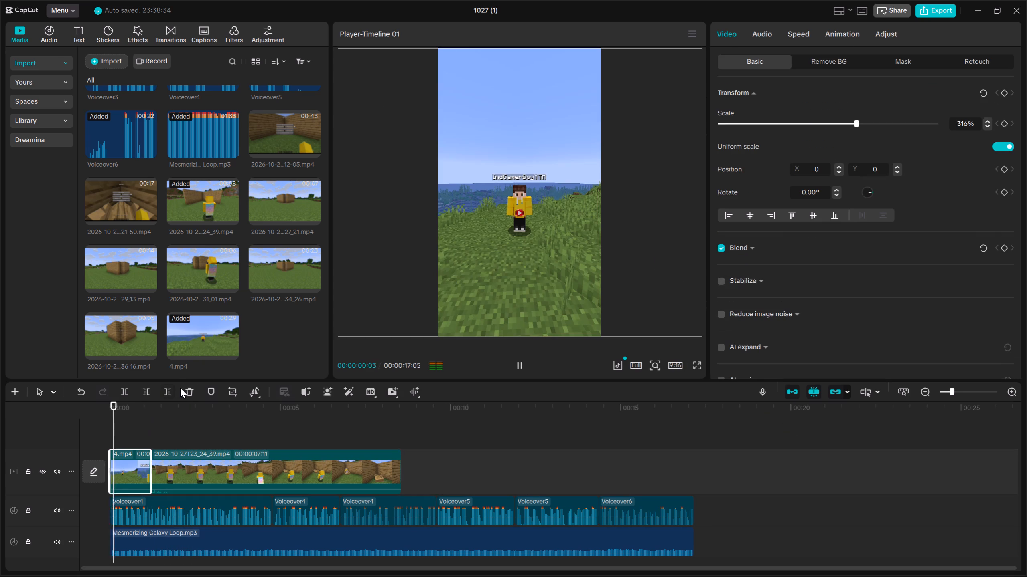
key(space)
click(167, 393)
Raise the audio volume of the 2026-10-27T23_24_39.mp4 clip to 20.0 dB.
key(space)
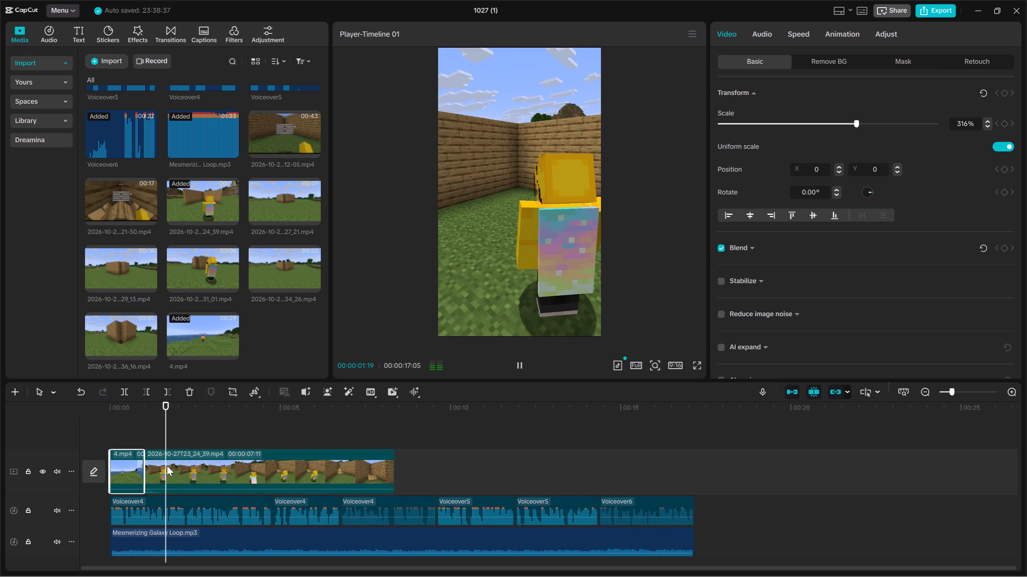
key(space)
click(167, 466)
click(770, 37)
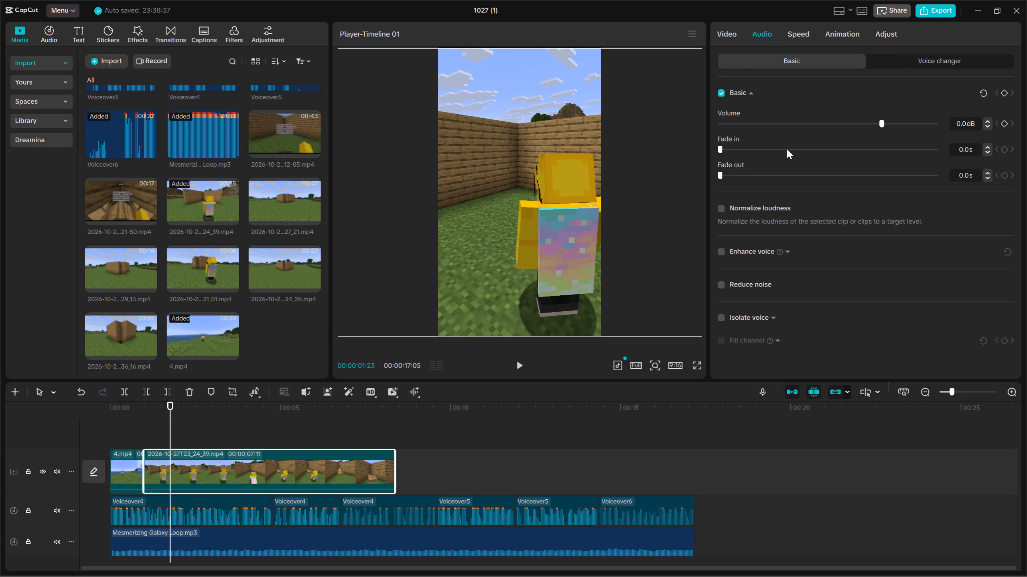
drag(930, 119, 960, 119)
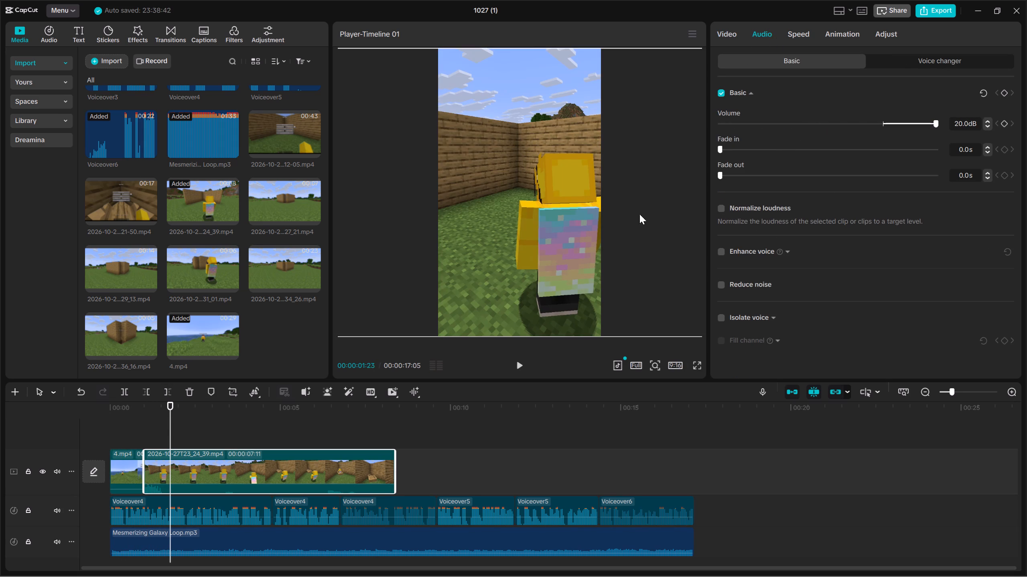
Cut footage from the start of the 2026-10-27T23_24_39.mp4 clip in passes until it lasts 00:00:05:01.
click(112, 390)
key(space)
key(space)
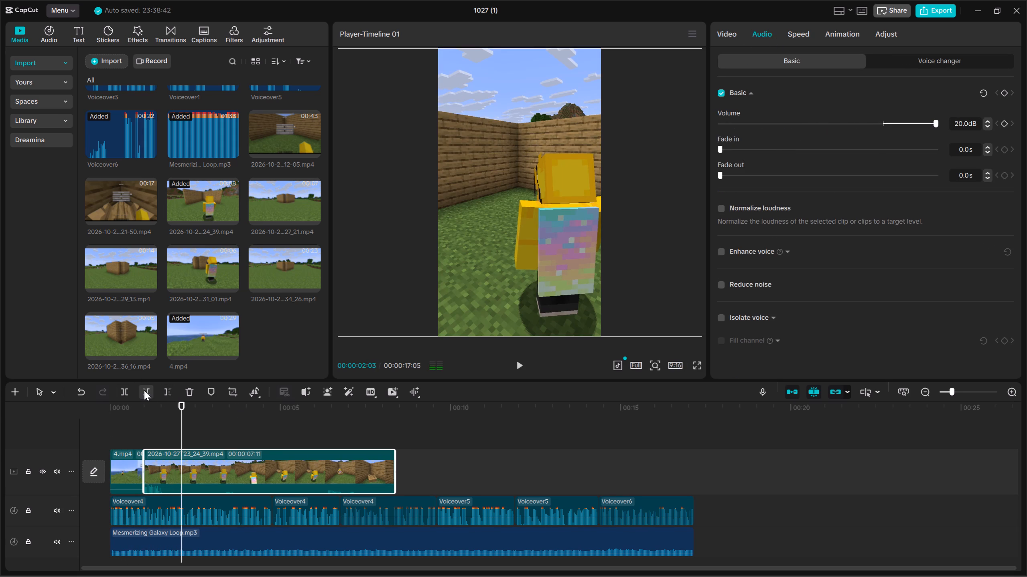
click(144, 390)
key(space)
click(144, 390)
key(space)
click(144, 390)
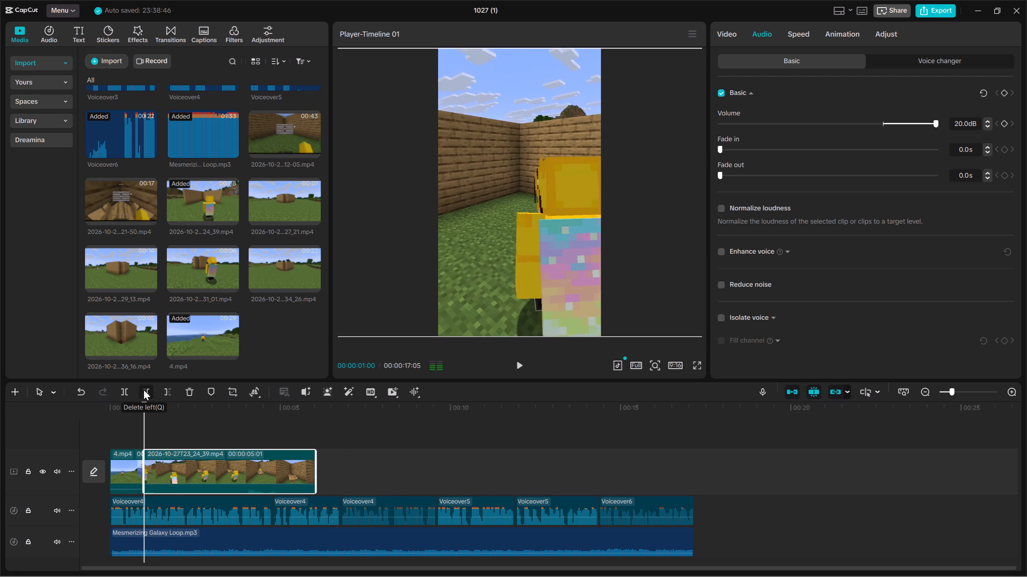
Split the 2026-10-27T23_24_39.mp4 clip at 00:00:02:08, before the player gets into the boat.
key(space)
key(space)
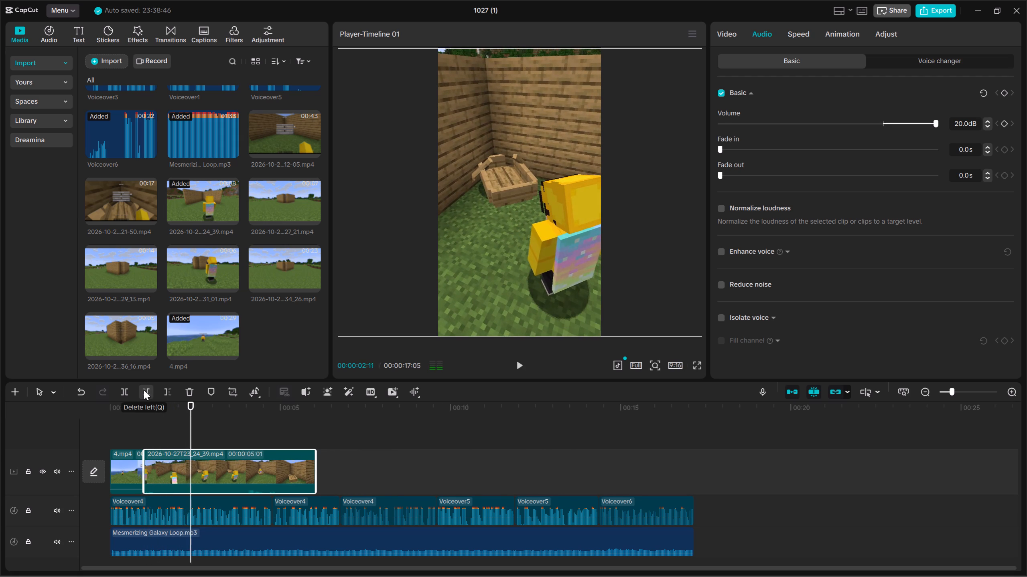
key(Up)
key(space)
key(space)
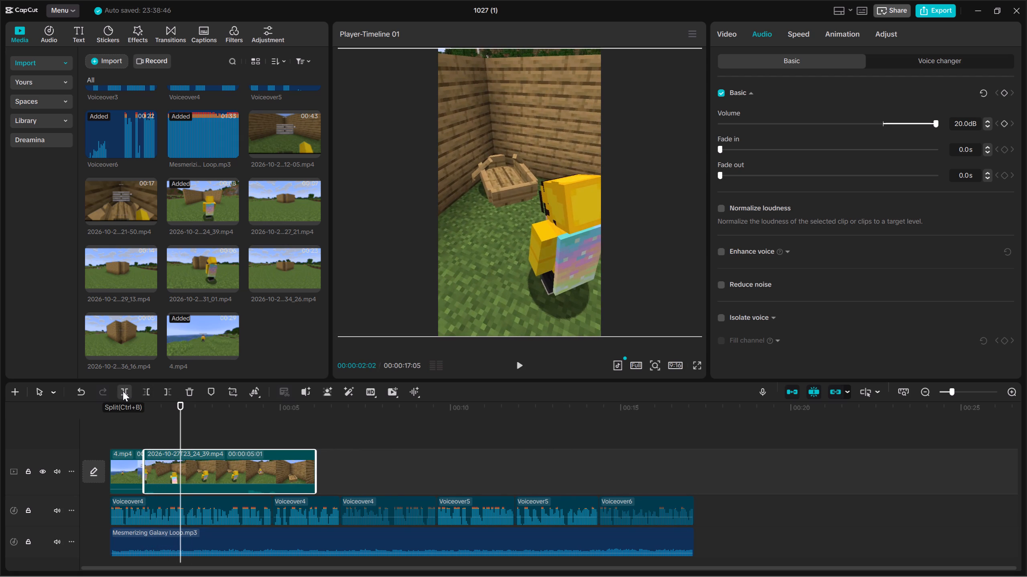
key(space)
key(space)
click(123, 391)
Trim the start of the second 2026-10-27T23_24_39.mp4 piece so it ends at about 00:00:05 on the timeline.
key(space)
key(space)
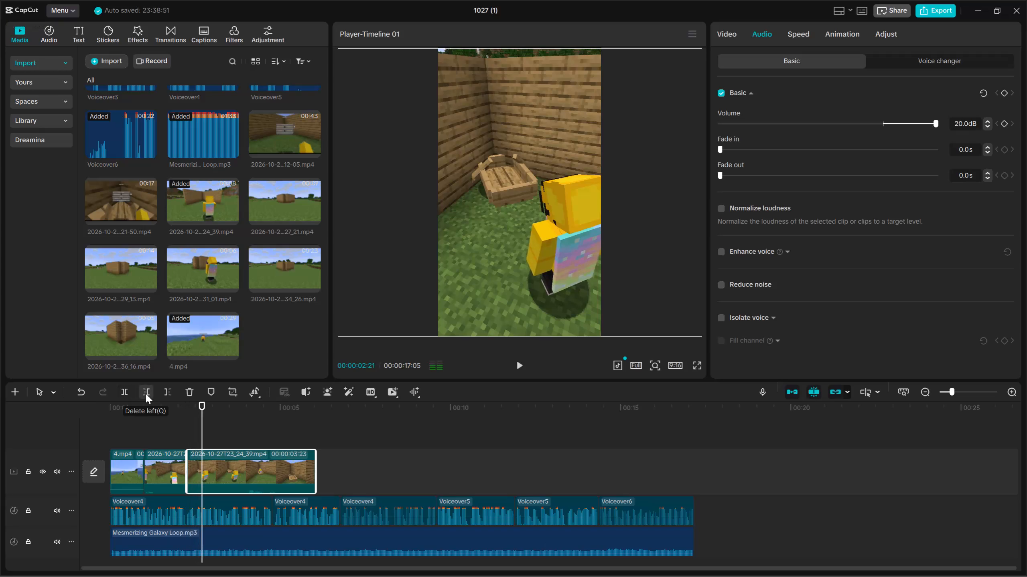
key(space)
key(space)
click(146, 393)
click(146, 393)
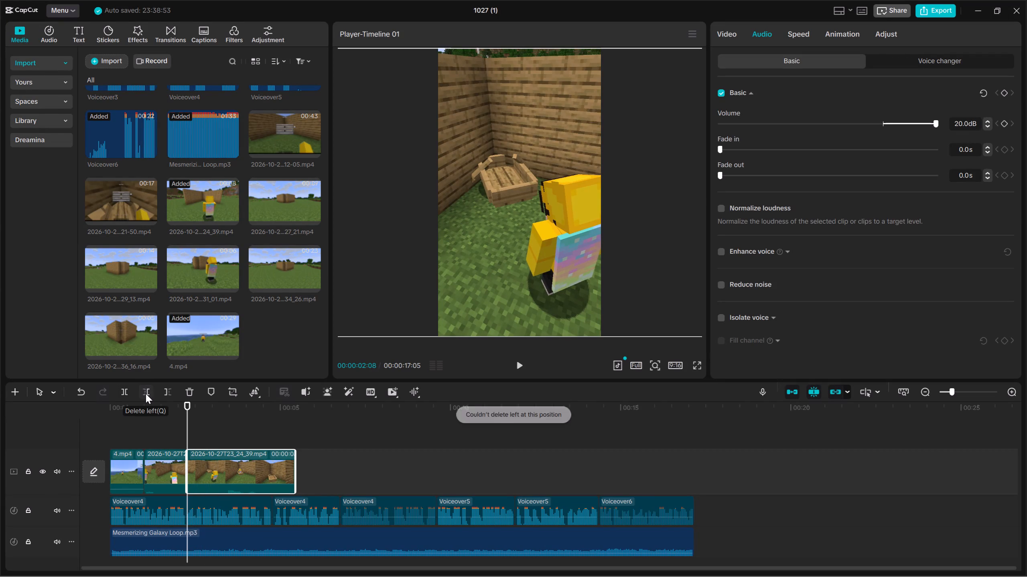
key(space)
key(space)
click(146, 393)
Cut off the end of the second 2026-10-27T23_24_39.mp4 piece at 00:00:03:13 and play it back.
key(space)
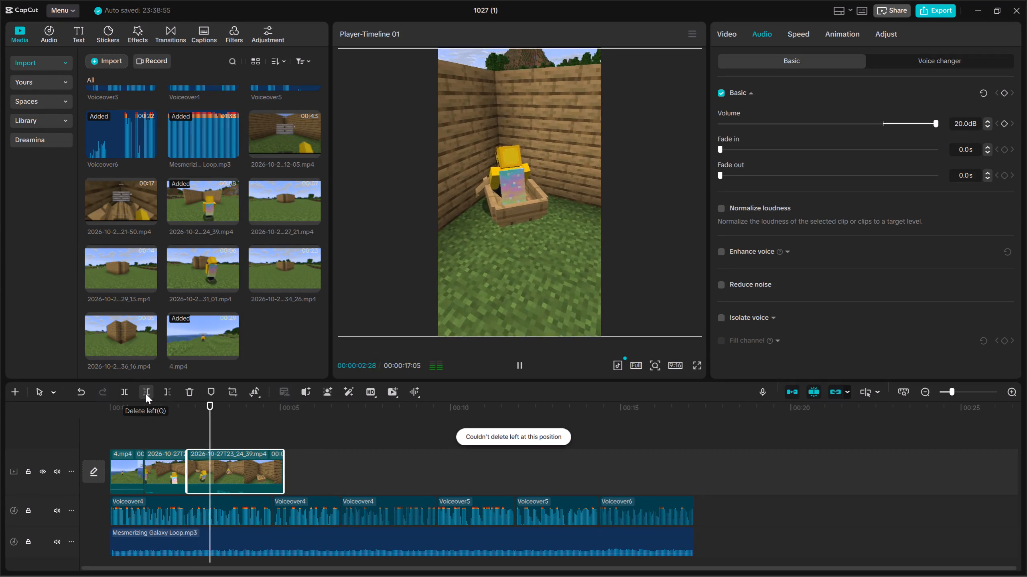
key(space)
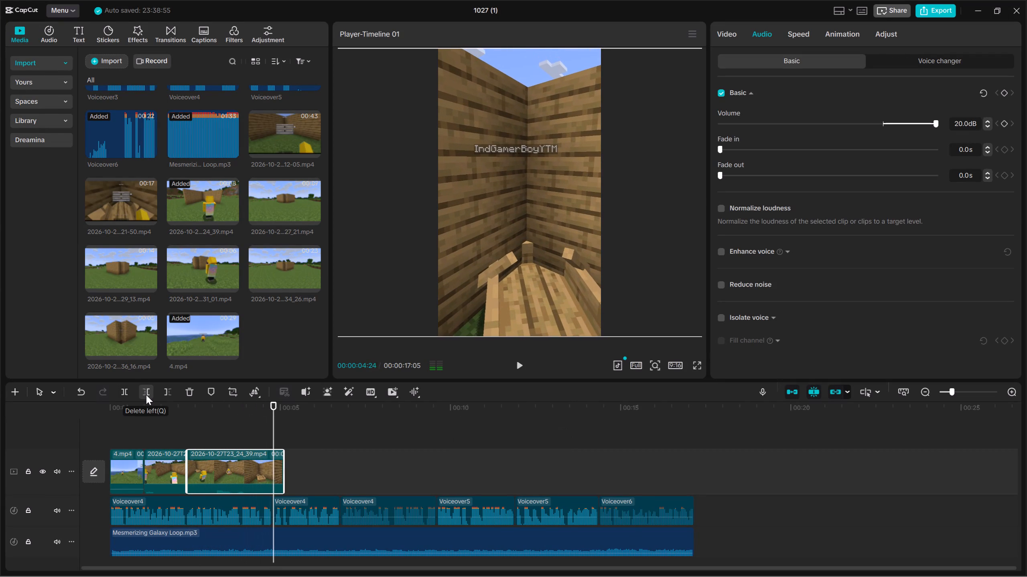
key(Up)
key(Up)
key(space)
key(space)
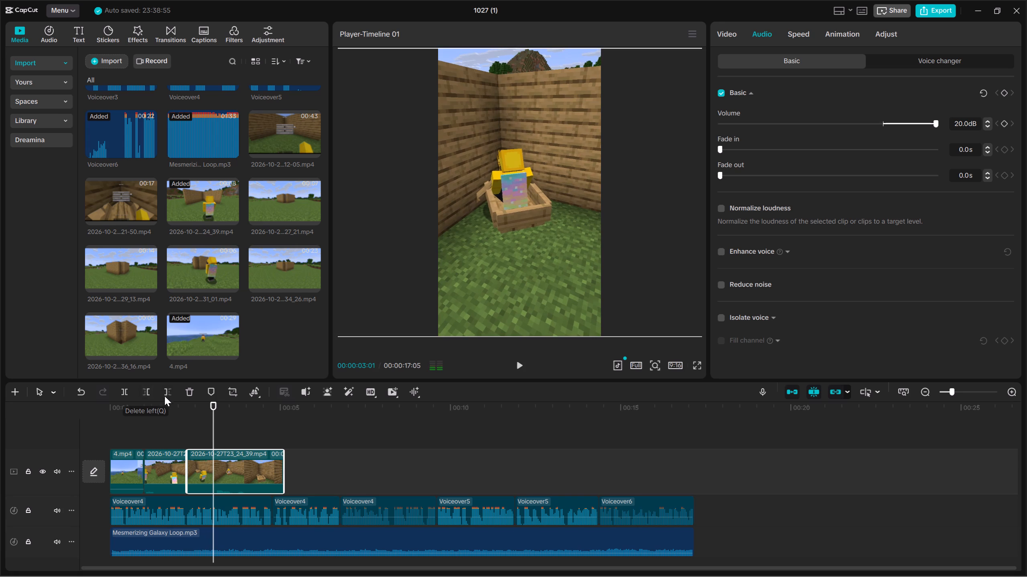
key(space)
key(space)
key(space)
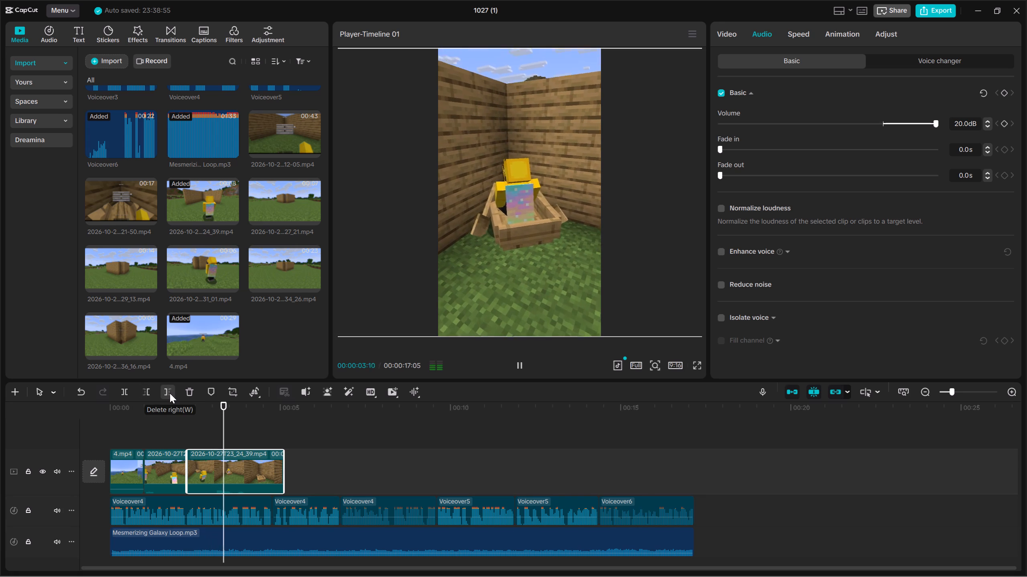
key(space)
click(170, 393)
key(Up)
key(space)
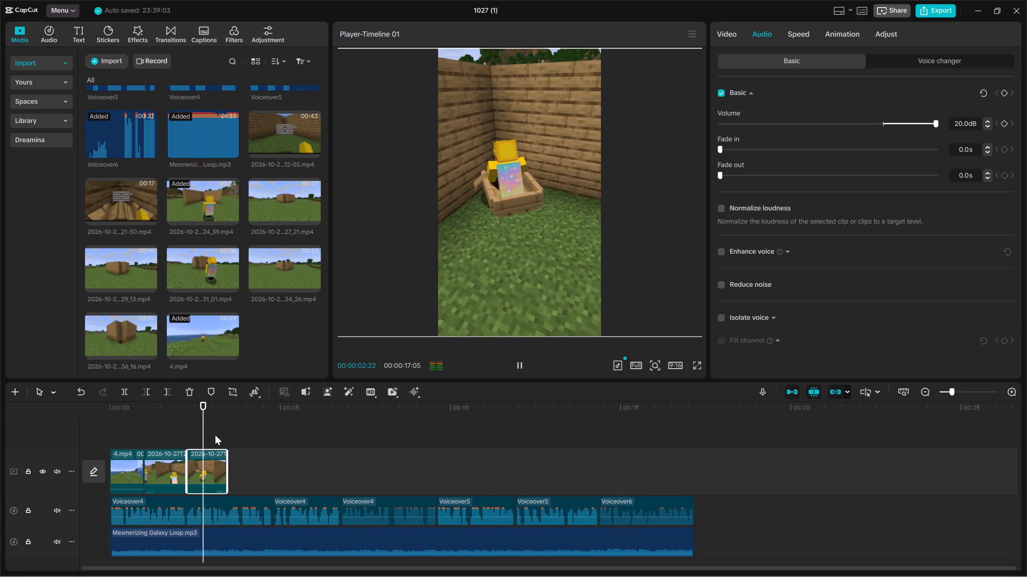
key(space)
Add the 27_21.mp4 recording of the plank corner to the end of the video track at 00:00:03:13.
click(247, 474)
key(Up)
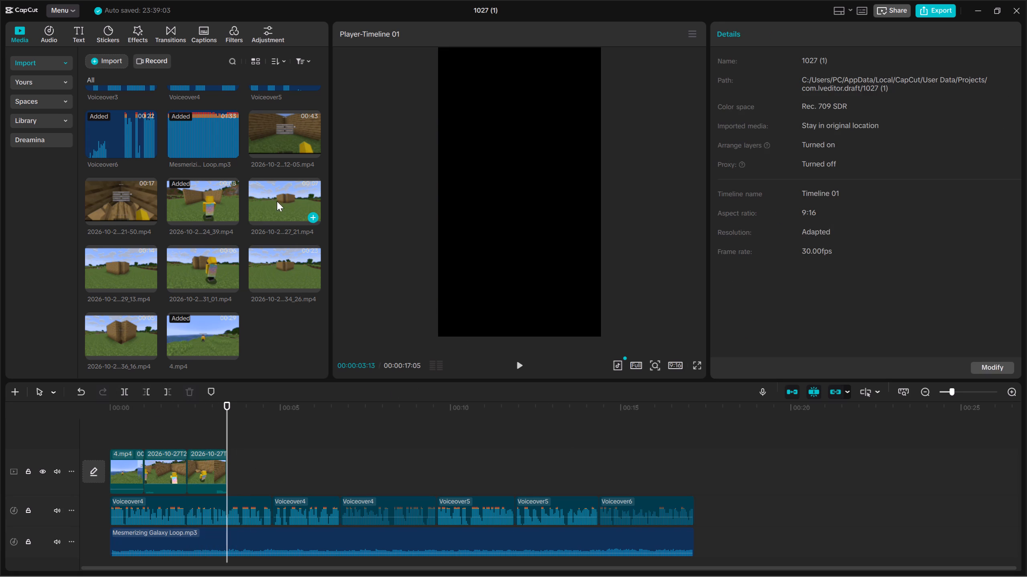
click(291, 196)
click(291, 199)
drag(291, 199, 267, 465)
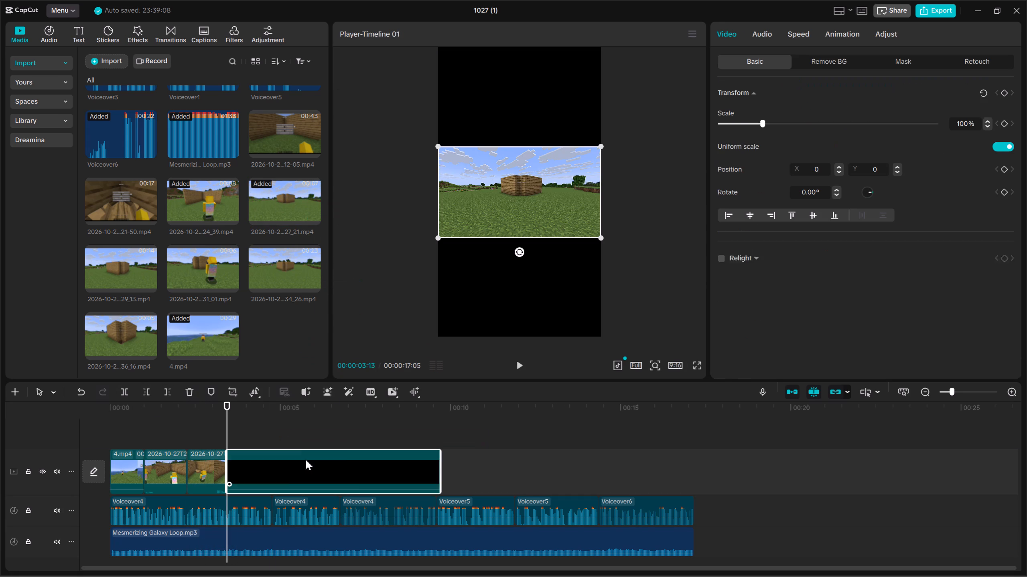
Enlarge the 2026-10-27T23_27_21.mp4 clip to 316% so it fills the vertical frame.
drag(605, 240, 812, 513)
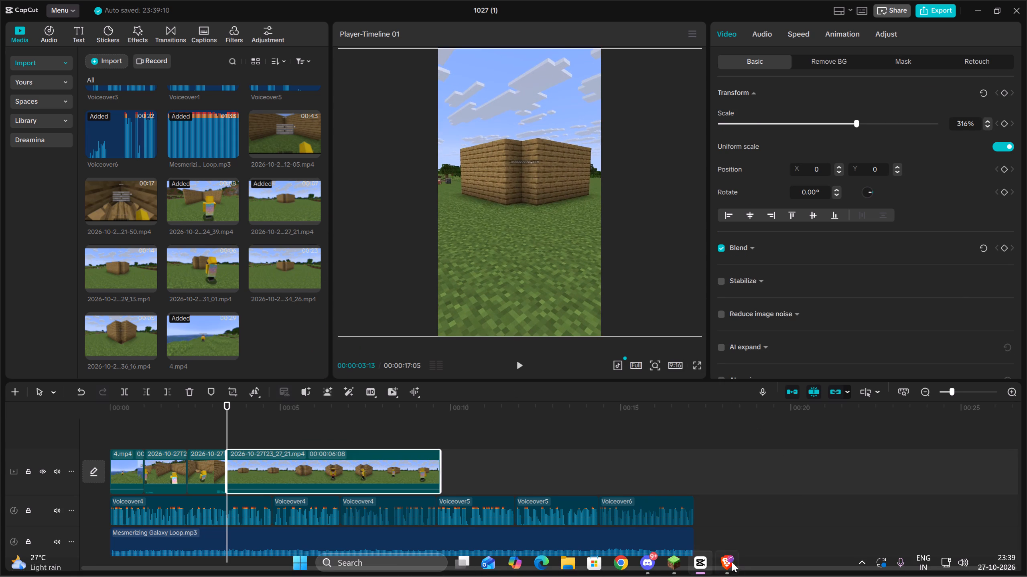
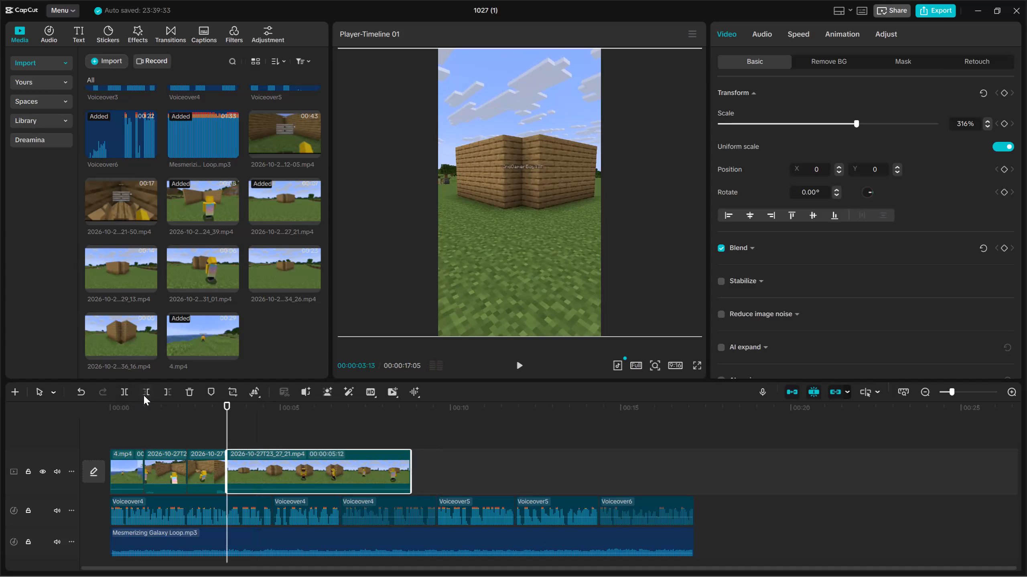
Cut about one second off the start of the 2026-10-27T23_27_21.mp4 clip, keeping it at 00:00:03:13 on the timeline.
key(space)
key(space)
click(144, 395)
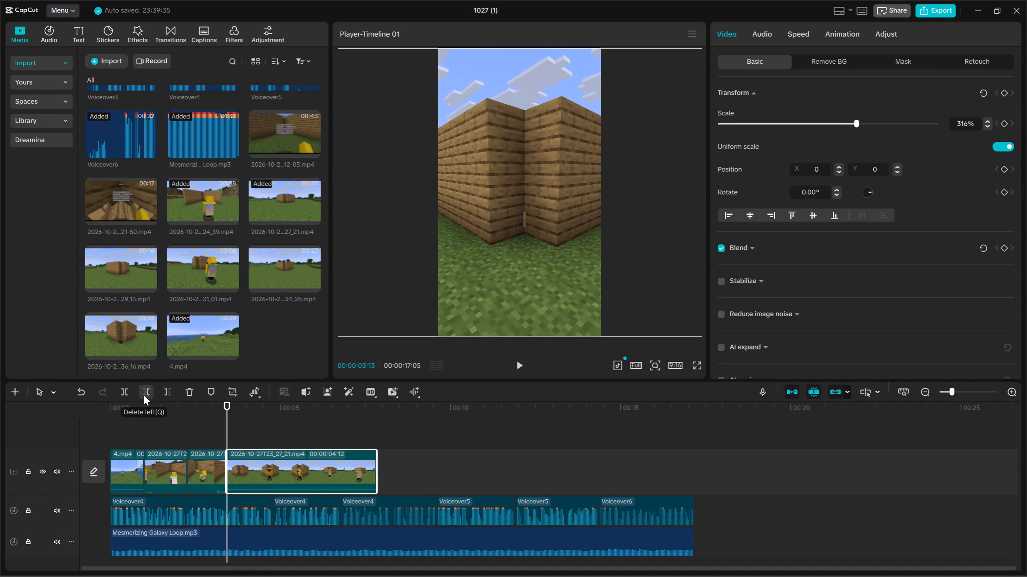
Cut off the end of the 2026-10-27T23_27_21.mp4 clip at about 00:00:04:21 and play back the latest cuts.
key(Up)
key(Down)
key(space)
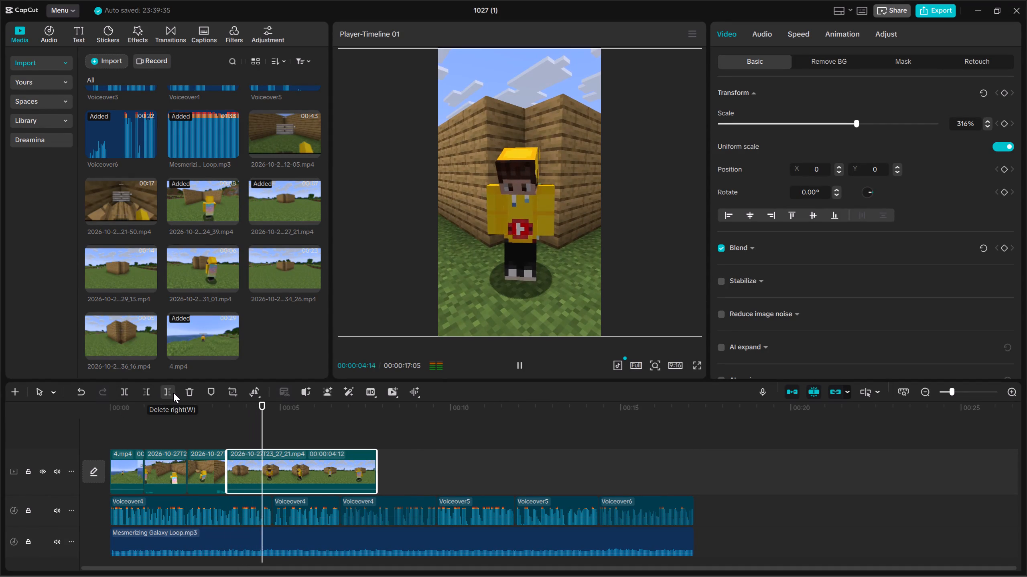
key(space)
click(175, 391)
key(Up)
key(Up)
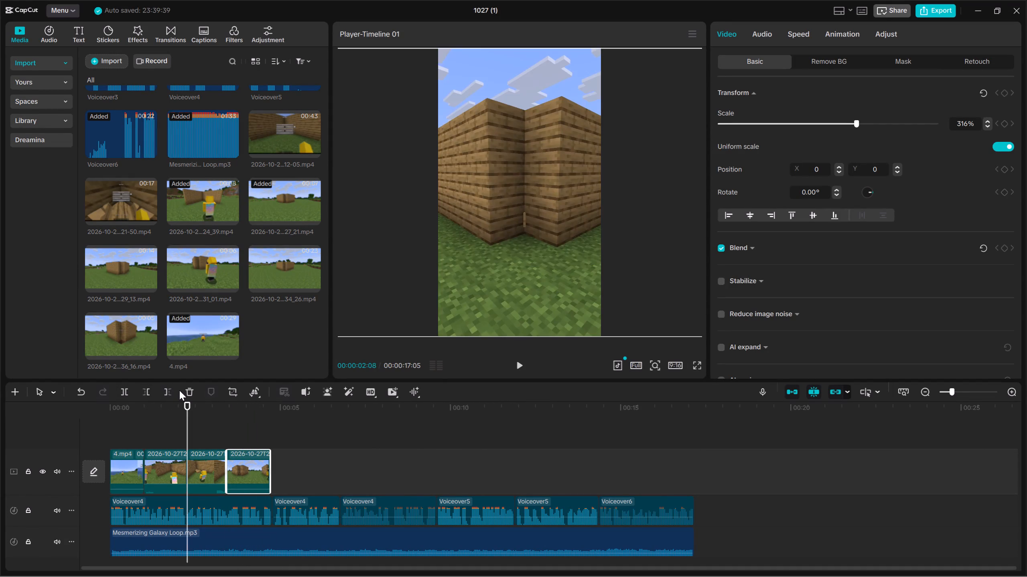
key(space)
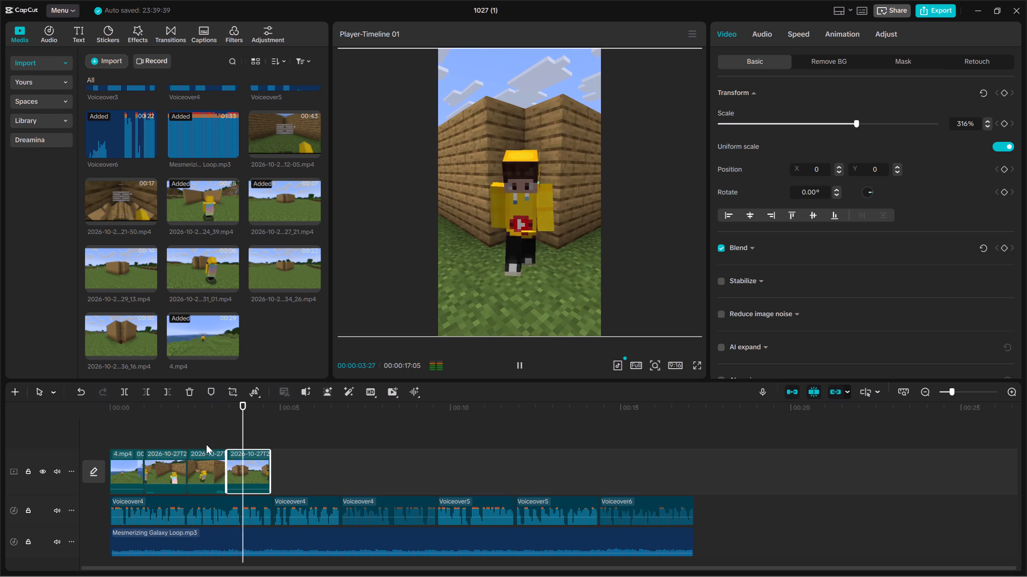
Extend the start of the 2026-10-27T23_27_21.mp4 clip back by about 0.6 seconds, then trim it again just before the character appears.
key(space)
key(Up)
drag(225, 468, 204, 468)
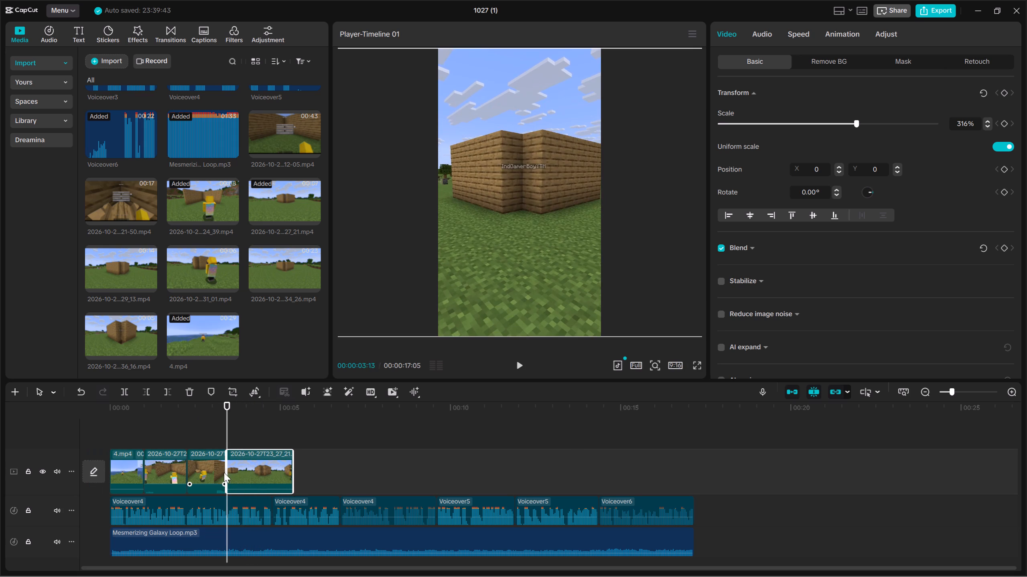
key(space)
key(space)
click(148, 393)
key(space)
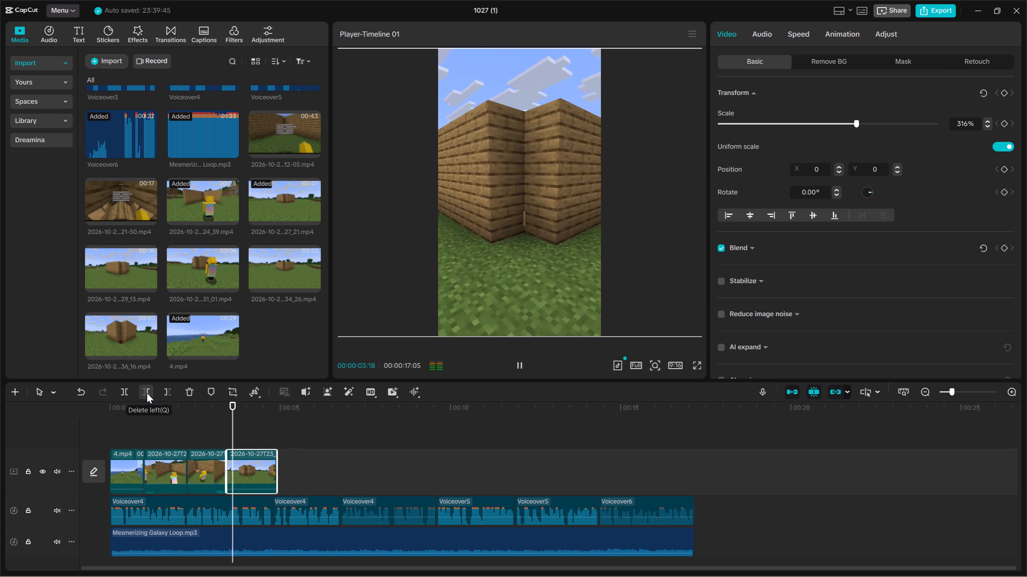
key(space)
Cut off the end of the 2026-10-27T23_27_21.mp4 clip at 00:00:04:23 and listen to the voiceover that follows.
key(space)
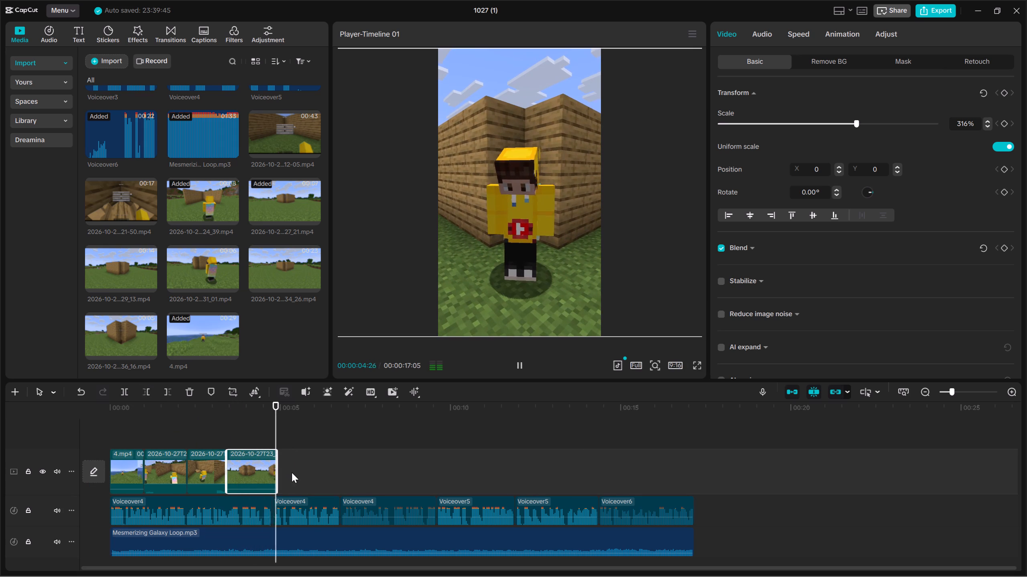
key(space)
key(Up)
key(Up)
click(171, 392)
key(space)
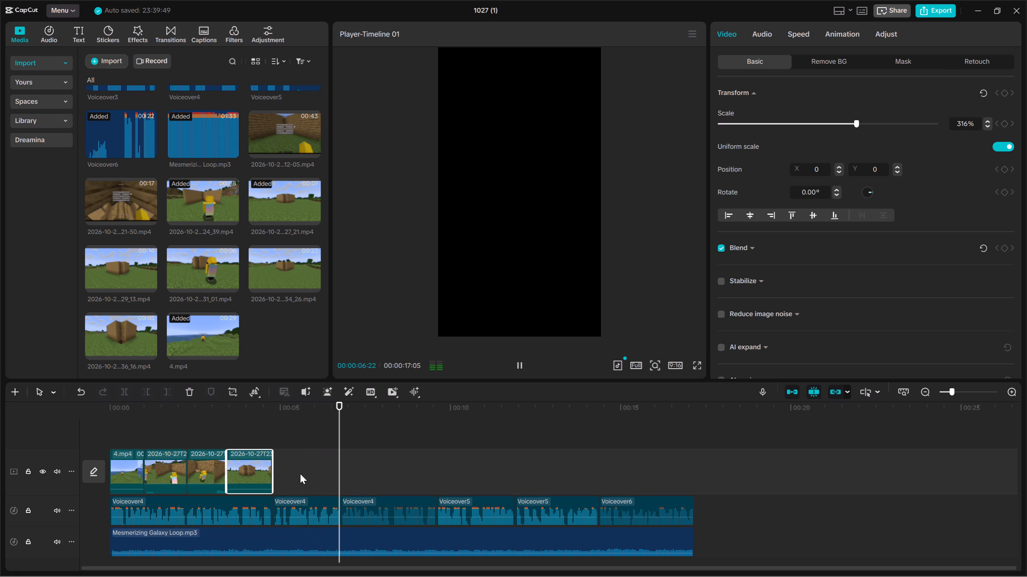
key(space)
Preview the 27_21, 34_26, 31_01, 29_13, 36_16 and 4.mp4 recordings to look for footage for the next shot.
click(300, 474)
key(Up)
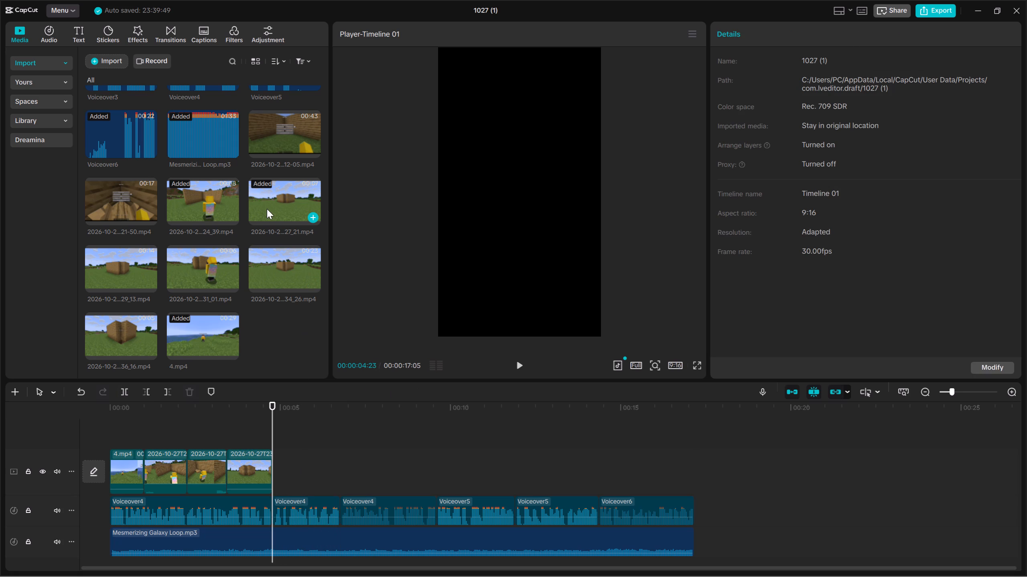
click(266, 208)
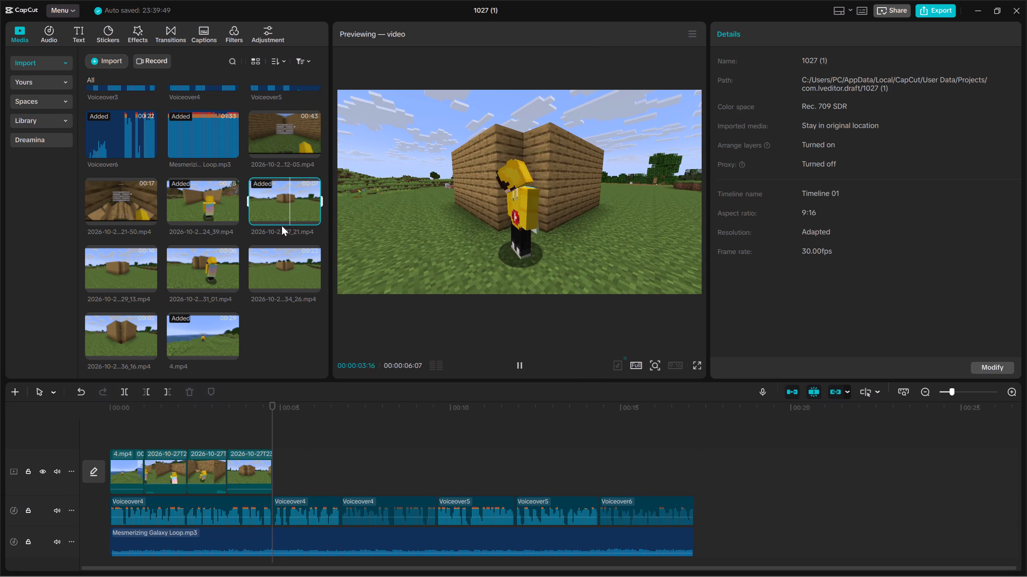
click(288, 265)
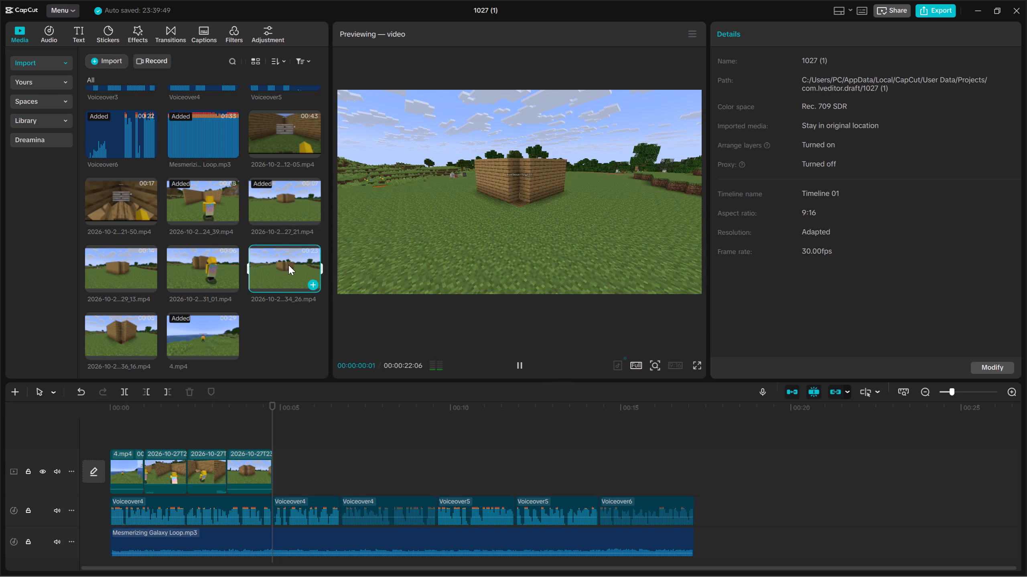
click(205, 265)
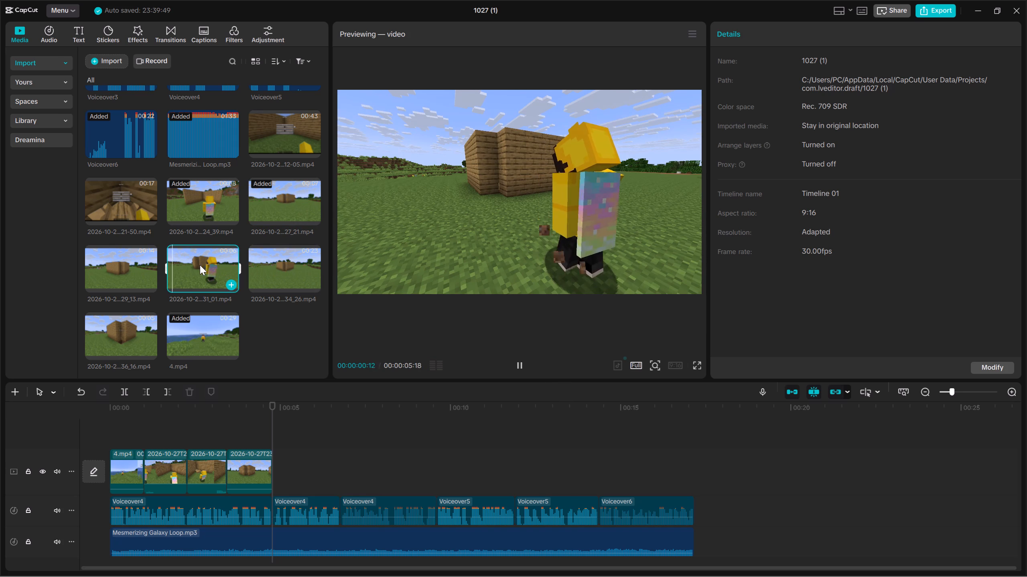
click(111, 269)
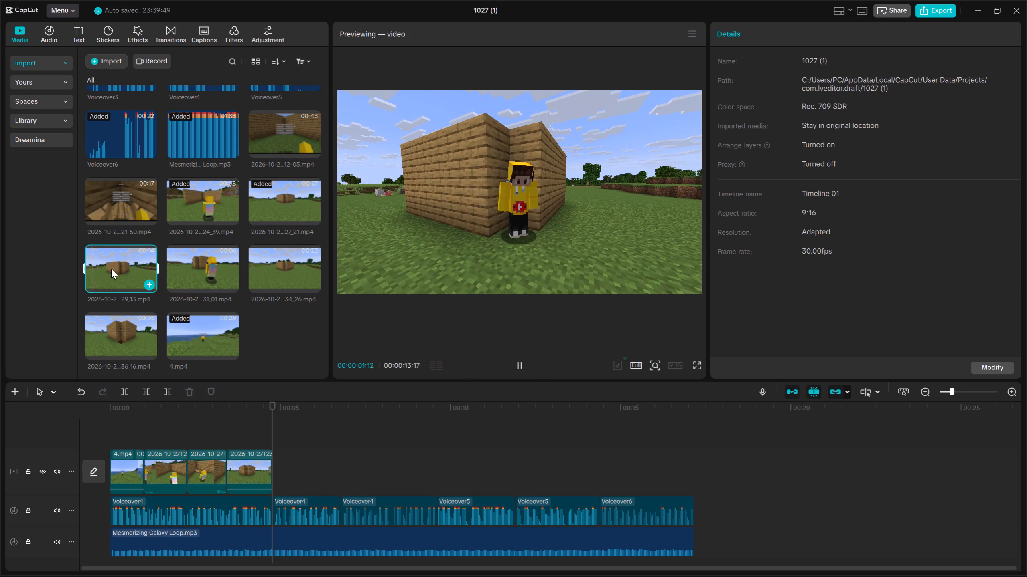
click(107, 327)
click(187, 331)
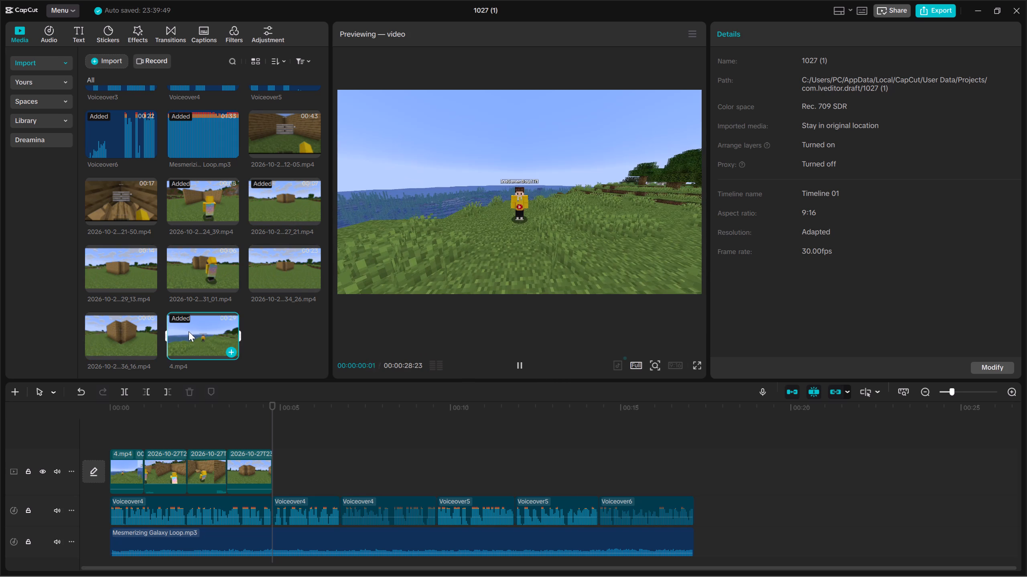
Switch to Minecraft and open the Flashback replay 2026-10-27T23:13:16.
click(682, 563)
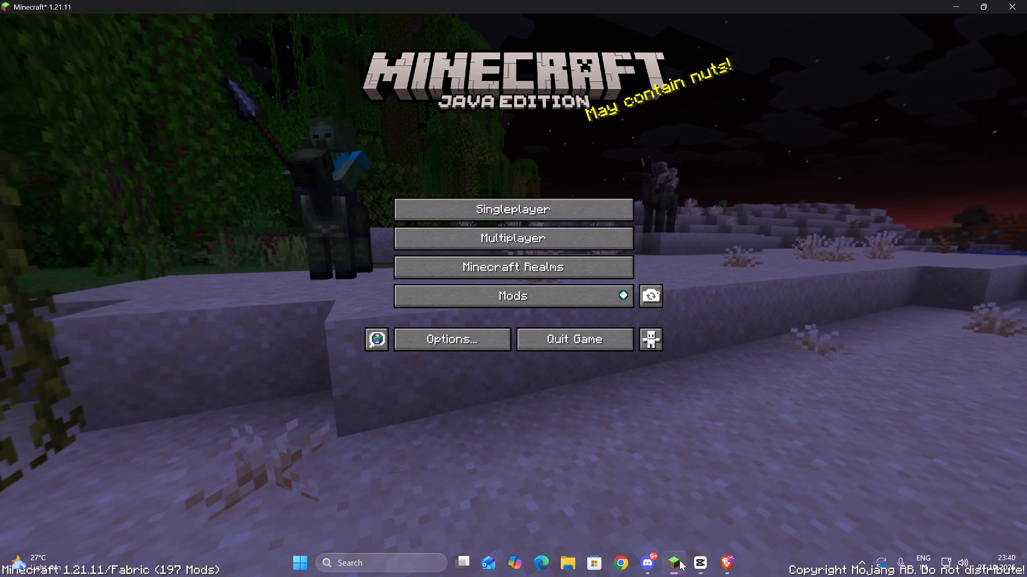
click(653, 299)
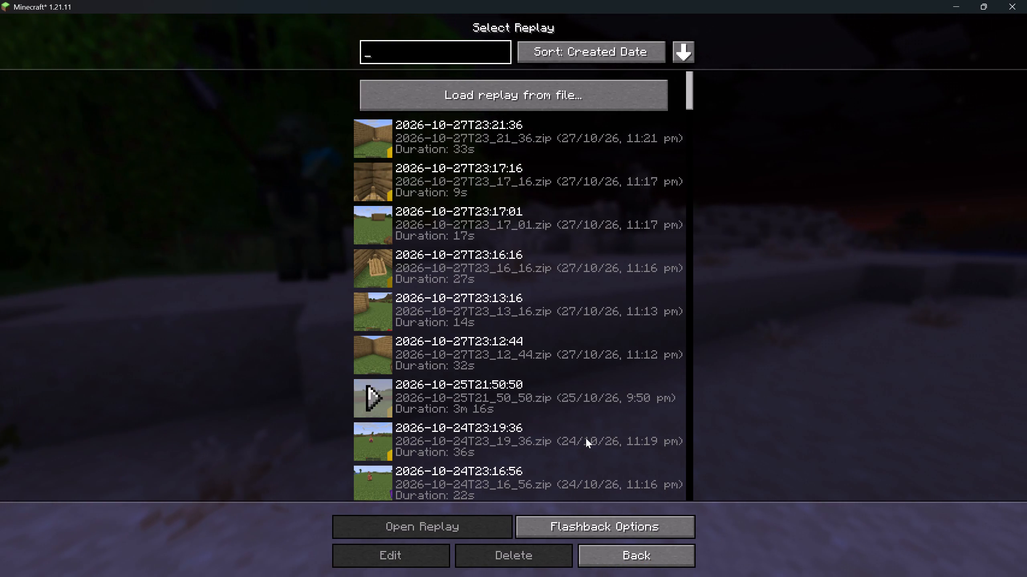
double_click(516, 317)
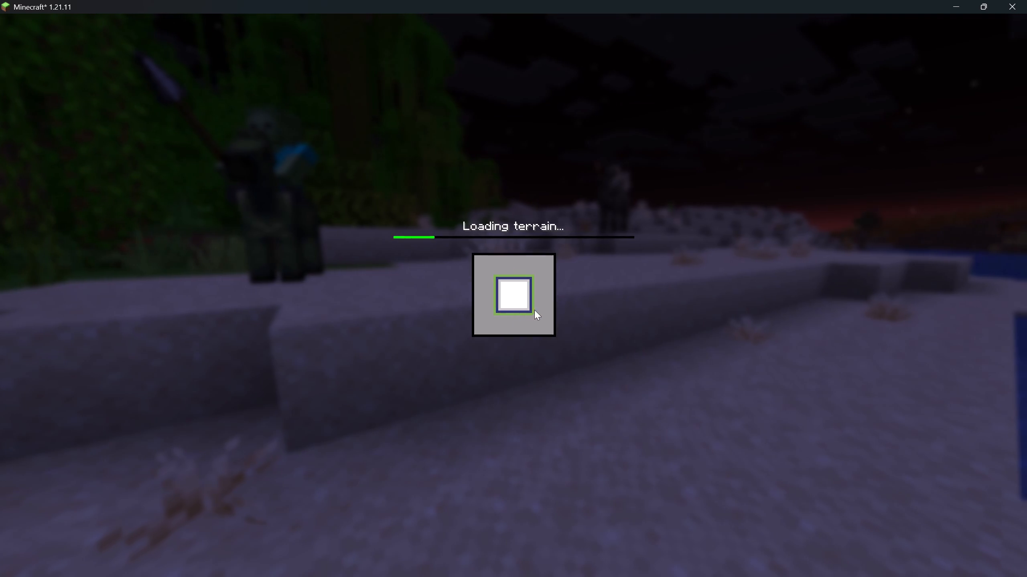
Turn on the Rule of Thirds Guide and Center Guide in the replay visuals.
click(966, 363)
click(966, 377)
Position the replay camera in front of the plank structure with its notched corner centred in the frame.
key(Right)
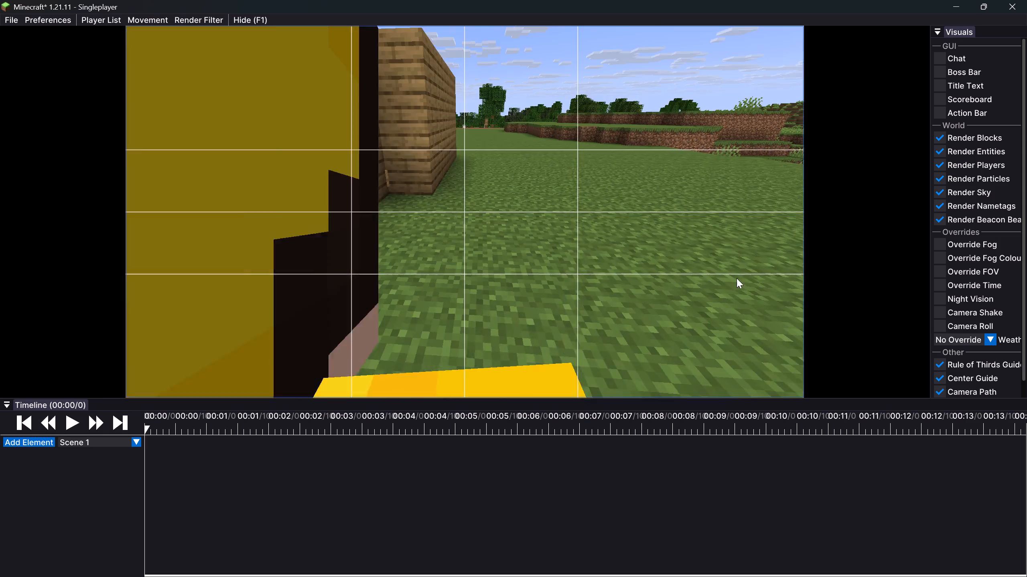
key(Up)
drag(717, 264, 514, 295)
key(Left)
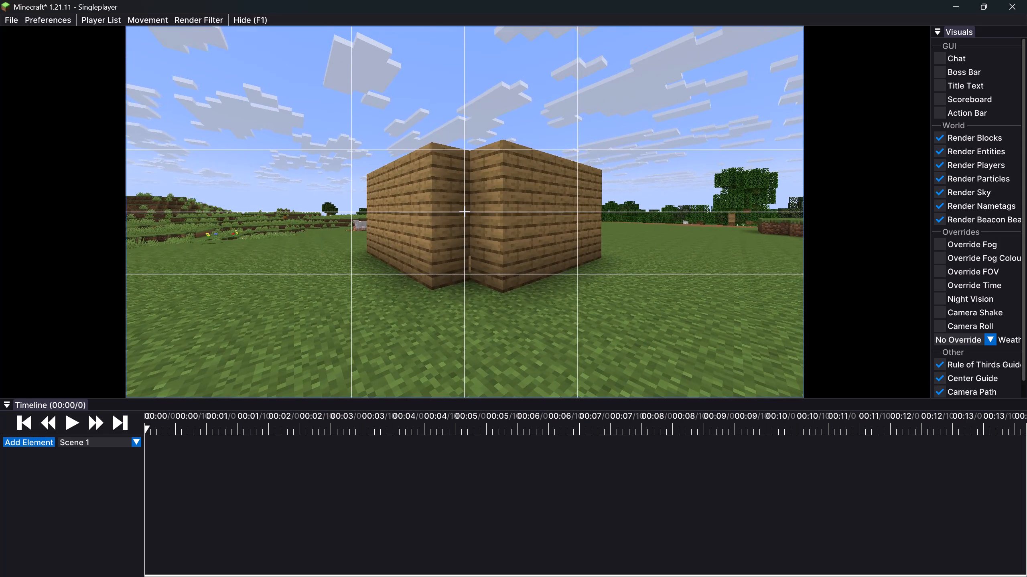
drag(514, 295, 513, 295)
Switch from the Minecraft replay editor to another open application.
key(alt+Tab)
key(alt+Tab)
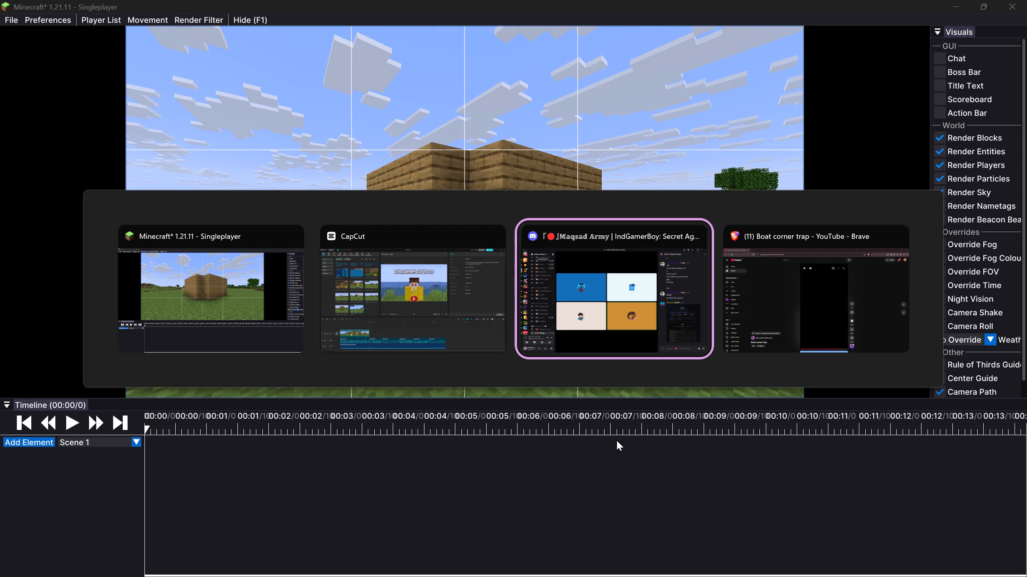
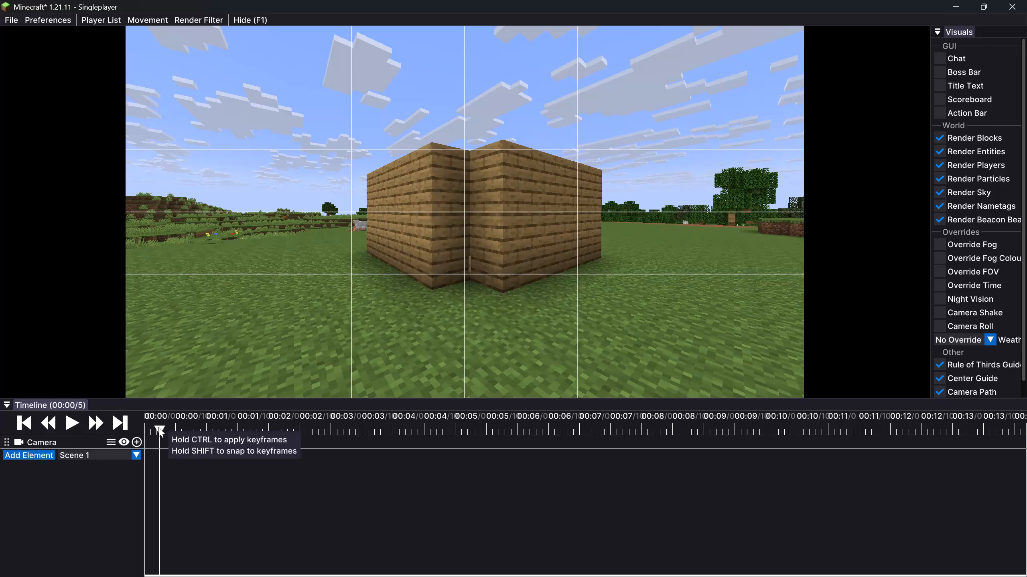
Pull the replay camera back from the plank structure and add a camera keyframe at 00:04/97.
drag(158, 426, 243, 426)
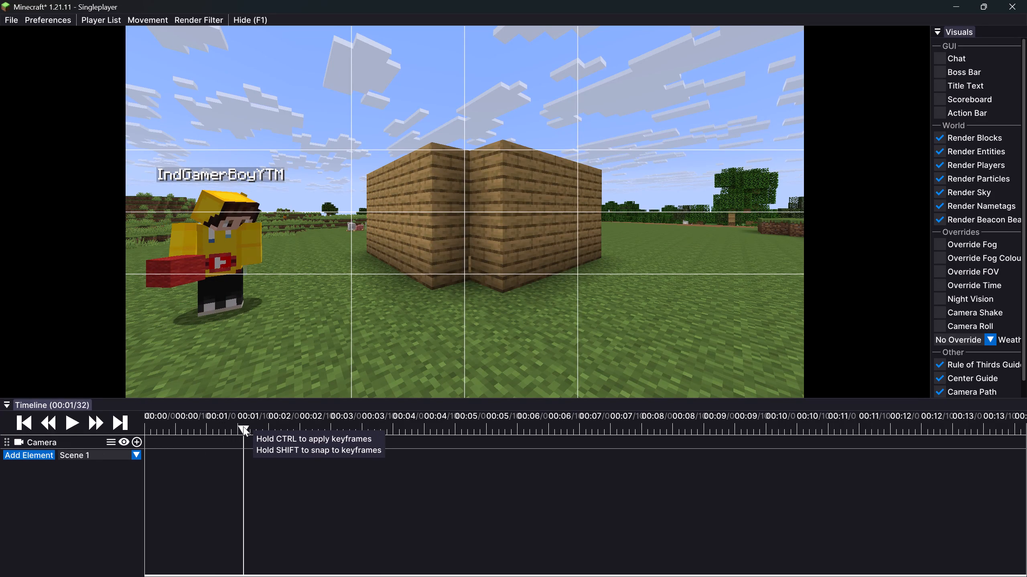
drag(243, 426, 359, 440)
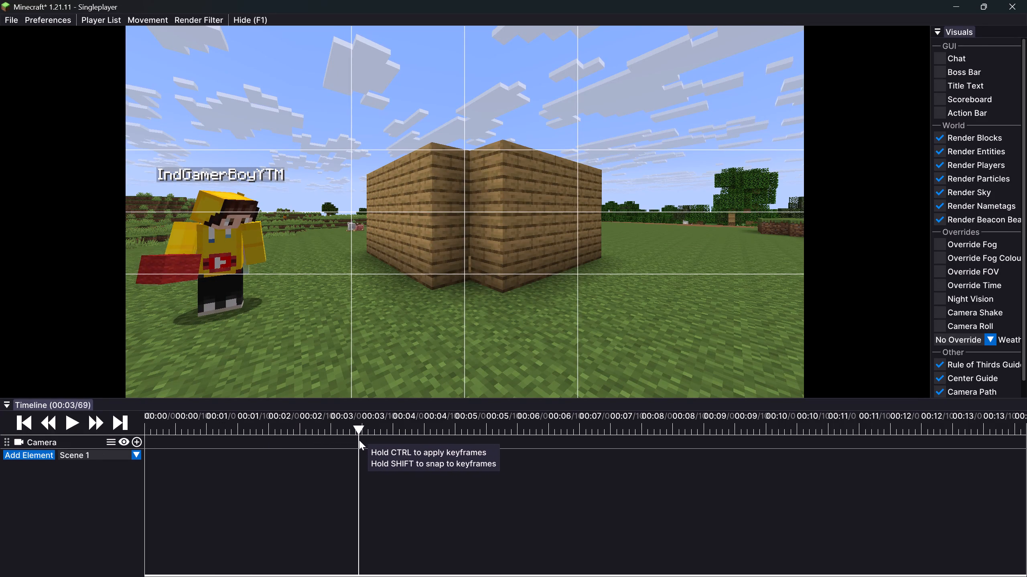
drag(359, 440, 447, 443)
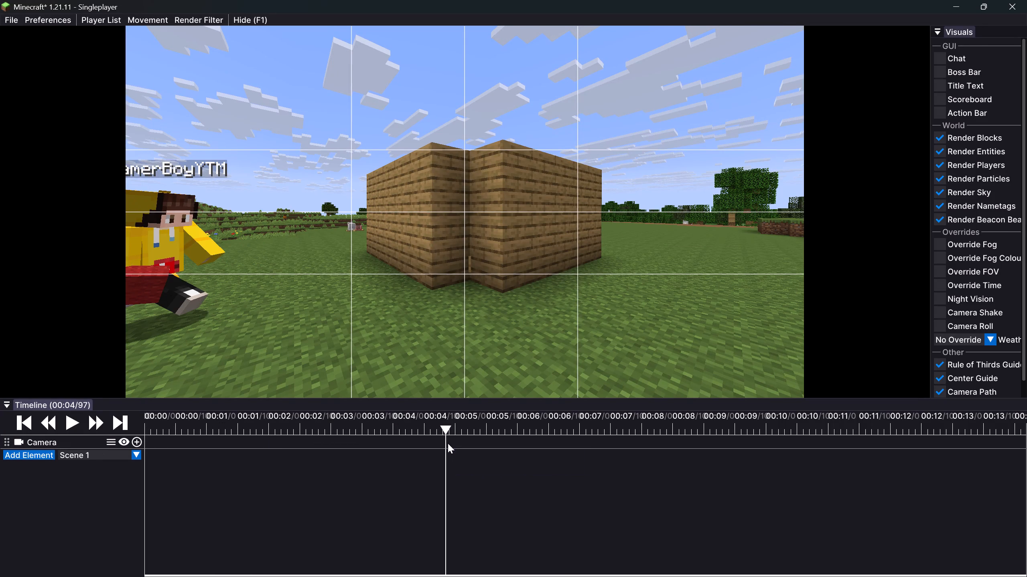
key(Down)
key(Up)
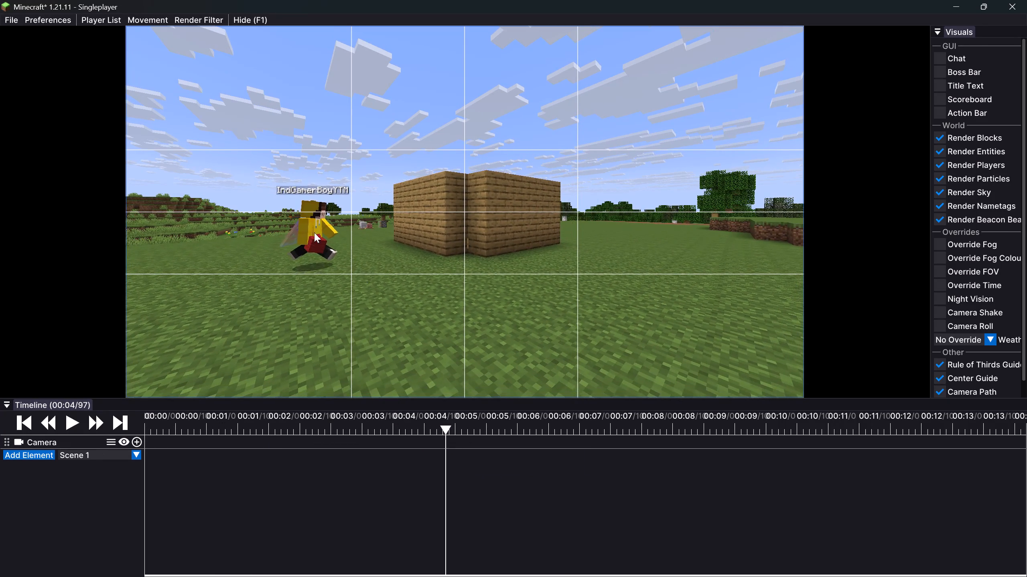
right_click(308, 226)
click(580, 195)
click(141, 438)
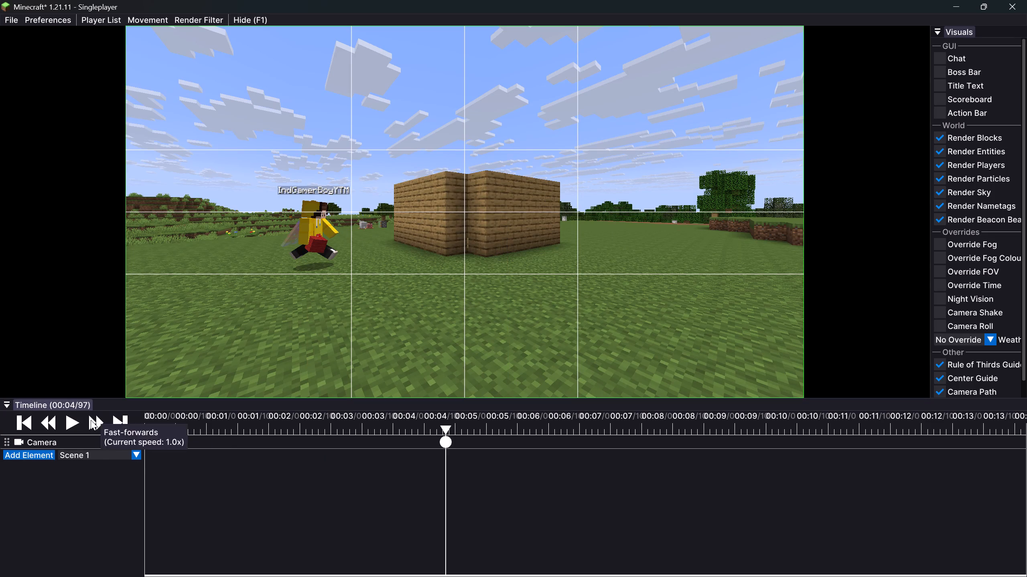
Advance the replay to 00:05/111 and add a second camera keyframe holding the same wide view.
click(71, 419)
click(71, 419)
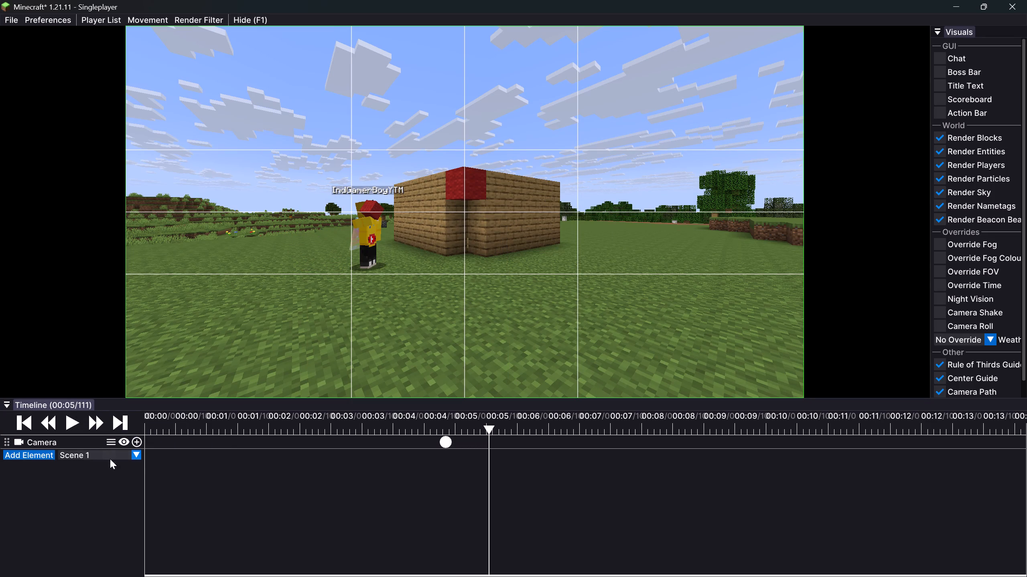
click(142, 440)
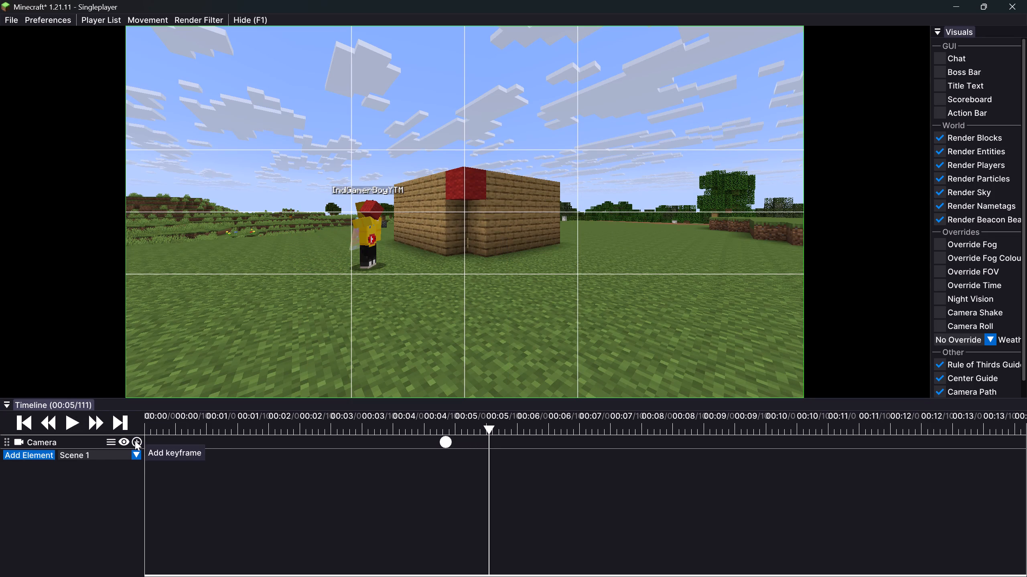
click(135, 440)
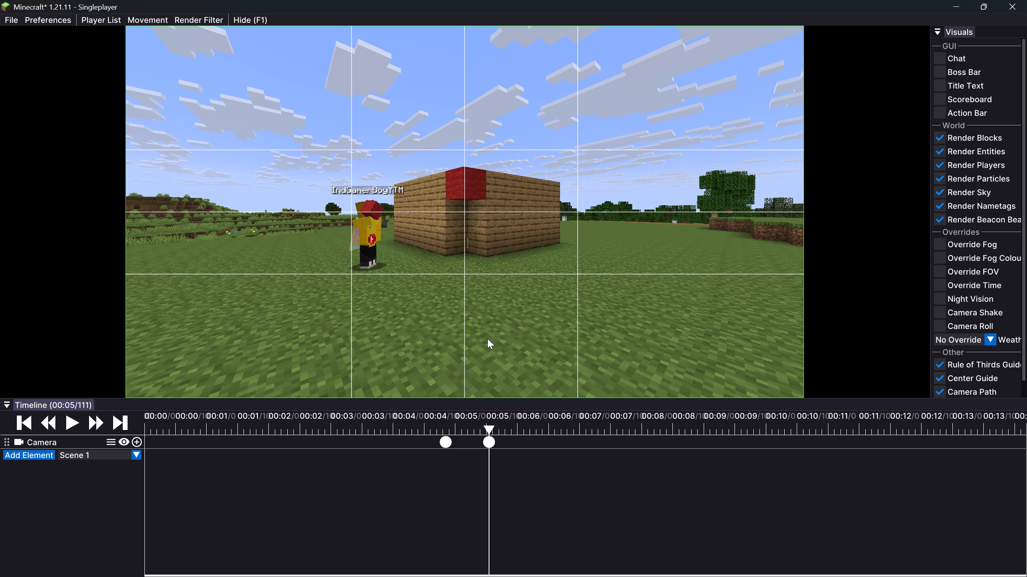
Move the camera in close to the red block on the notched corner and add a camera keyframe at 00:05/114.
click(440, 422)
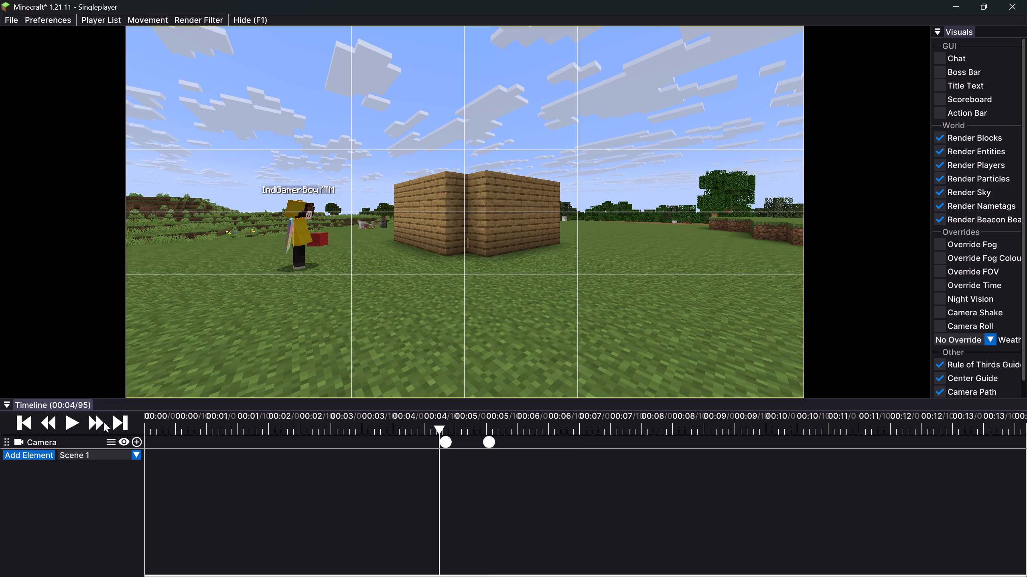
click(73, 420)
click(73, 420)
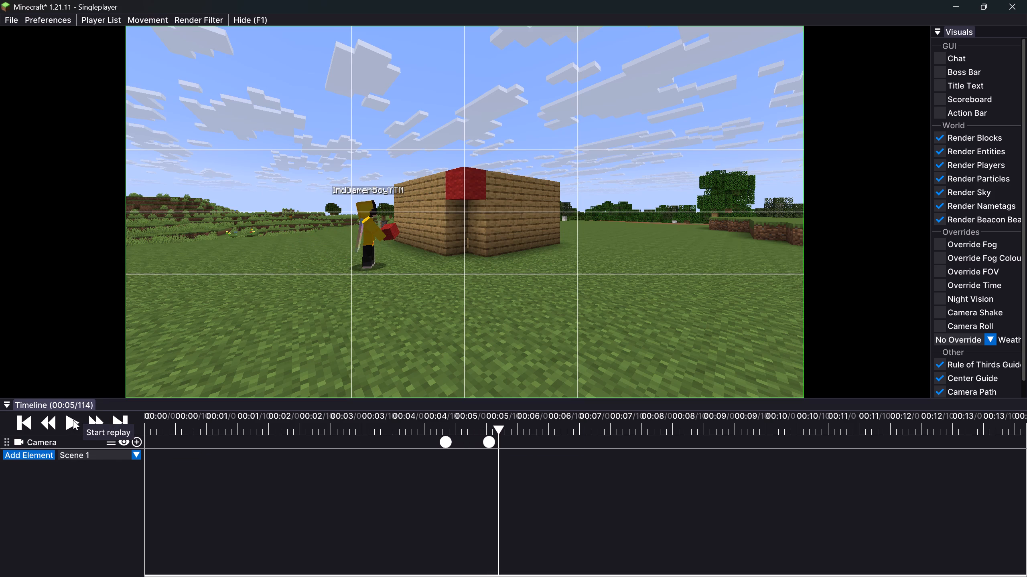
key(Up)
drag(570, 301, 513, 295)
key(Up)
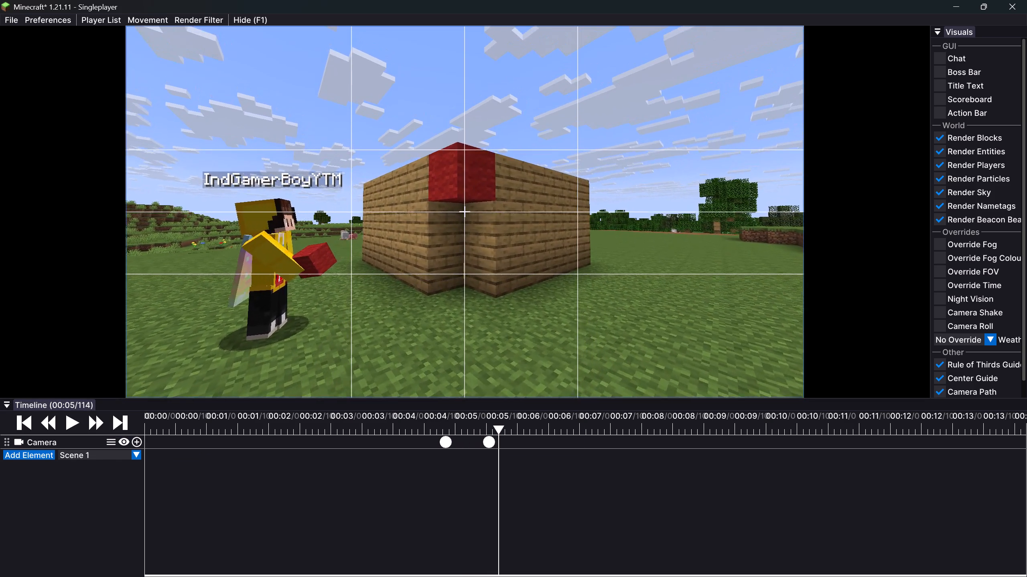
drag(513, 295, 513, 295)
key(Up)
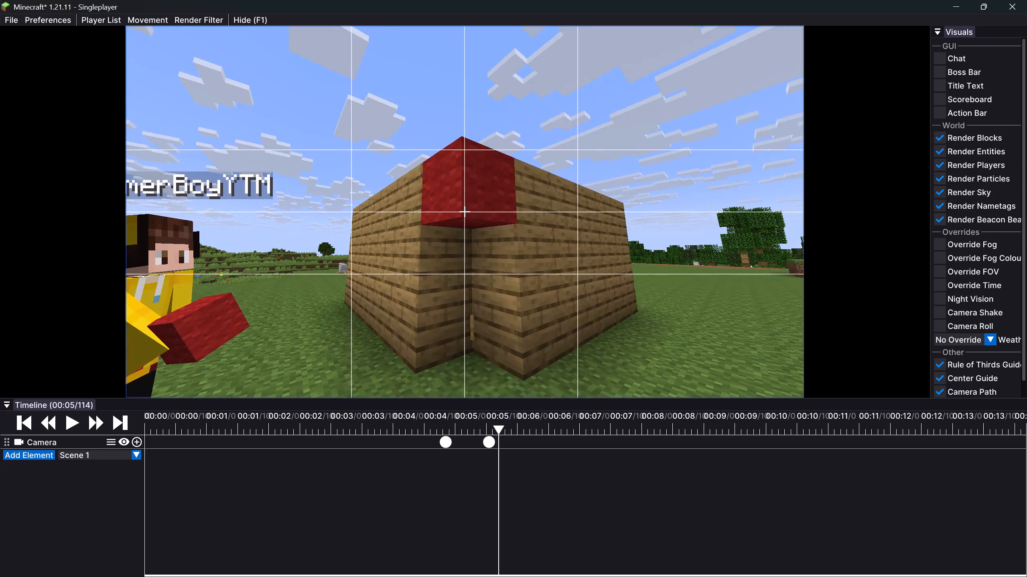
drag(513, 295, 513, 295)
key(Up)
key(Down)
key(Up)
right_click(171, 307)
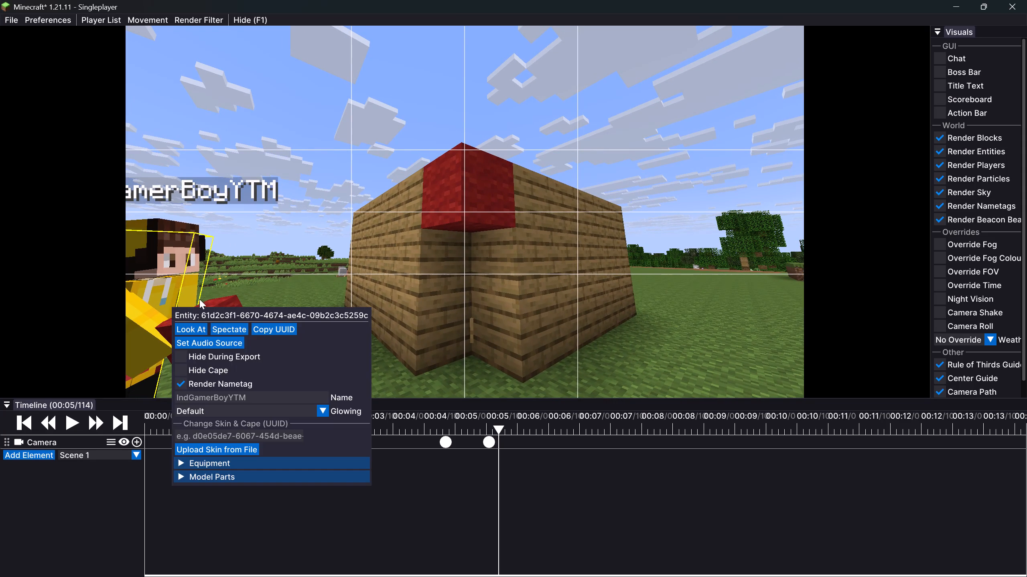
click(277, 209)
click(138, 442)
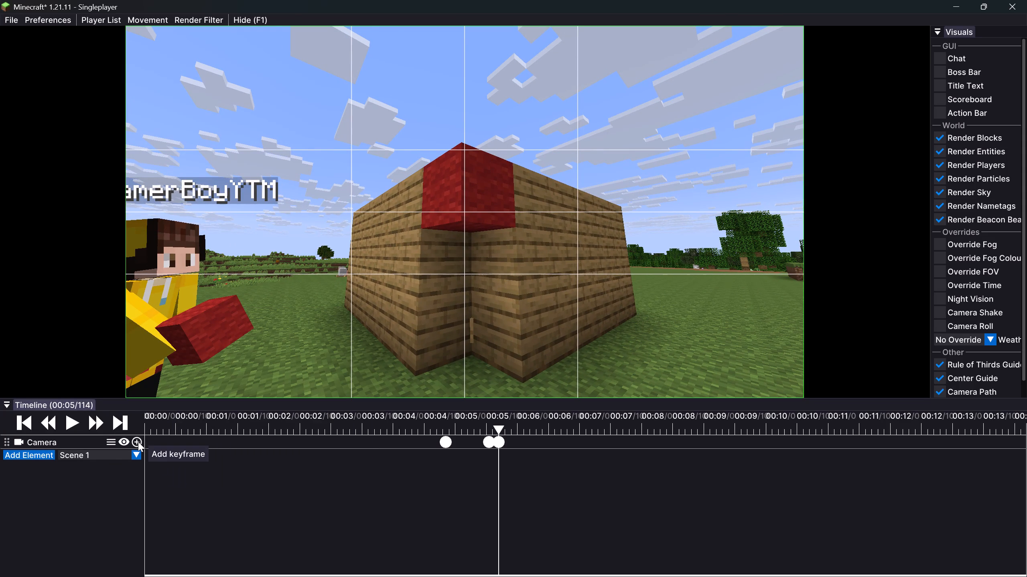
Add a camera keyframe holding the close view at 00:06/133, and shift it slightly earlier to 00:06/129.
click(77, 421)
click(76, 421)
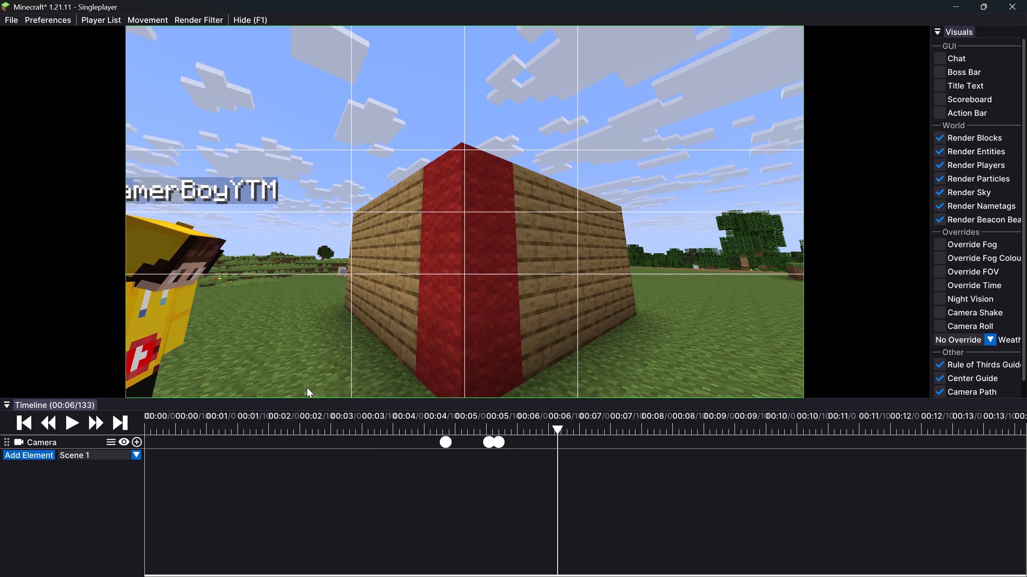
click(133, 439)
drag(556, 440, 544, 442)
Reframe the camera to show the base of the centred red column and add a keyframe at 00:06/133.
drag(613, 298, 513, 296)
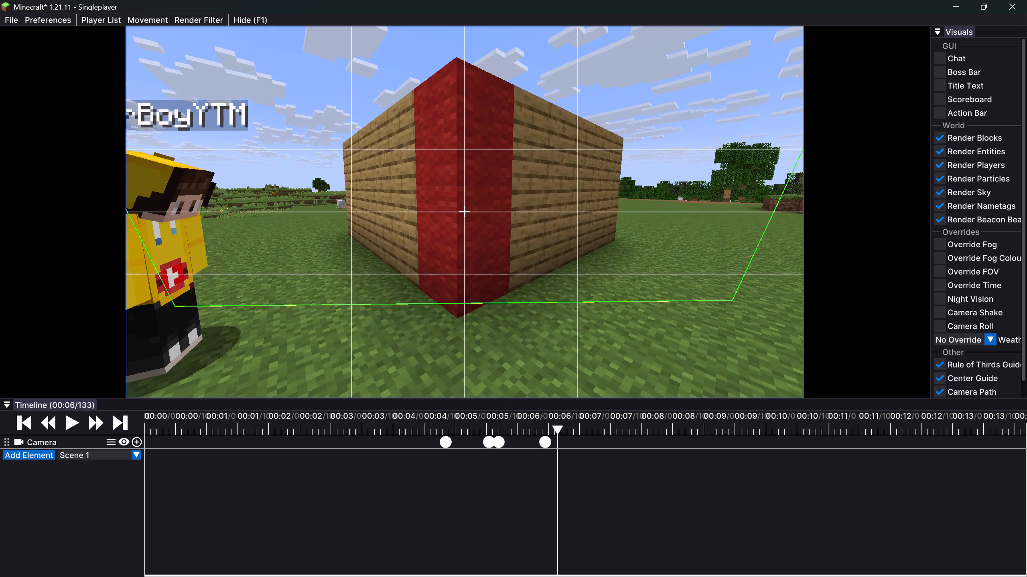
drag(513, 296, 513, 295)
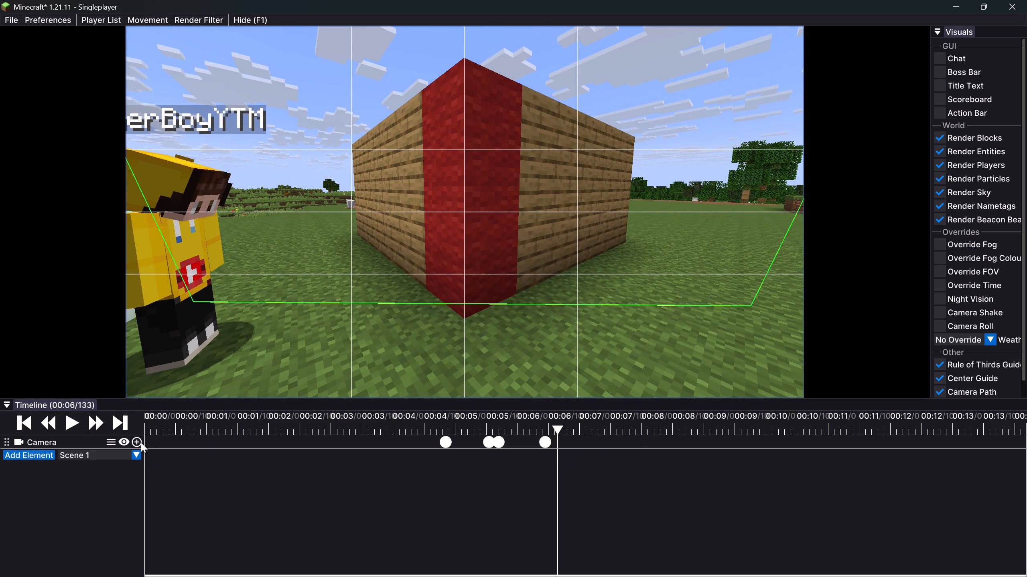
click(138, 441)
Play back the camera move from before the first keyframe, and shift the third keyframe later to 00:05/117.
click(479, 424)
drag(479, 424, 442, 424)
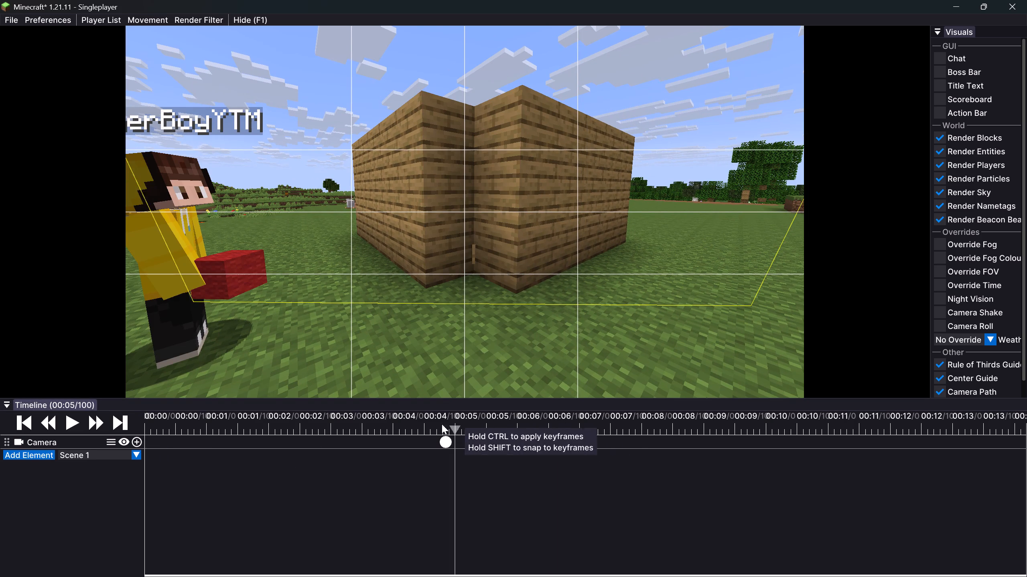
drag(442, 424, 439, 424)
click(77, 424)
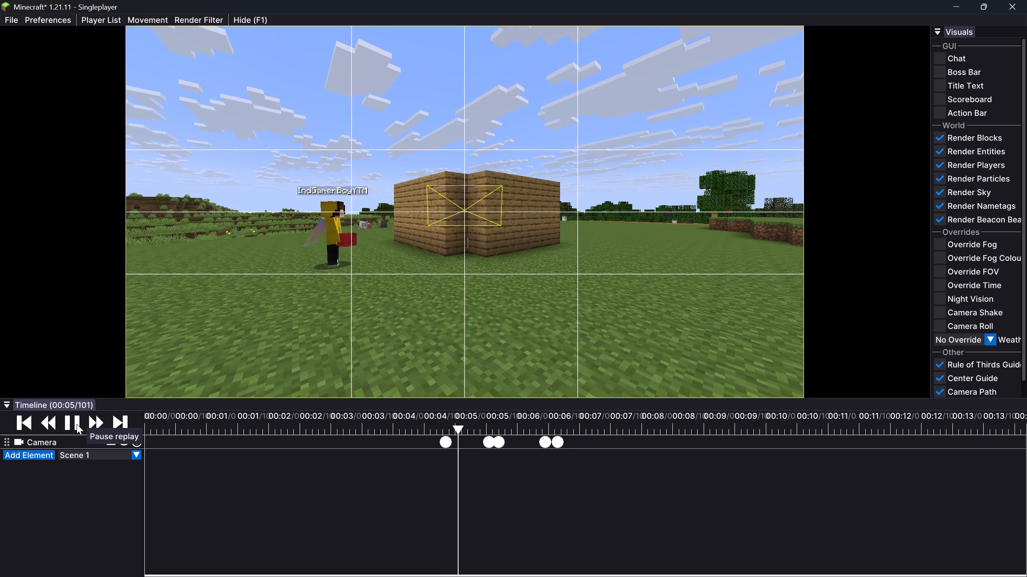
click(77, 424)
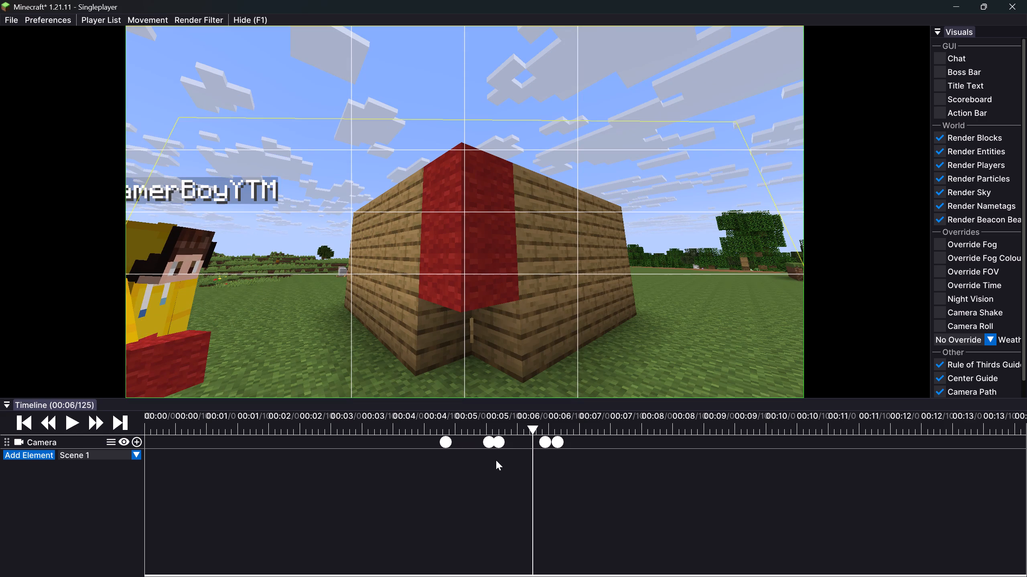
drag(498, 440, 507, 438)
Replay the camera move from before the first keyframe to check the timing of its transitions.
click(477, 424)
drag(476, 425, 433, 425)
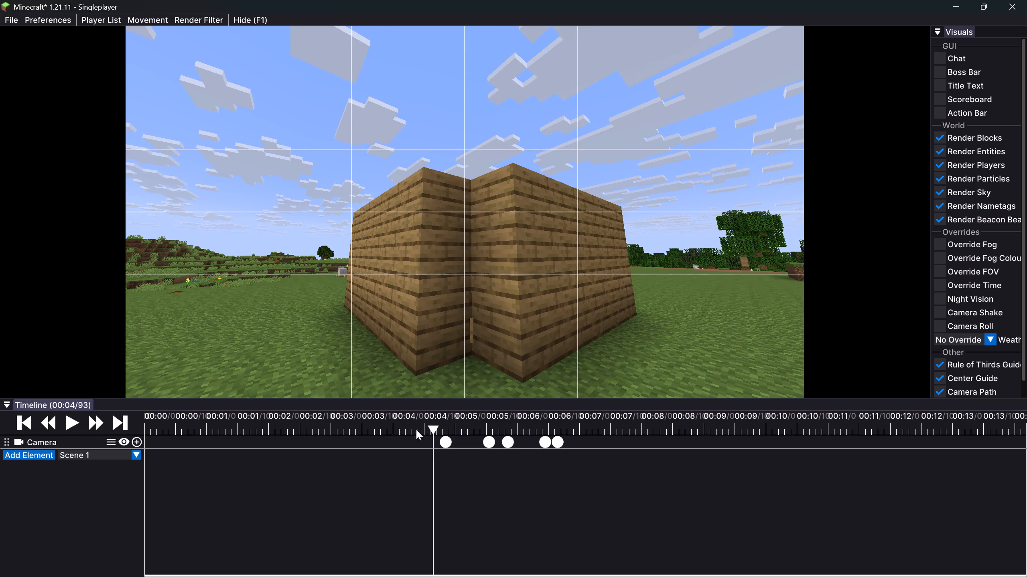
click(76, 422)
click(76, 422)
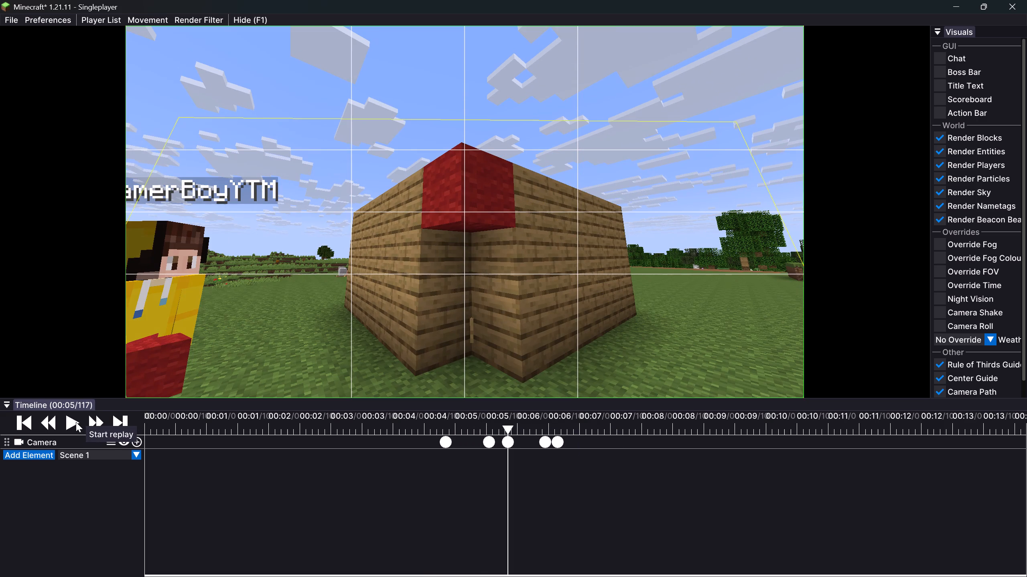
double_click(75, 422)
triple_click(75, 422)
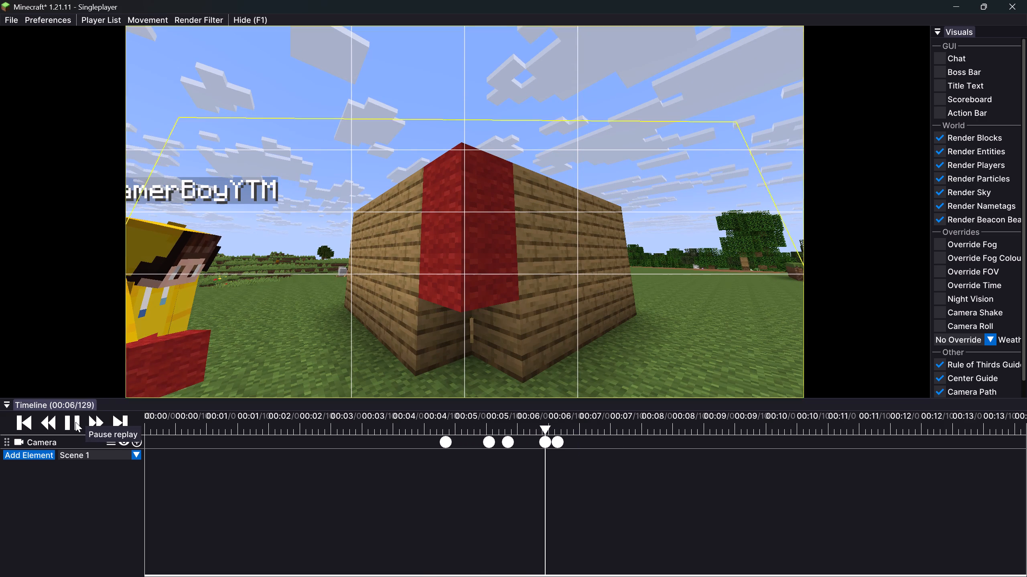
click(75, 422)
click(75, 422)
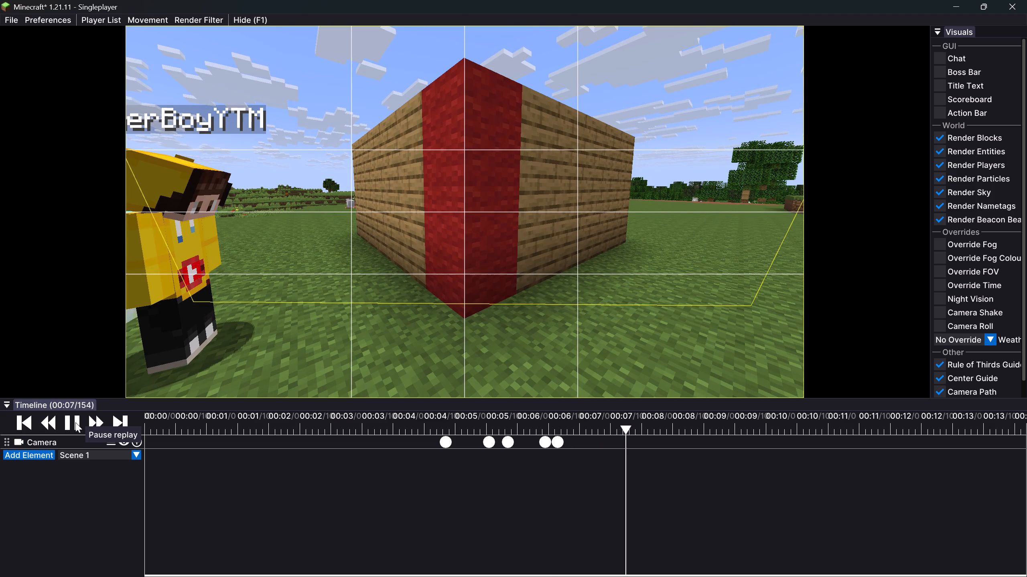
Add a final camera keyframe holding the red column view and move it to 00:09/186.
triple_click(75, 422)
click(139, 438)
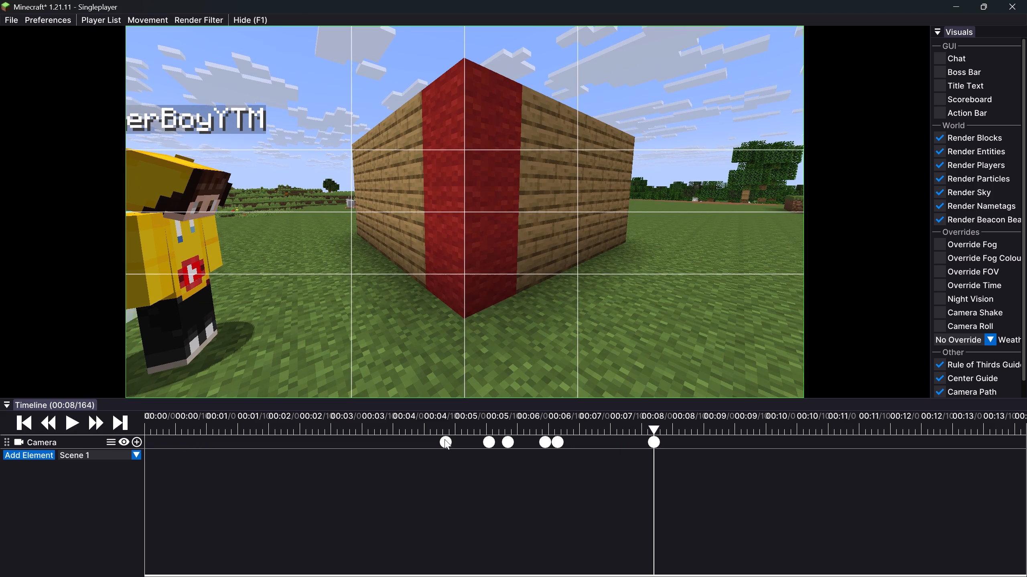
drag(656, 442, 725, 446)
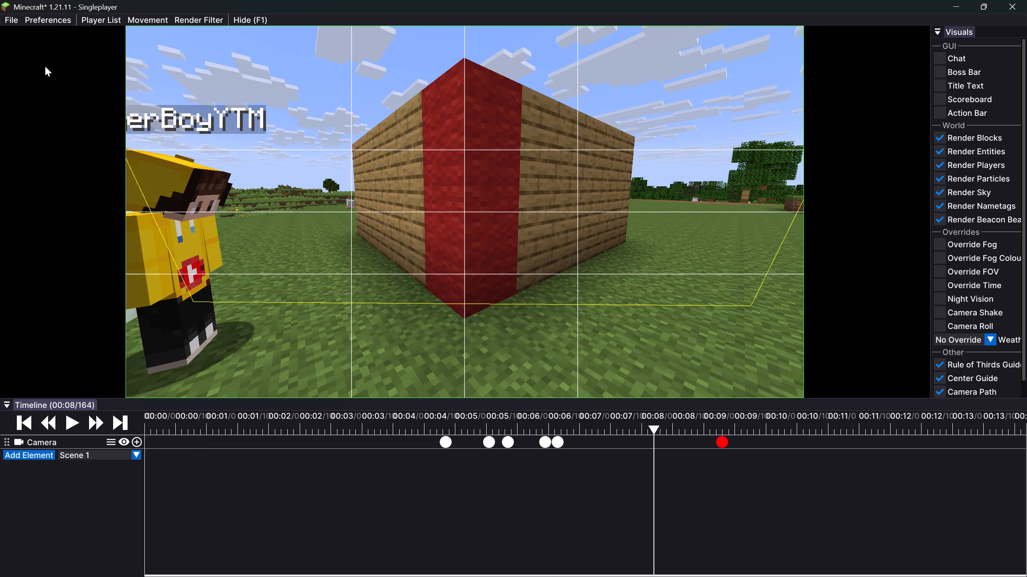
Export the keyframed replay shot as a 1920 x 1080, 60 fps MP4 video into the Videos folder.
click(19, 16)
click(35, 32)
click(462, 407)
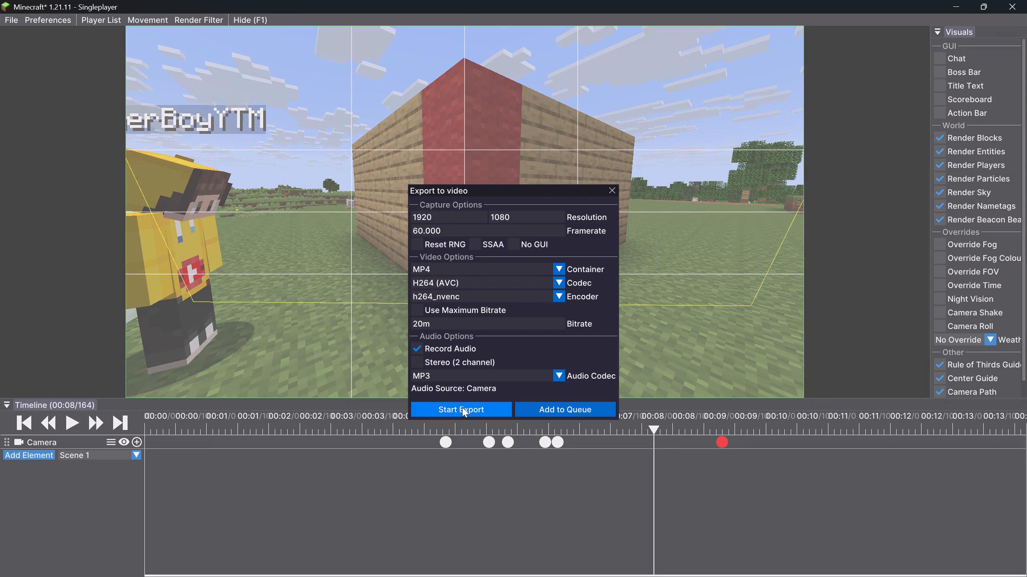
scroll(43, 151, down, 1)
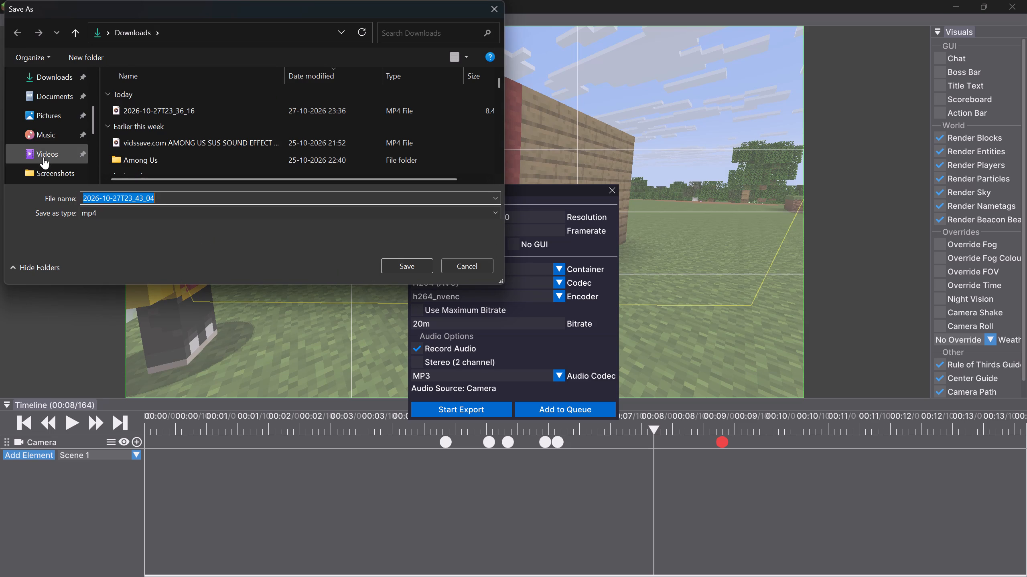
click(44, 153)
click(415, 262)
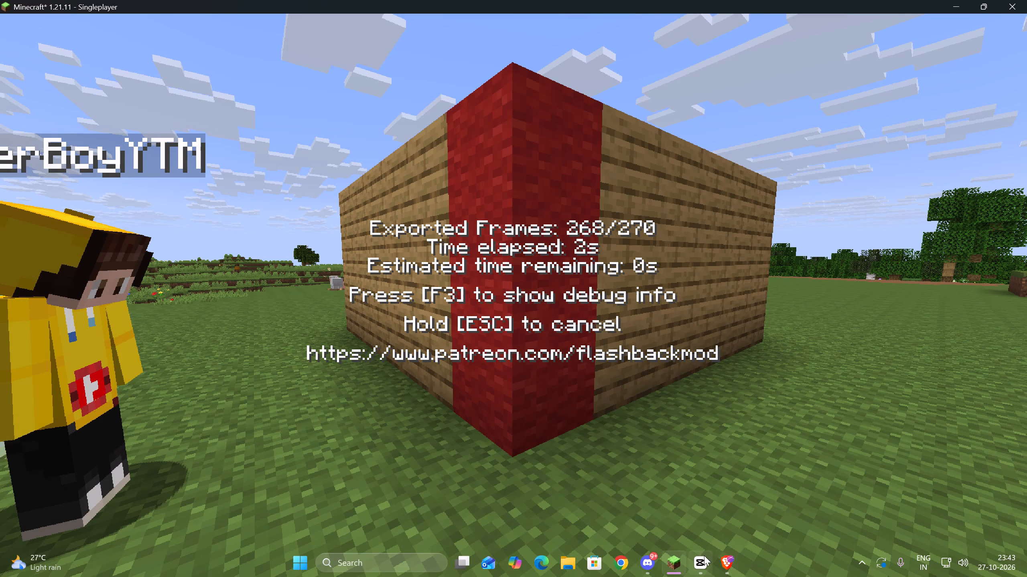
Exit the TranslucentTB background app.
click(861, 567)
click(860, 563)
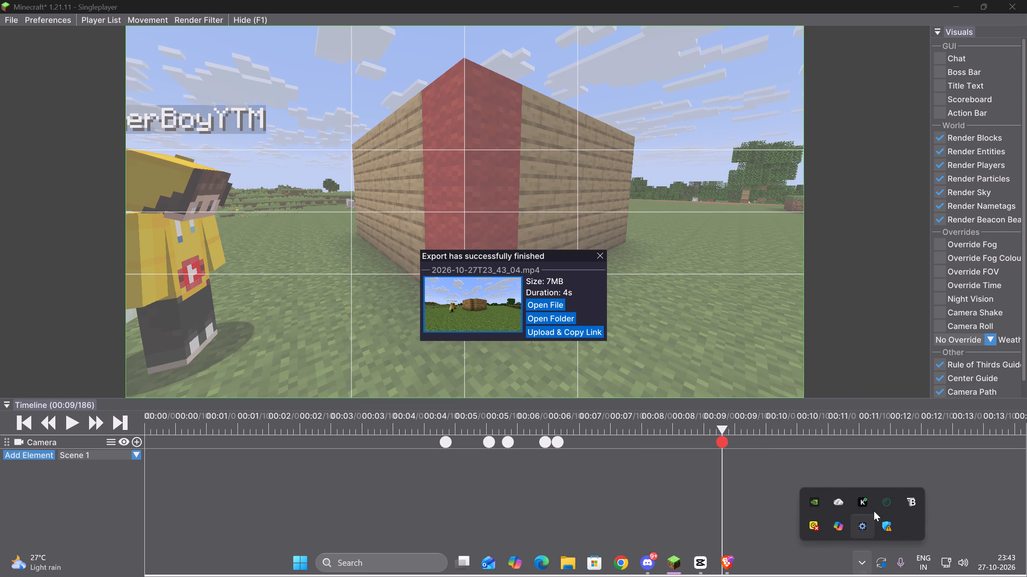
right_click(917, 503)
click(886, 492)
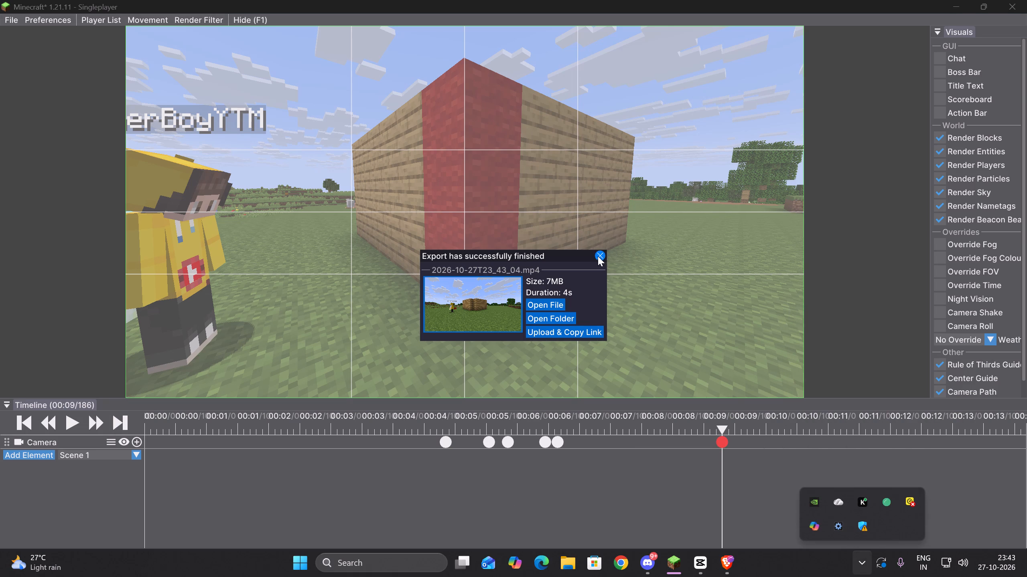
Dismiss the export summary and switch to CapCut.
click(598, 256)
click(704, 559)
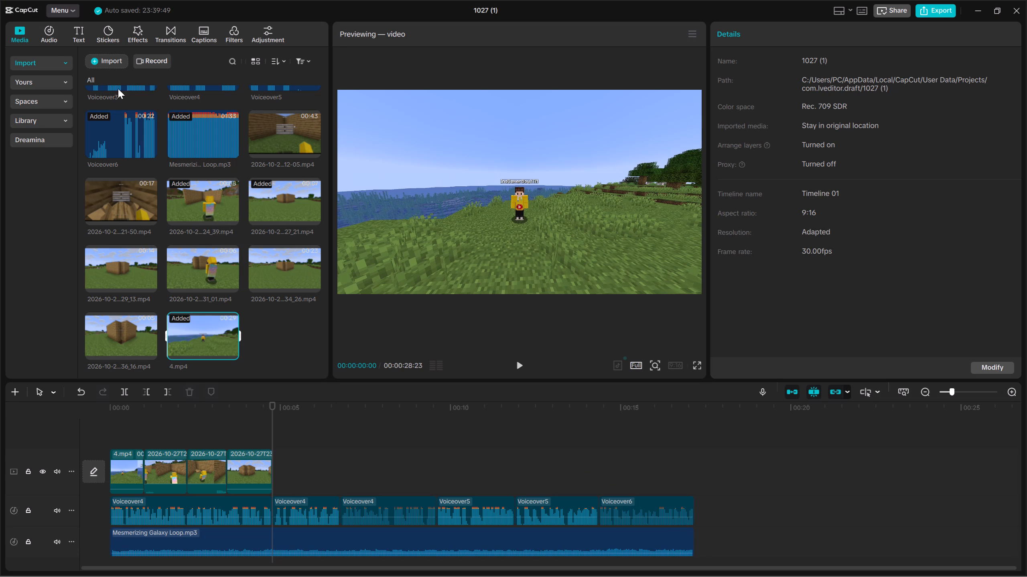
Import the exported replay video 2026-10-27T23_43_04 from the Videos folder into the project media.
click(110, 58)
click(121, 84)
scroll(372, 264, down, 4)
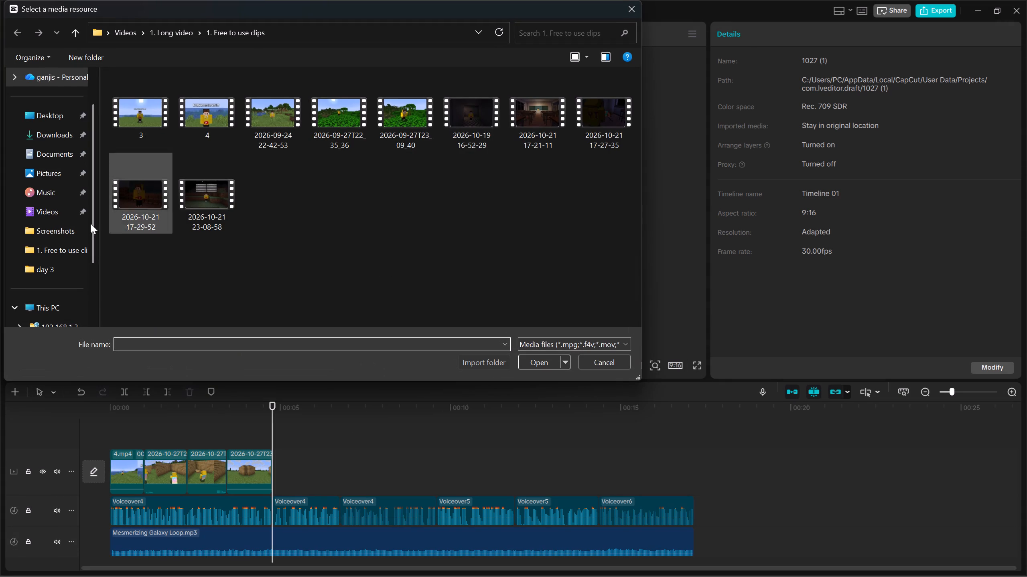
click(53, 210)
scroll(394, 246, down, 14)
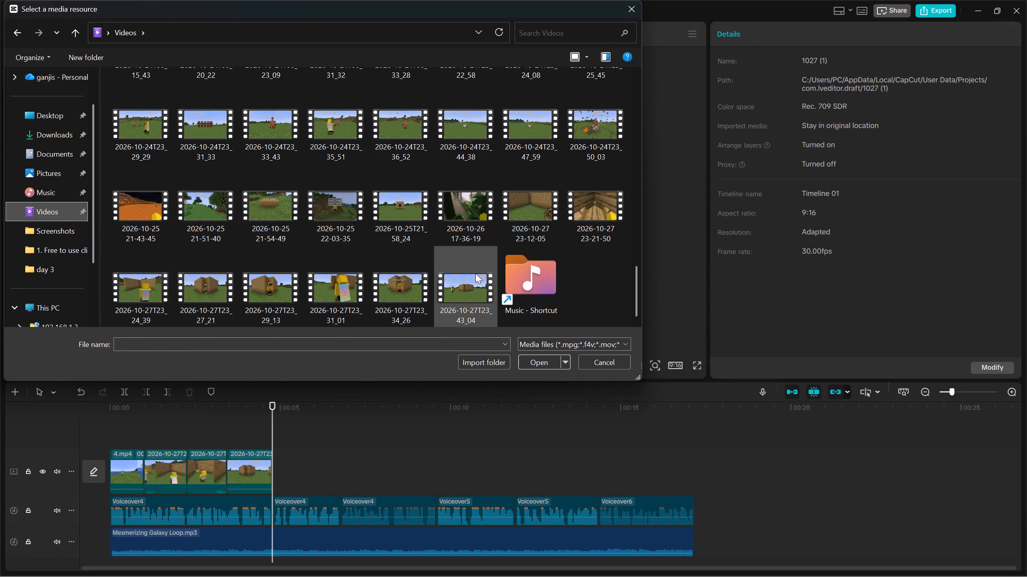
click(475, 273)
click(540, 362)
Append the 2026-10-27T23_43_04 clip to the main track at 00:00:04:23 and scale it to 316% to fill the frame.
drag(274, 321, 341, 461)
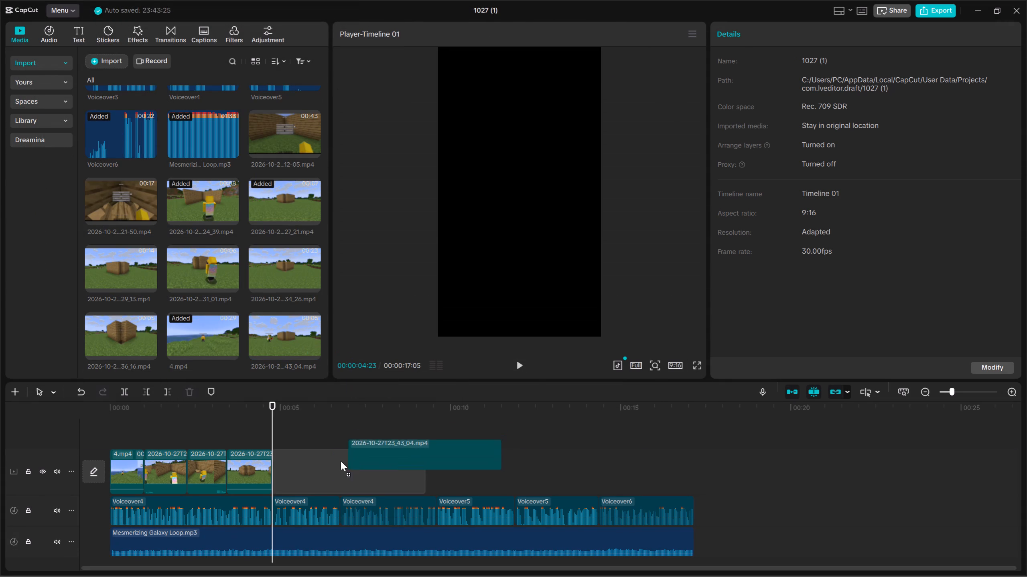
drag(341, 461, 331, 466)
click(1003, 392)
drag(1003, 392, 1007, 393)
click(1015, 392)
click(1011, 391)
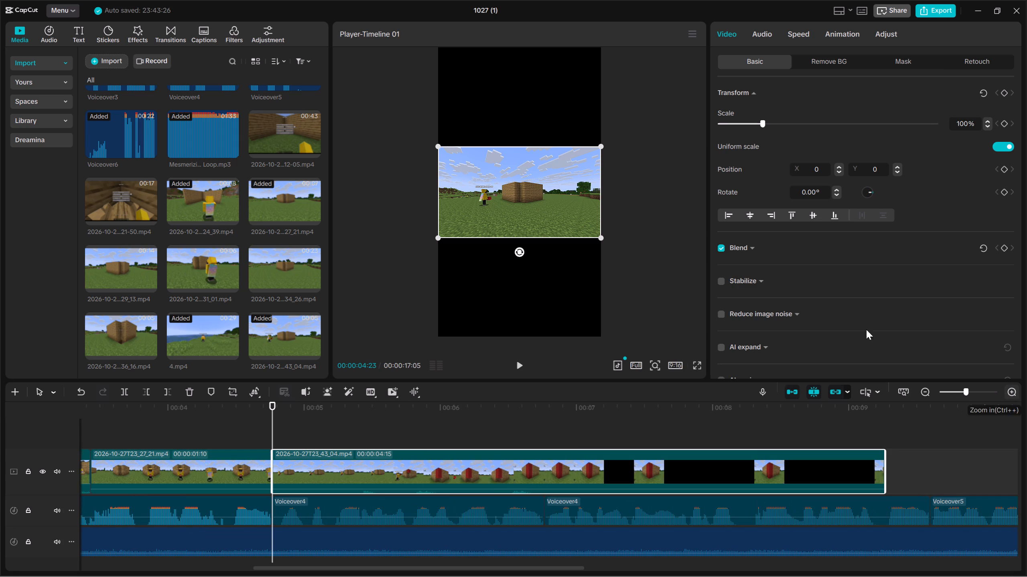
drag(599, 240, 797, 484)
Trim the 2026-10-27T23_43_04 clip's start at 00:00:05:06, shortening it to 00:00:04:02.
key(space)
key(space)
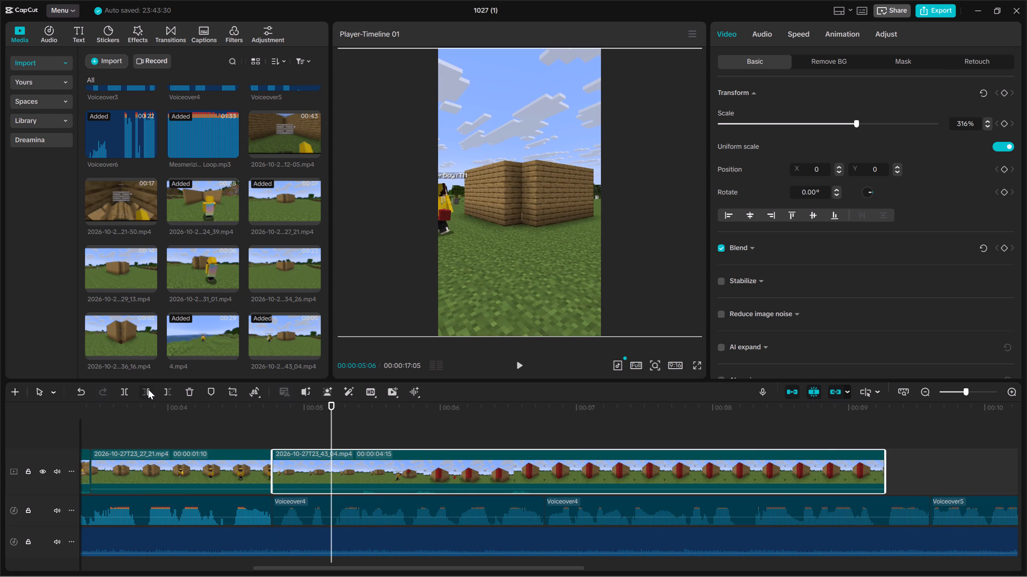
click(148, 389)
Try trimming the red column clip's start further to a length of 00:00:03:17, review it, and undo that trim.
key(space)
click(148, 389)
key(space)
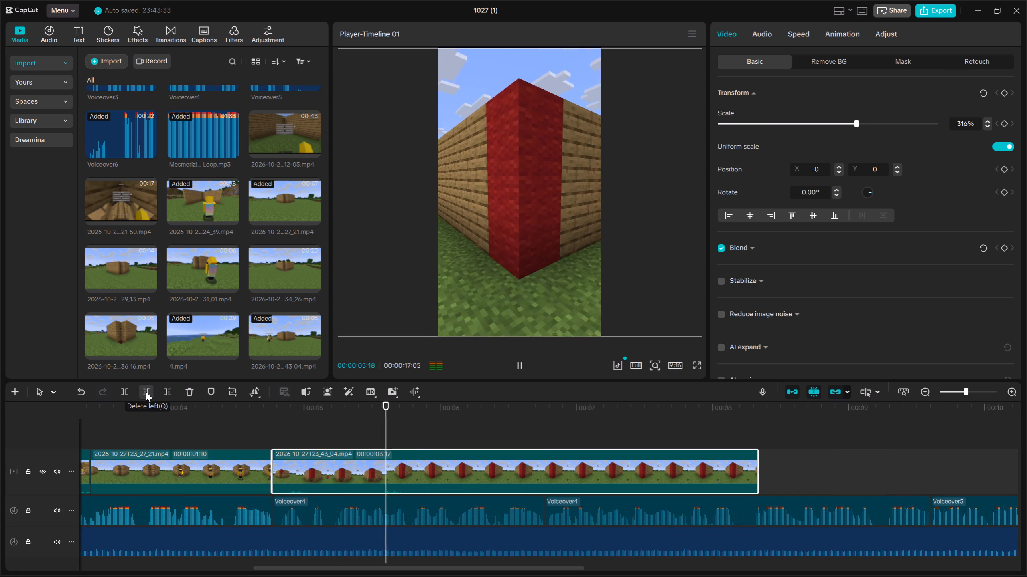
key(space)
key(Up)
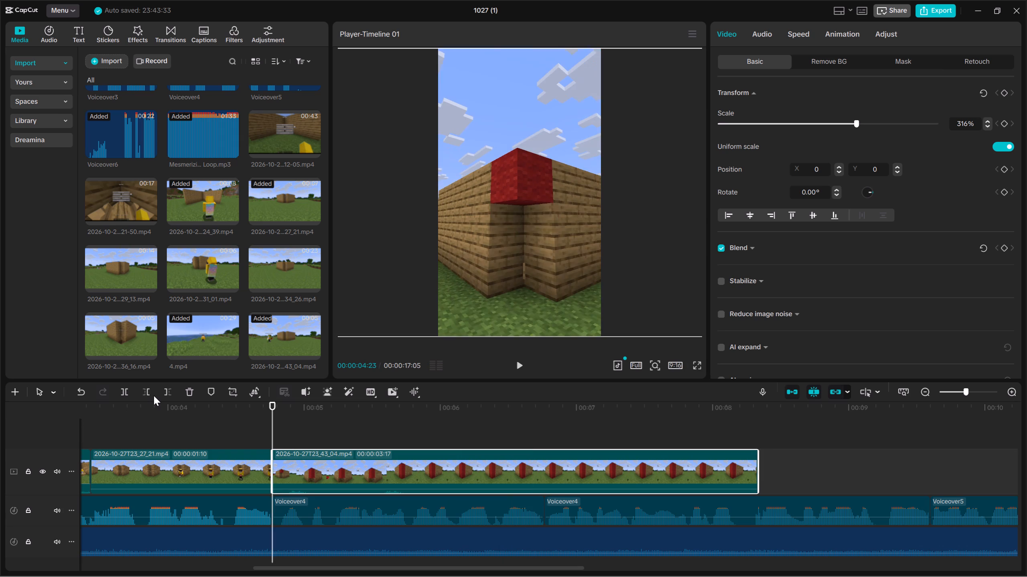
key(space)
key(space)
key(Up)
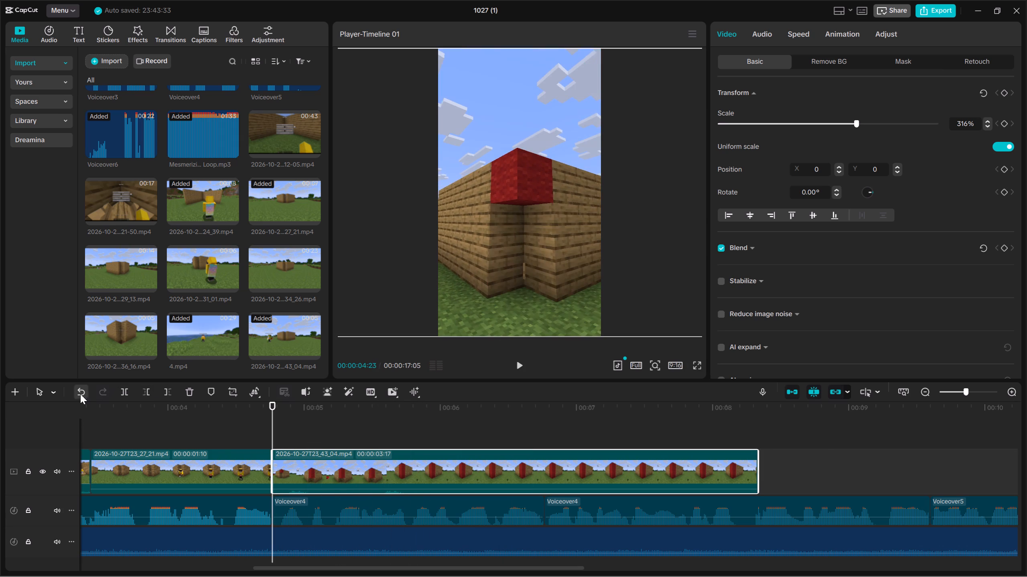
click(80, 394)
Play the red column clip from its start and trim its beginning so it lasts 00:00:03:26.
key(space)
key(space)
key(Up)
key(space)
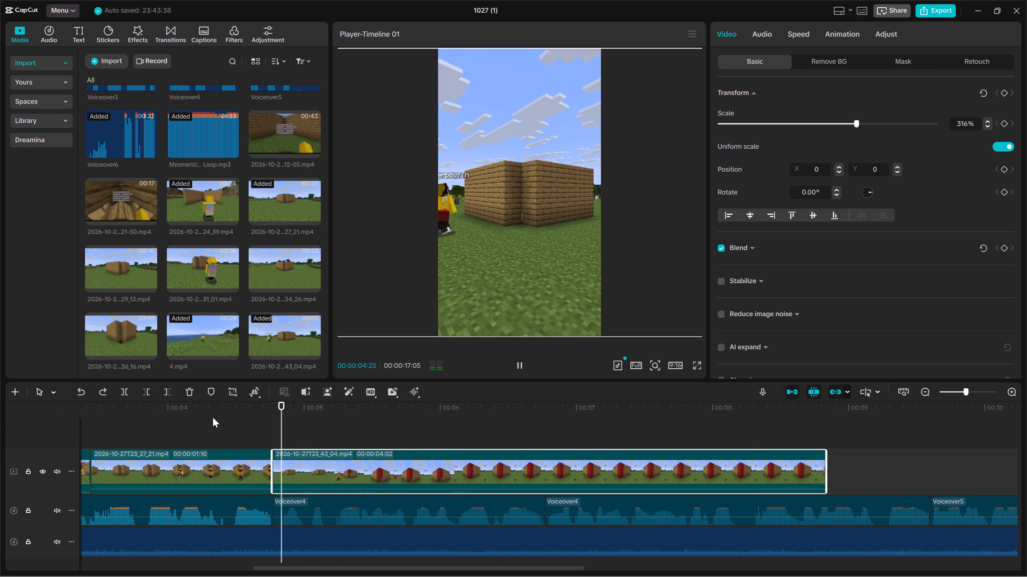
key(space)
click(153, 391)
Review the red column clip and cut off its end at 00:00:06:23, where the next Voiceover4 segment begins.
key(space)
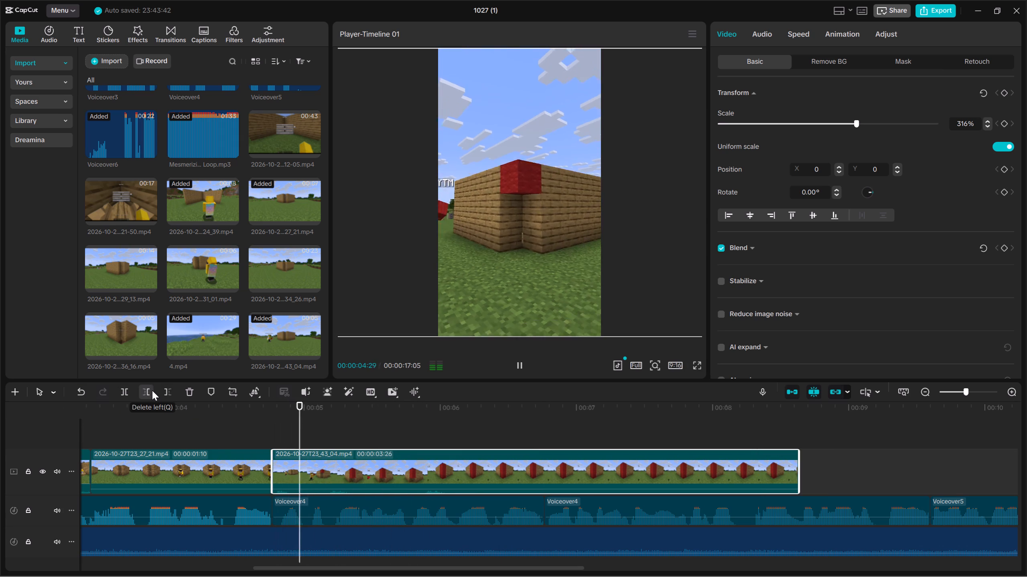
key(space)
key(space)
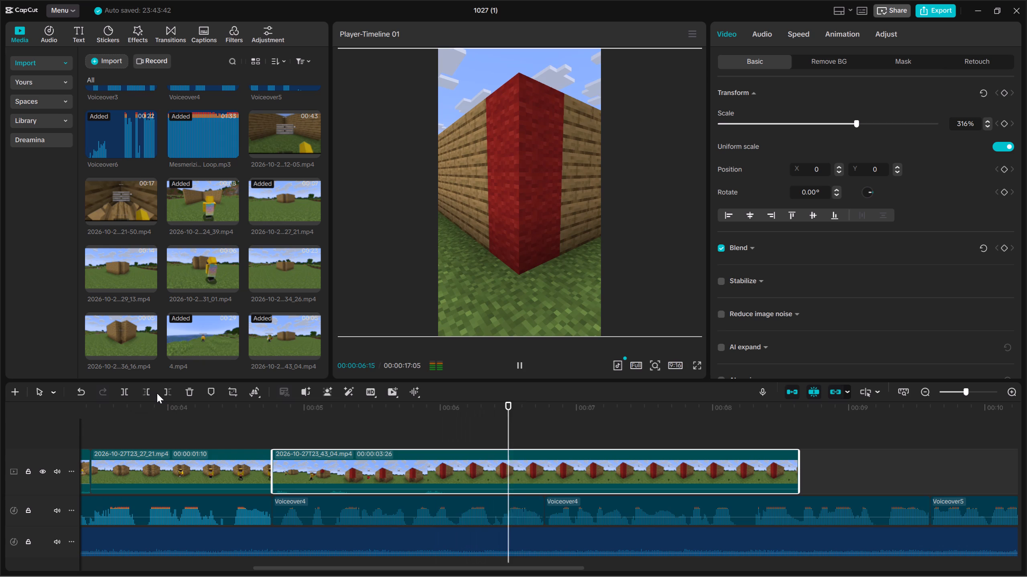
key(space)
key(Up)
click(168, 395)
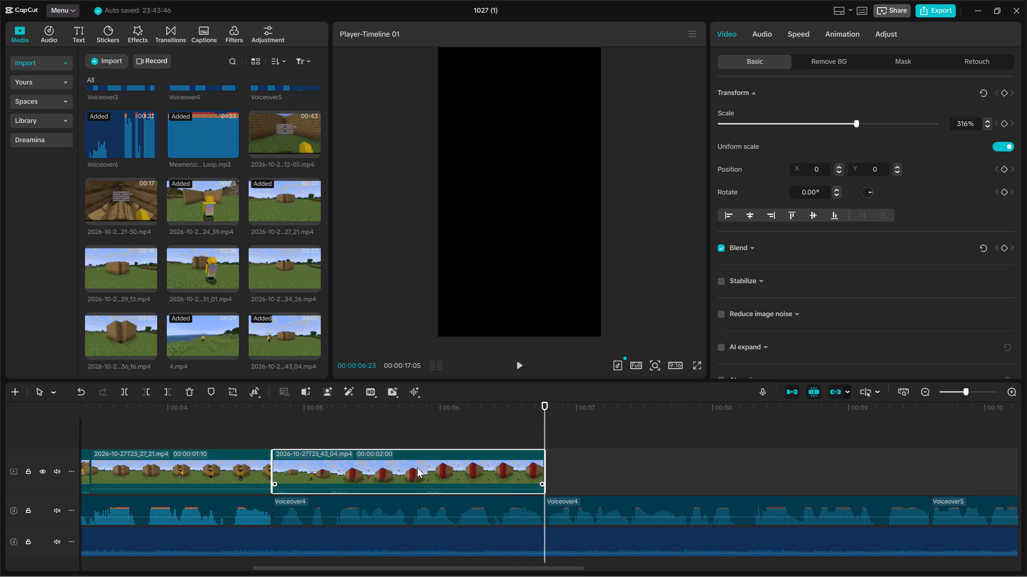
Listen to the Voiceover4 segment starting at 00:00:06:23 to determine which footage it needs.
scroll(537, 516, down, 10)
ctrl+scroll(536, 502, down, 7)
scroll(530, 491, up, 5)
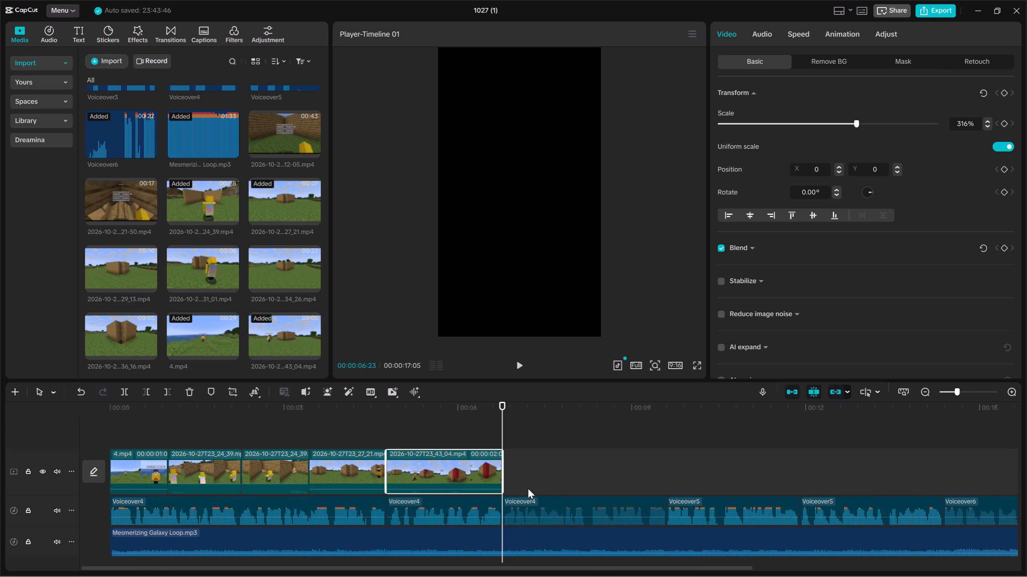
click(513, 474)
key(Up)
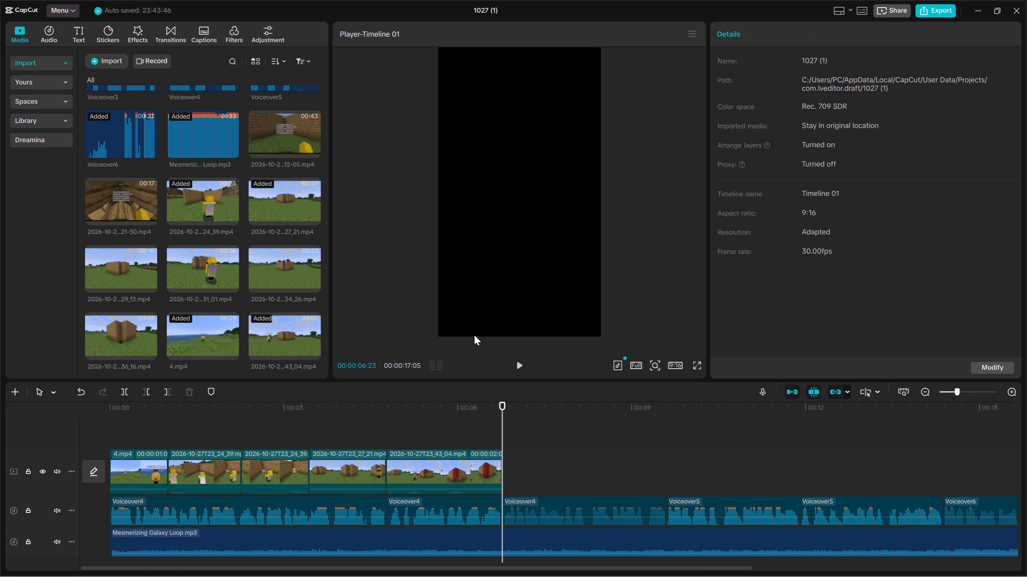
click(519, 359)
key(space)
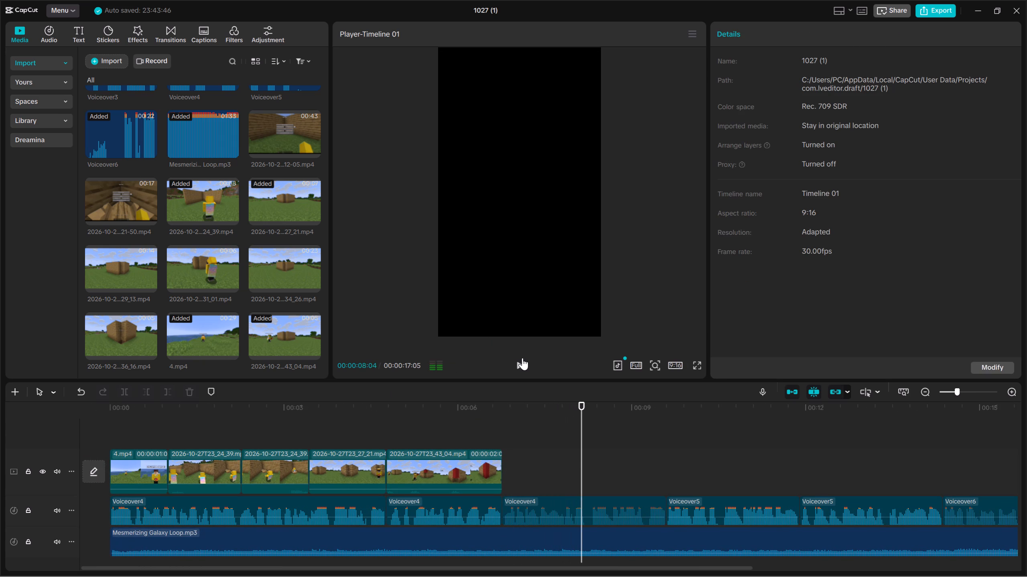
key(space)
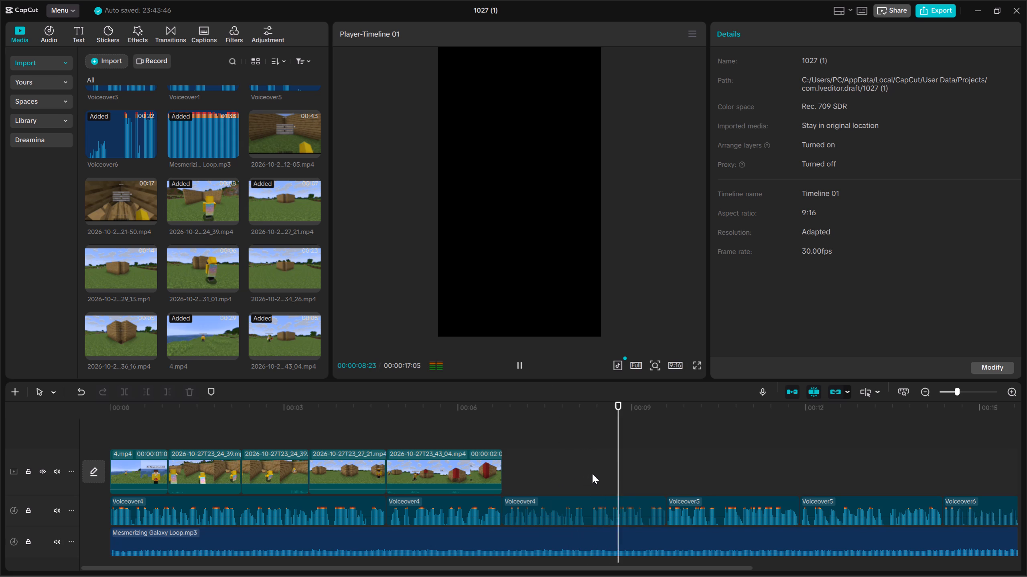
key(space)
click(611, 478)
key(Up)
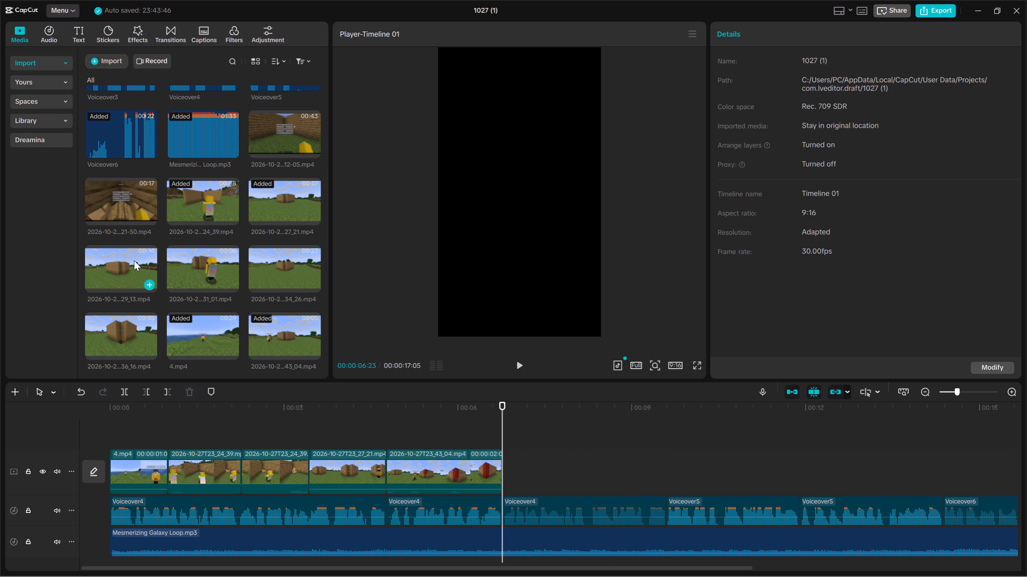
Preview the 29_13, 12-05, 34_26, 36_16 and 31_01 recordings as candidates for the next shot.
click(116, 260)
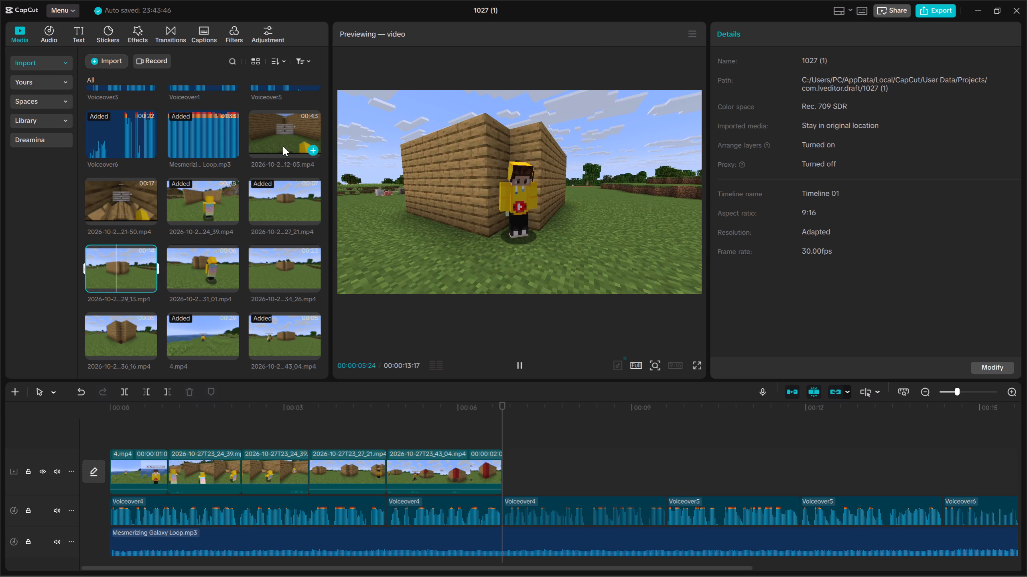
click(283, 146)
click(280, 132)
click(295, 130)
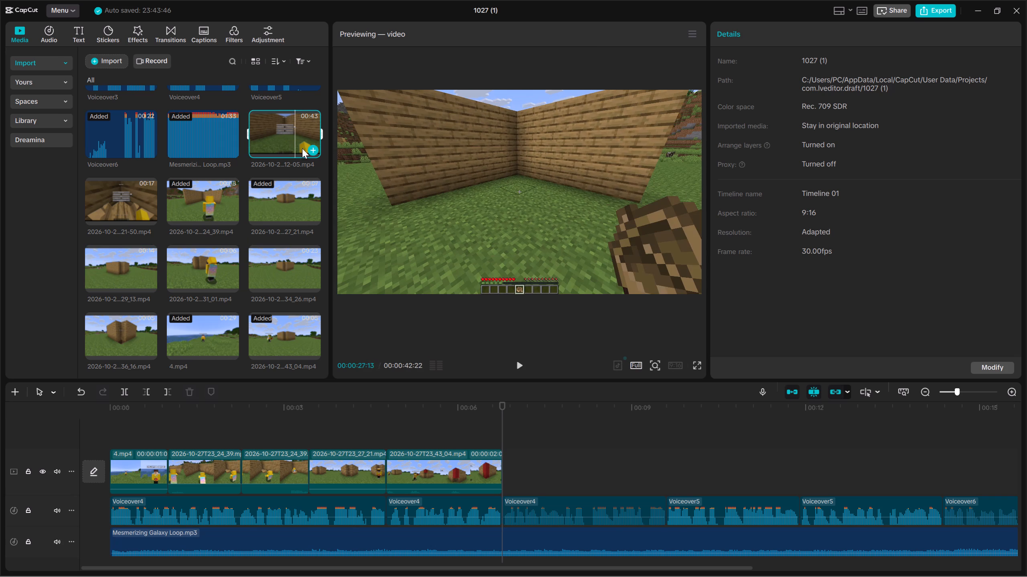
click(278, 273)
click(278, 263)
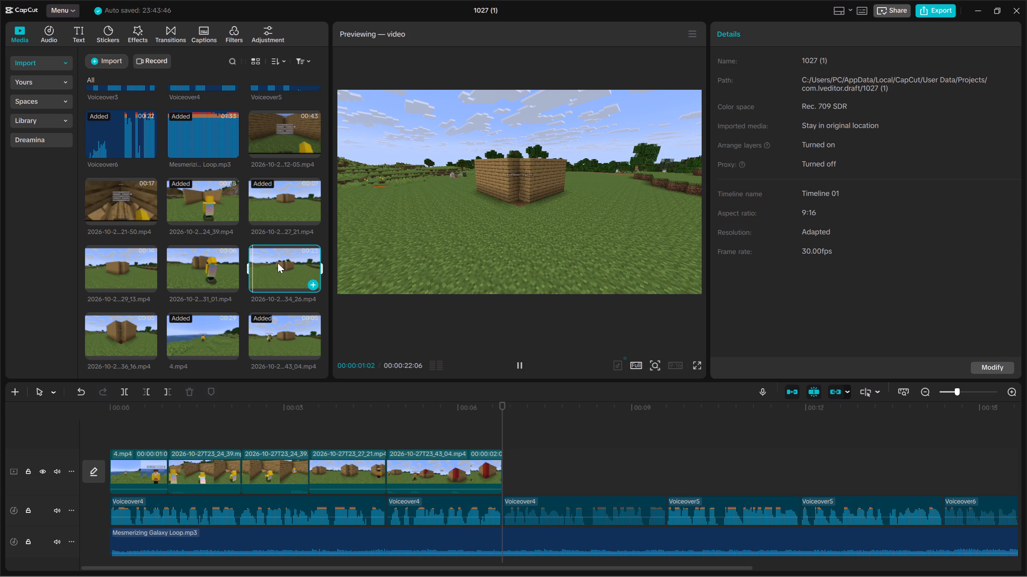
click(288, 259)
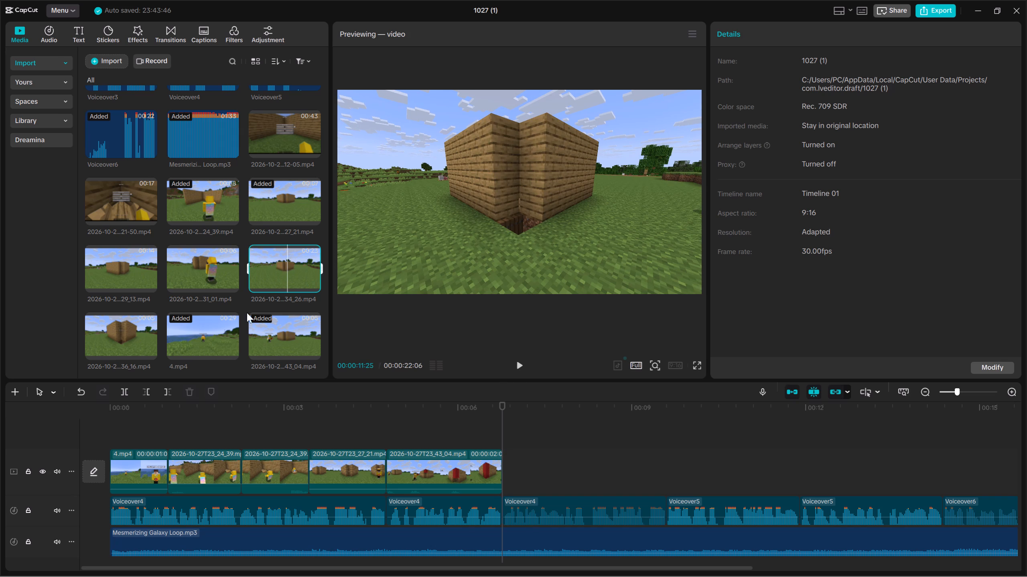
click(107, 339)
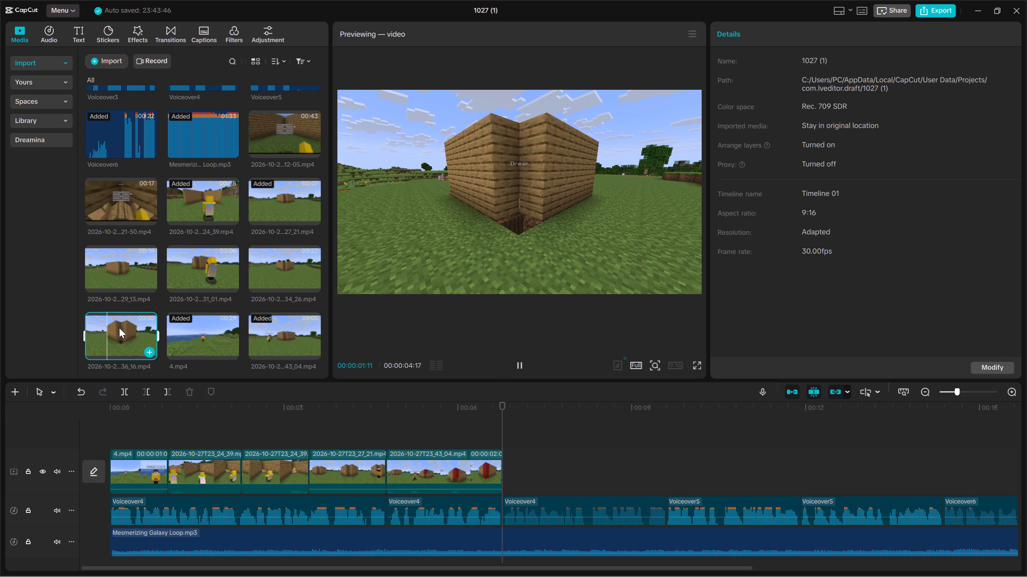
click(205, 266)
click(205, 266)
click(217, 266)
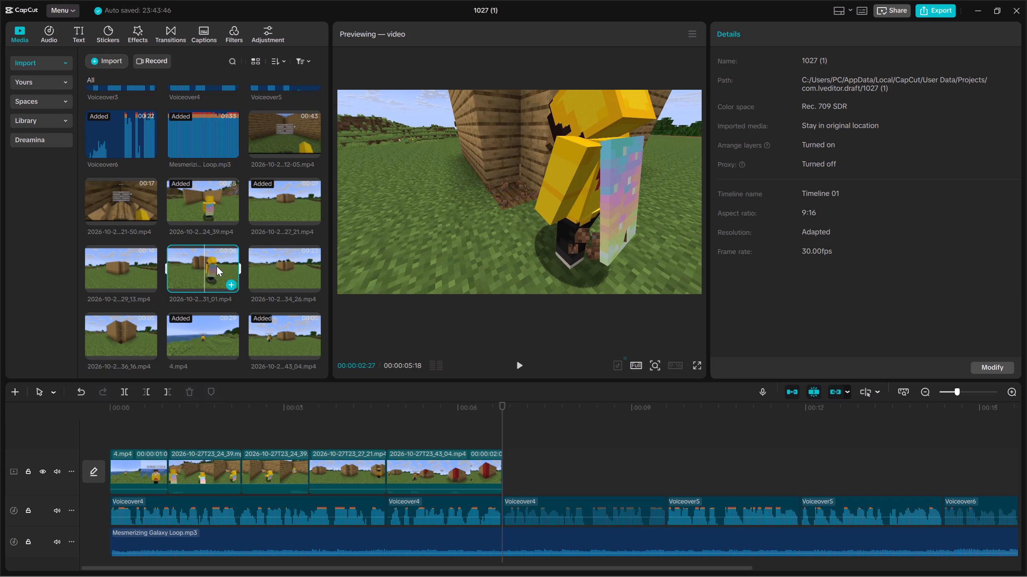
click(523, 468)
key(Up)
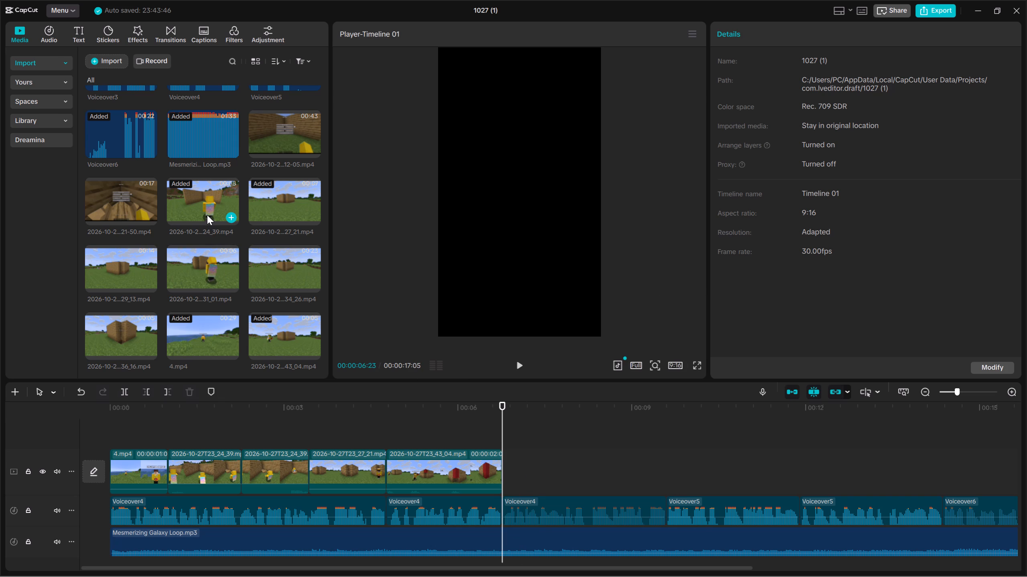
Check the 27_21 recording and its use in the timeline, and skim the 34_26 recording again for the next shot.
click(274, 198)
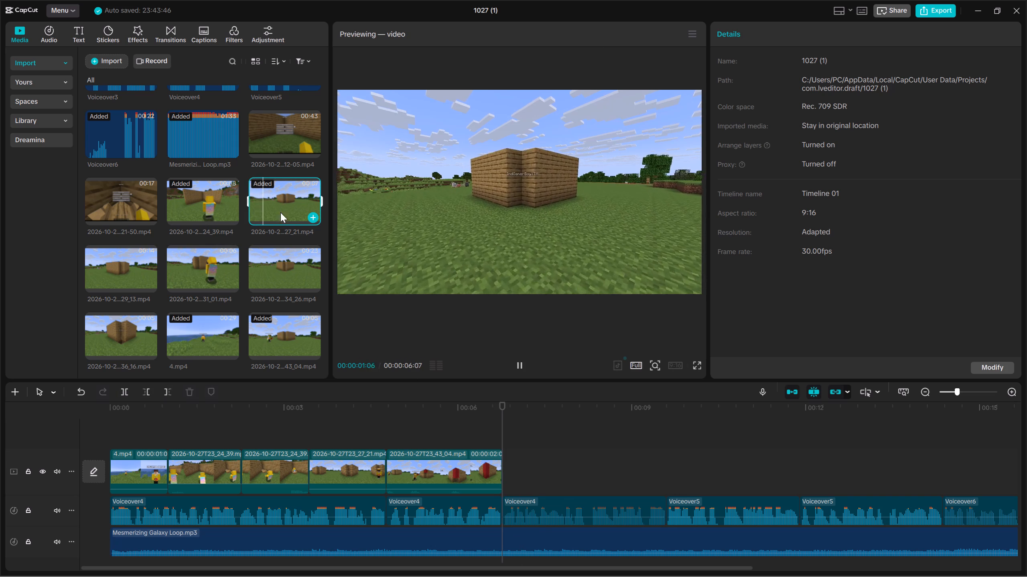
click(326, 435)
key(Up)
key(space)
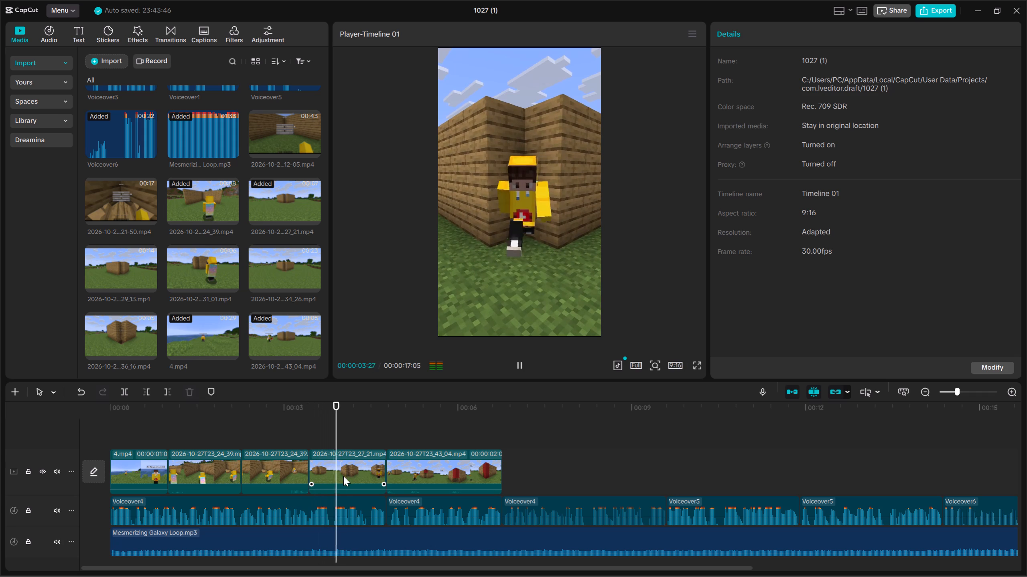
click(522, 473)
key(Up)
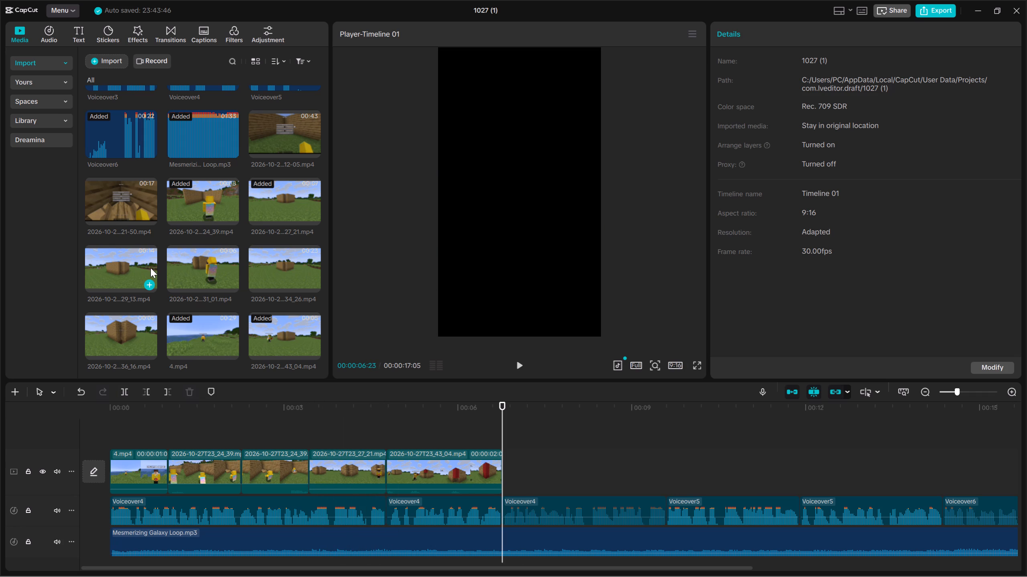
scroll(172, 287, down, 2)
click(281, 266)
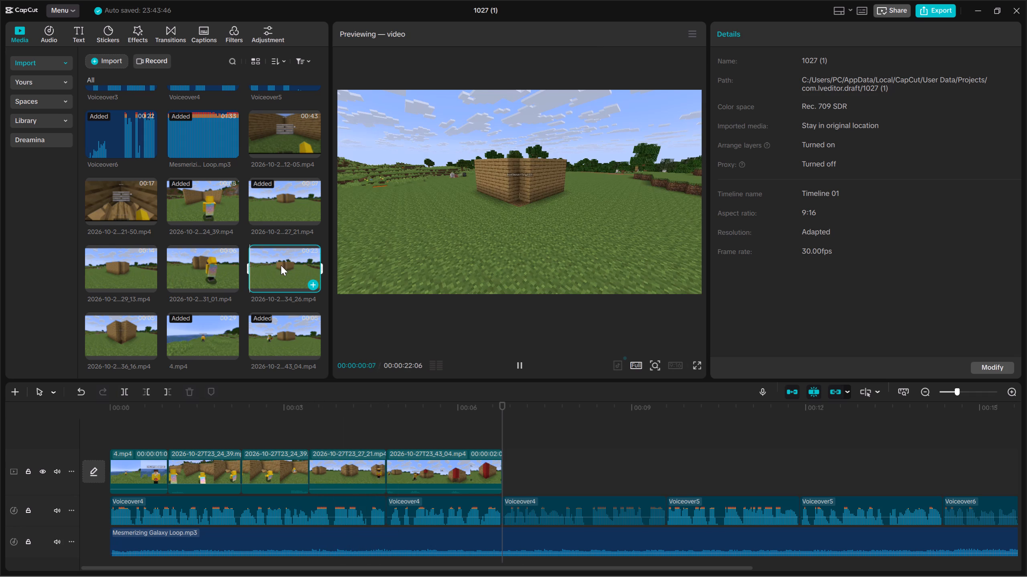
click(282, 265)
click(291, 265)
click(304, 266)
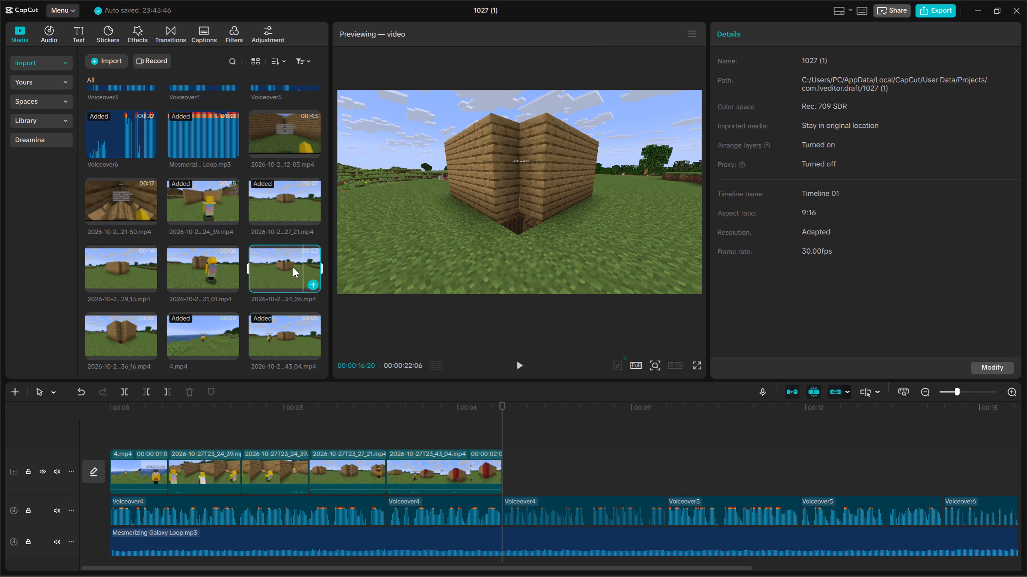
Append the 2026-10-27T23_29_13 recording after the red column clip at 00:00:06:23 and scale it to 316%.
click(118, 264)
click(120, 263)
click(122, 264)
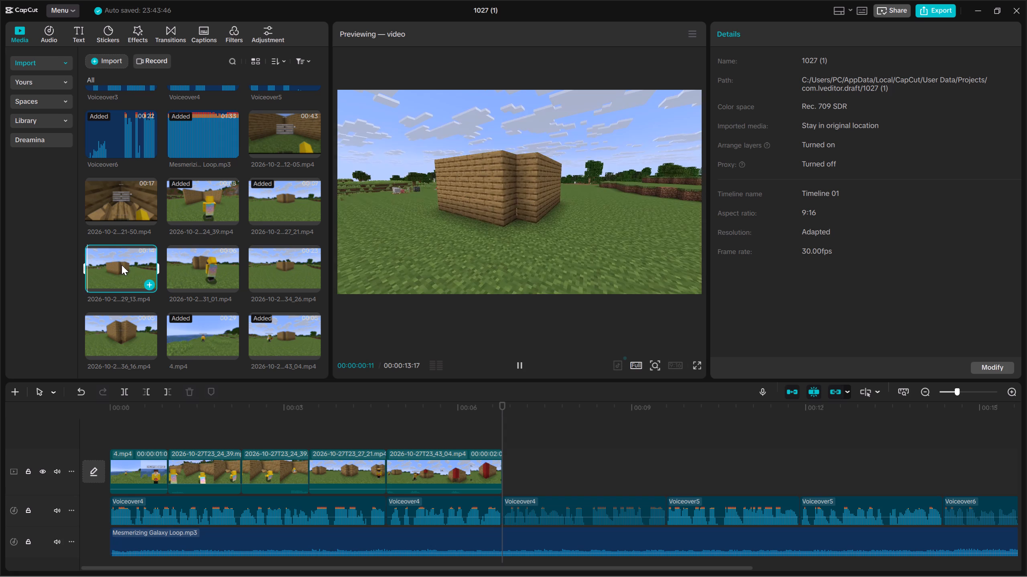
click(122, 265)
click(136, 265)
drag(123, 266, 574, 472)
key(space)
drag(602, 236, 803, 460)
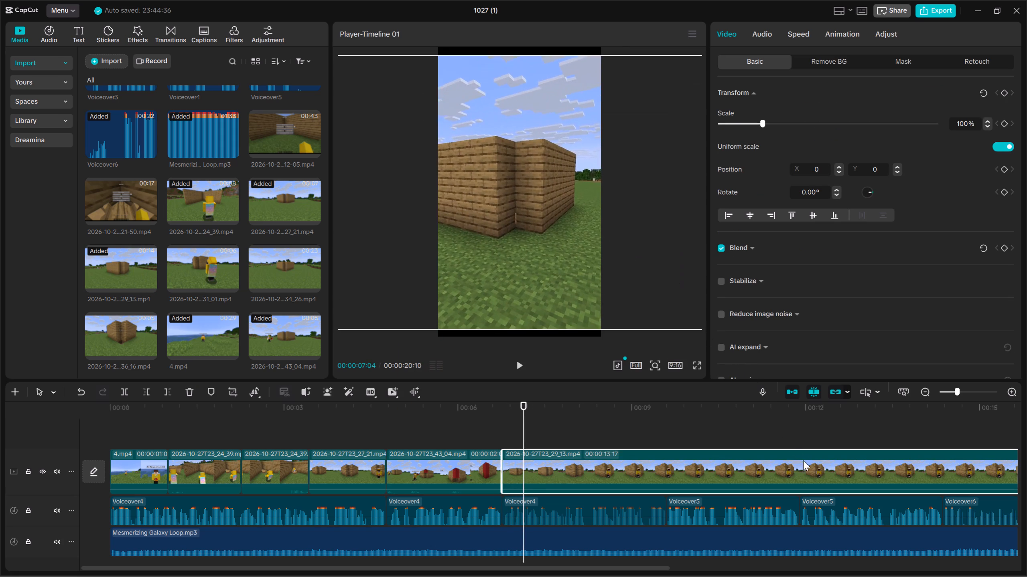
drag(803, 460, 815, 481)
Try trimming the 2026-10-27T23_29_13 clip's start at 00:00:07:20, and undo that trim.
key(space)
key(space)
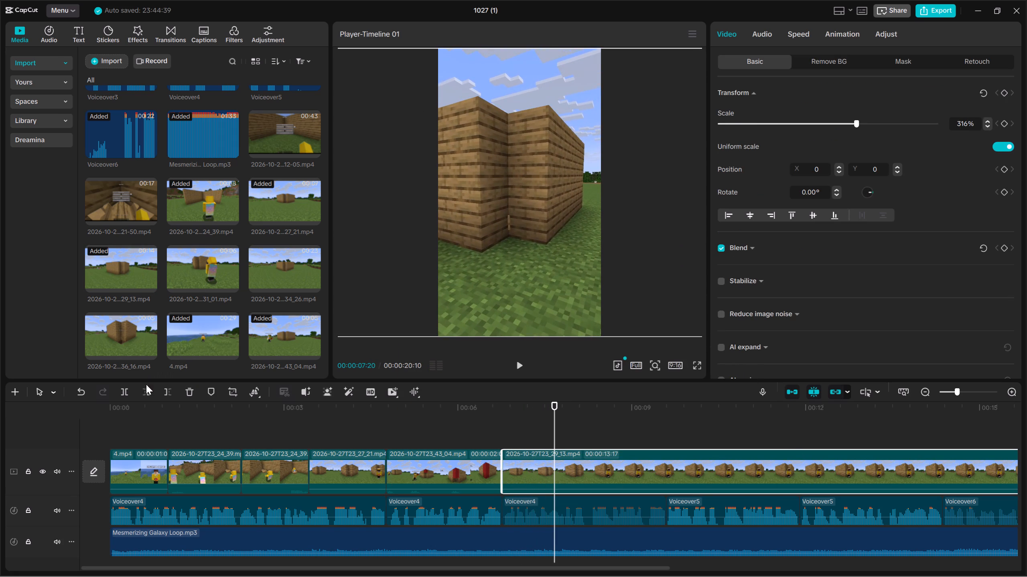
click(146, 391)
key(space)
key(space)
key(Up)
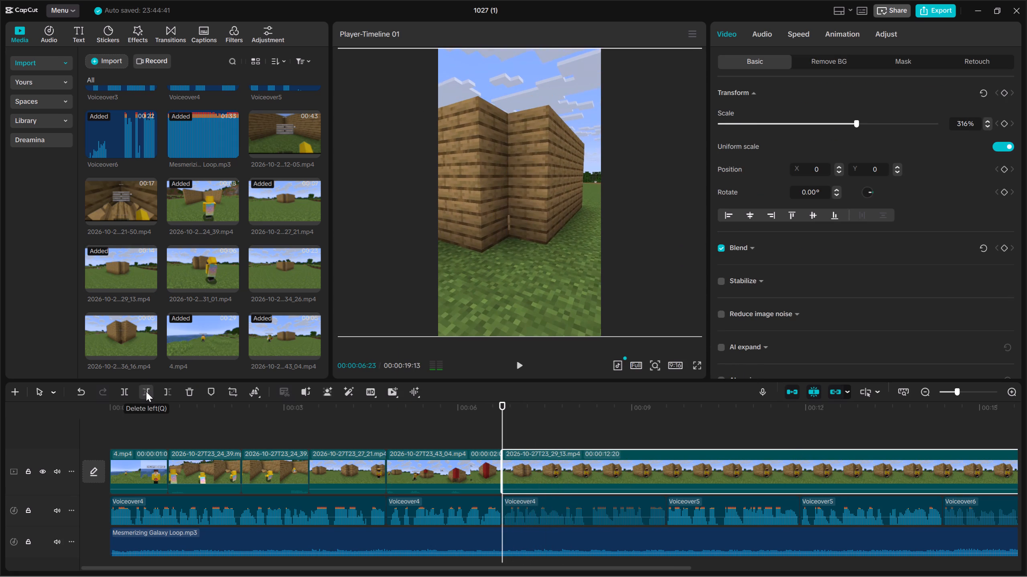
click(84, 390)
Trim the start of the 2026-10-27T23_29_13 clip so it lasts 00:00:13:07.
key(space)
key(space)
click(145, 393)
Cut the middle of the 2026-10-27T23_29_13 clip between 00:00:08:03 and 00:00:16:01, leaving a second part lasting 00:00:03:29.
key(space)
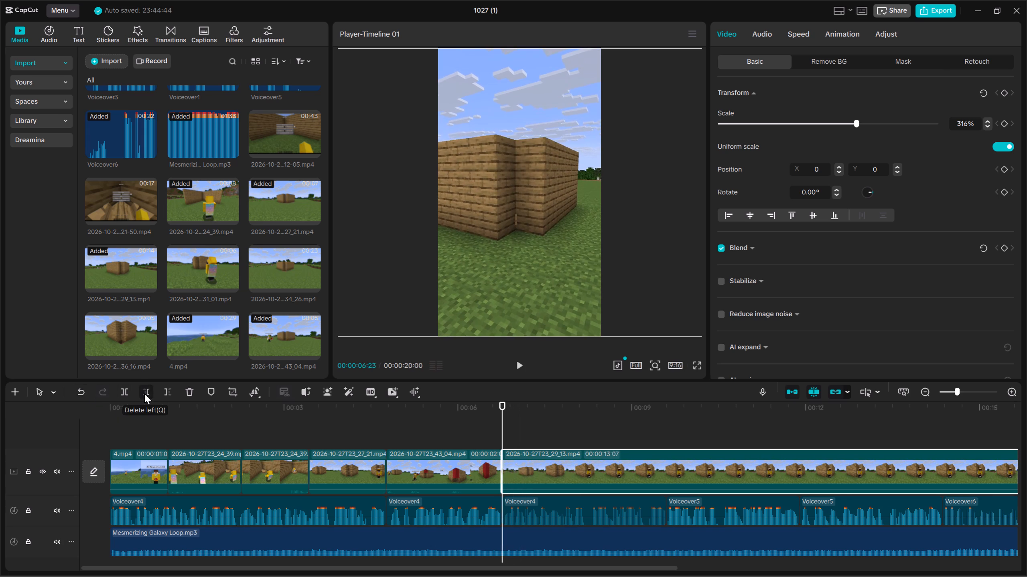
key(space)
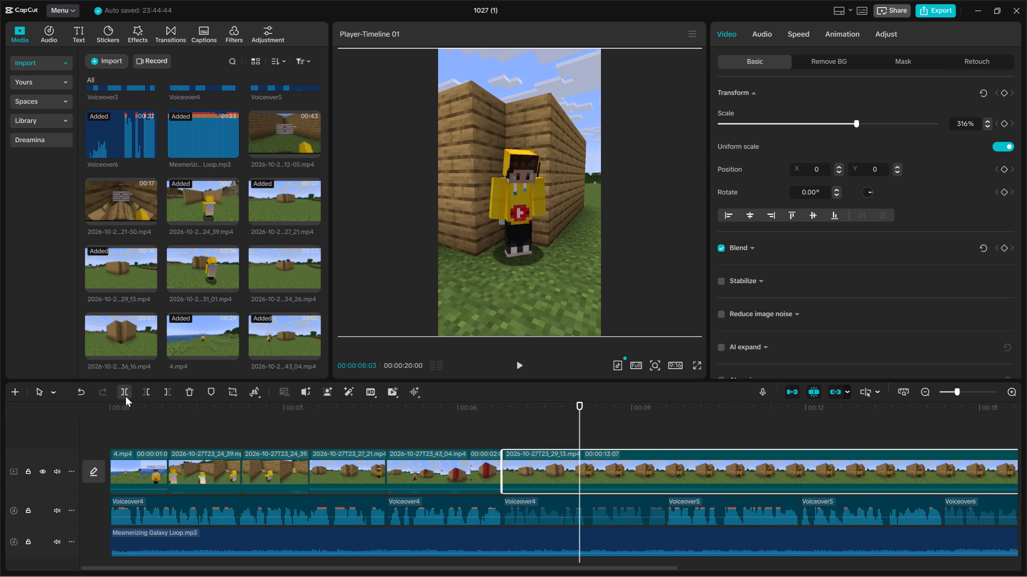
click(126, 396)
double_click(923, 391)
double_click(357, 437)
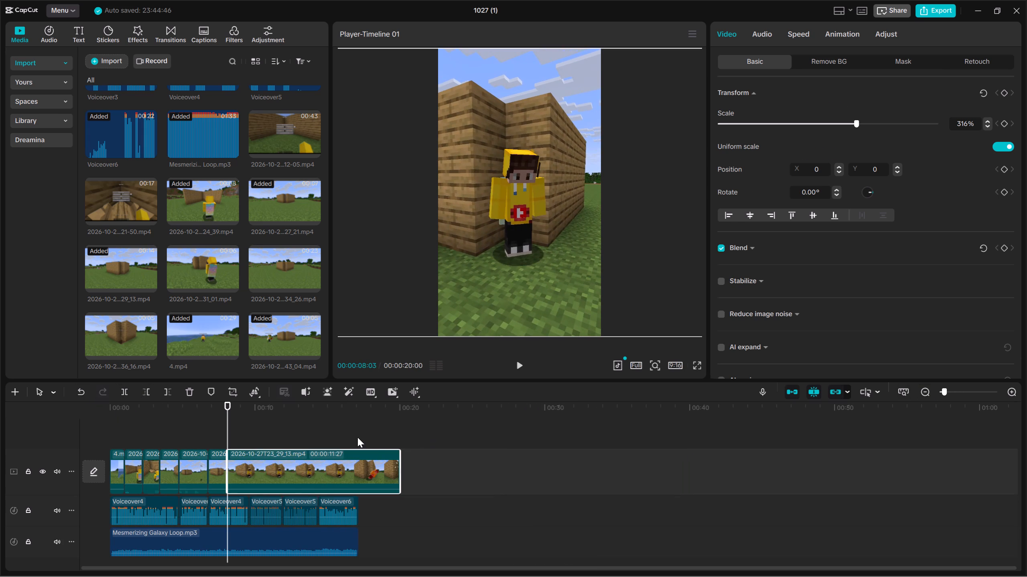
drag(355, 435, 343, 432)
click(343, 432)
drag(367, 428, 386, 476)
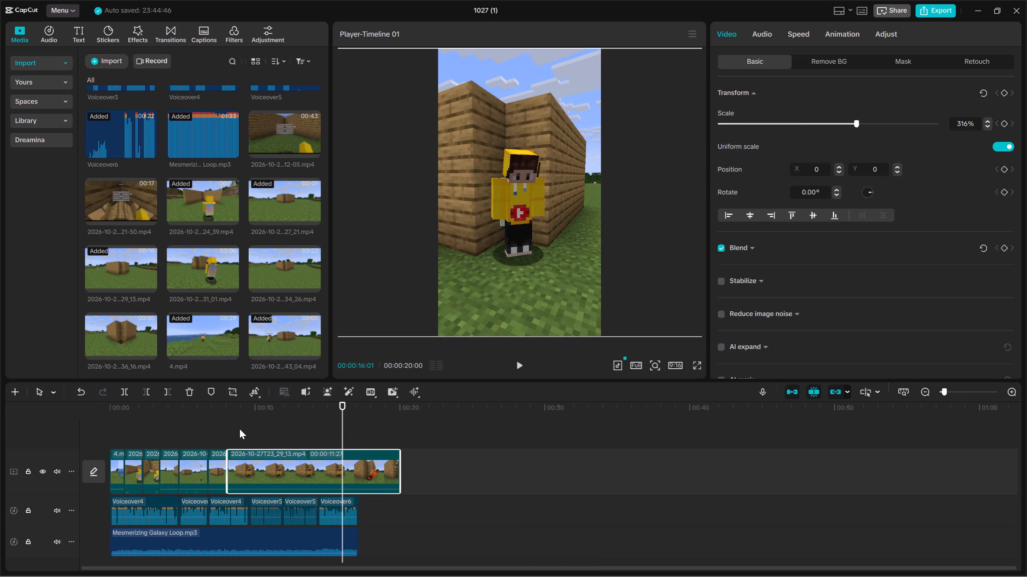
click(145, 390)
Trim the end of the second 2026-10-27T23_29_13 part at 00:00:09:18, where the first Voiceover5 segment begins.
key(space)
key(space)
double_click(1011, 395)
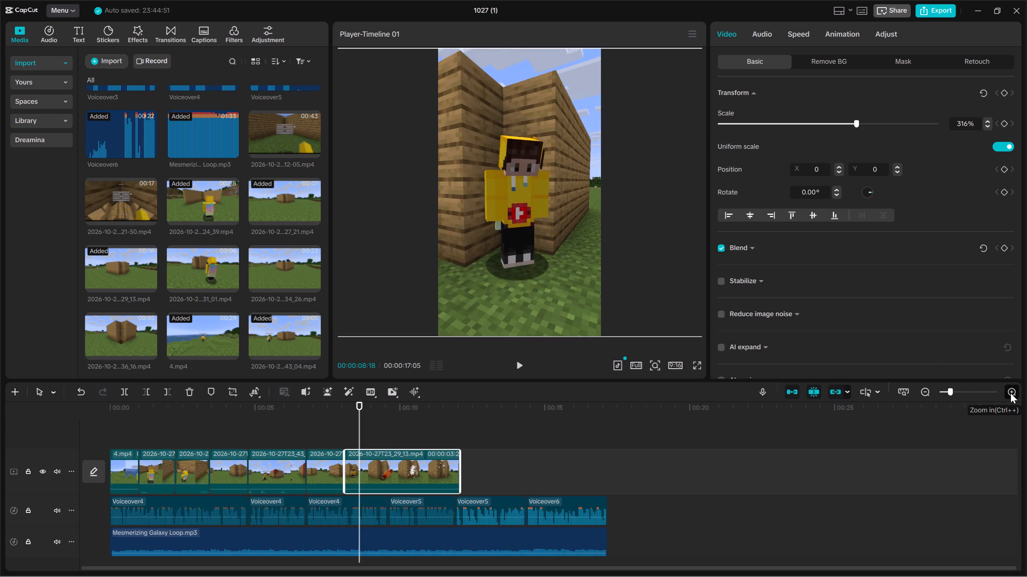
key(space)
key(Up)
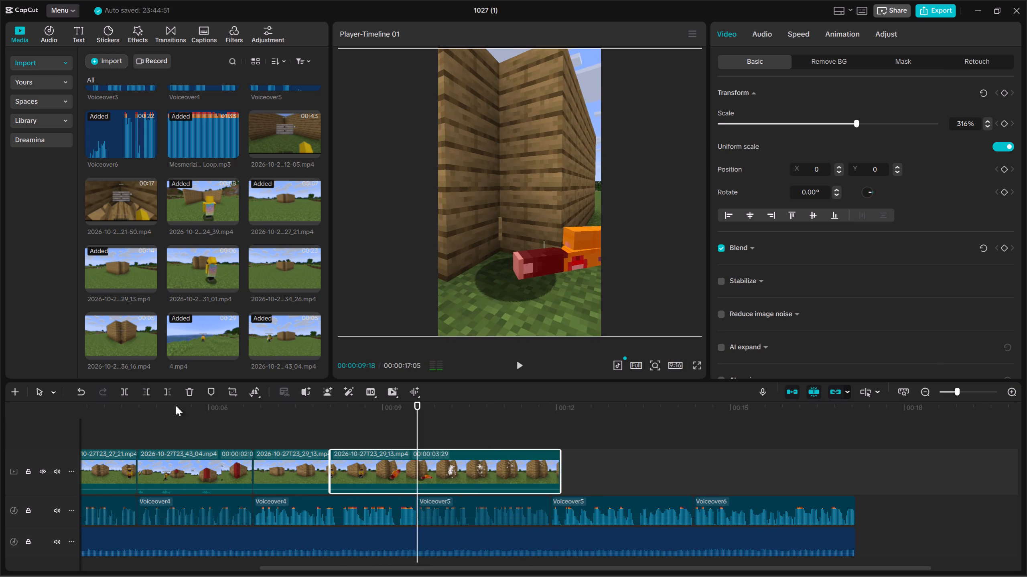
click(168, 387)
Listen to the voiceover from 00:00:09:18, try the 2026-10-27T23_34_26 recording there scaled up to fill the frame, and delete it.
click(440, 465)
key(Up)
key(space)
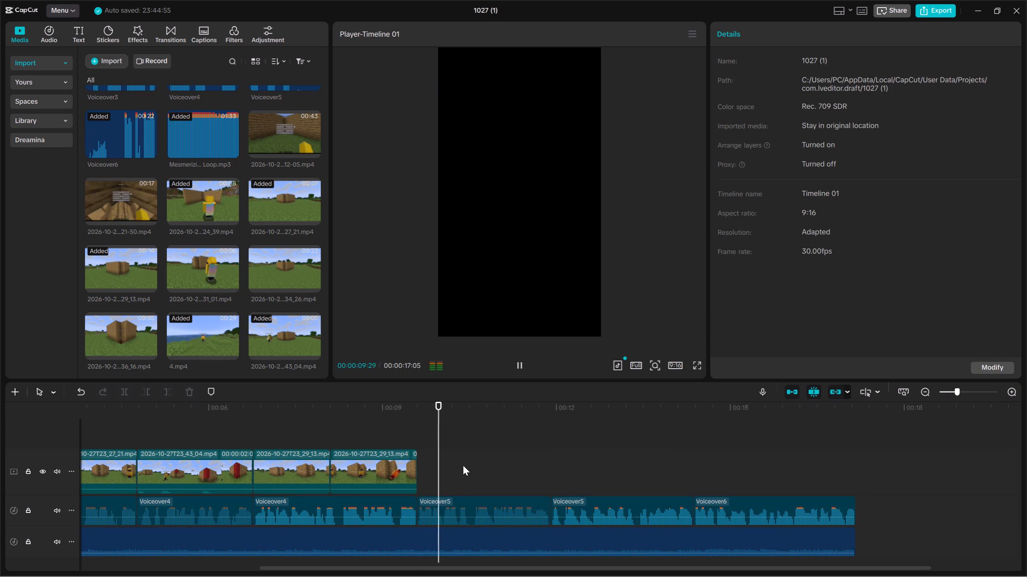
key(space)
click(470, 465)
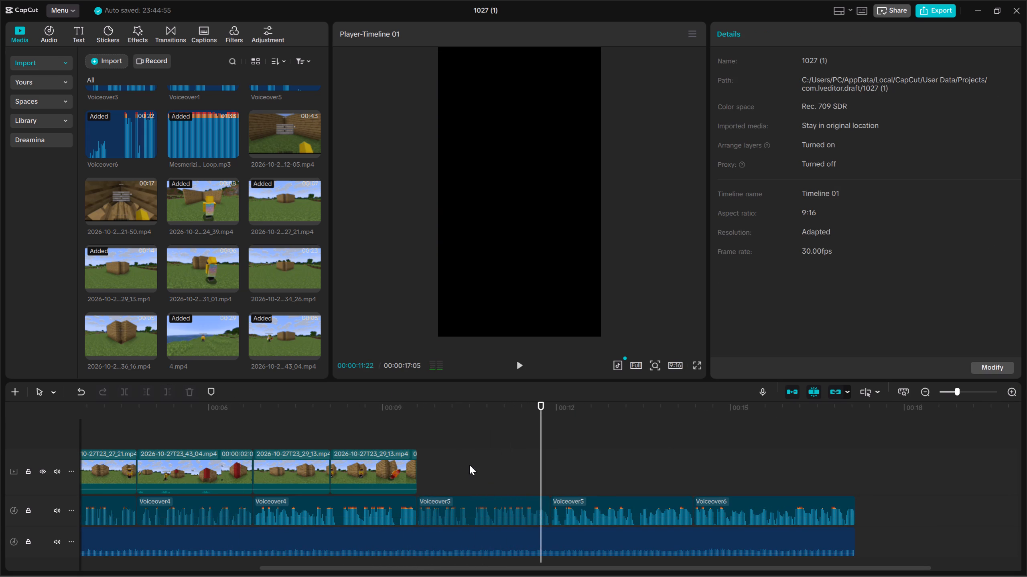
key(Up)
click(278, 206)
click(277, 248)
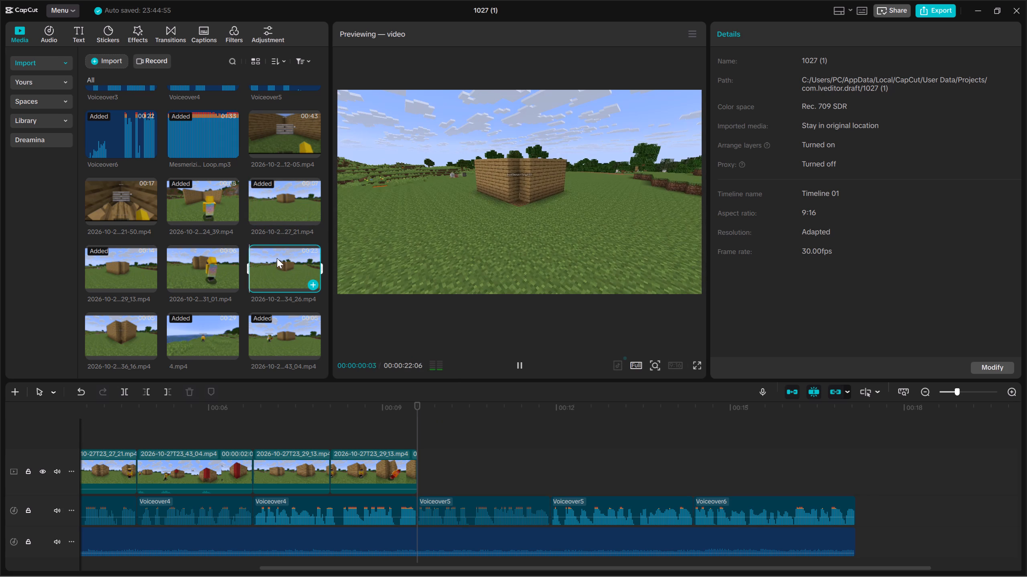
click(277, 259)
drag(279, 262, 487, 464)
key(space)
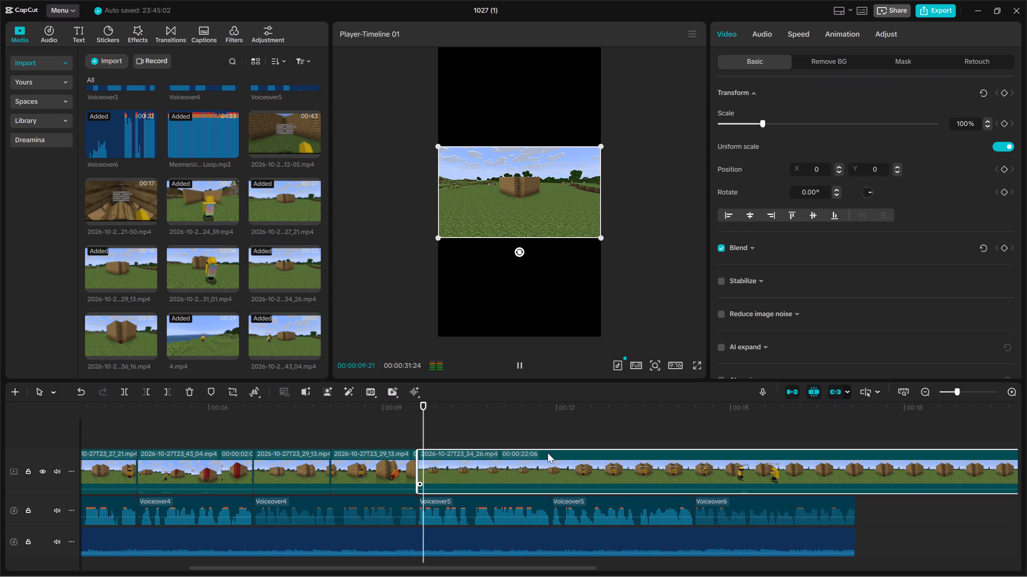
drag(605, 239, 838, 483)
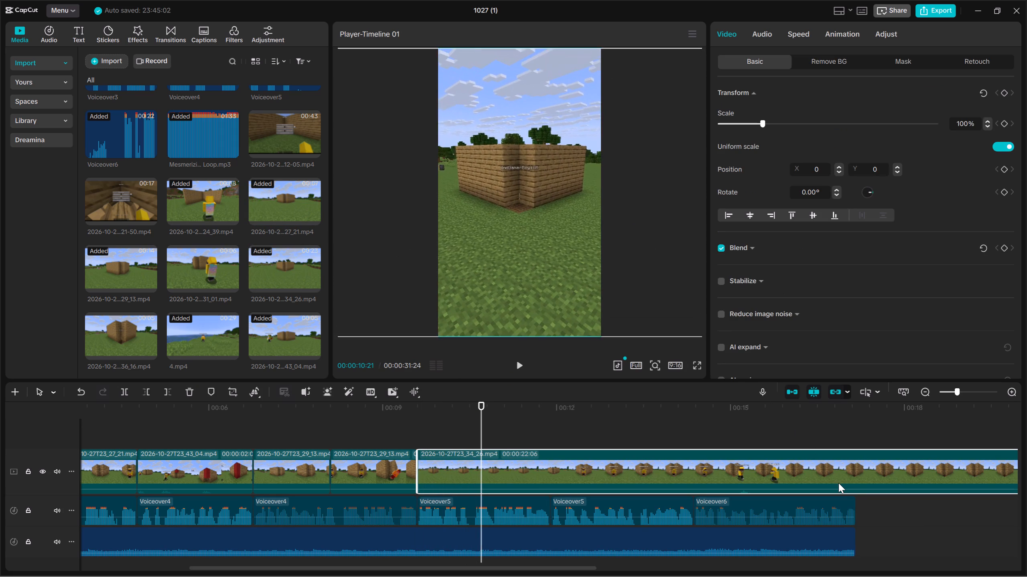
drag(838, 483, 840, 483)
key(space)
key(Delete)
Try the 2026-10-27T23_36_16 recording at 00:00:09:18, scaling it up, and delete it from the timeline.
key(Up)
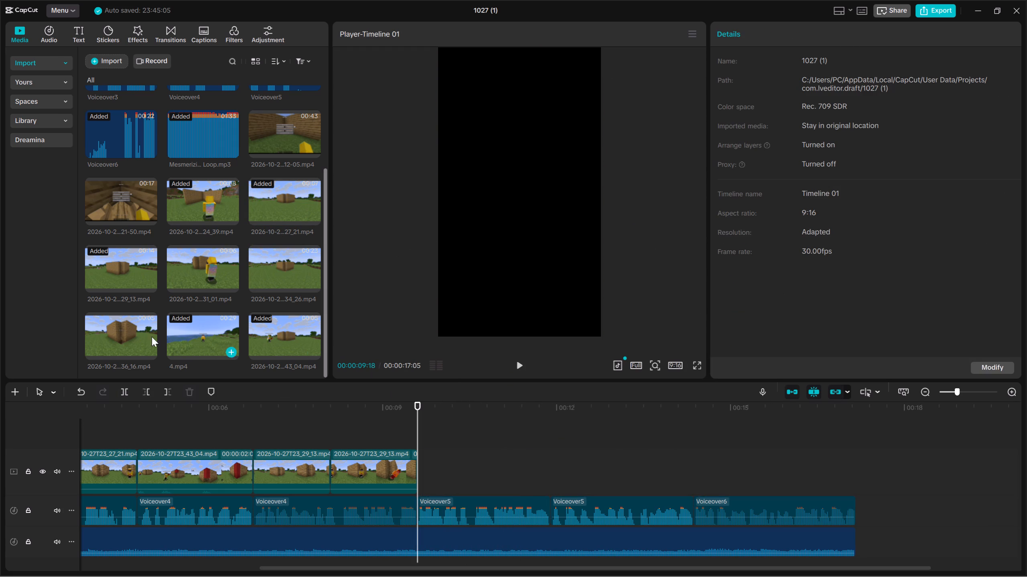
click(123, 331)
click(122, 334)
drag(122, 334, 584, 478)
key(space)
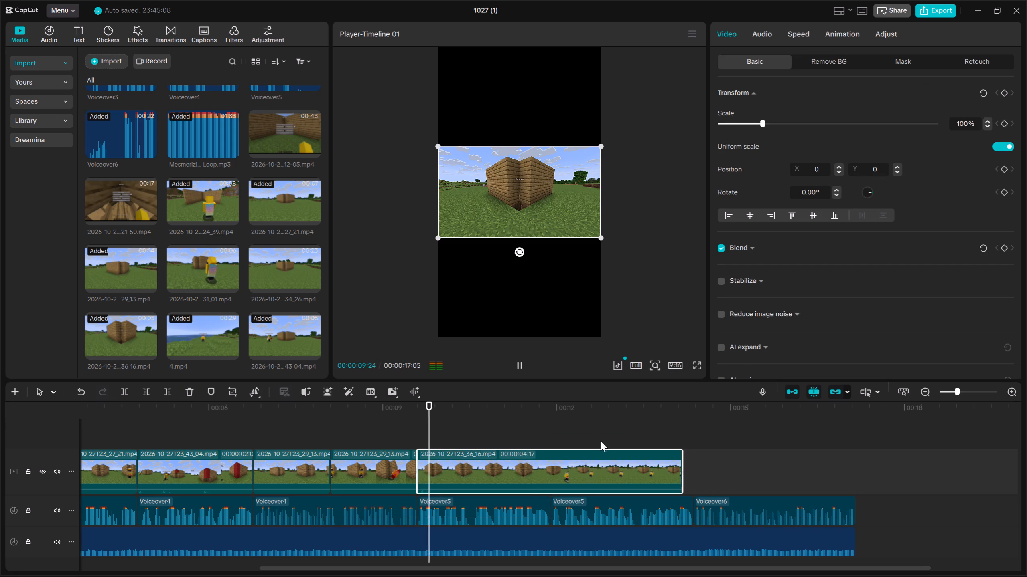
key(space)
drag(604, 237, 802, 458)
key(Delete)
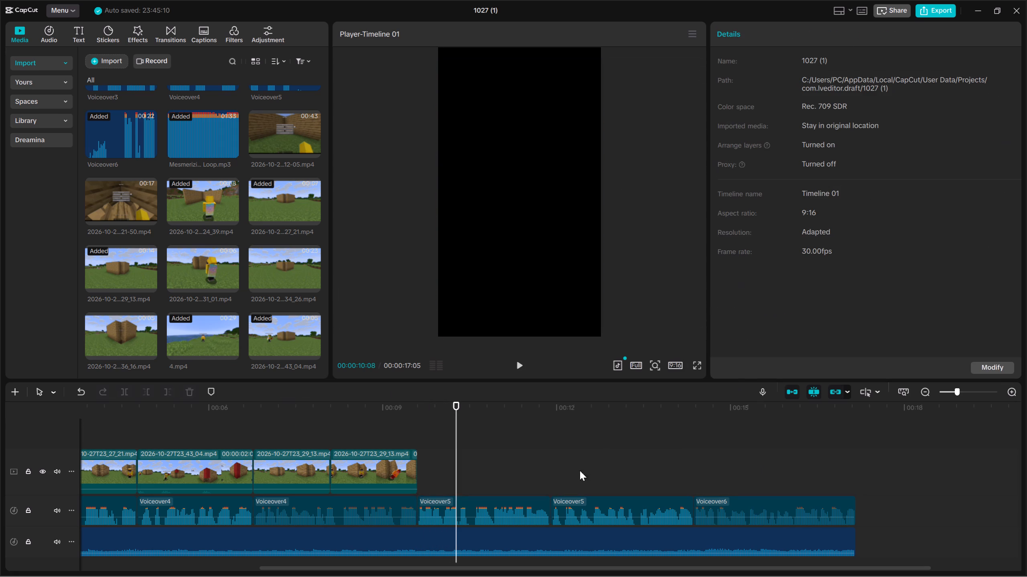
Append the 2026-10-27T23_31_01 recording at 00:00:09:18 and scale it to 316%.
key(Up)
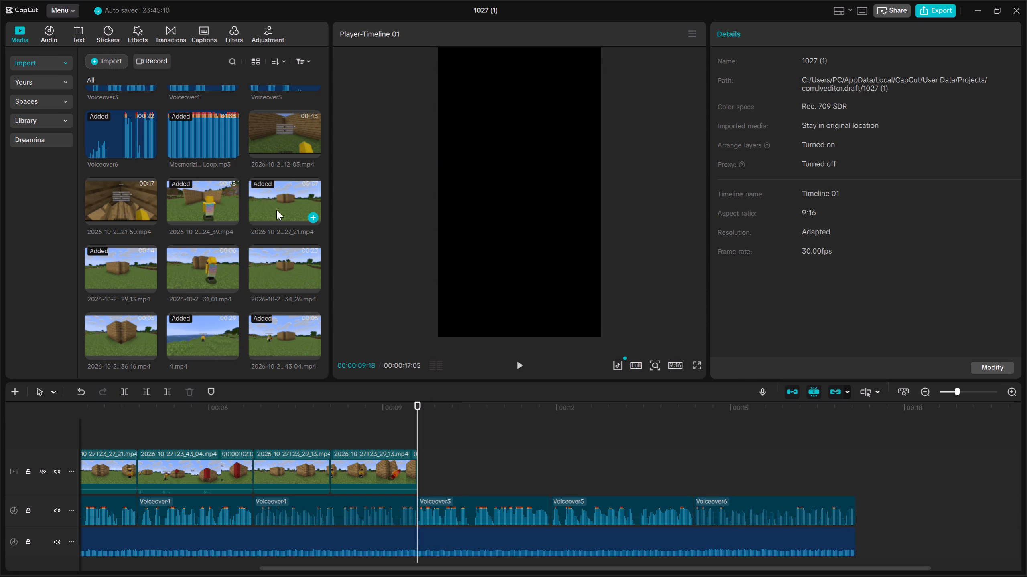
click(144, 207)
click(197, 268)
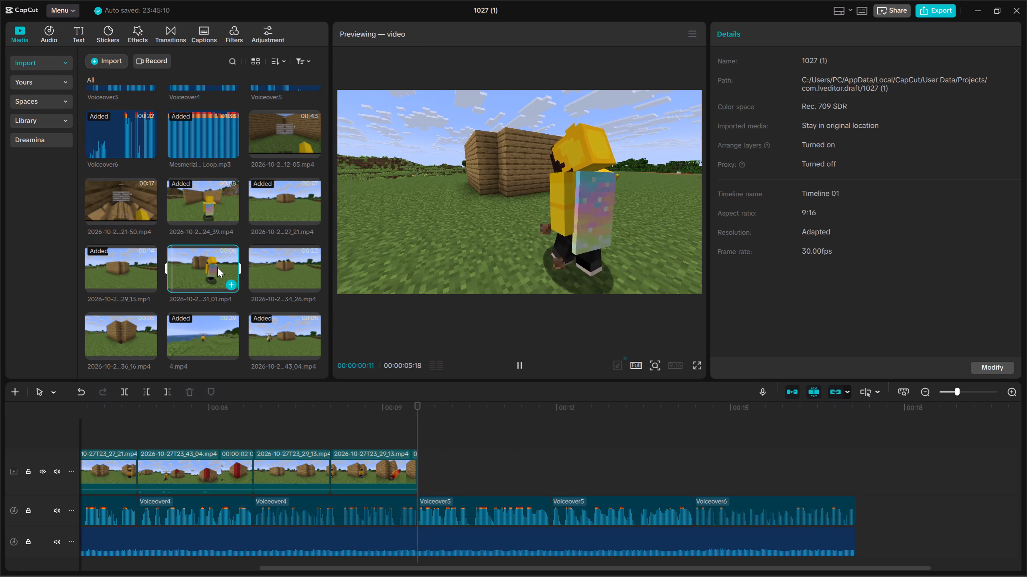
drag(201, 262, 477, 474)
key(space)
key(space)
drag(601, 239, 658, 305)
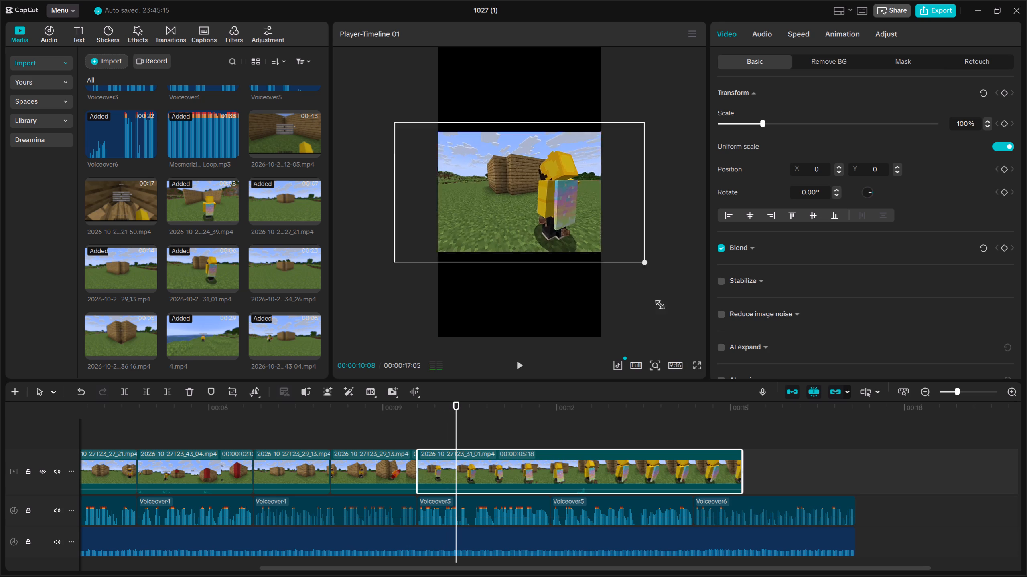
drag(658, 305, 816, 475)
Trim the start of the 2026-10-27T23_31_01 clip and cut its end at 00:00:11:28, so it lasts 00:00:02:10.
key(space)
key(space)
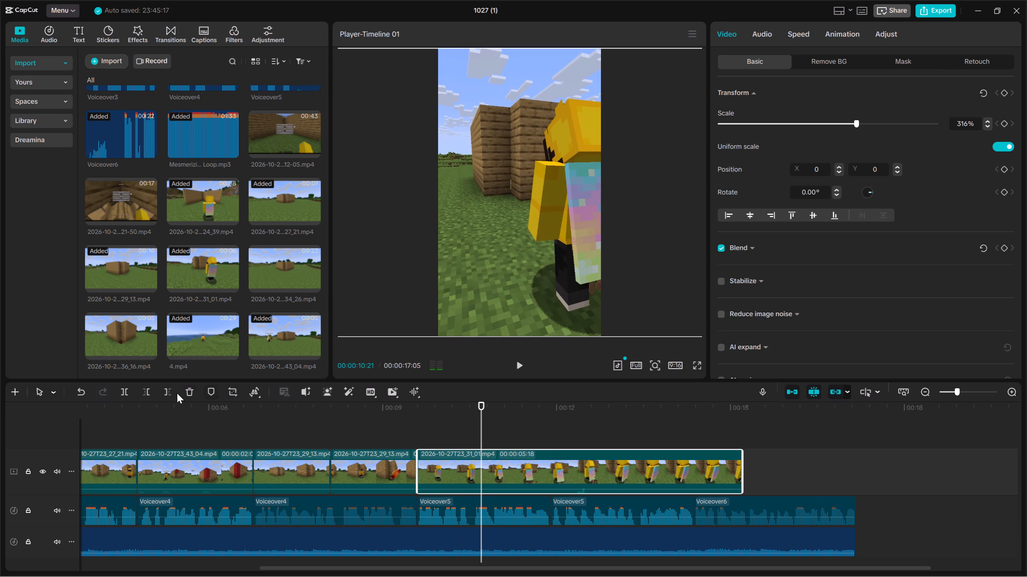
click(150, 389)
key(space)
click(150, 389)
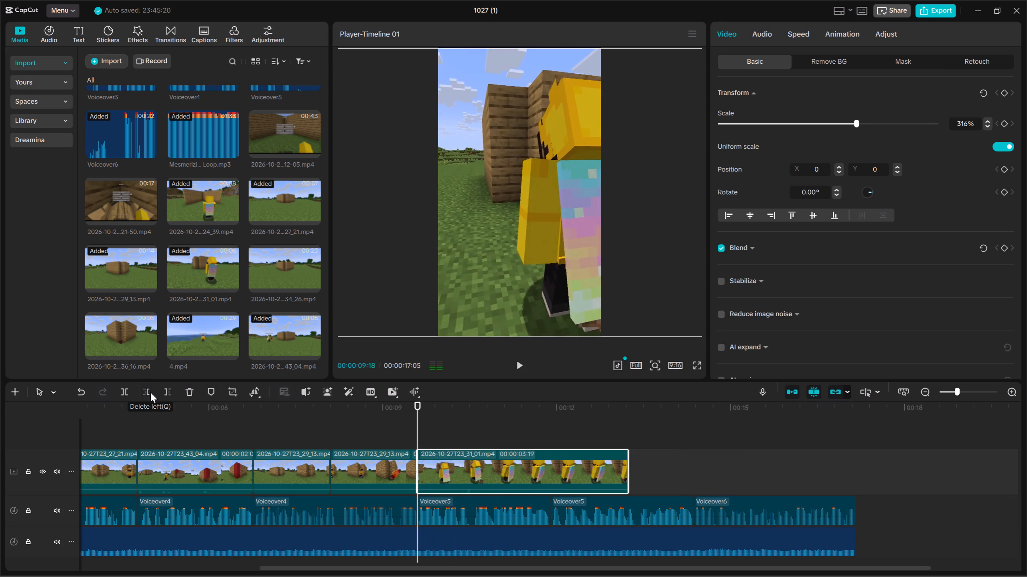
key(space)
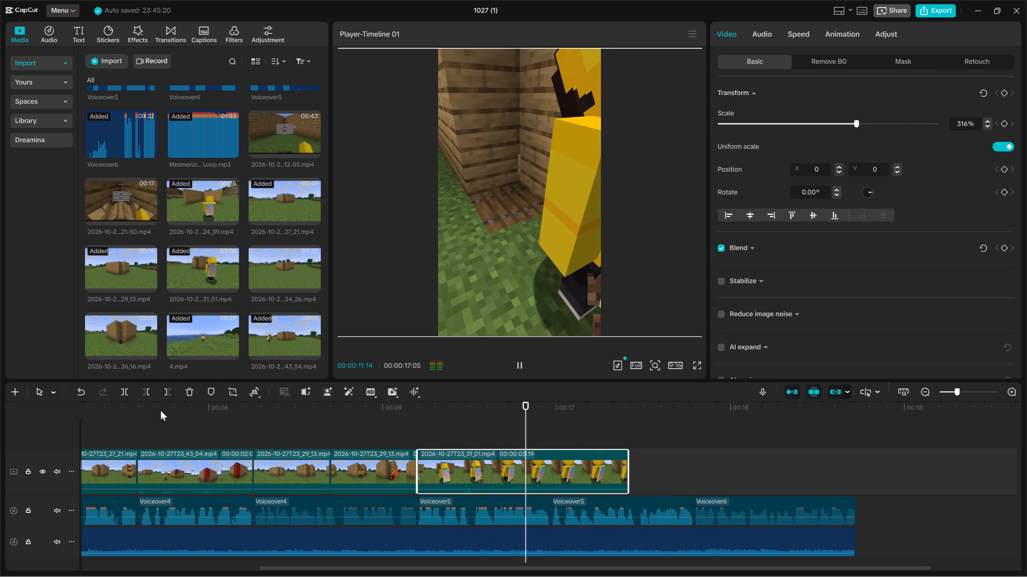
key(space)
click(164, 398)
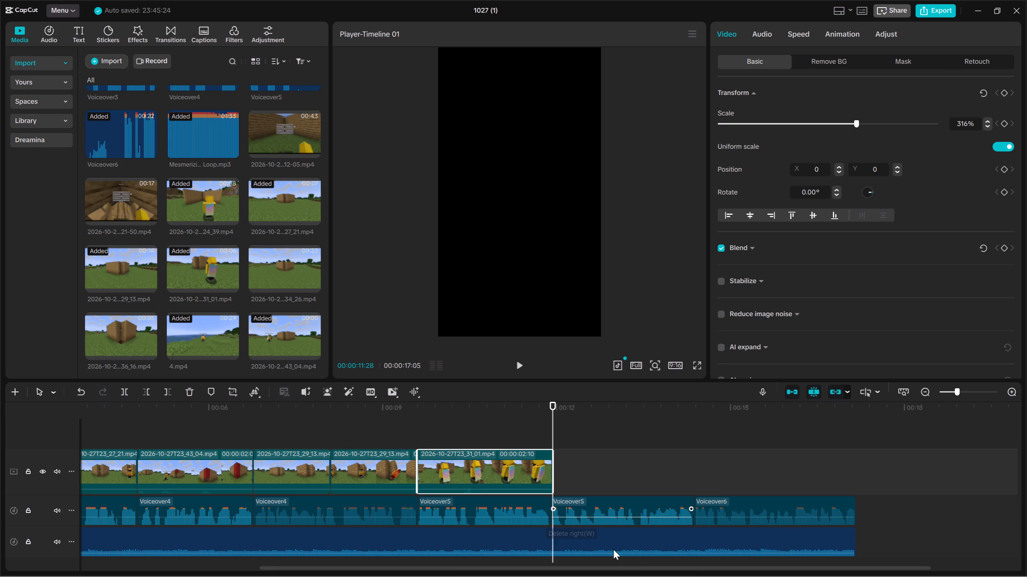
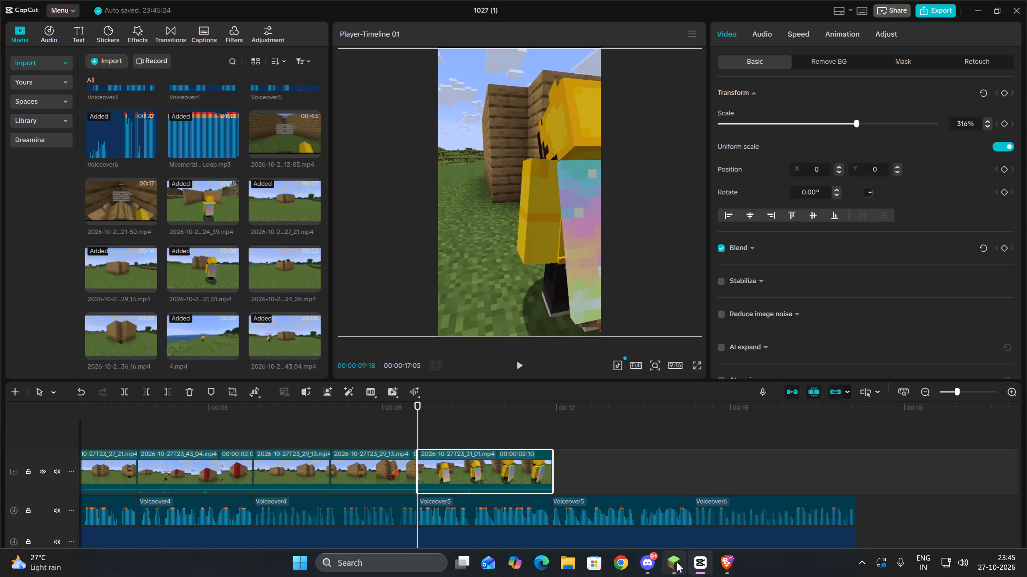
Switch to Minecraft, exit the open replay scene to the title screen, and return to the CapCut project.
click(677, 562)
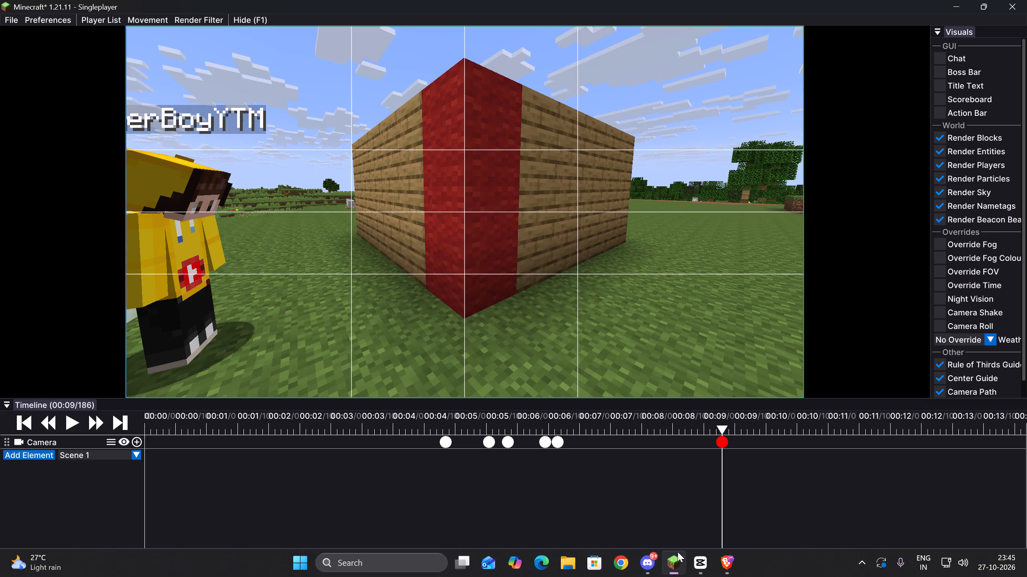
key(Escape)
click(454, 263)
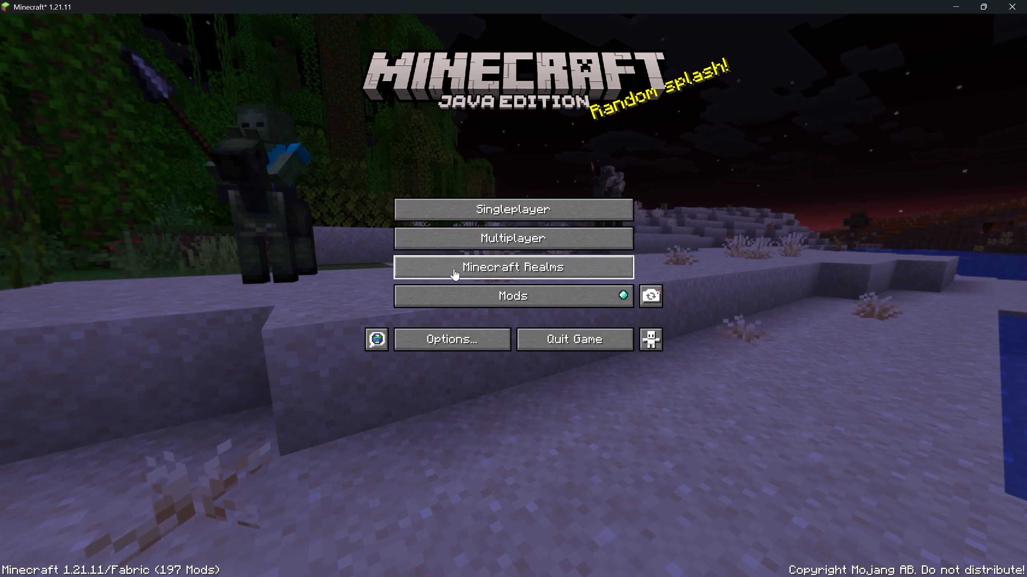
key(alt+Tab)
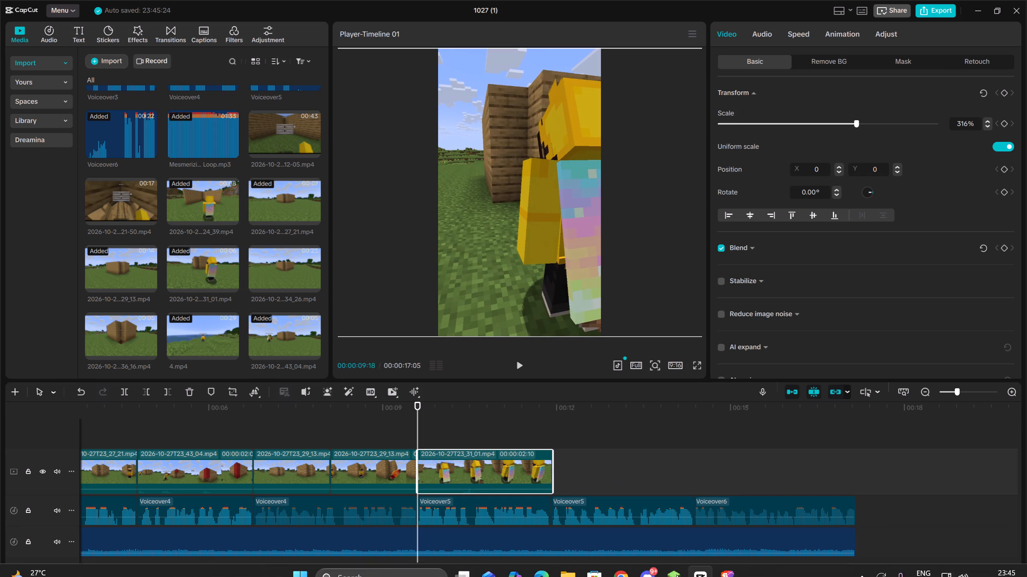
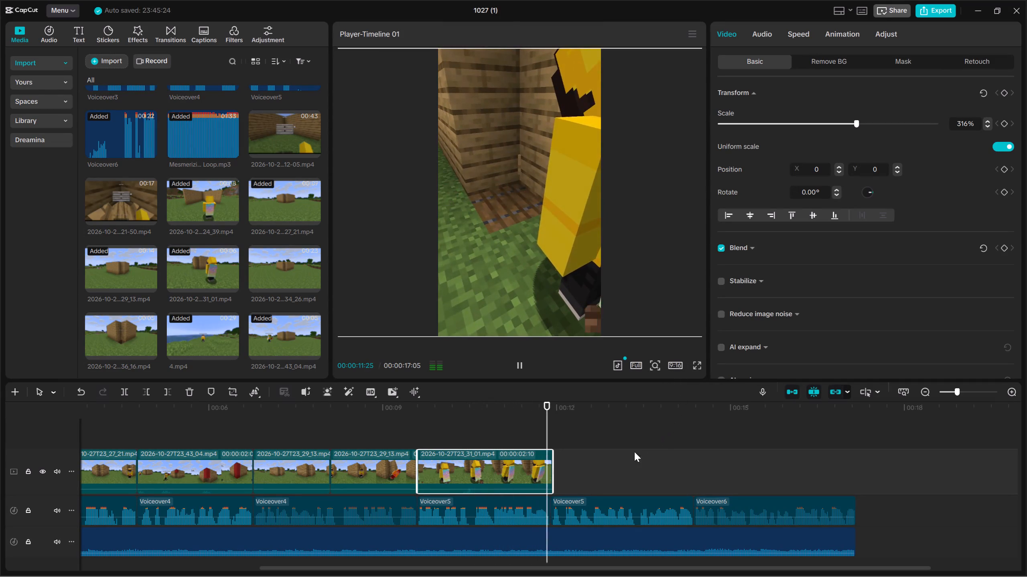
Pause playback and move the playhead to the end of the last video clip, at 00:00:11:28.
key(space)
click(576, 473)
key(Up)
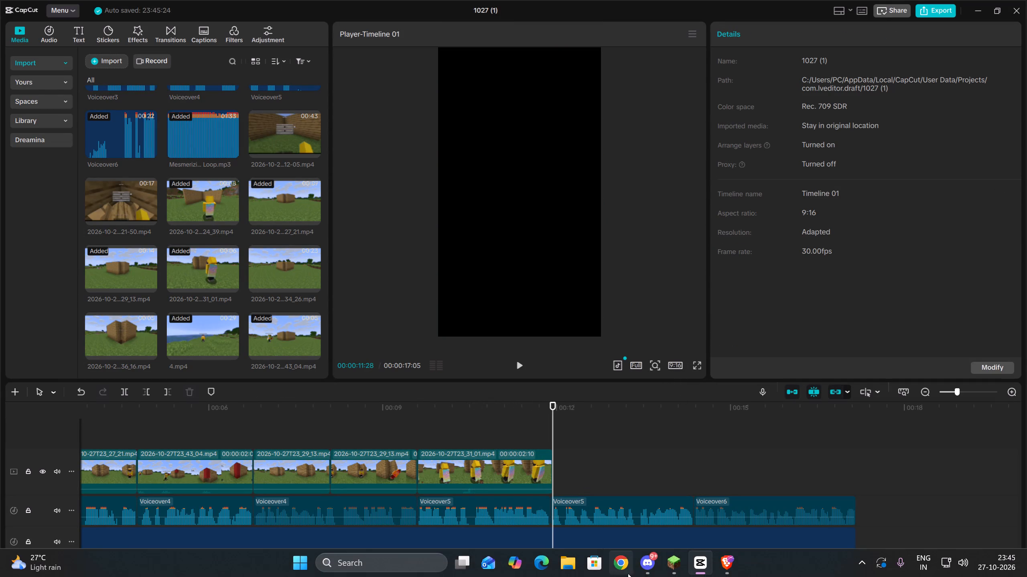
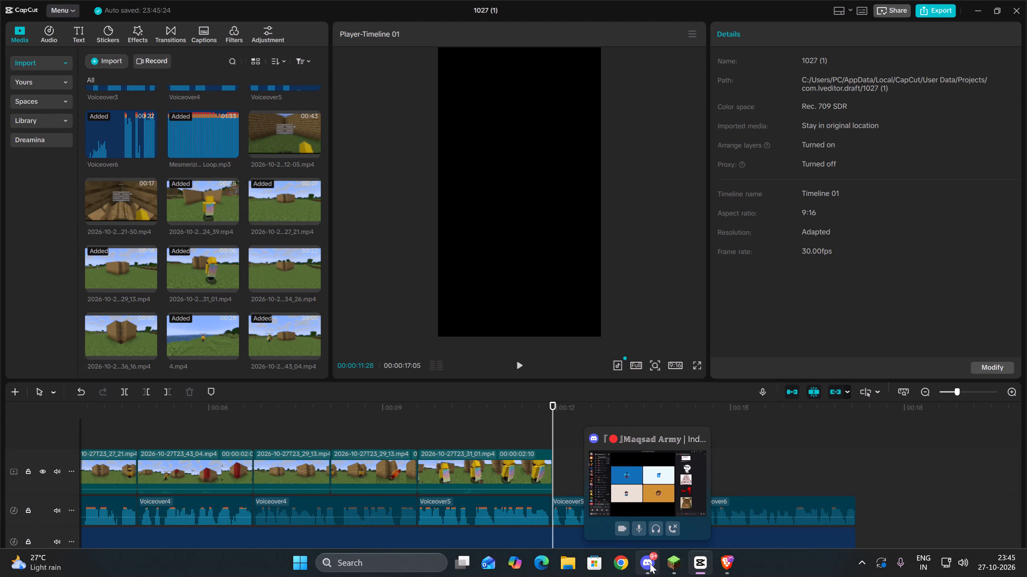
Switch to Minecraft and open the multiplayer server list.
click(680, 562)
click(588, 231)
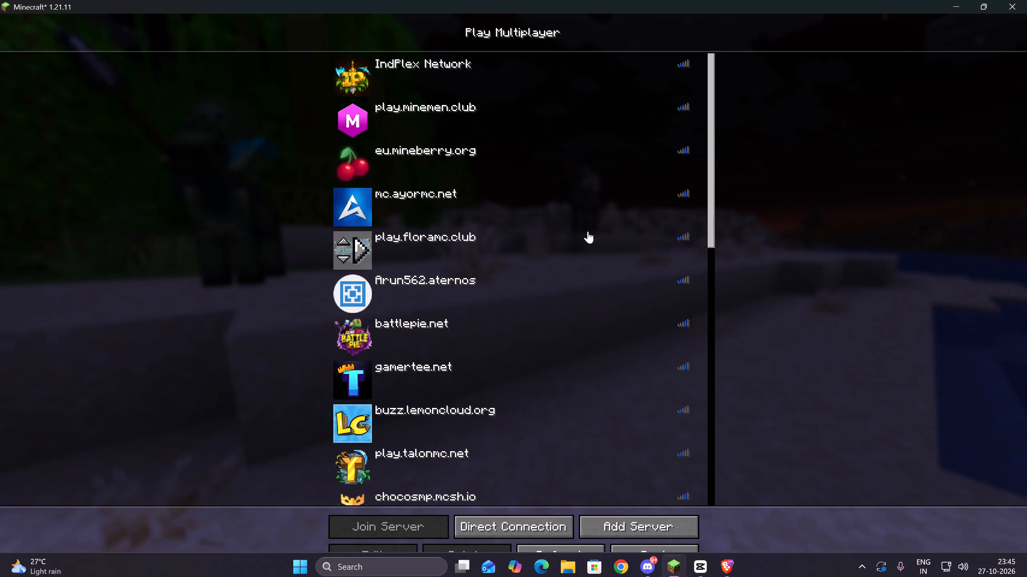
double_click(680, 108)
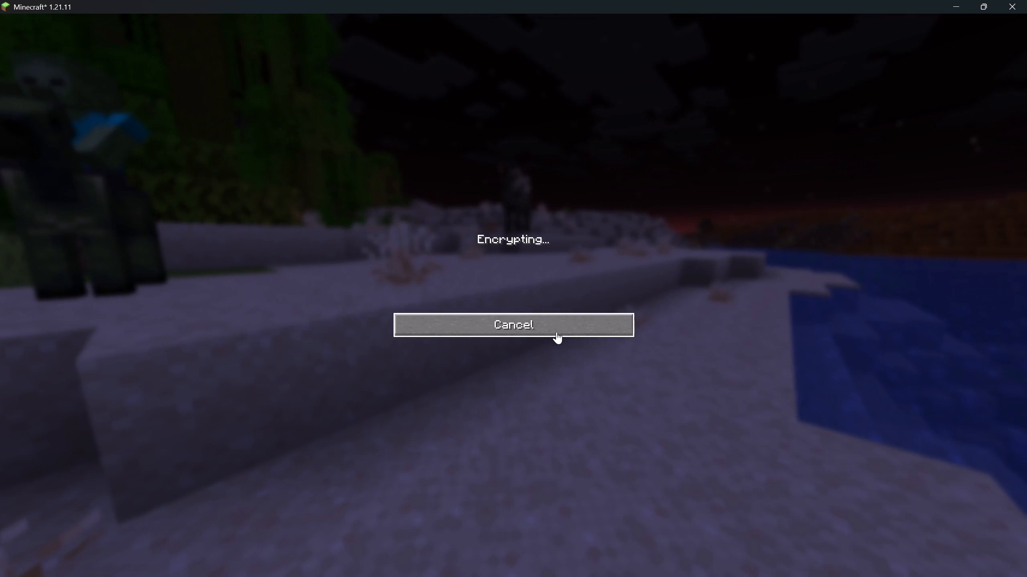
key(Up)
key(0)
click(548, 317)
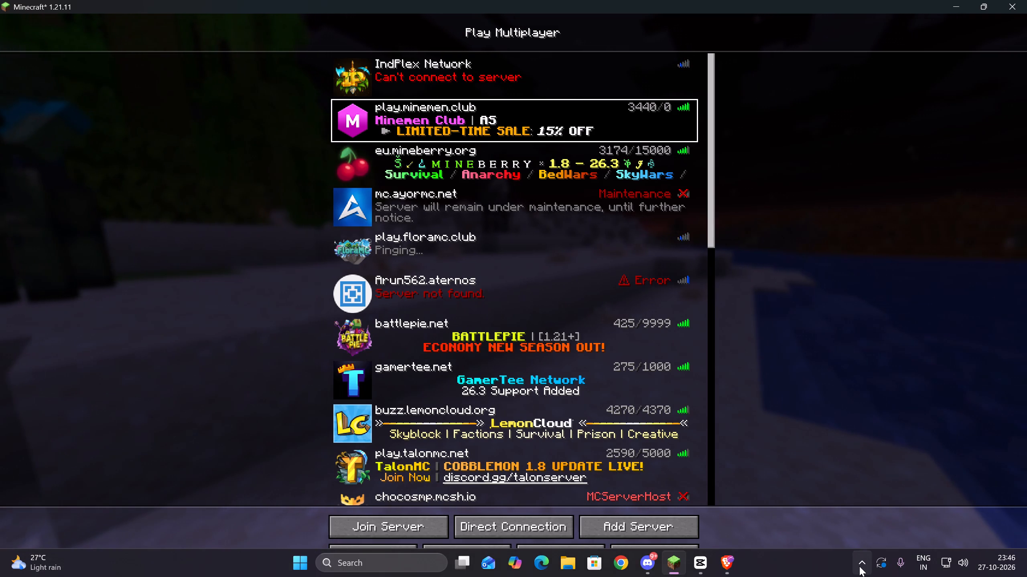
Show the hidden system tray icons.
click(859, 566)
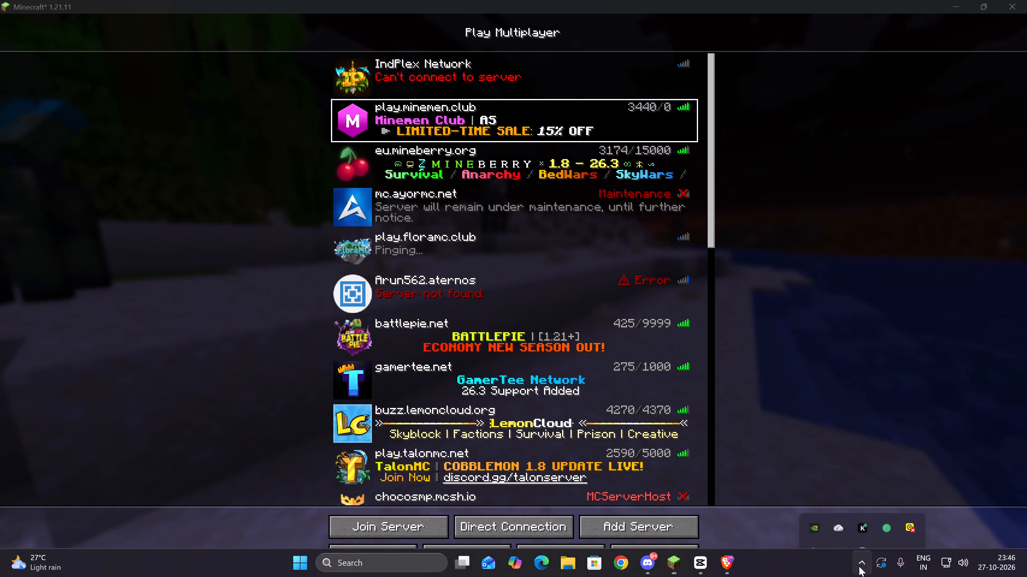
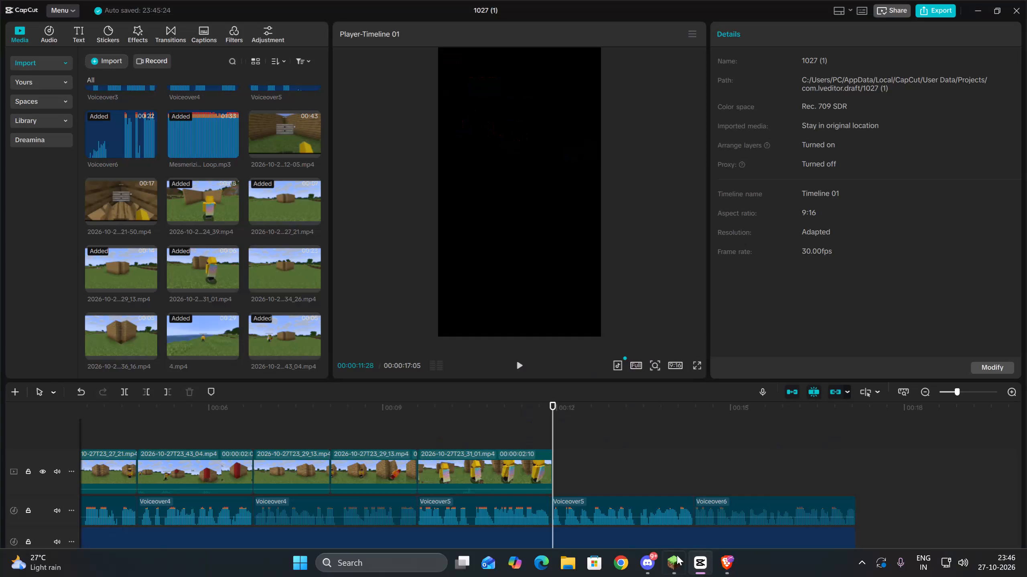
Play back the last footage clip on the timeline, from its start, against the Voiceover5 narration.
key(Up)
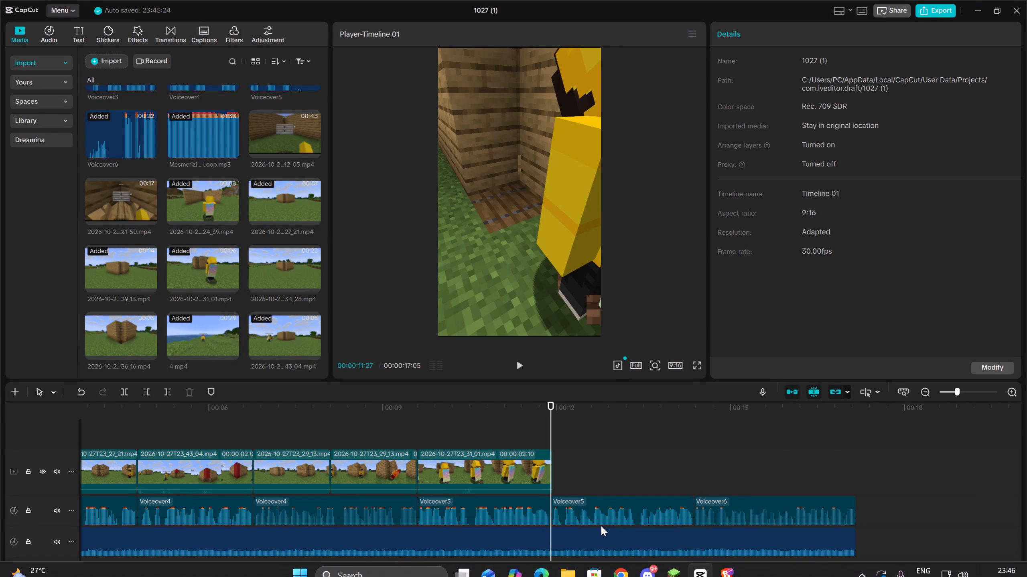
key(Up)
key(space)
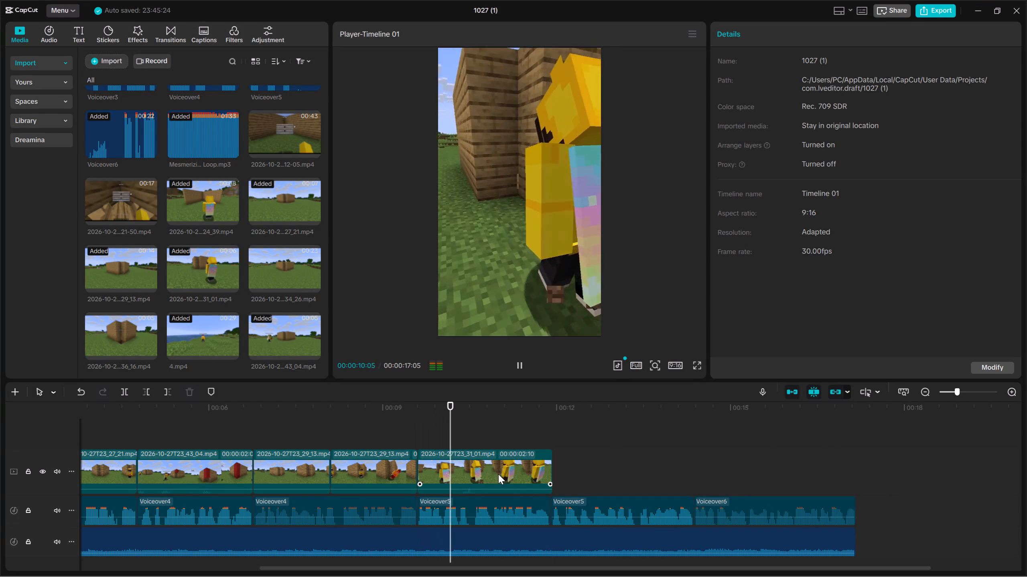
key(space)
key(space)
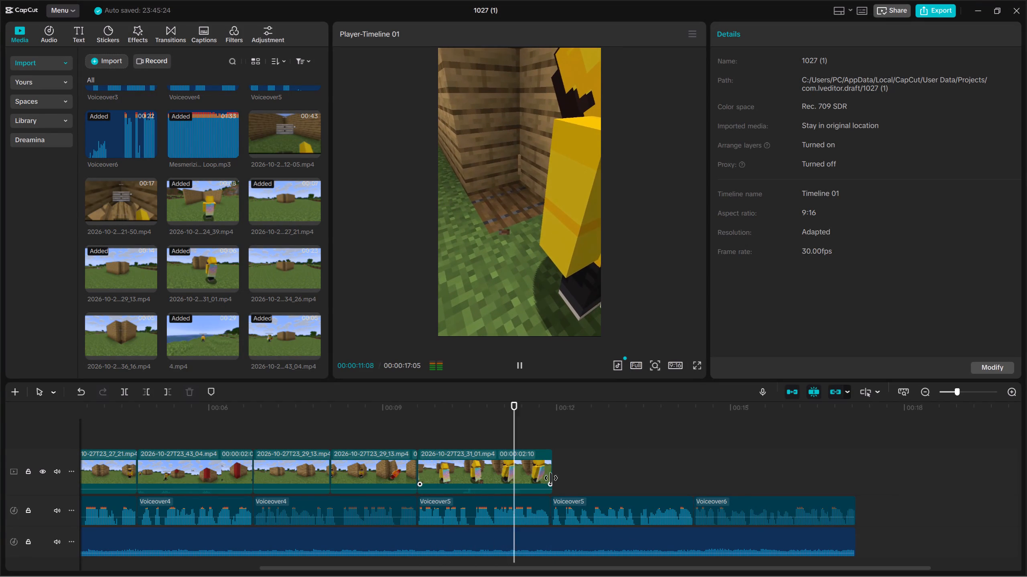
key(space)
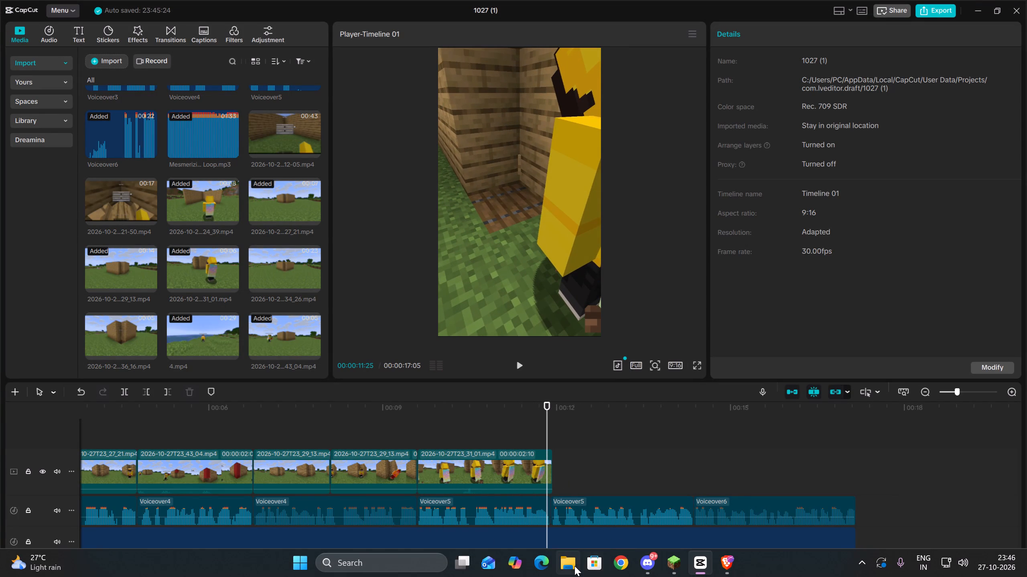
Switch to File Explorer, look through the Downloads folder and Local Disk (C:), and close the window.
click(574, 566)
click(344, 534)
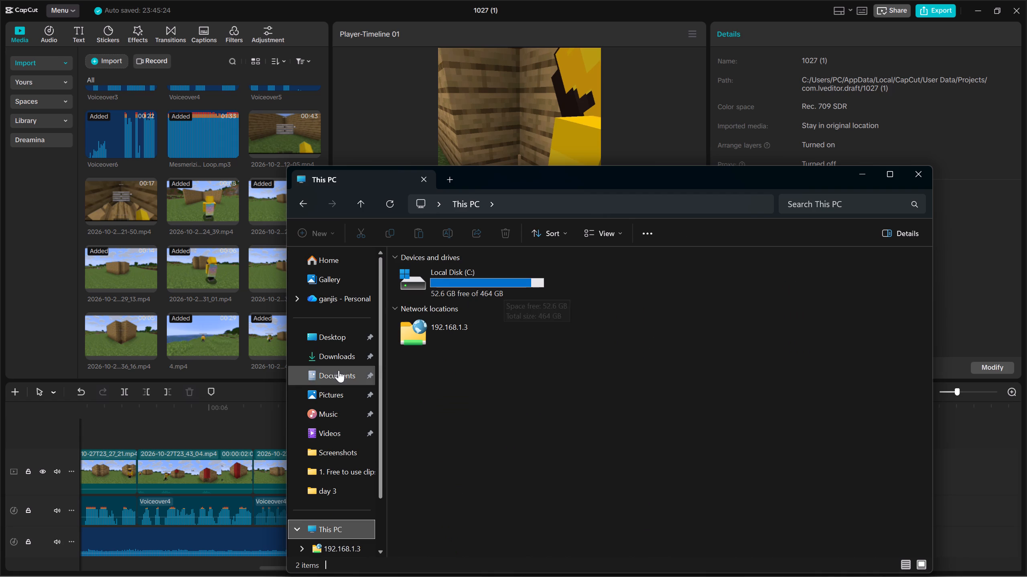
click(337, 358)
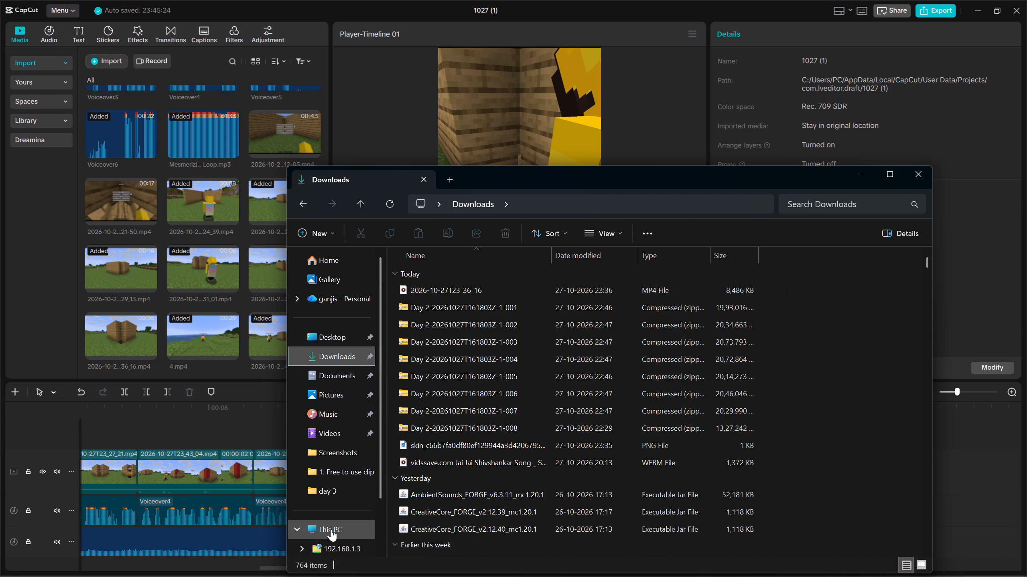
click(331, 529)
double_click(495, 272)
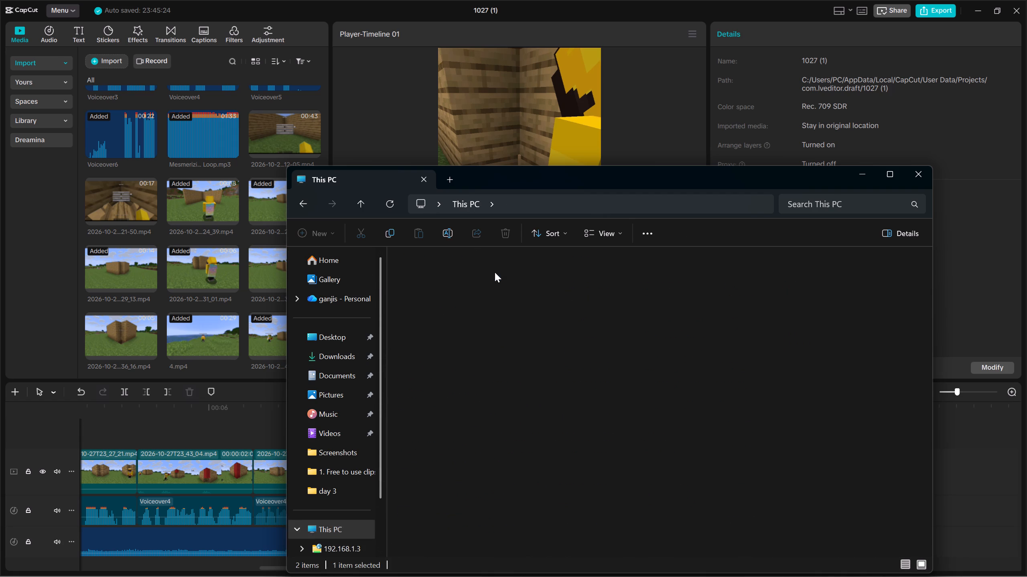
scroll(530, 348, down, 2)
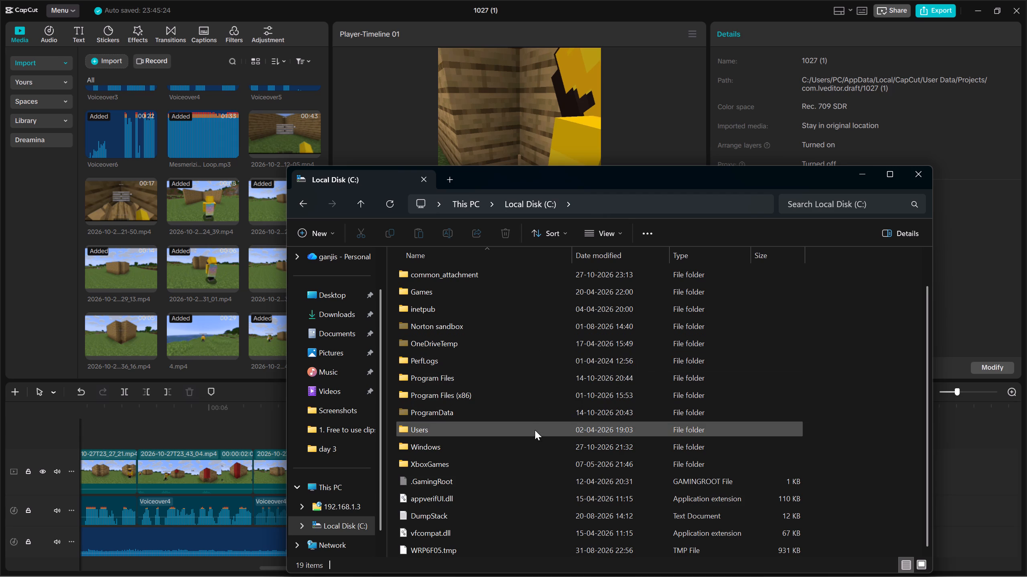
scroll(536, 447, up, 2)
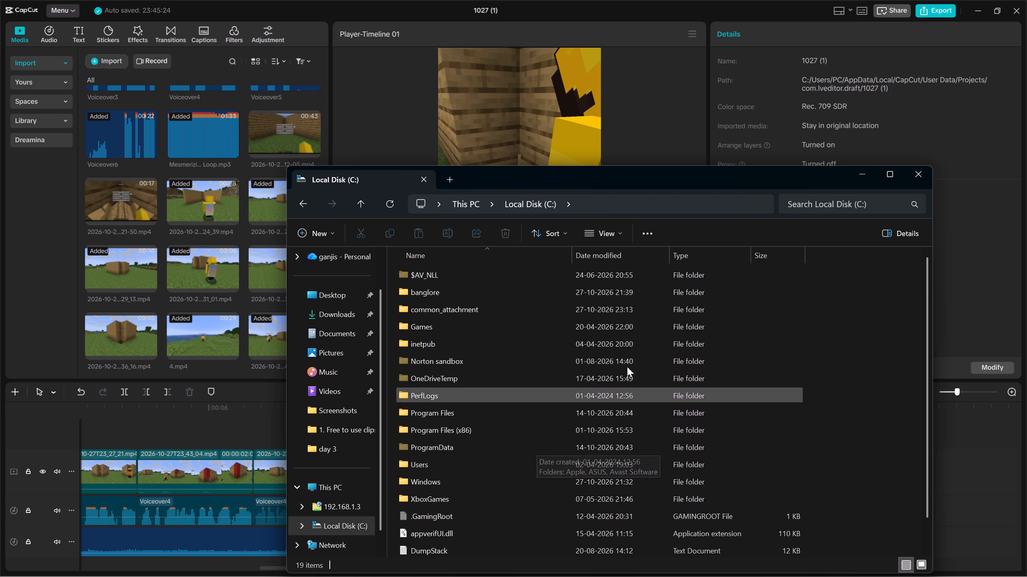
click(916, 171)
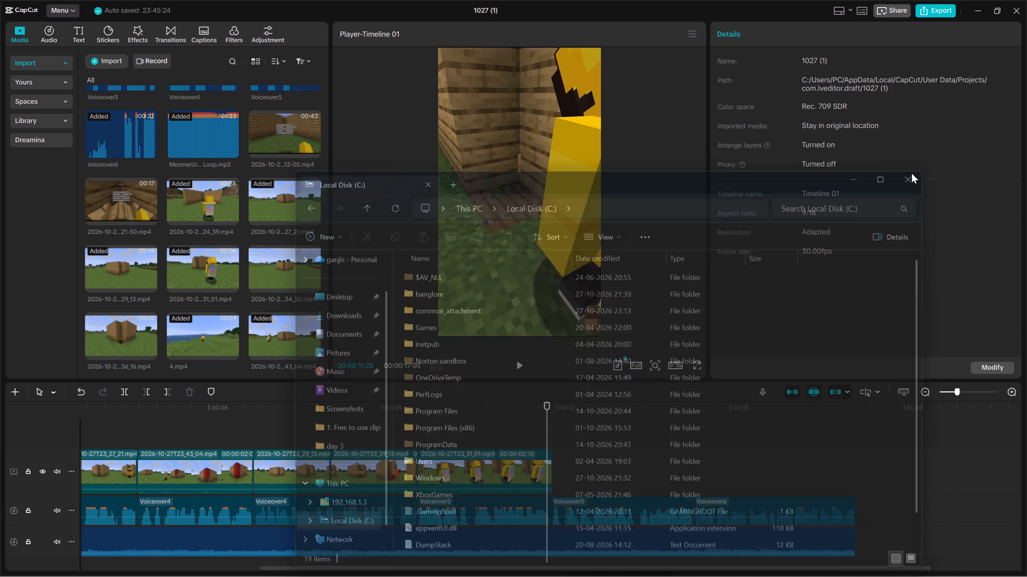
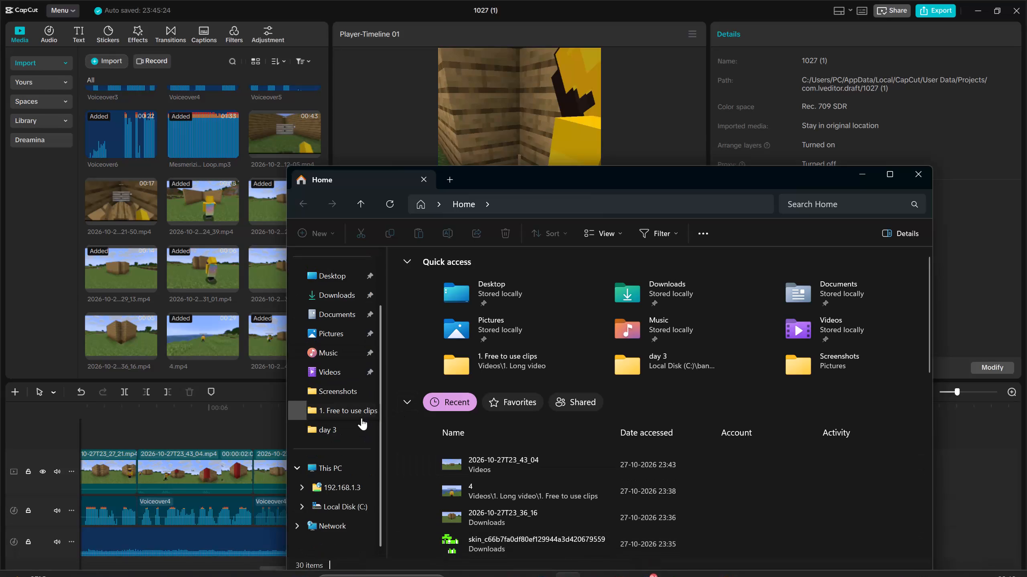
Check the FTP location under This PC and the contents of Local Disk (C:) in File Explorer, and close the window.
click(345, 480)
click(349, 471)
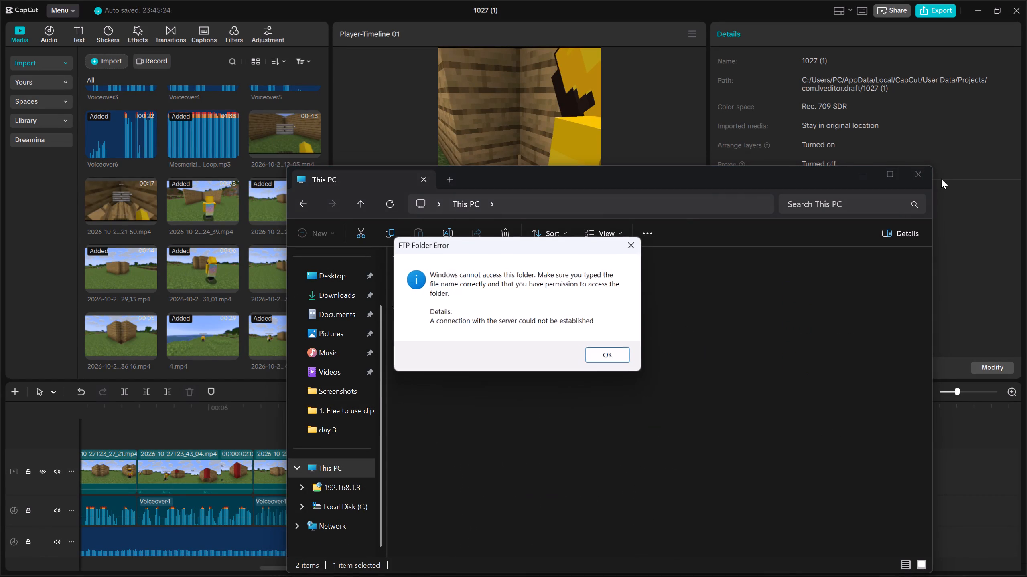
click(597, 354)
double_click(517, 289)
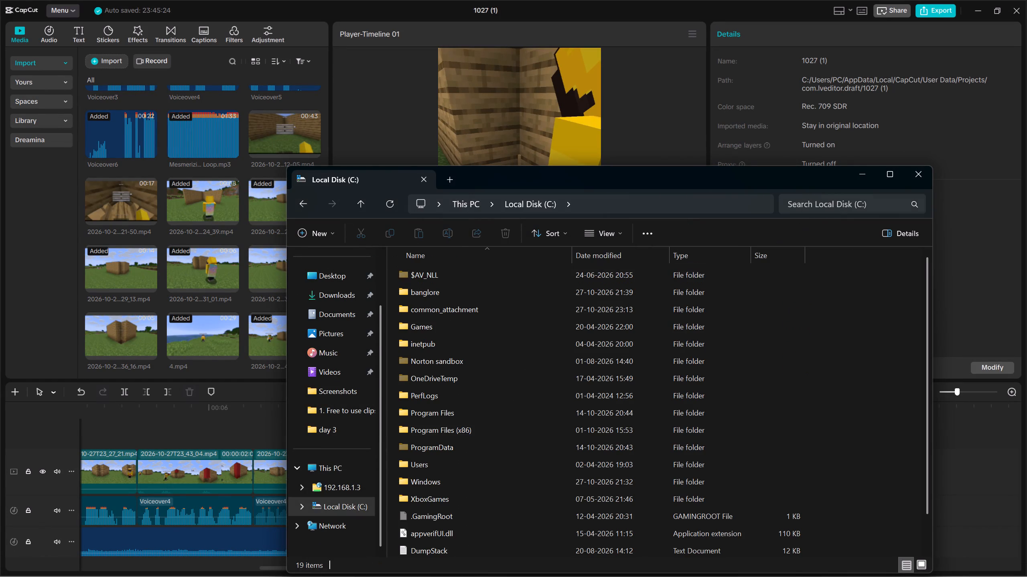
click(916, 180)
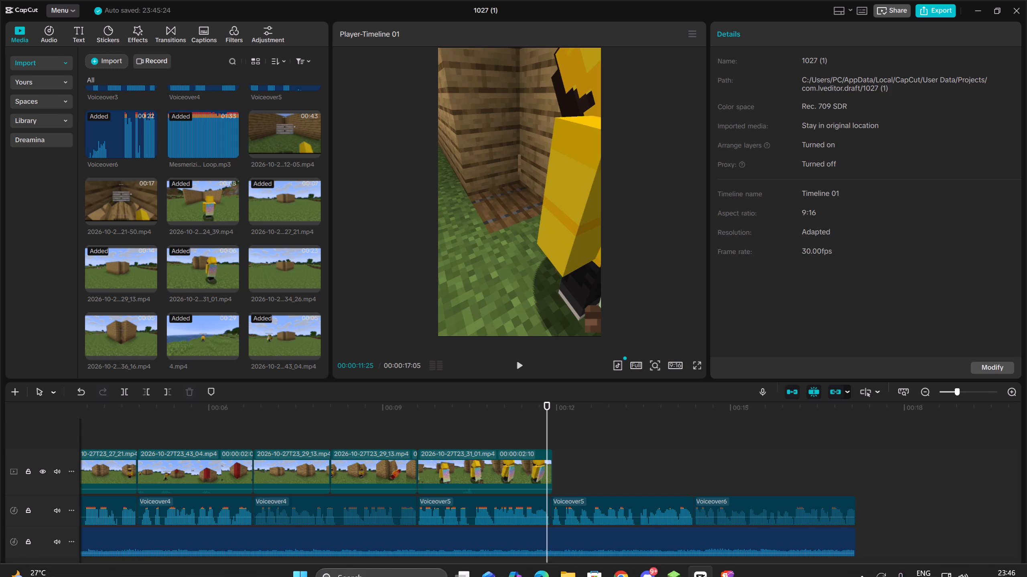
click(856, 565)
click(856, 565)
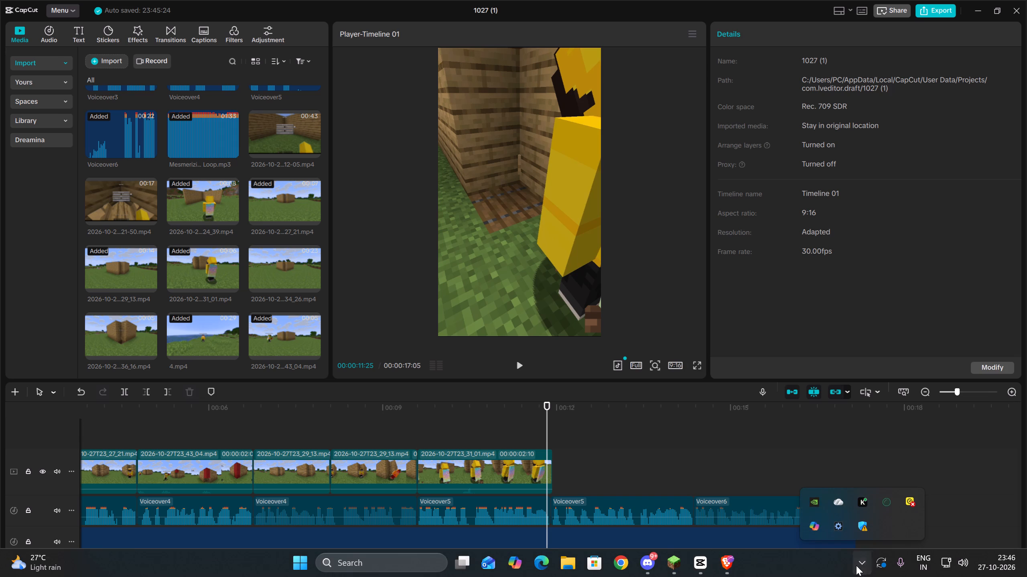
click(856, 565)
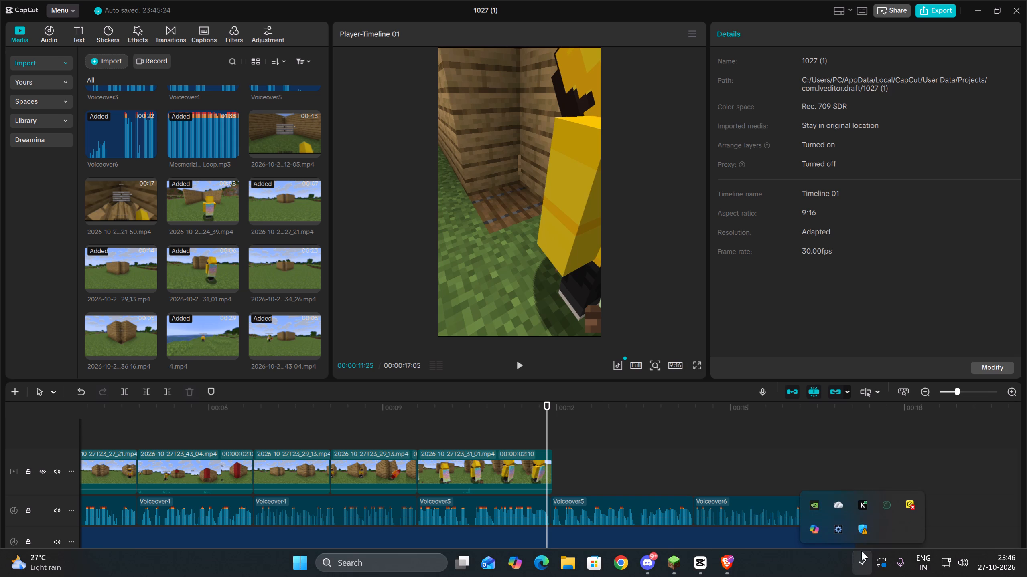
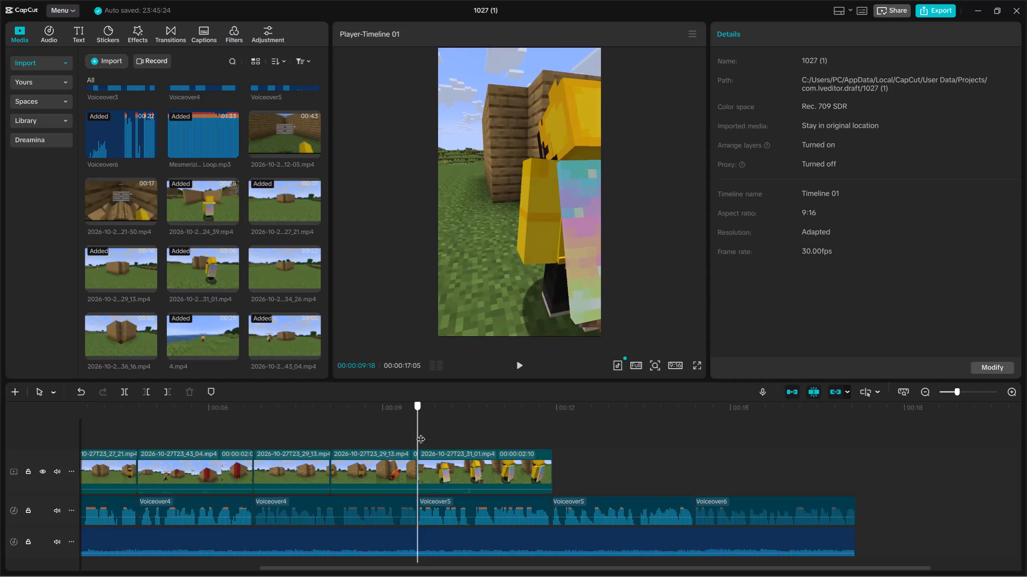
Show the hidden system tray icons on the Windows taskbar.
click(857, 566)
click(857, 566)
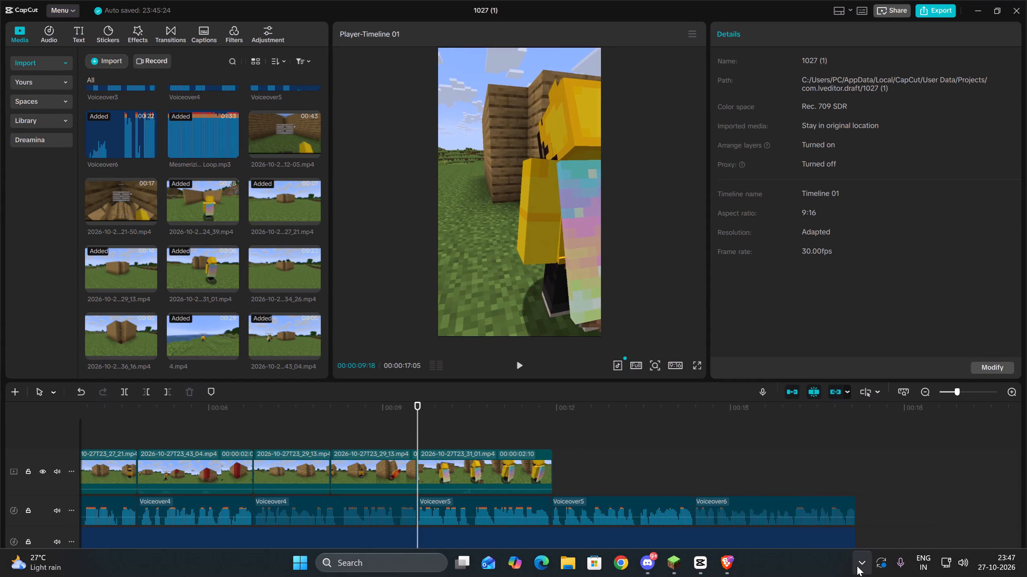
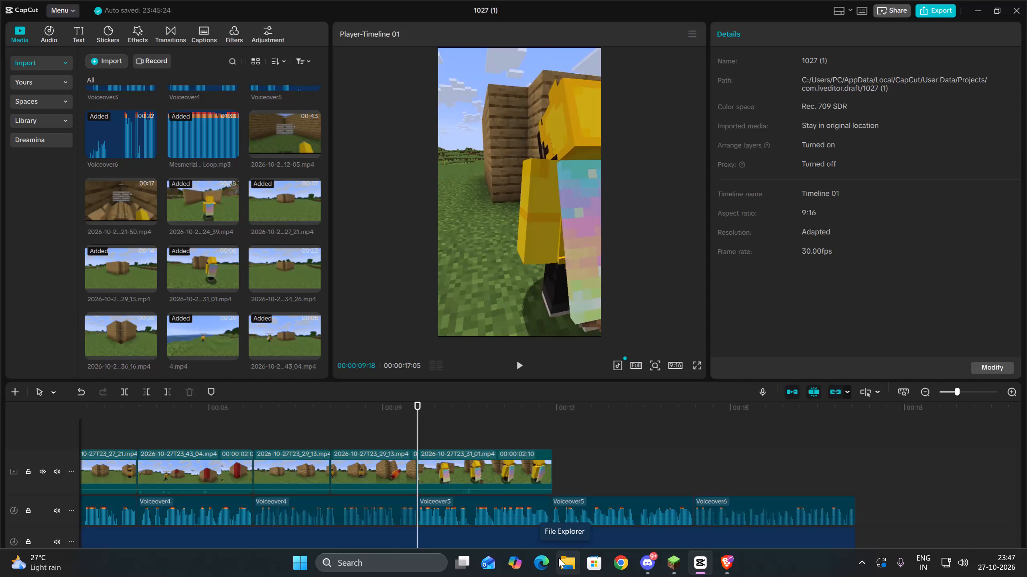
Check the drives under This PC in File Explorer, closing the window when done.
click(562, 553)
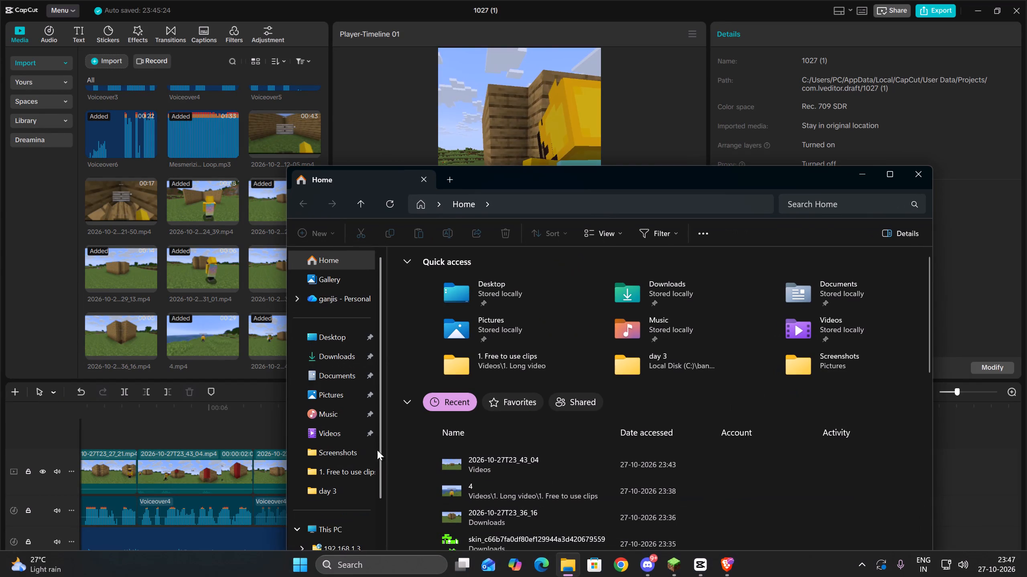
click(348, 527)
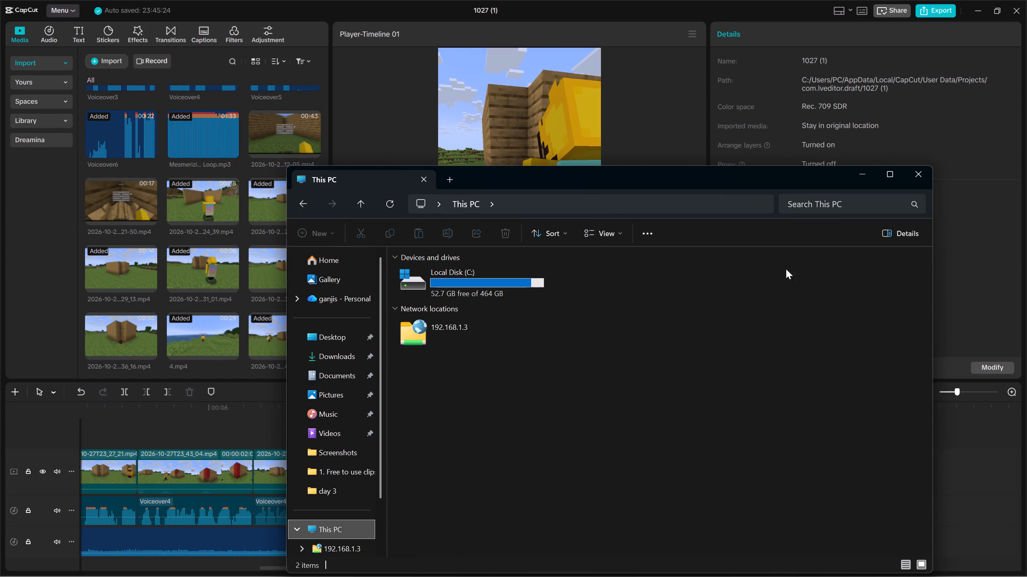
click(911, 176)
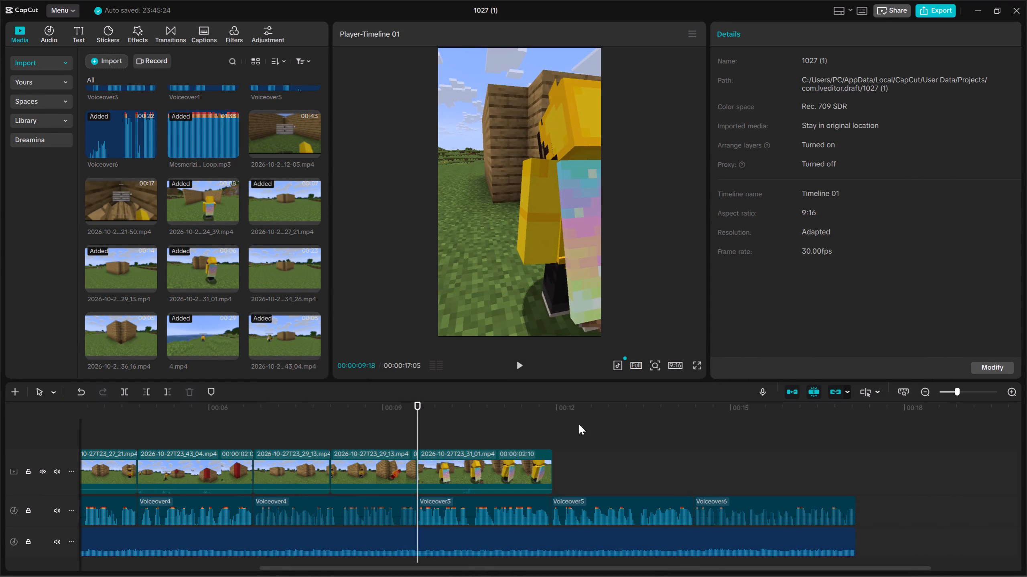
Play back the timeline over the first Voiceover5 clip to review its footage, pausing before the clip ends.
click(519, 361)
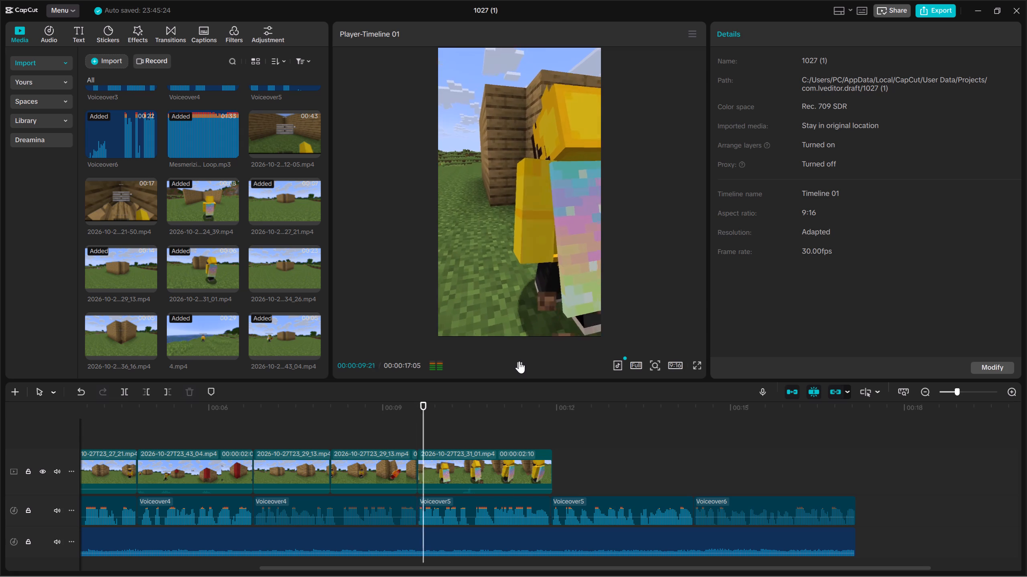
key(space)
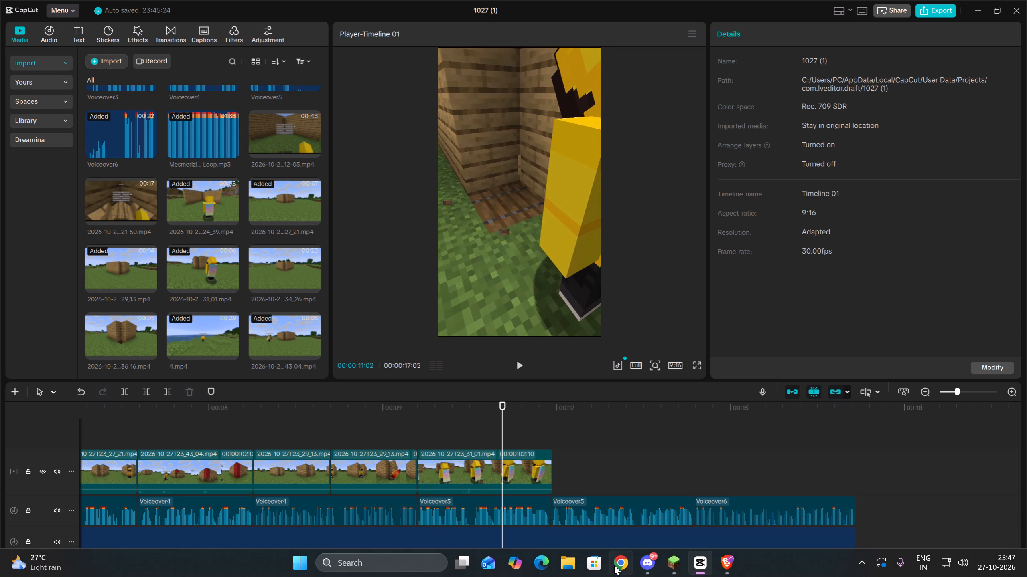
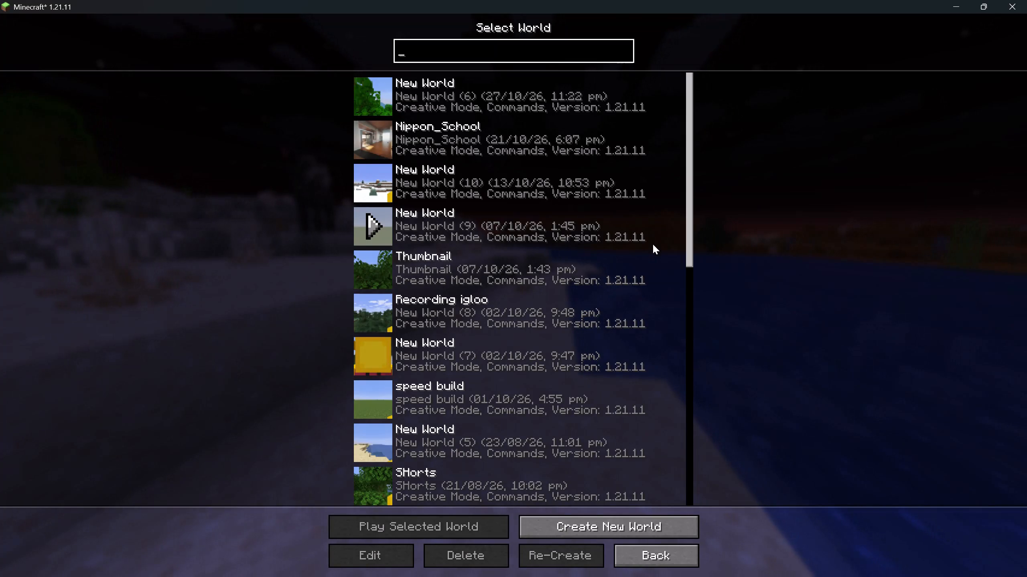
Leave Minecraft's singleplayer world list and open the multiplayer server list.
scroll(653, 244, up, 3)
click(668, 562)
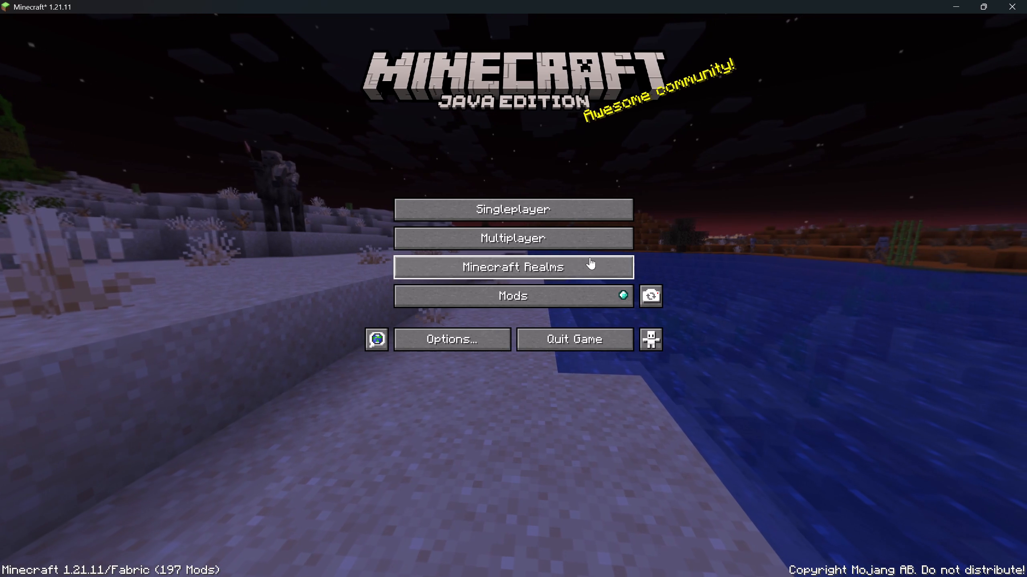
click(588, 244)
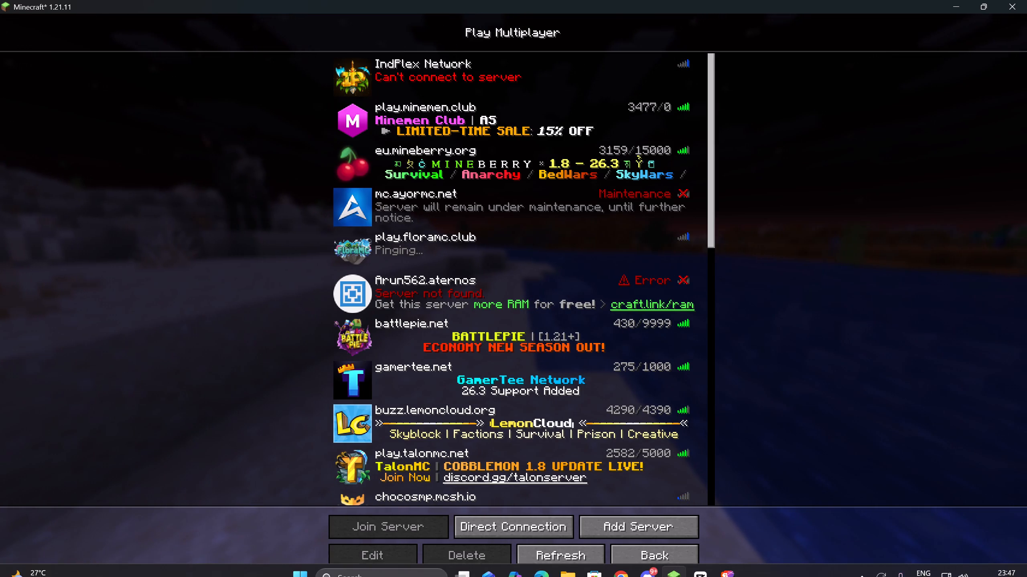
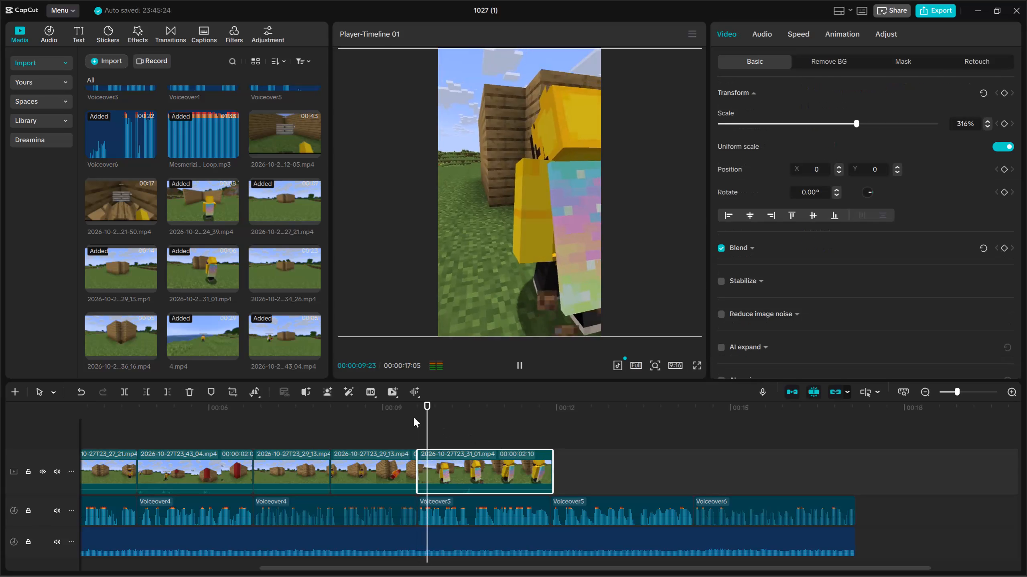
Preview the selected final replay clip against the Voiceover5 narration, pausing partway through the clip.
key(space)
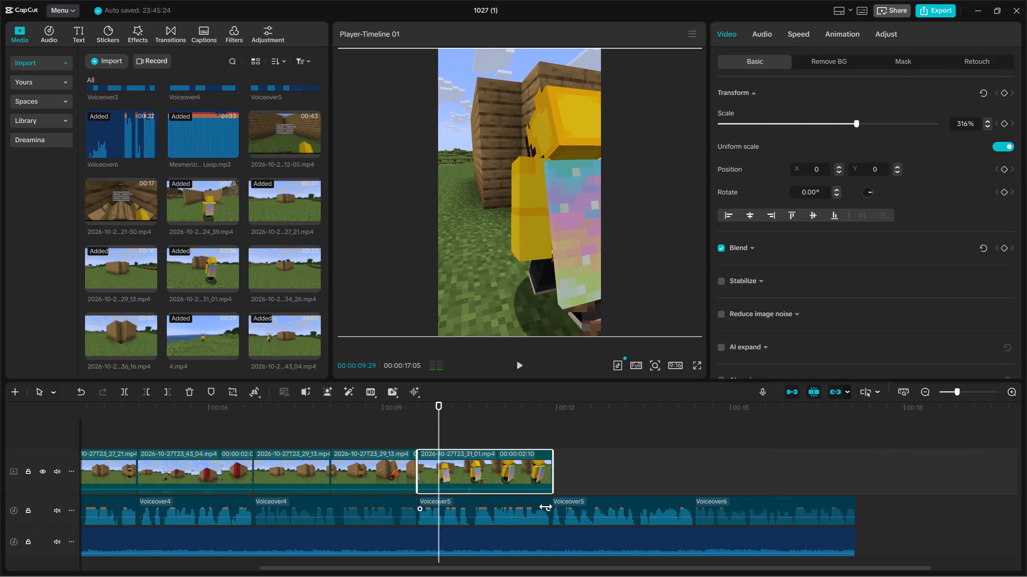
key(space)
key(space)
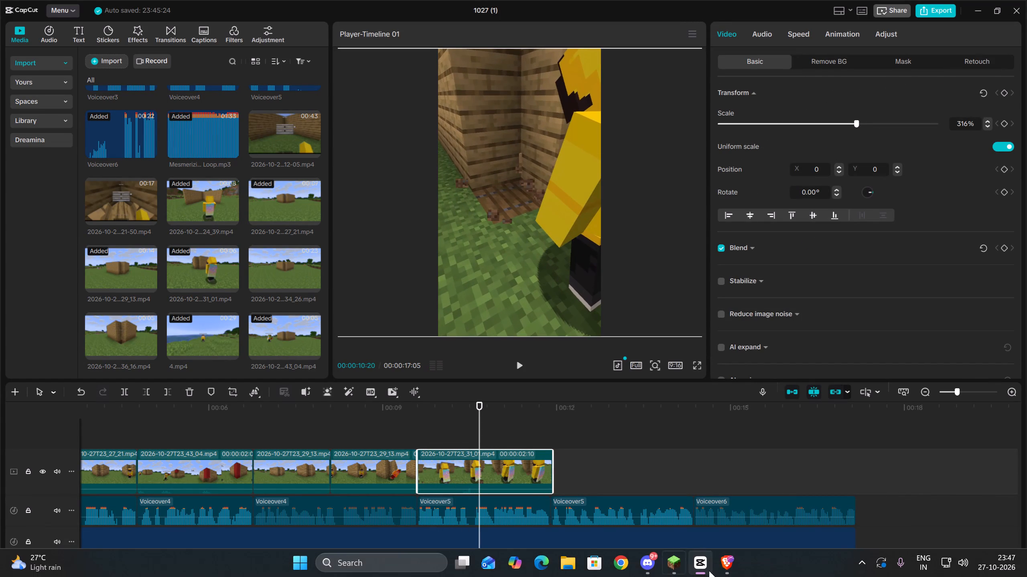
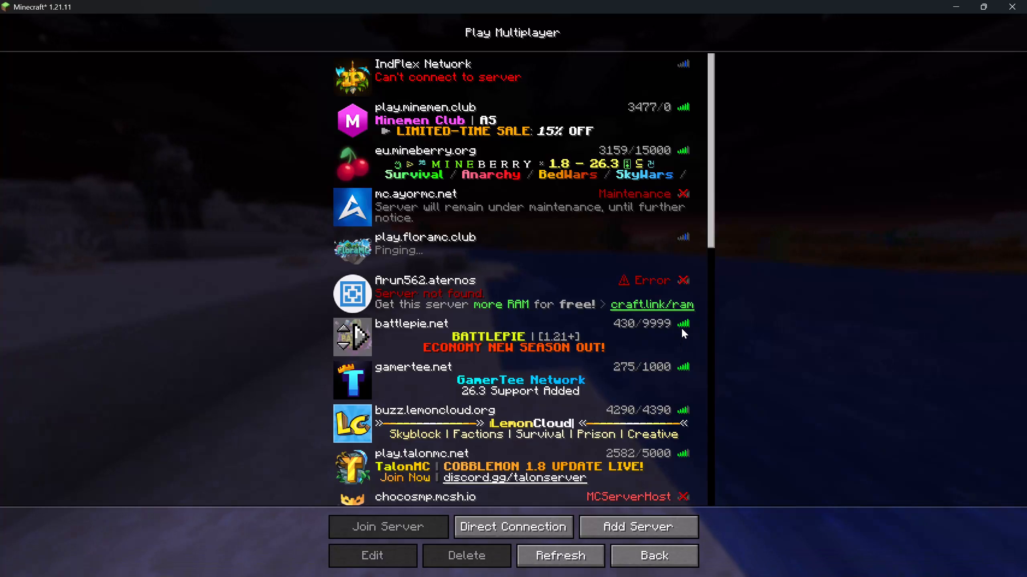
Leave Minecraft's multiplayer server list and go back without joining a server.
click(682, 328)
click(669, 541)
click(666, 549)
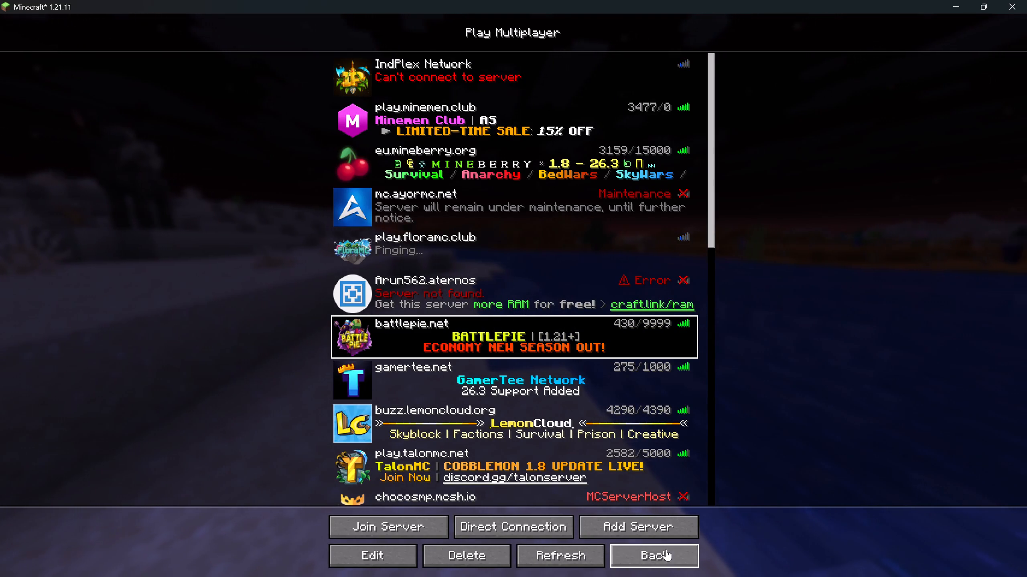
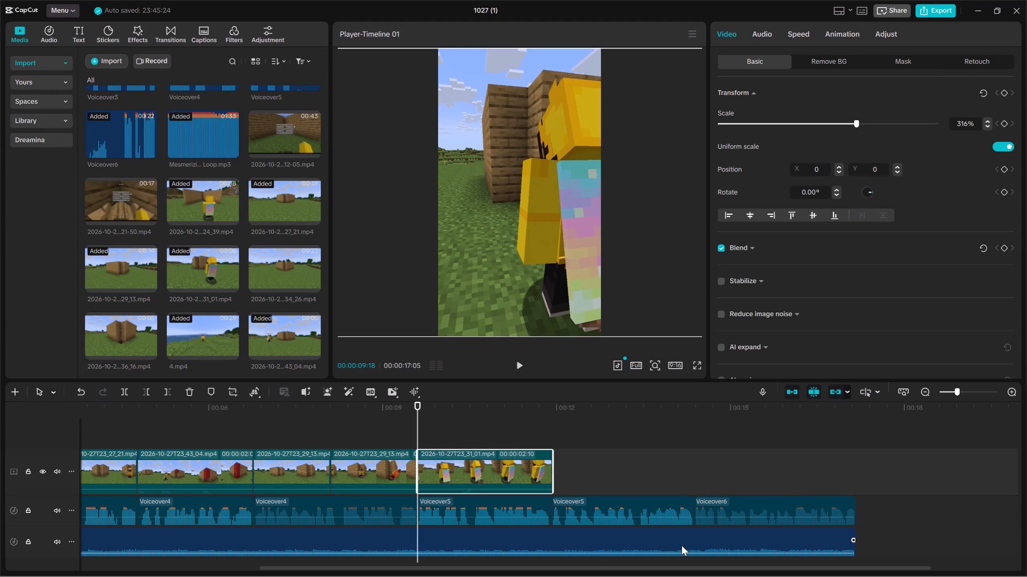
Play back the last placed clip and the following Voiceover5 section that has no footage, returning to the end of the video track.
key(Down)
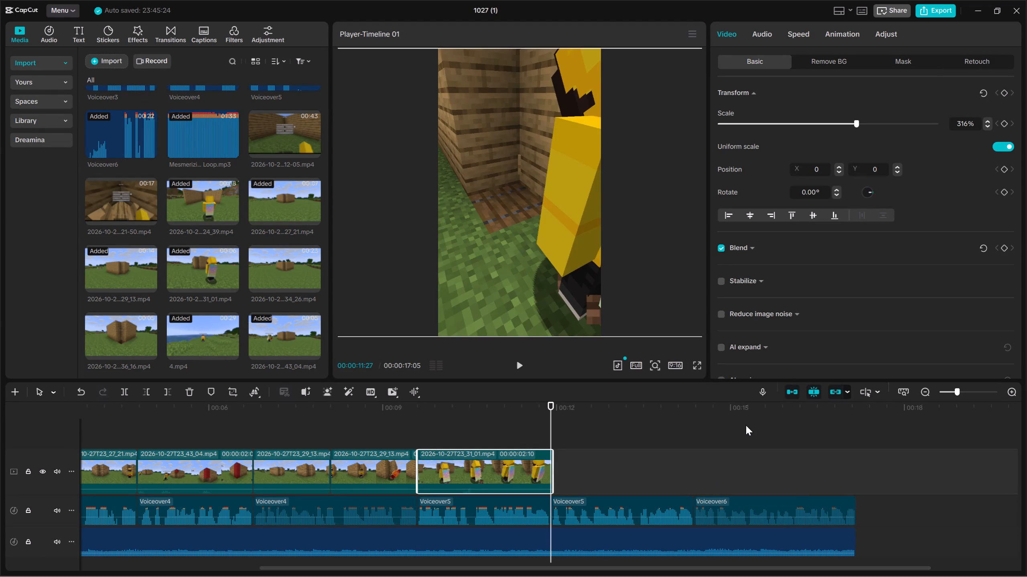
key(Up)
key(Down)
key(Up)
key(space)
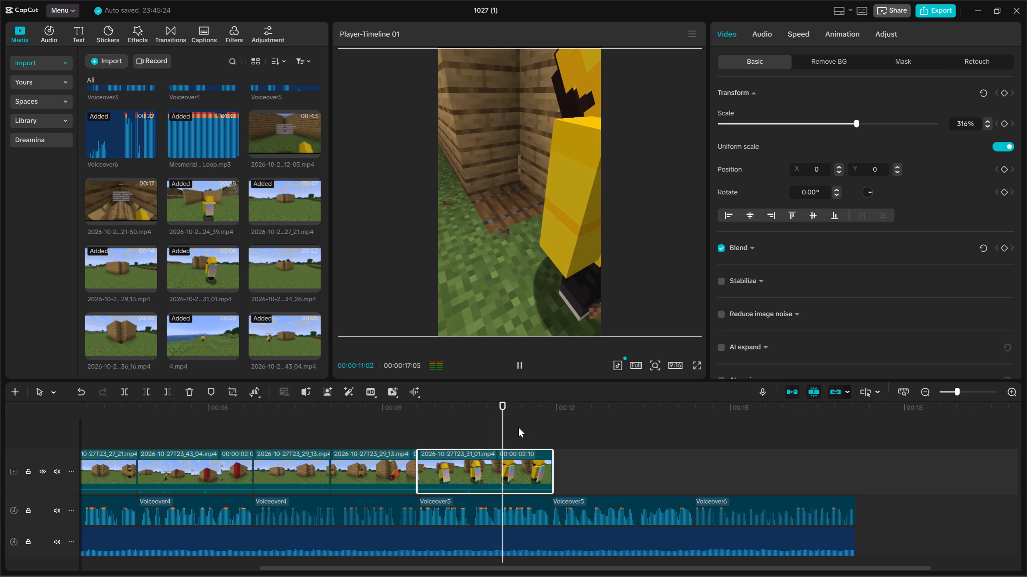
key(space)
key(space)
key(space)
click(580, 464)
key(Up)
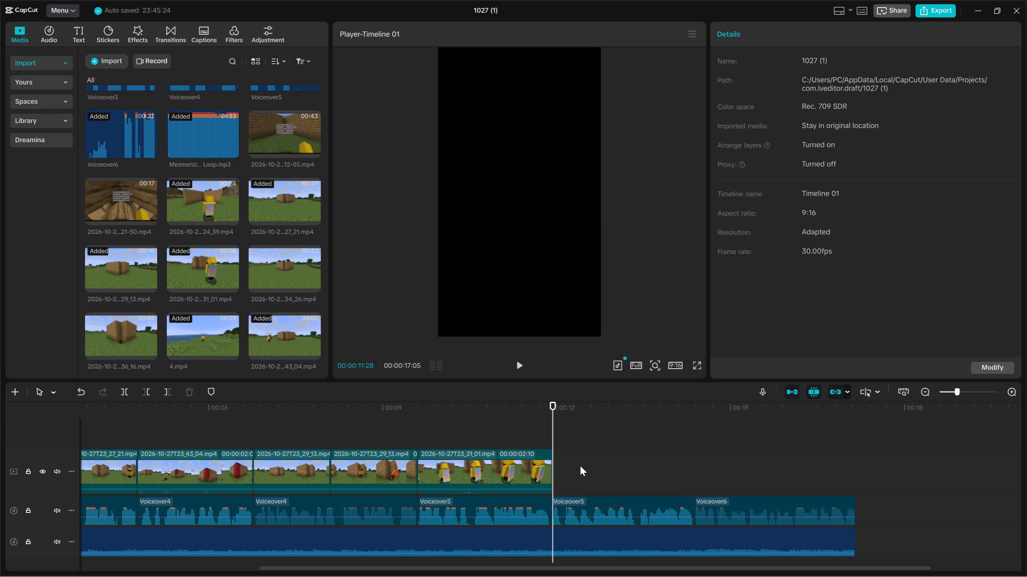
key(space)
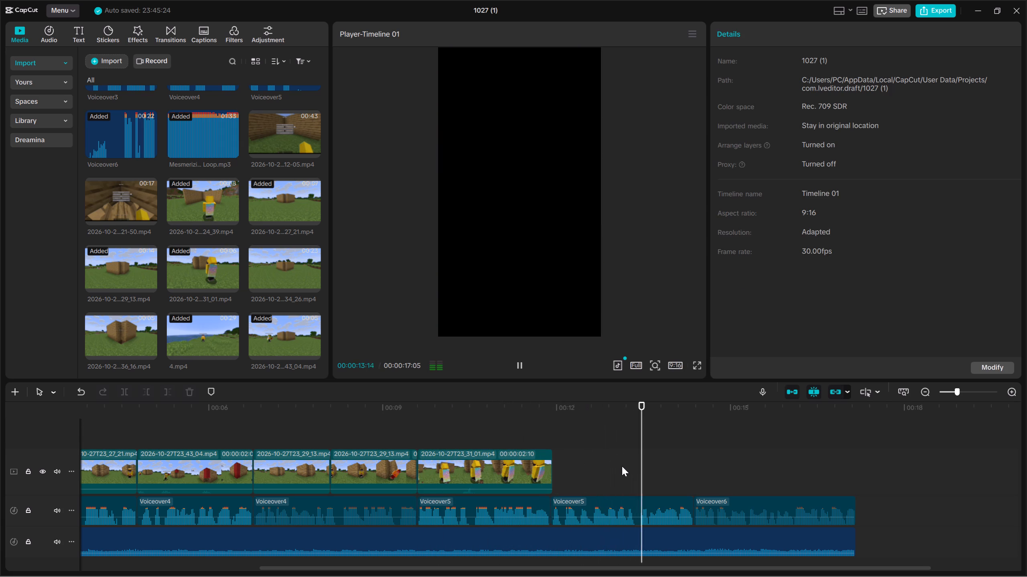
key(space)
click(615, 466)
key(Up)
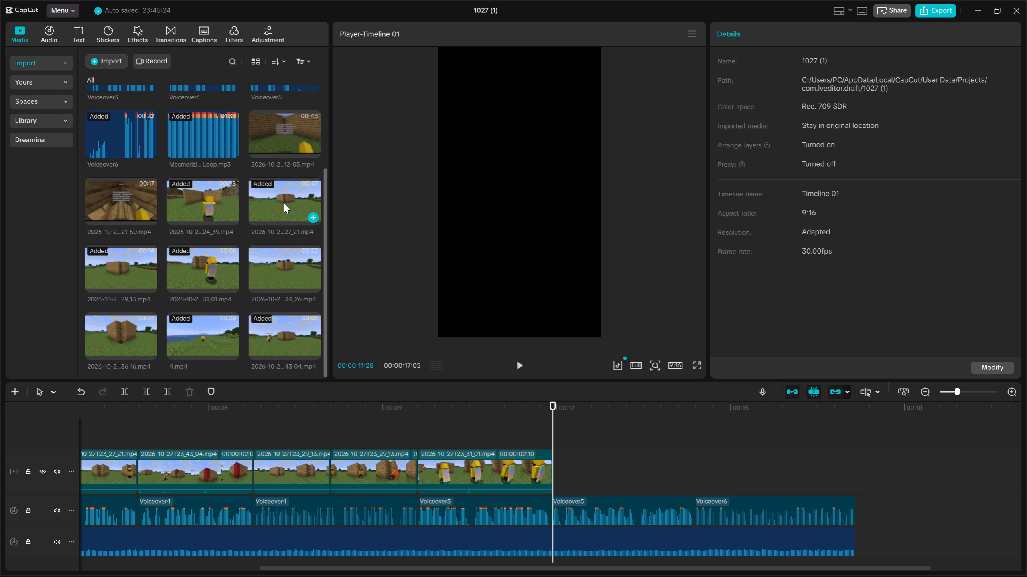
Add clip 2026-10-27T23_34_26.mp4 to the video track at 00:00:11:28 and scale it to 316% to fill the vertical frame.
drag(278, 258, 281, 271)
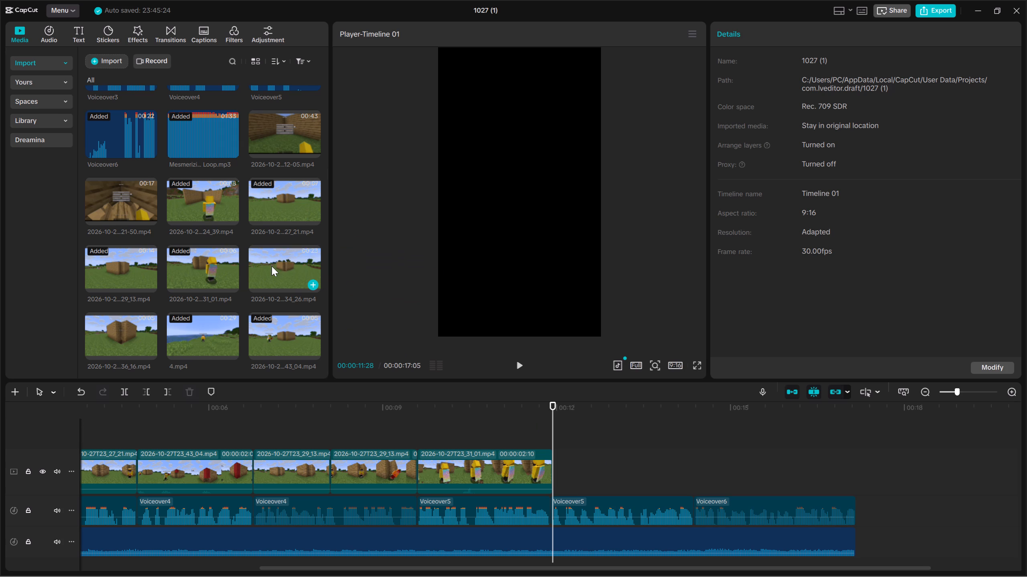
click(272, 266)
click(289, 262)
click(306, 260)
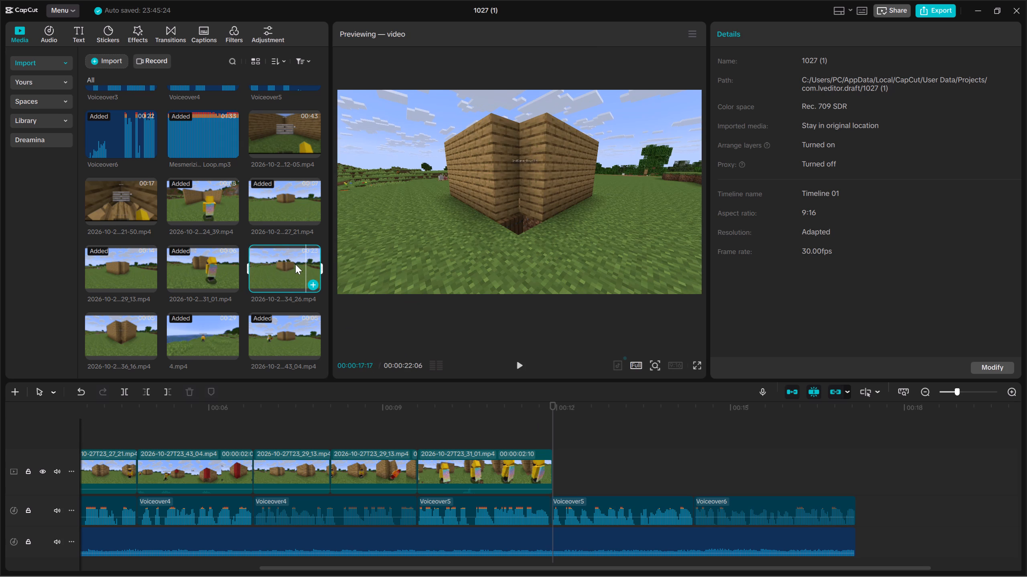
drag(295, 264, 624, 468)
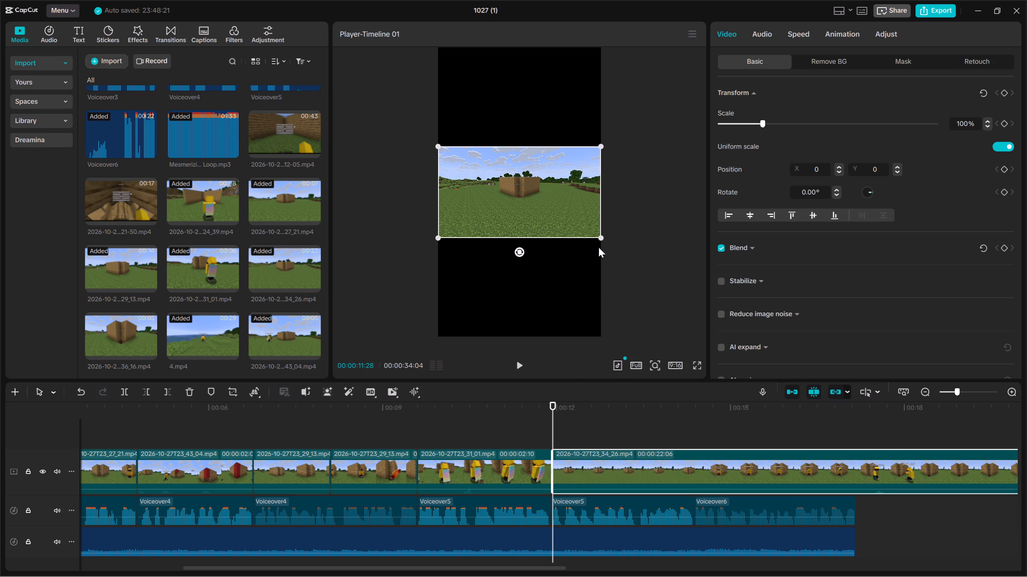
drag(603, 240, 808, 499)
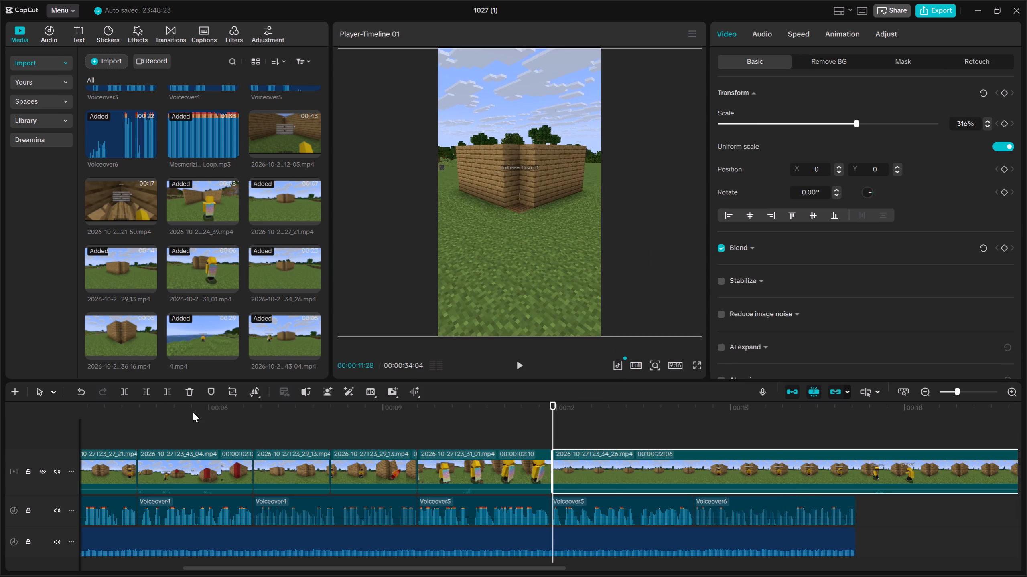
Trim away the start of the 23_34_26 clip up to 00:00:13:26.
drag(549, 417, 579, 418)
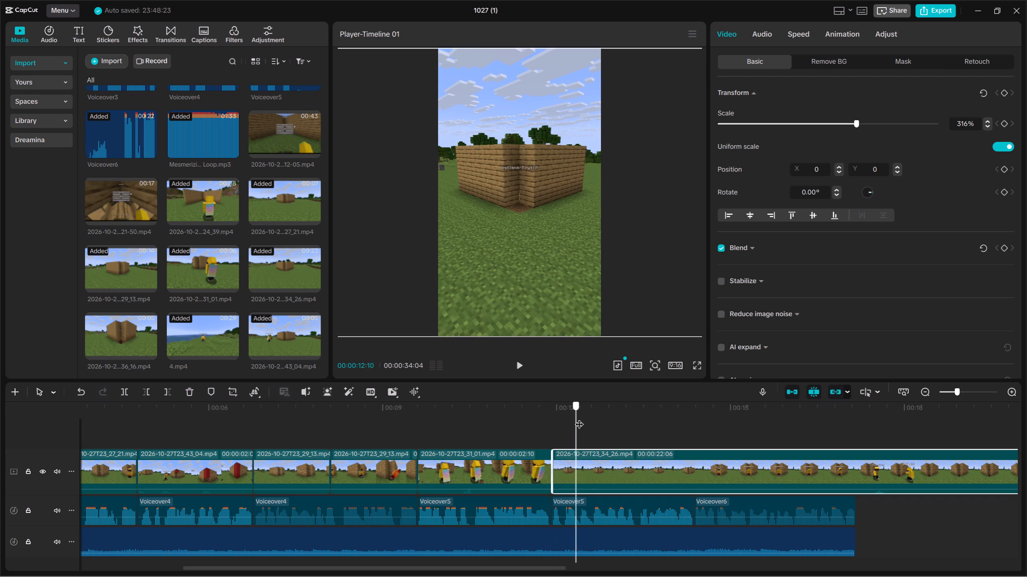
drag(579, 418, 665, 421)
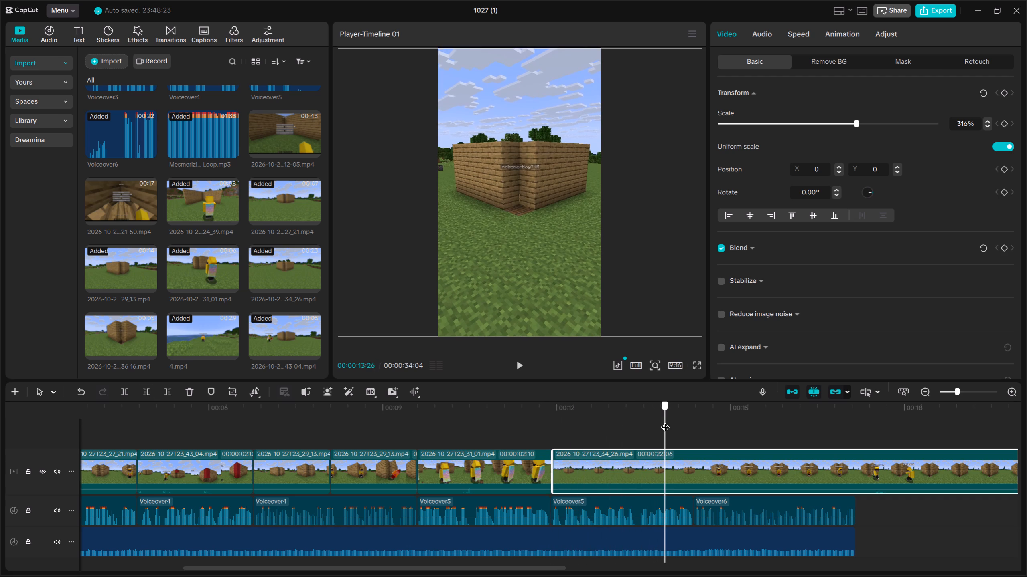
drag(665, 421, 665, 422)
click(146, 393)
Split the 23_34_26 clip at 00:00:14:10, near the end of the second Voiceover5 segment.
key(space)
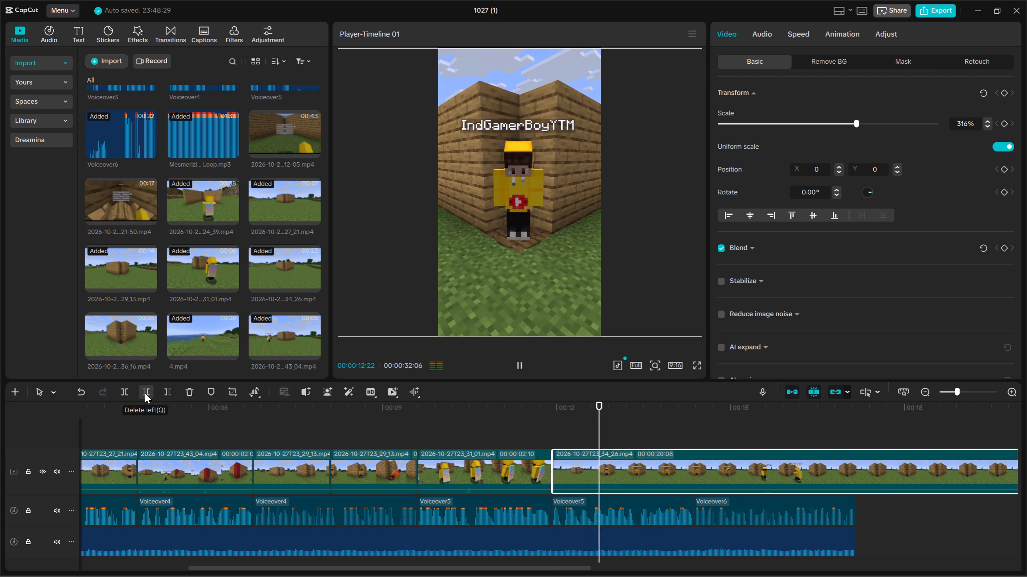
key(space)
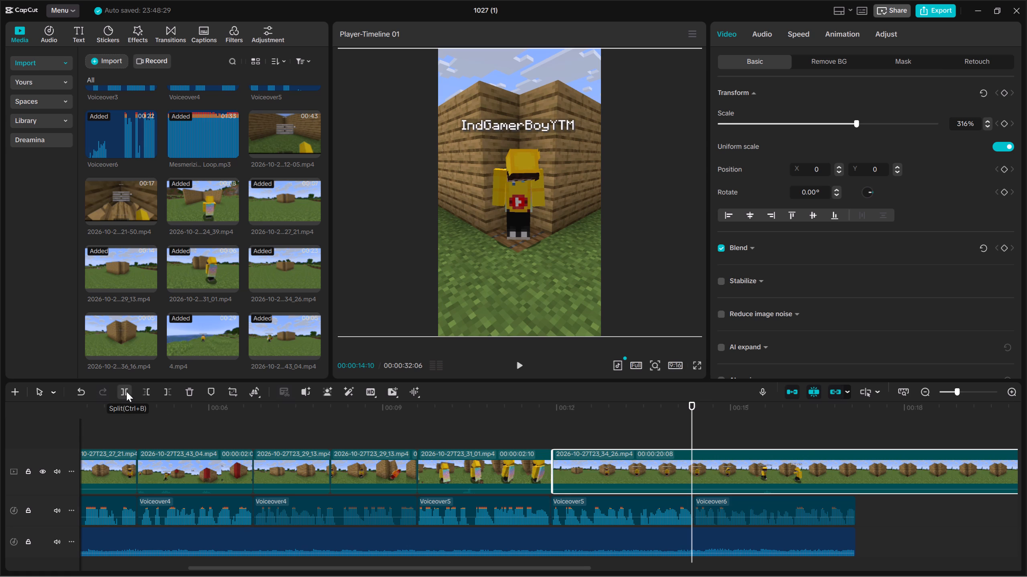
click(126, 391)
Review the first piece of the 23_34_26 clip and trim off its end shortly after 00:00:13.
key(space)
key(space)
key(Up)
key(Up)
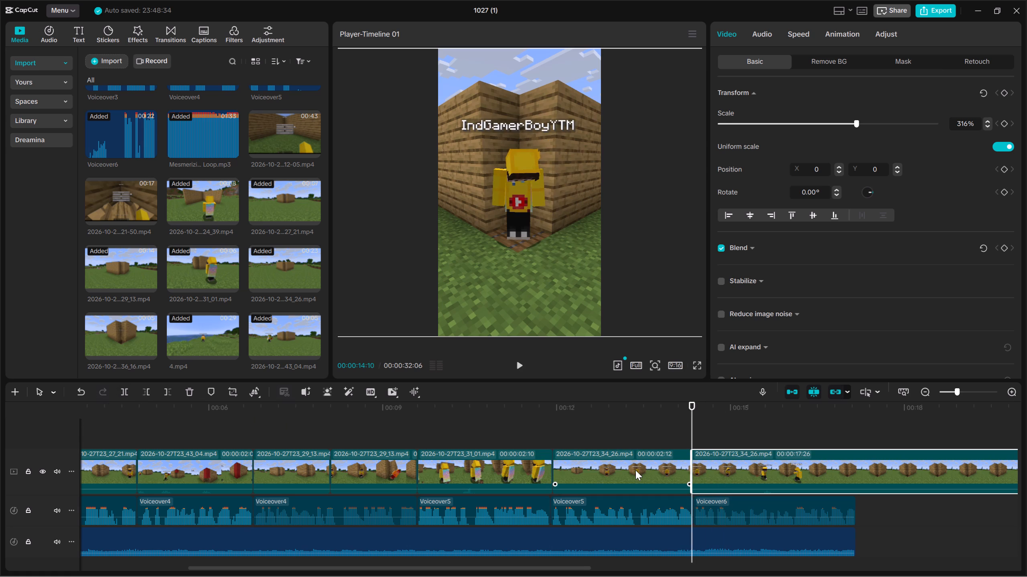
key(Up)
key(space)
click(633, 472)
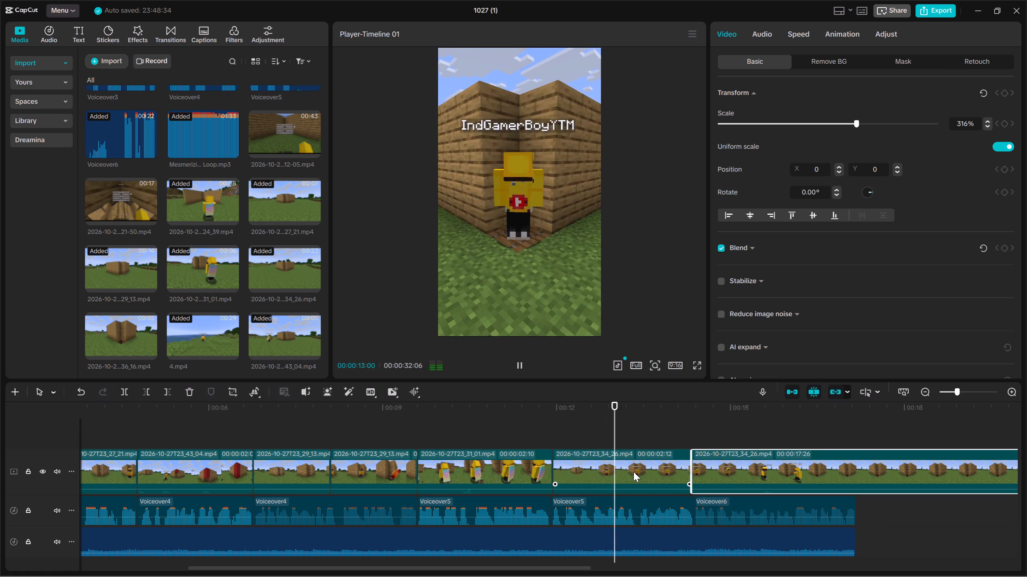
key(space)
key(Up)
key(space)
key(space)
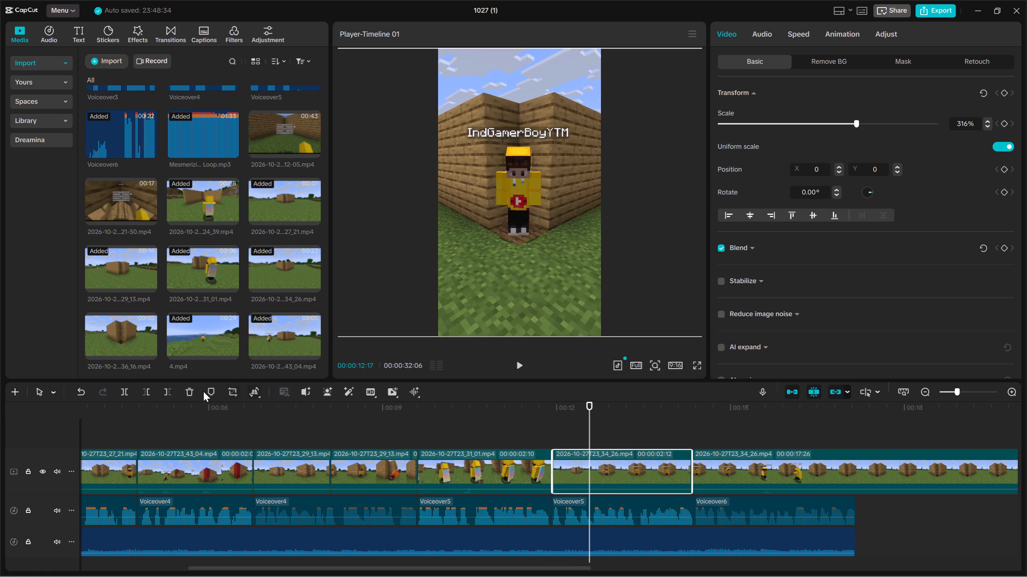
key(space)
key(space)
click(163, 389)
Play the remaining 23_34_26 footage and split it just before 00:00:15, after the player disappears into the hole.
key(space)
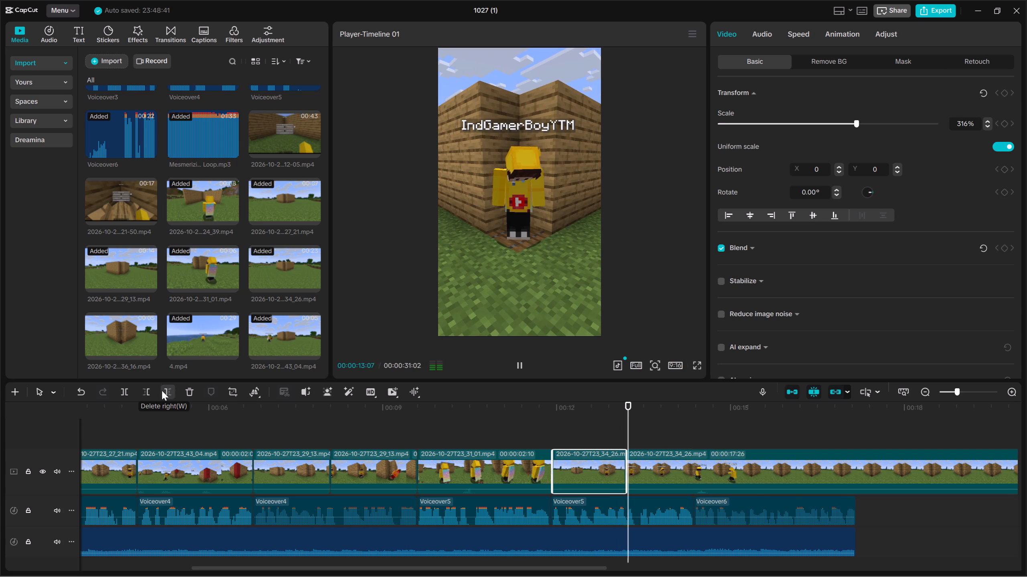
click(755, 466)
key(space)
key(space)
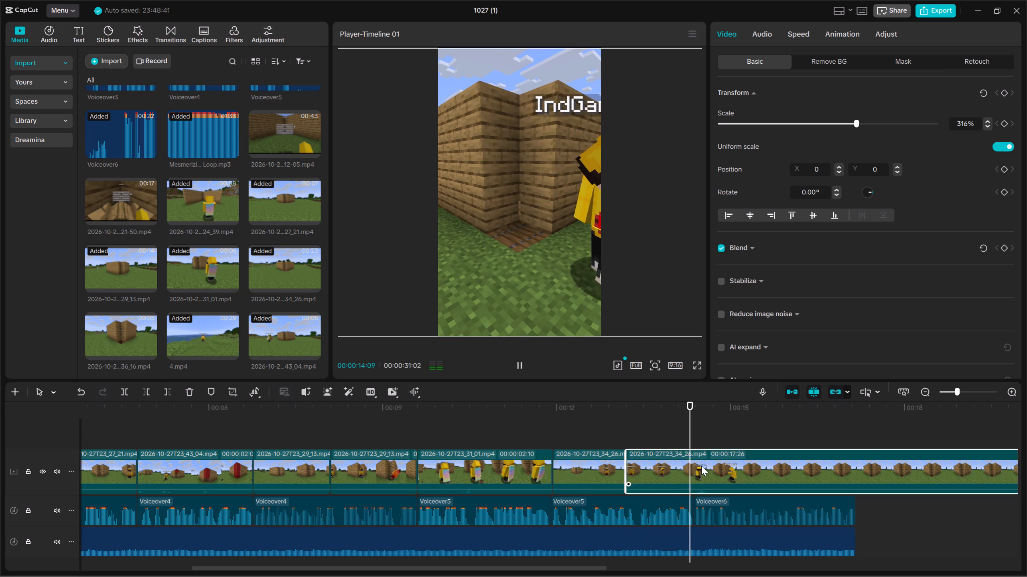
key(space)
key(Up)
key(space)
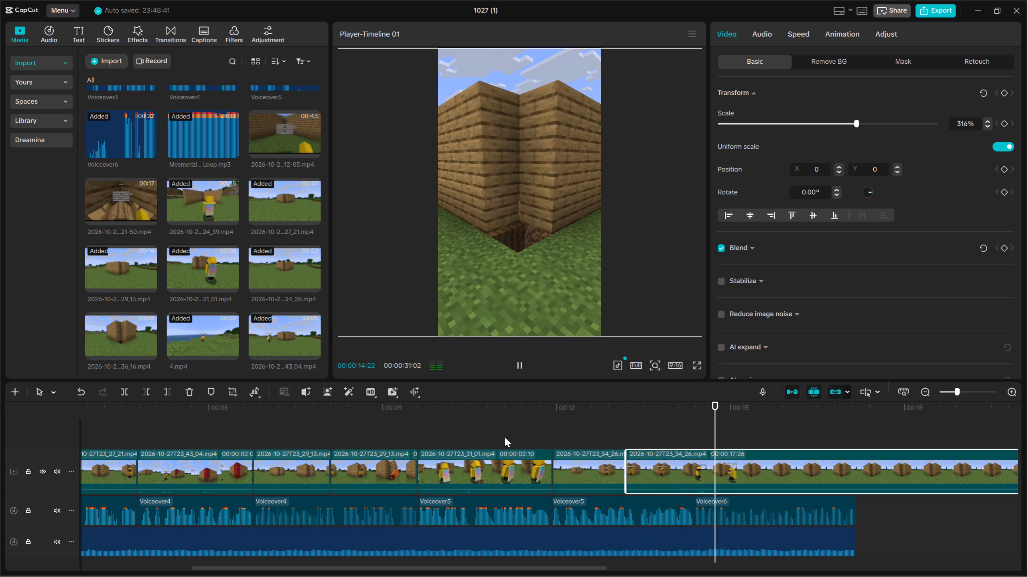
key(space)
click(125, 391)
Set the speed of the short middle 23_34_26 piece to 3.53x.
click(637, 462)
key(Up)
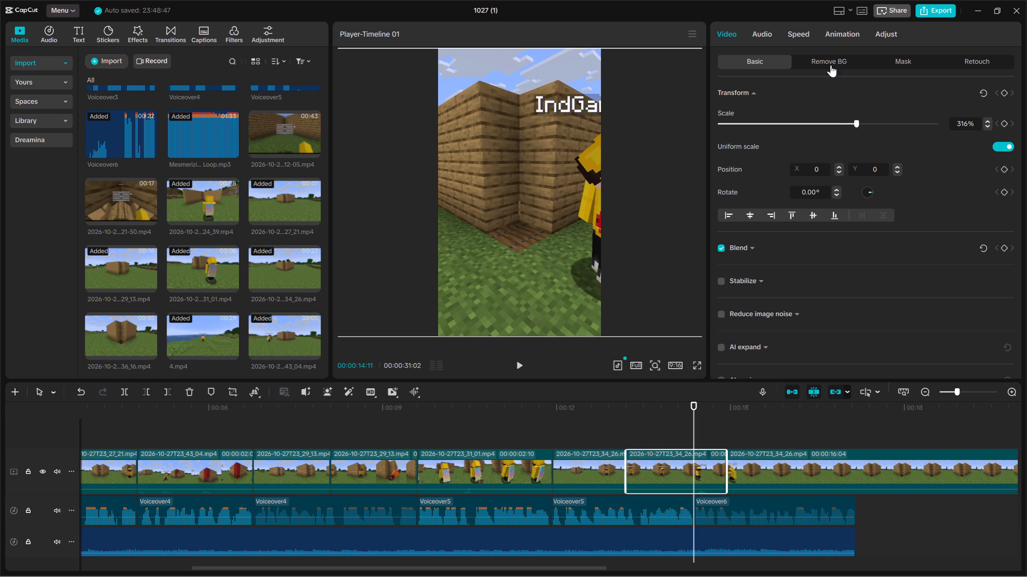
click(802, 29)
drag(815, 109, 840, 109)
Play back the sped-up piece and its surrounding footage against the second Voiceover5 segment to check the timing.
key(Up)
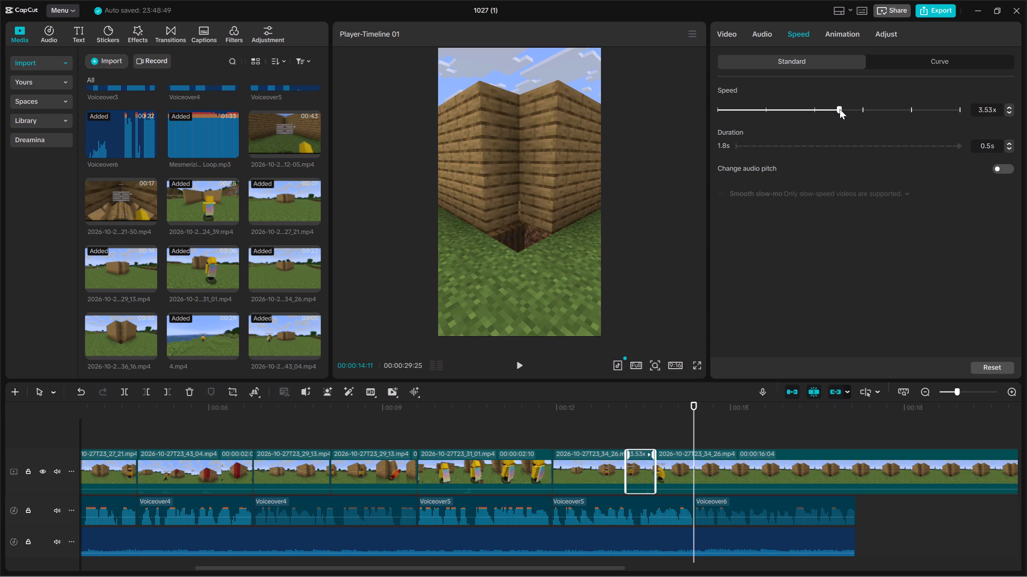
key(Up)
key(space)
key(space)
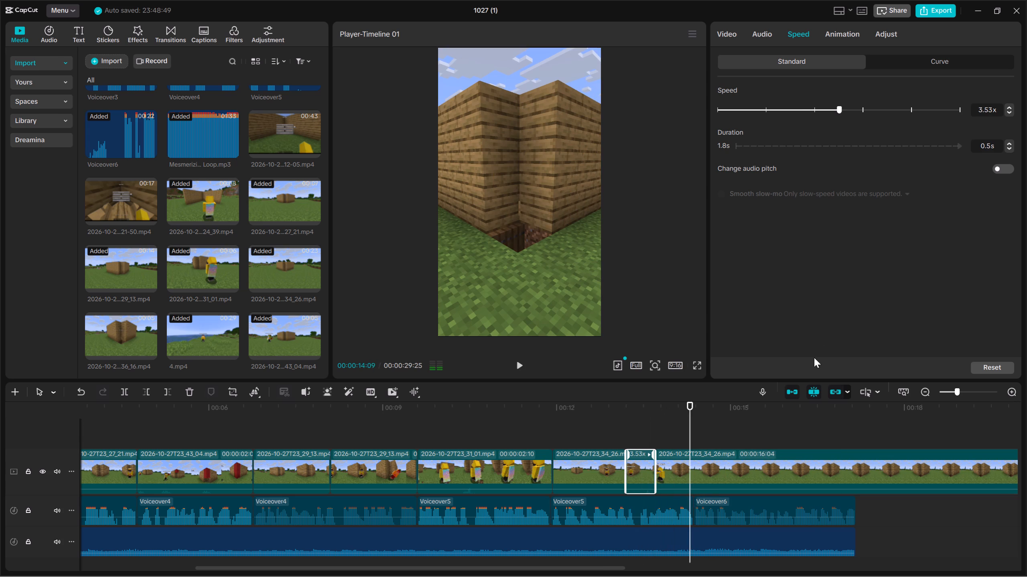
key(Up)
click(743, 474)
key(space)
key(space)
key(Up)
key(Up)
key(Up)
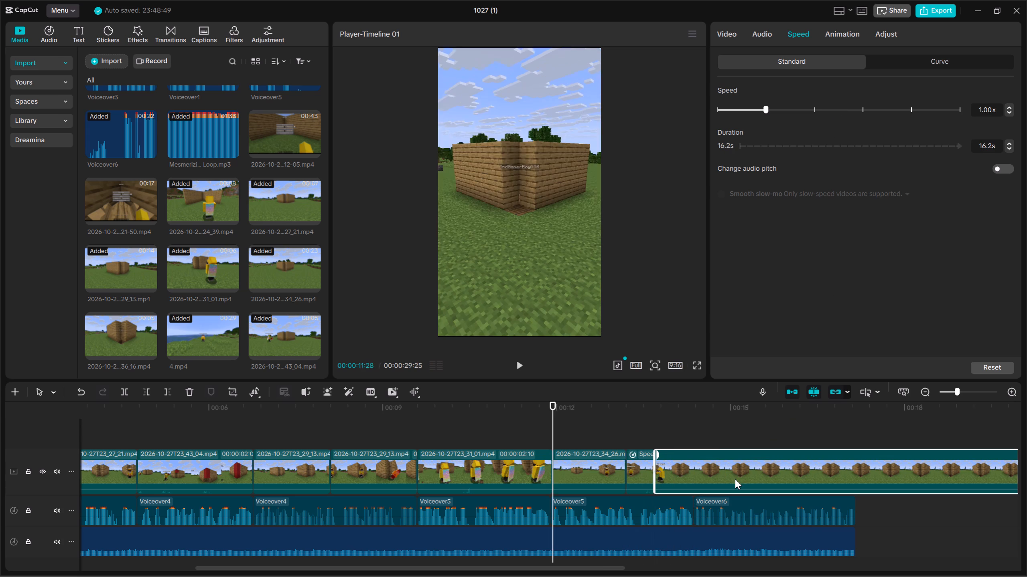
key(space)
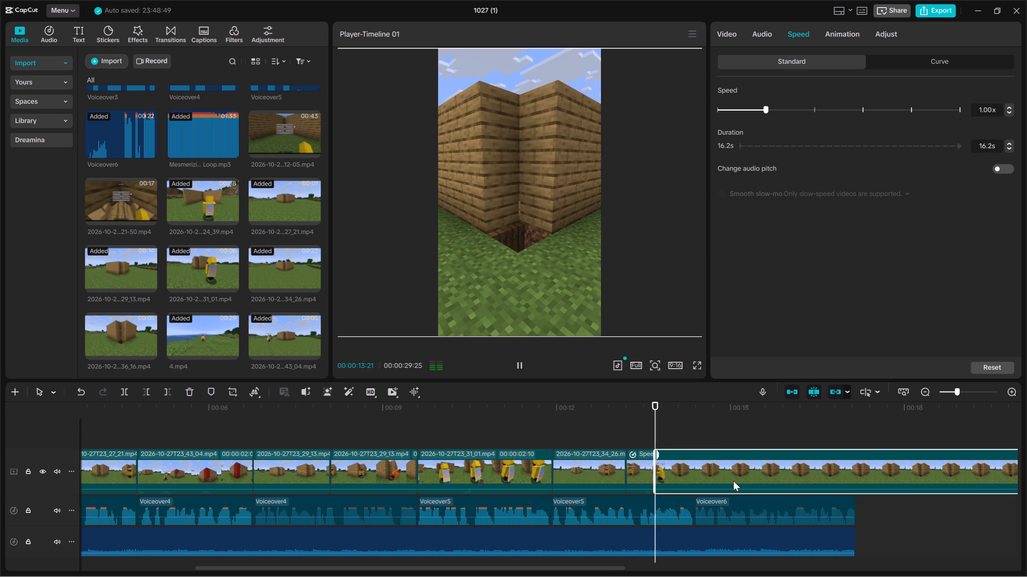
key(space)
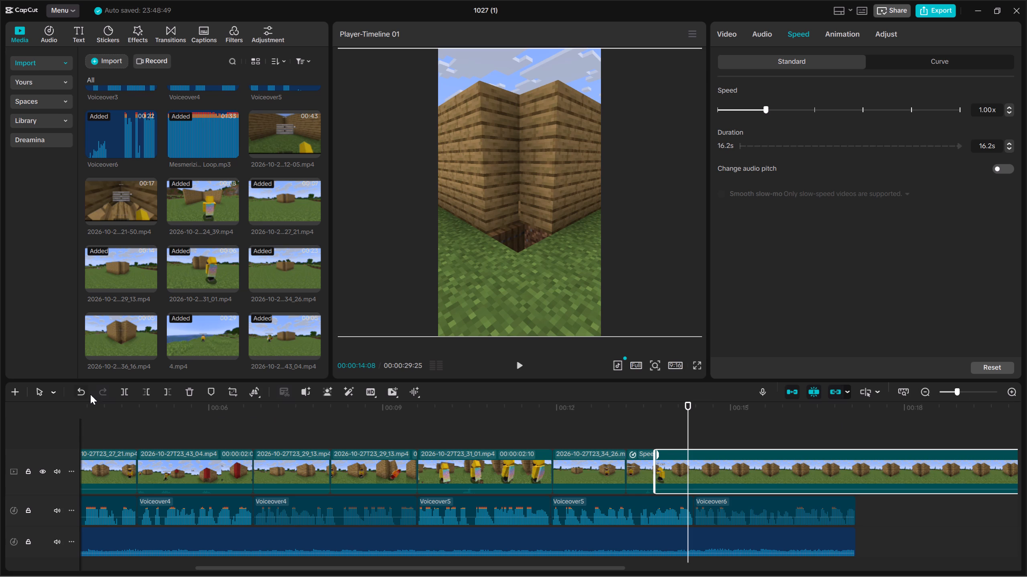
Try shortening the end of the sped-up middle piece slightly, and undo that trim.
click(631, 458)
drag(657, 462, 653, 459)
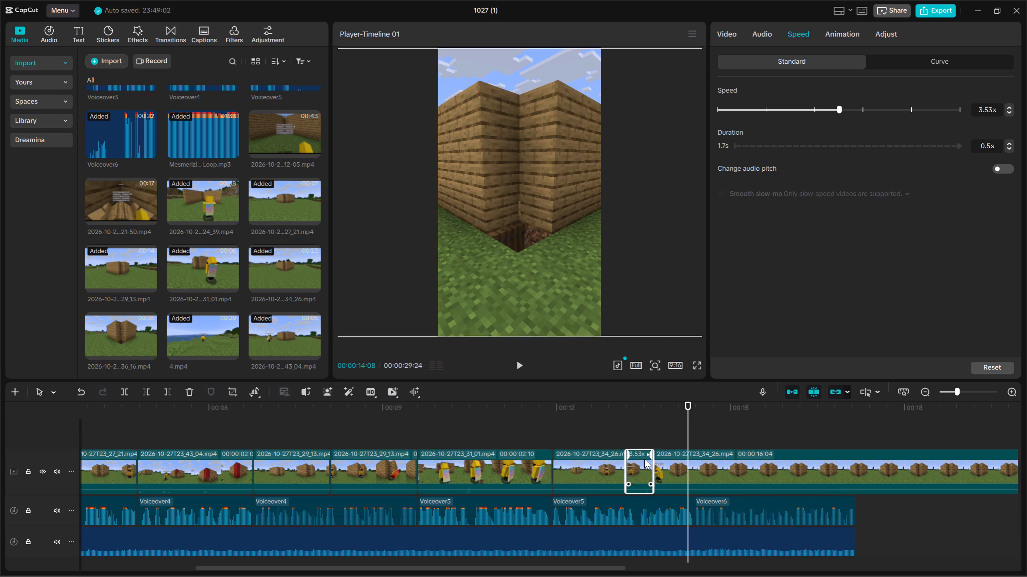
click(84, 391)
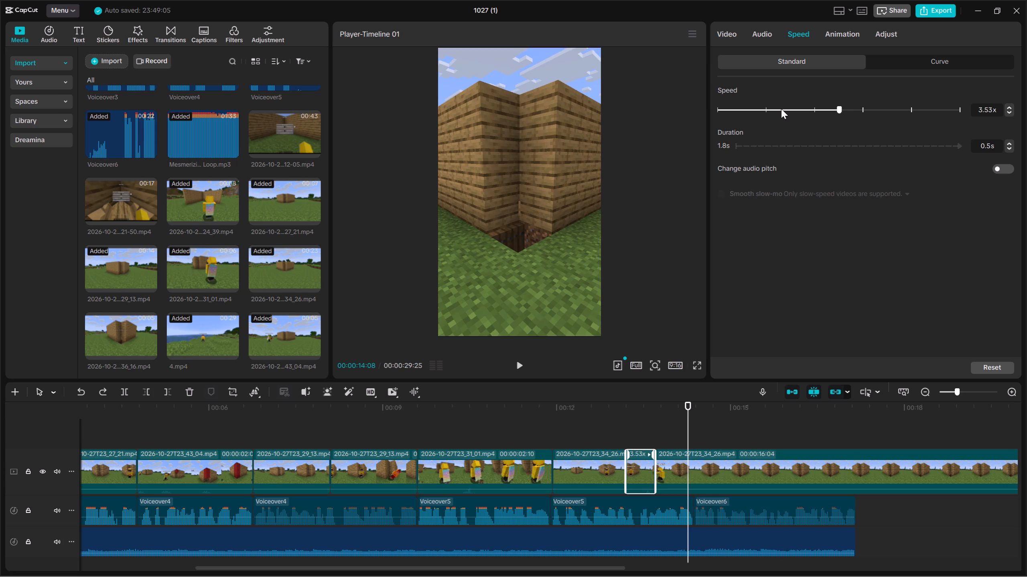
Set the short middle piece's speed to 1.30x and trim its end at 00:00:14:12, where Voiceover6 begins.
click(781, 109)
key(Up)
key(space)
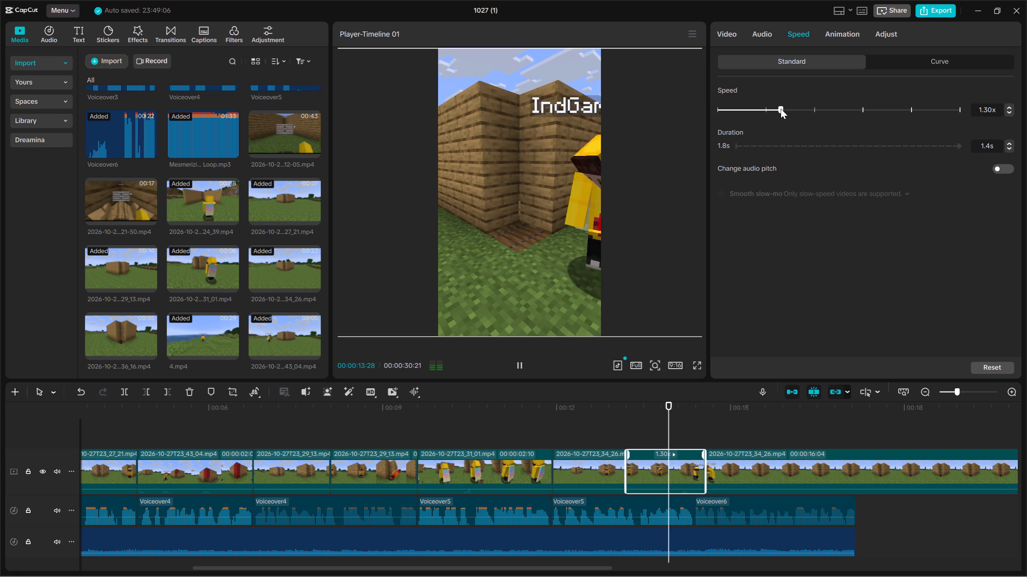
key(space)
key(space)
key(space)
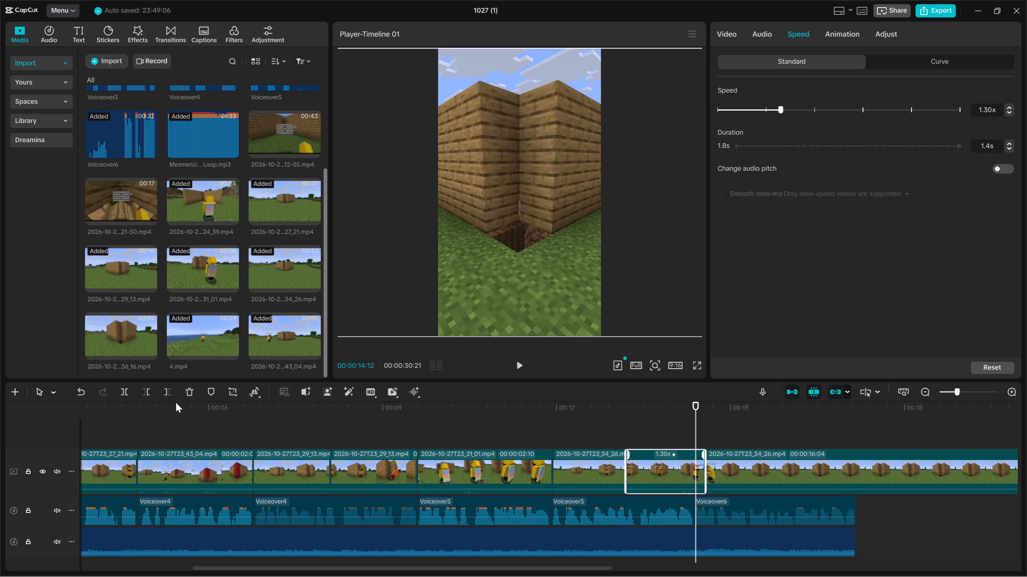
click(173, 390)
Check the leftover long piece of the 23_34_26 clip under Voiceover6 and delete it from the timeline.
key(space)
click(777, 462)
key(space)
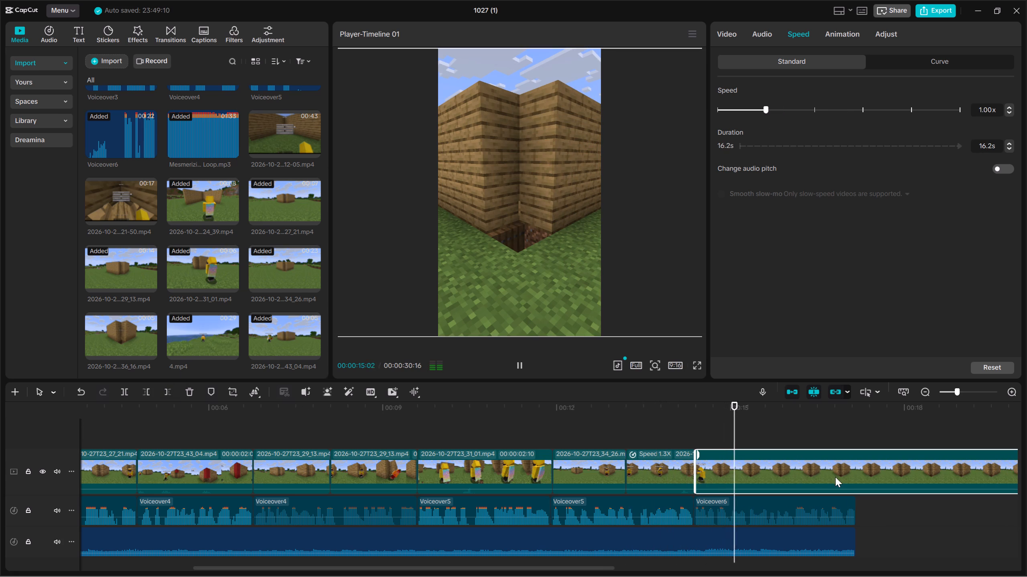
key(space)
double_click(925, 390)
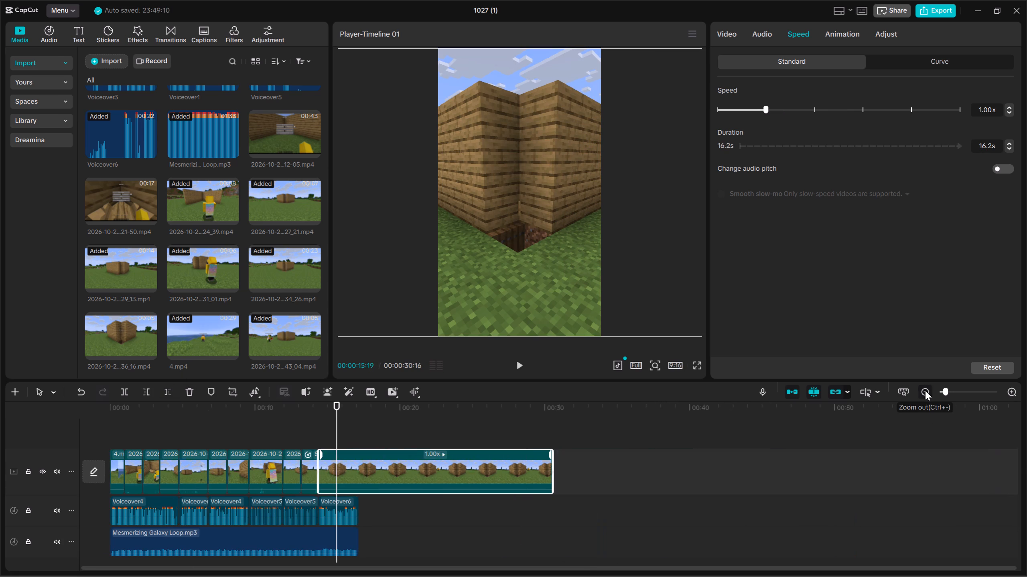
key(Delete)
key(Up)
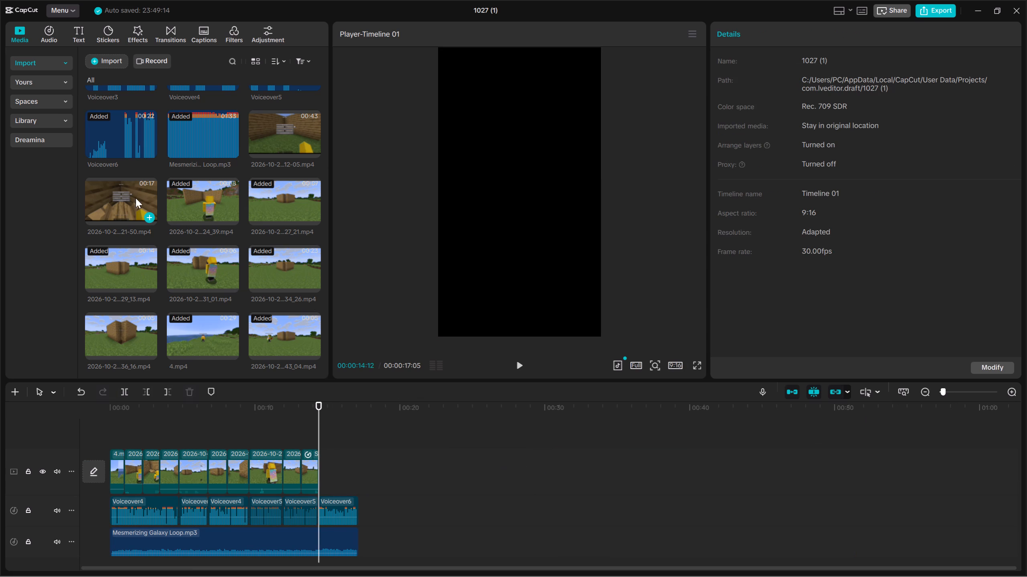
Add the 23_36_16 clip to the timeline at 00:00:14:12 under Voiceover6 and scale it to 316% to fill the vertical frame.
click(124, 193)
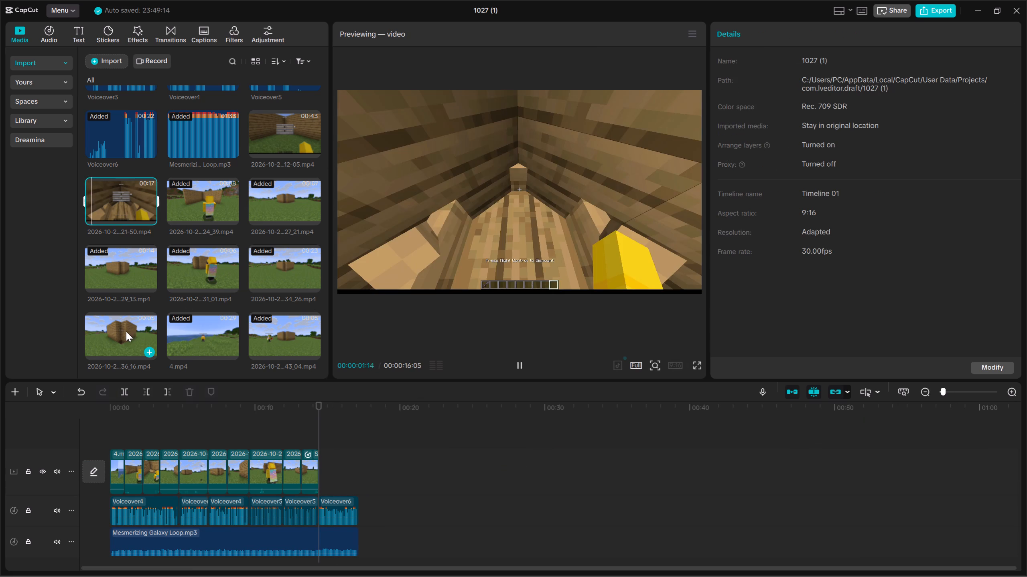
click(126, 331)
click(126, 329)
drag(124, 328, 379, 480)
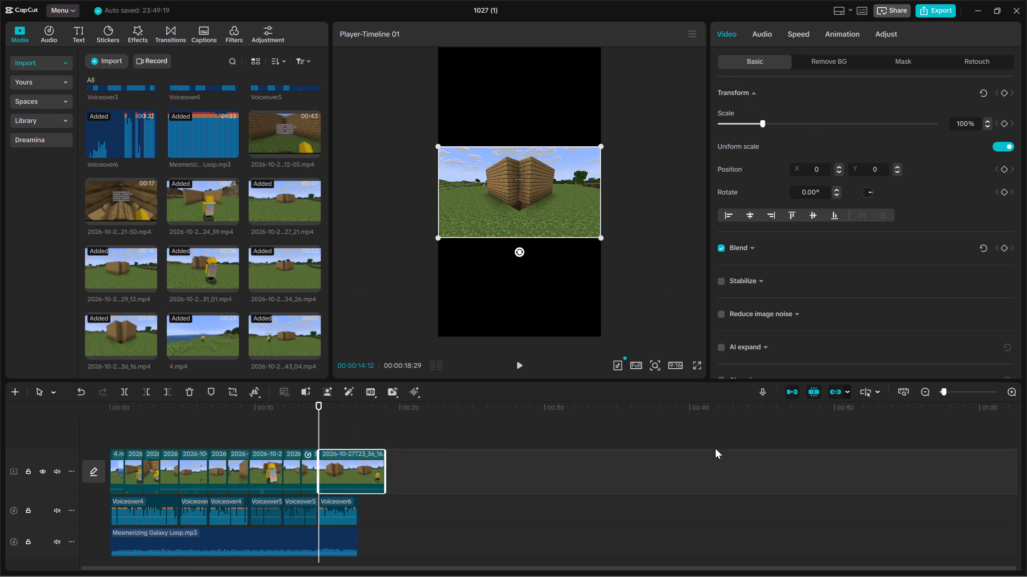
triple_click(1013, 389)
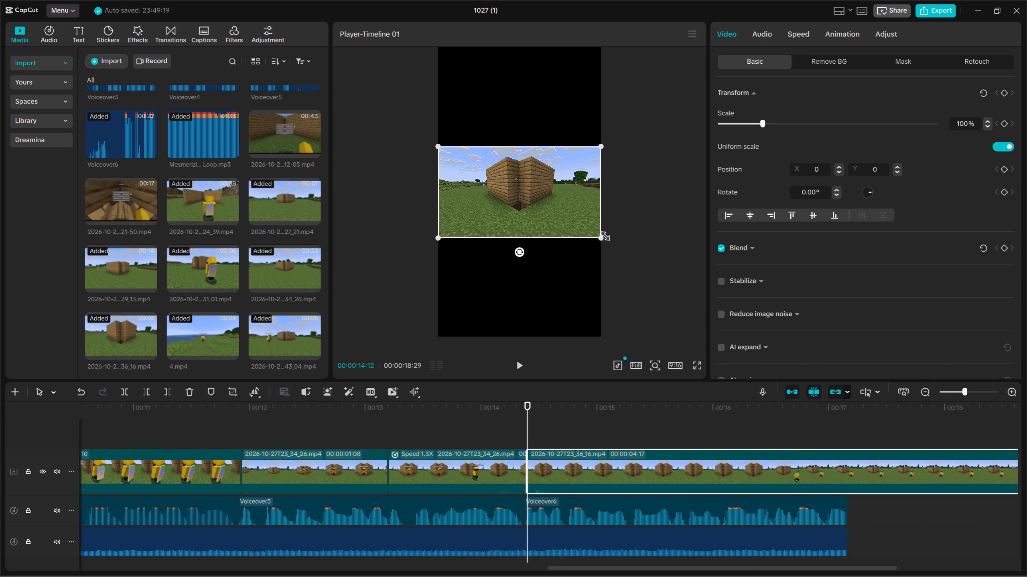
drag(603, 234, 796, 495)
Play the 23_36_16 clip and trim its start twice, so it opens close to the yellow character beside the wooden house.
key(space)
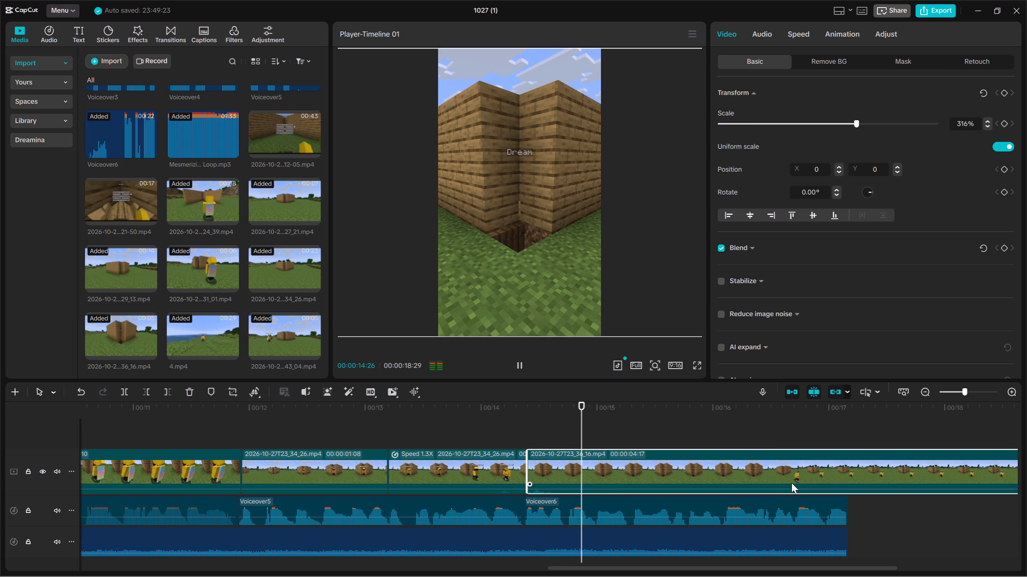
key(space)
click(150, 394)
key(space)
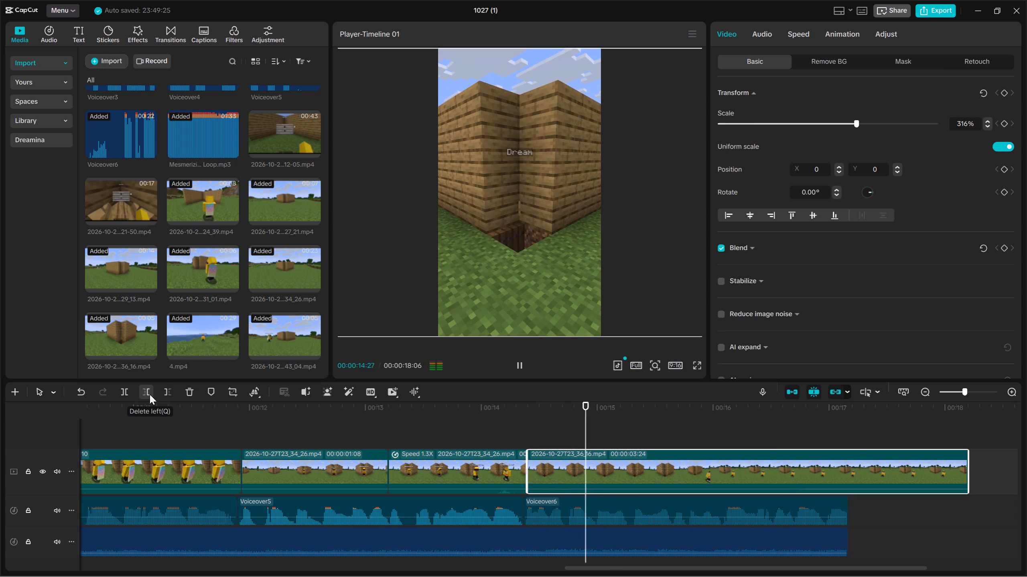
click(150, 394)
Play the 23_36_16 clip against Voiceover6 and trim its end at 00:00:15:25.
key(space)
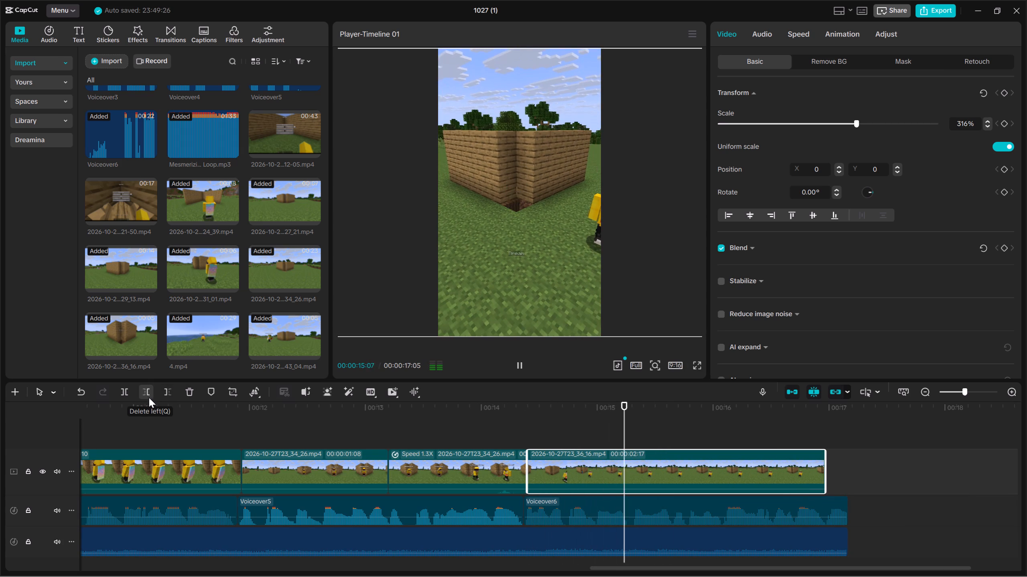
key(space)
key(space)
key(space)
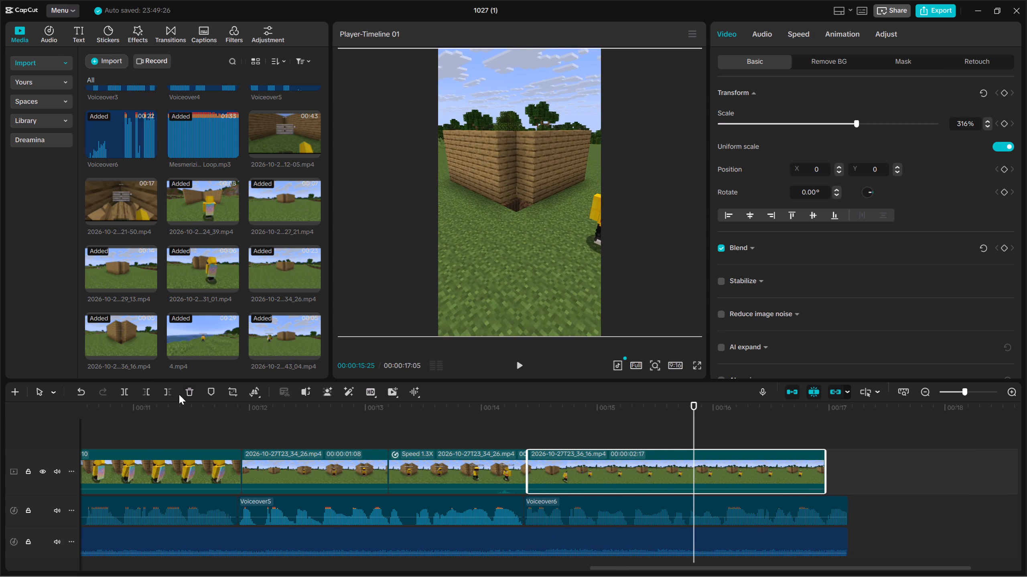
click(169, 394)
click(727, 478)
key(Up)
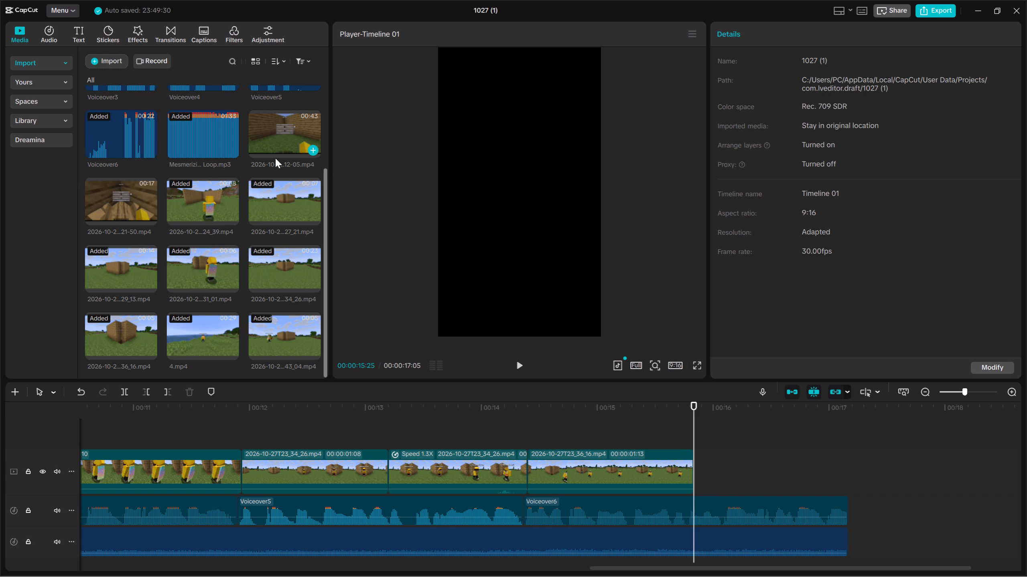
Preview the 23-12-05 recording in the media library at several points to find usable first-person footage.
click(276, 124)
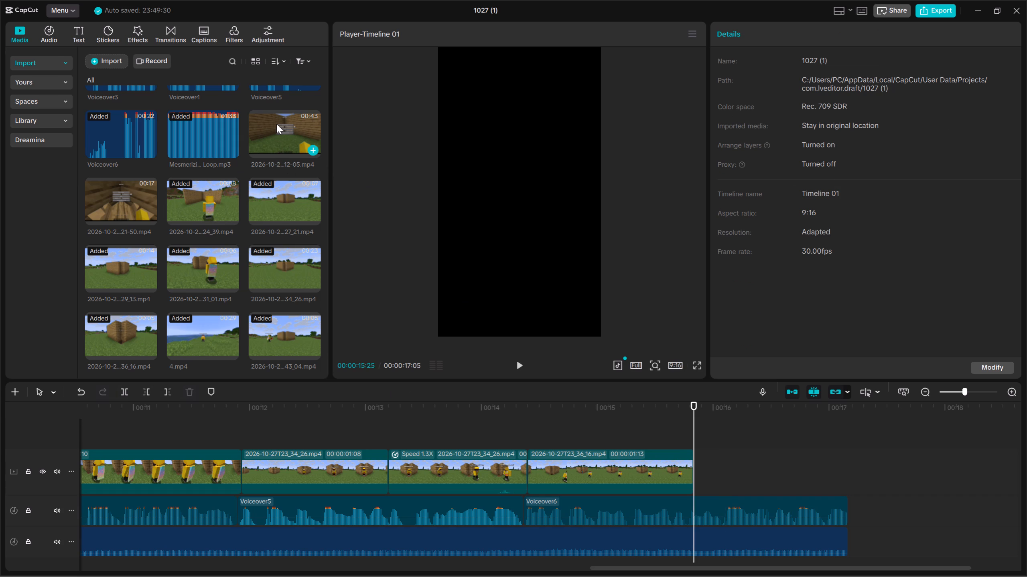
click(282, 124)
click(282, 132)
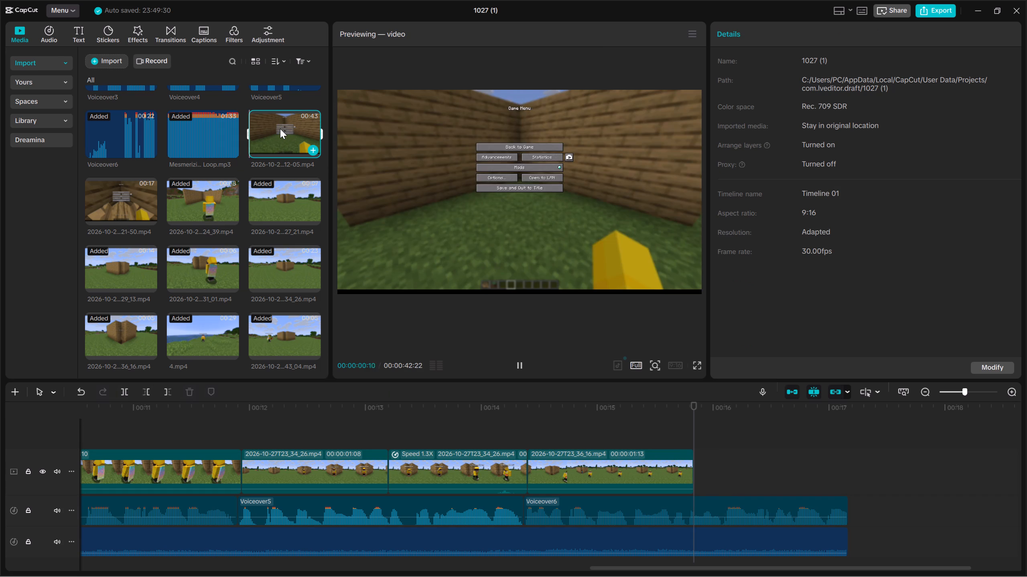
click(280, 129)
click(293, 125)
click(299, 122)
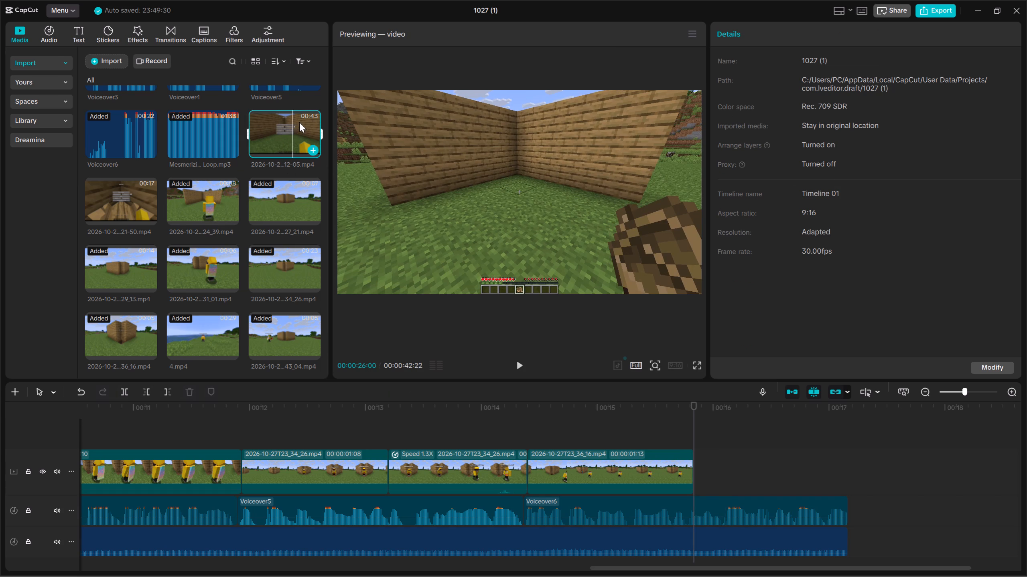
click(305, 122)
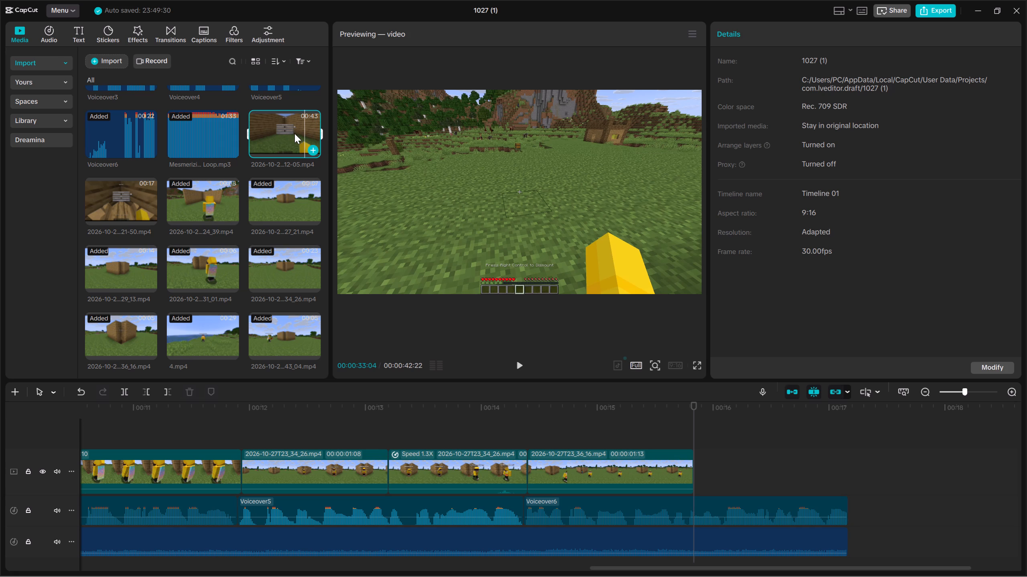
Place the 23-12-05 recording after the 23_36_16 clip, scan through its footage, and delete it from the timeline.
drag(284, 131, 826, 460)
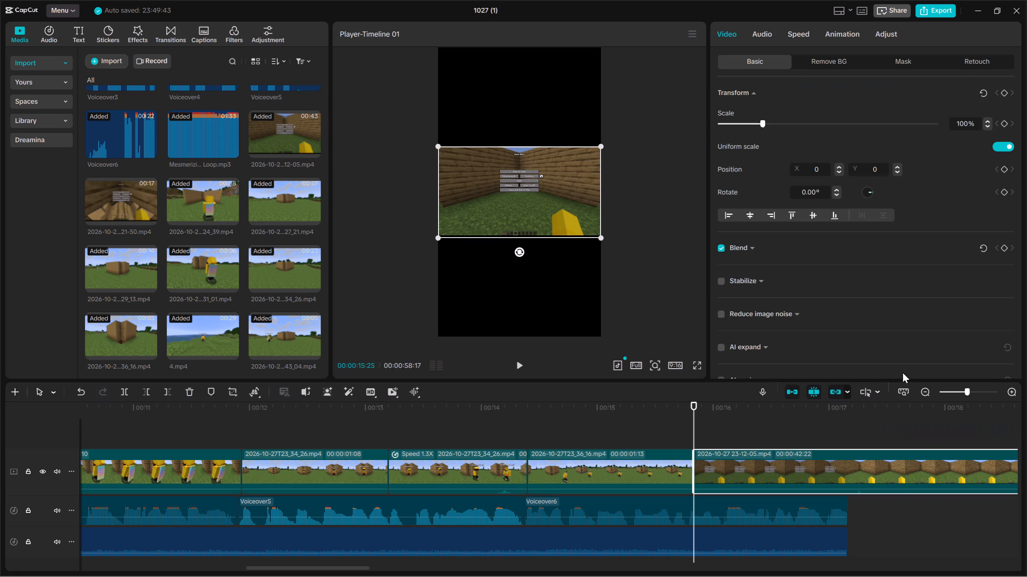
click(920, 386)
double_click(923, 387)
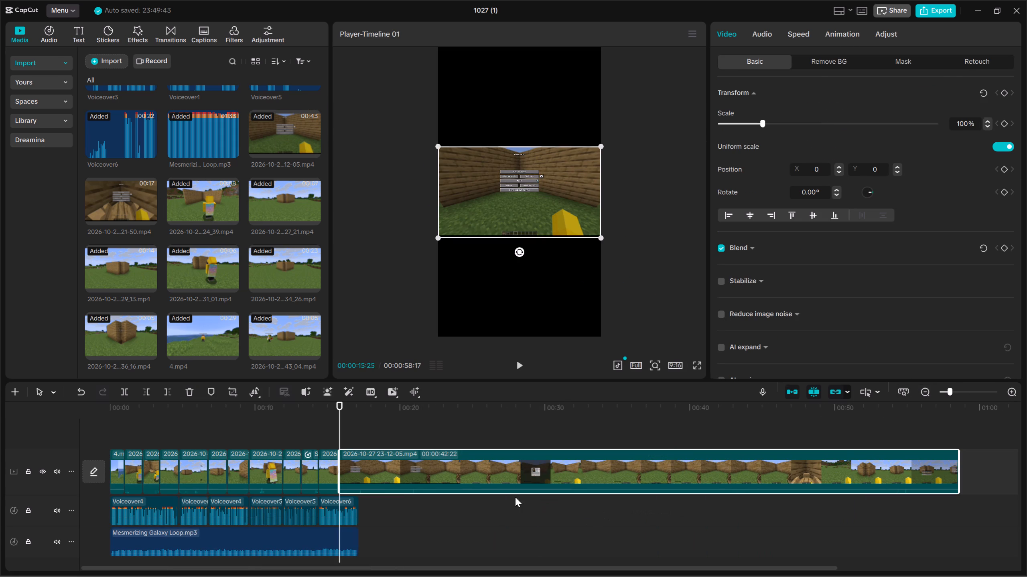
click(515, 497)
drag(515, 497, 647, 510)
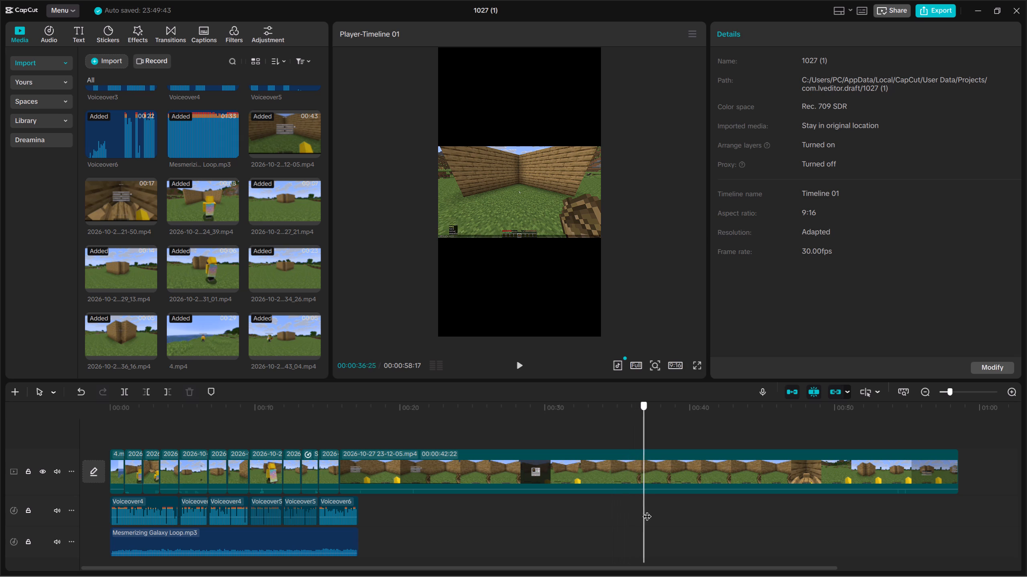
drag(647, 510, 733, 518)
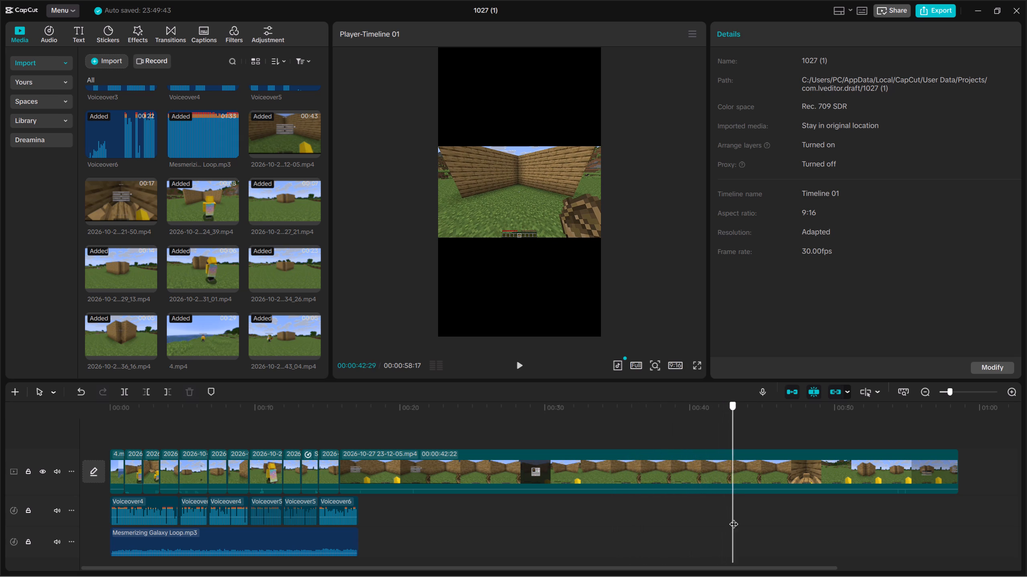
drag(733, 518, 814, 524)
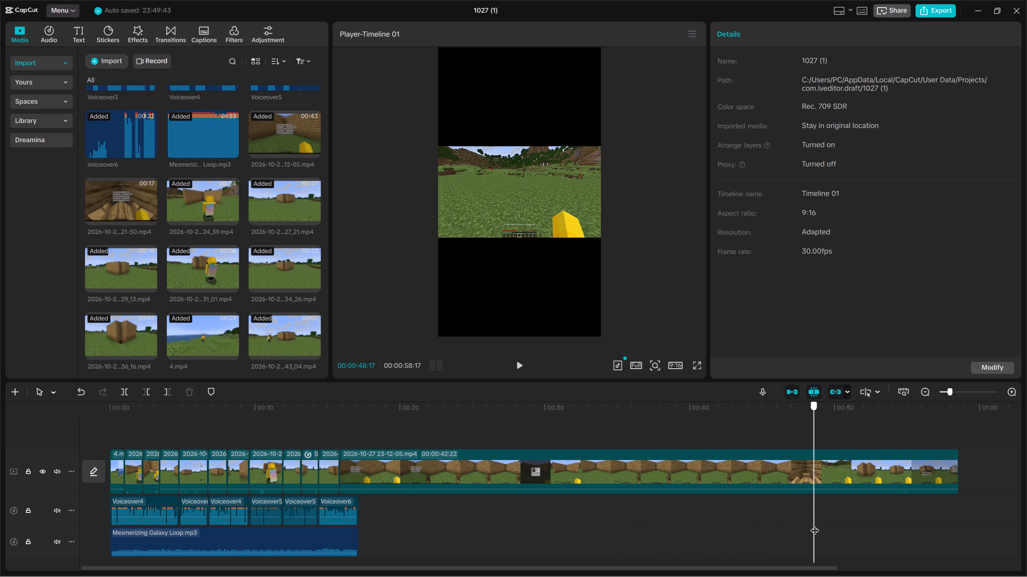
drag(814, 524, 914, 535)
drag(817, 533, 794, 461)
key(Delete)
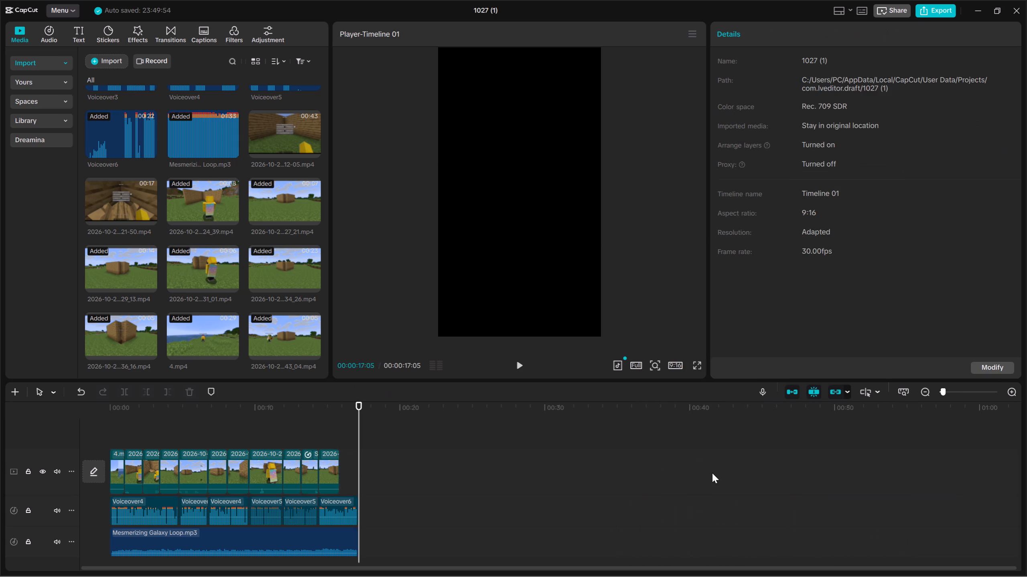
Add the 23-21-50 recording at 00:00:15:25 after the 23_36_16 clip and scale it to 316%.
key(Up)
click(130, 185)
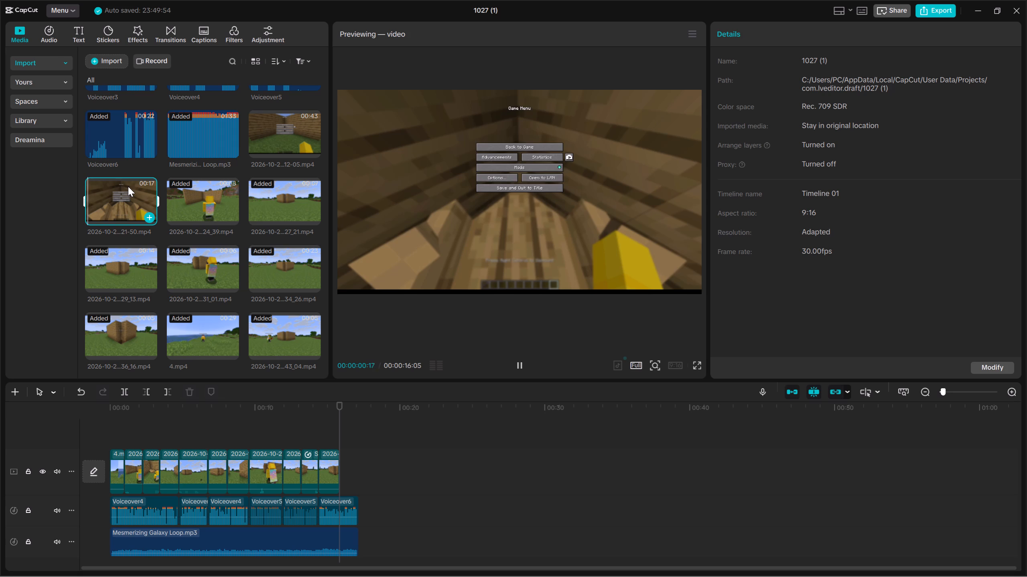
drag(126, 188, 362, 461)
triple_click(1016, 391)
click(1016, 391)
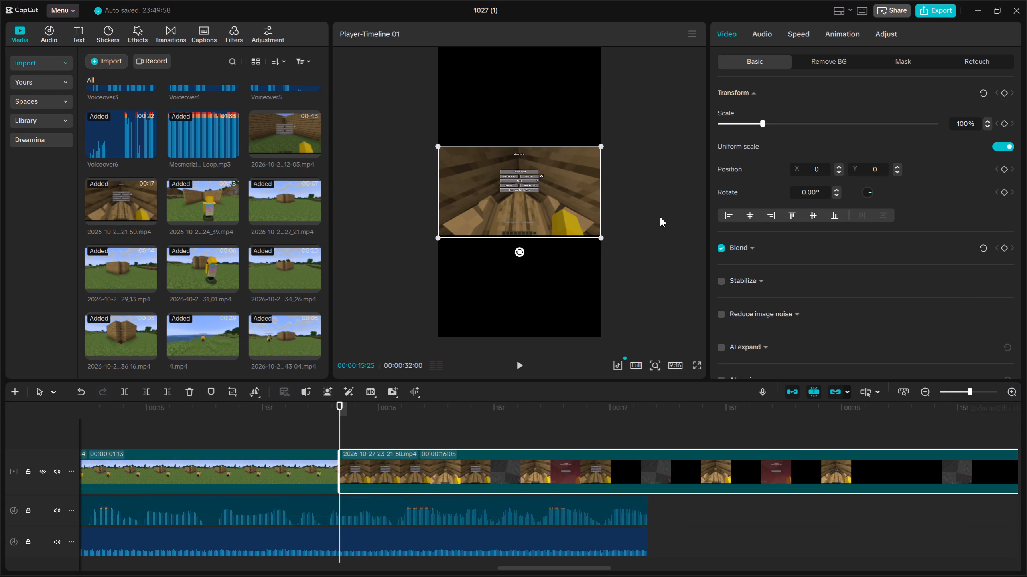
drag(602, 235, 822, 471)
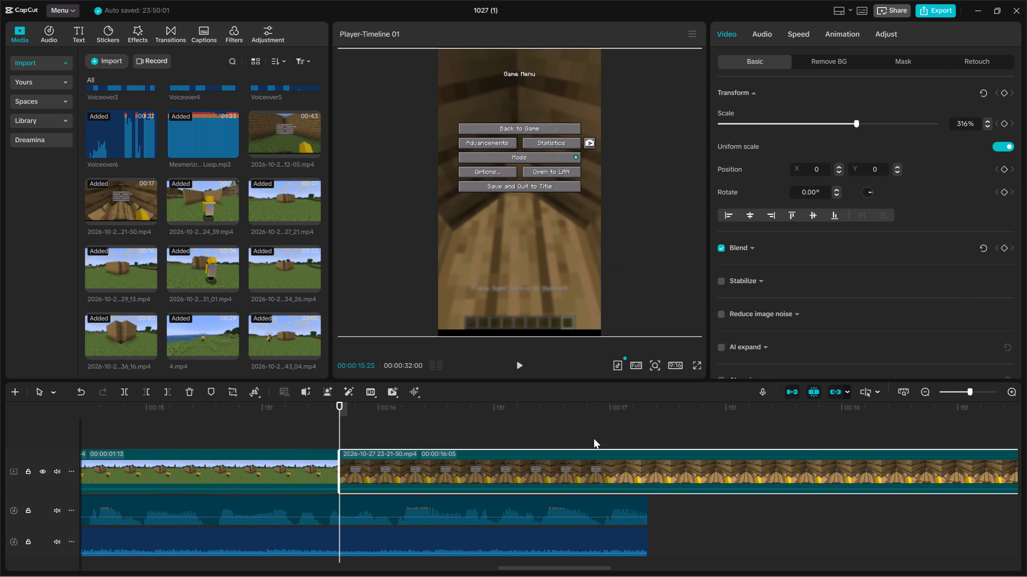
Scan the 23-21-50 clip past its game menu opening and trim its start at 00:00:18:18.
click(591, 432)
drag(591, 432, 721, 436)
drag(760, 438, 767, 494)
click(925, 397)
click(778, 511)
drag(780, 511, 817, 510)
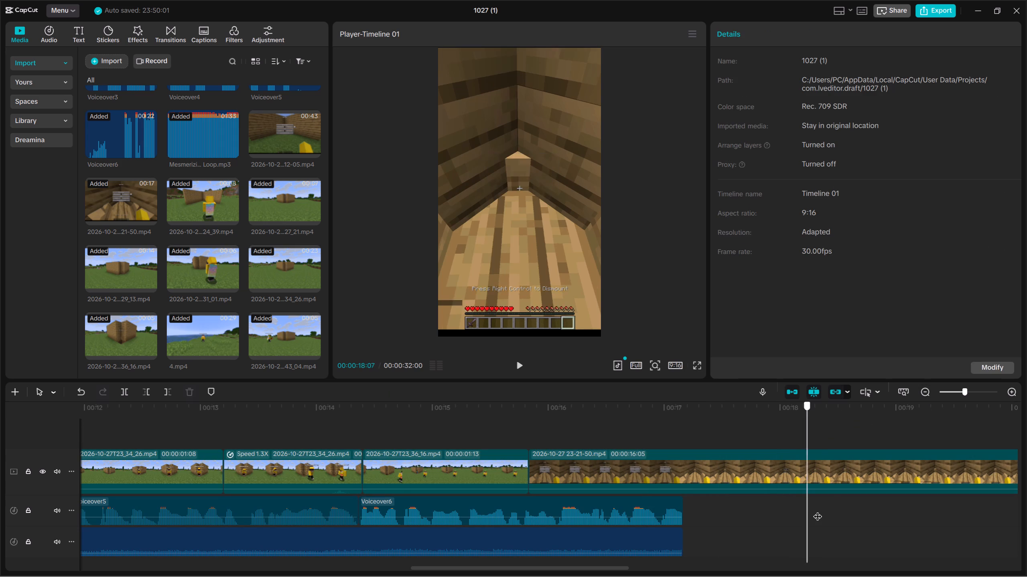
drag(817, 510, 848, 507)
drag(796, 510, 789, 462)
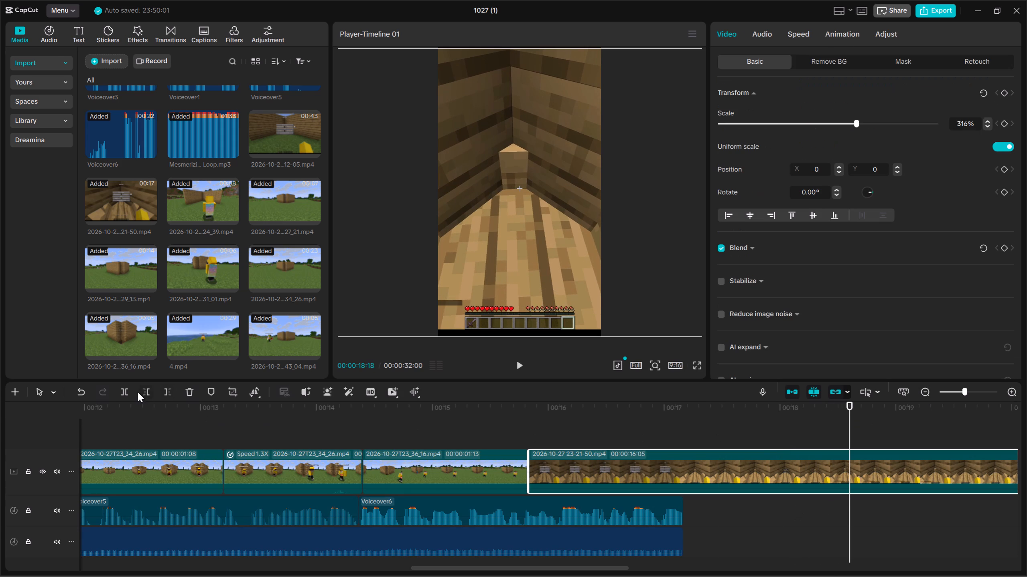
click(144, 391)
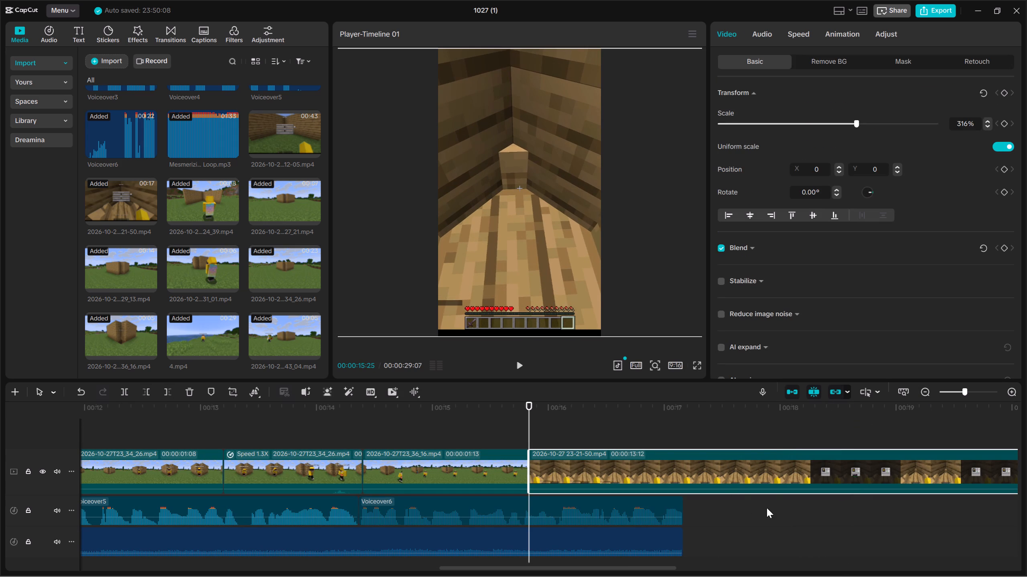
Trim the 23-21-50 clip's start twice more, first at 00:00:19:06, removing the inventory scenes so it opens with the Netherite Sword selected.
click(766, 520)
drag(766, 518, 816, 512)
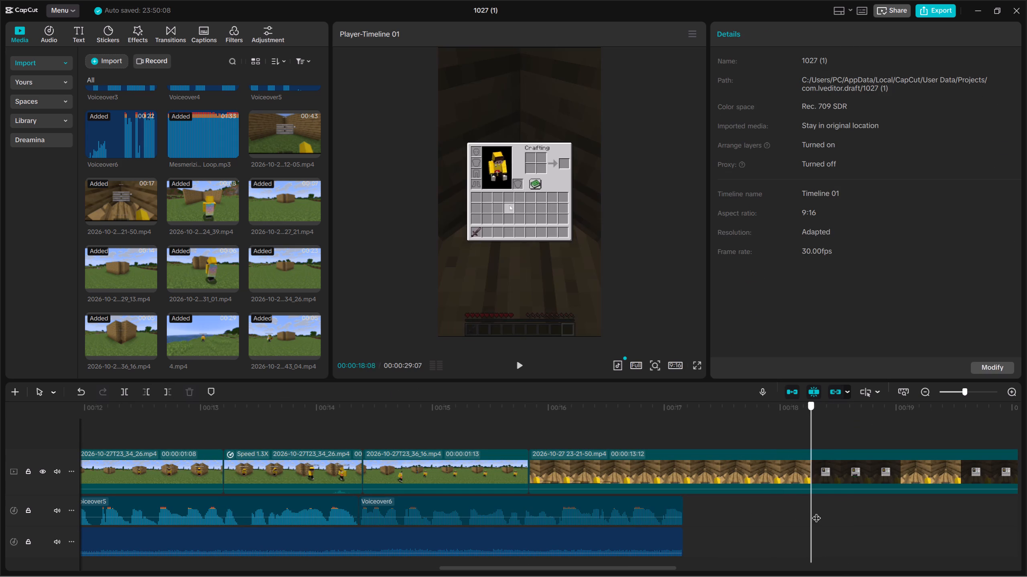
drag(816, 512, 918, 517)
drag(899, 534, 874, 434)
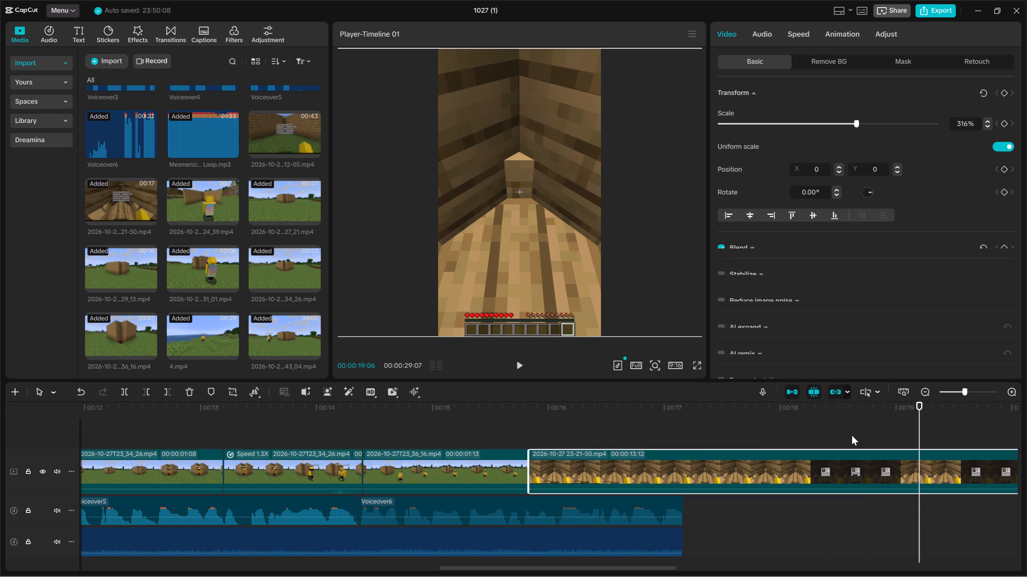
click(142, 393)
click(709, 518)
drag(709, 518, 767, 522)
drag(827, 538, 828, 470)
click(144, 392)
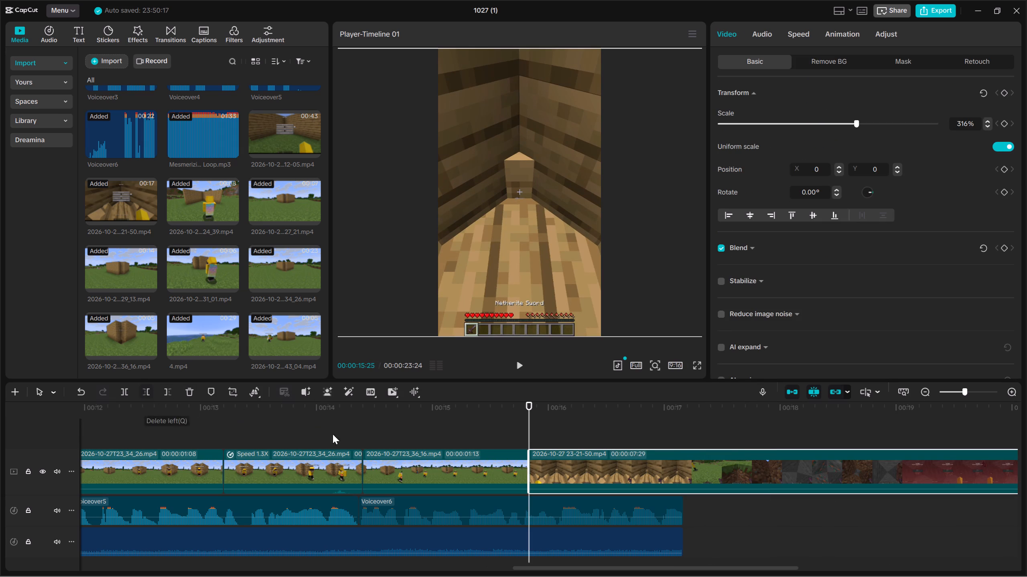
Play the opening of the 23-21-50 clip against Voiceover6 and trim its start at 00:00:16:06.
key(space)
key(space)
key(space)
key(space)
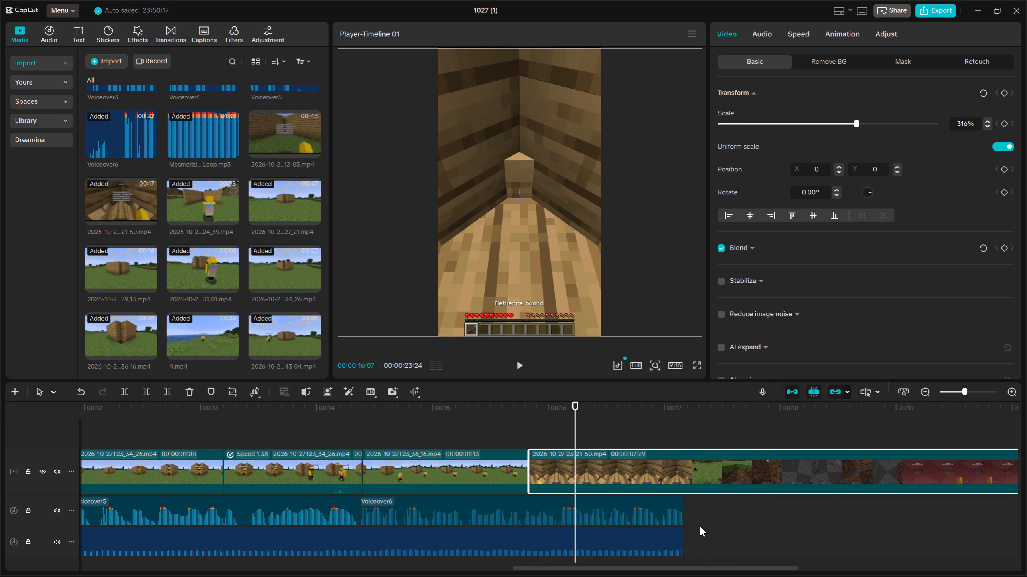
key(Up)
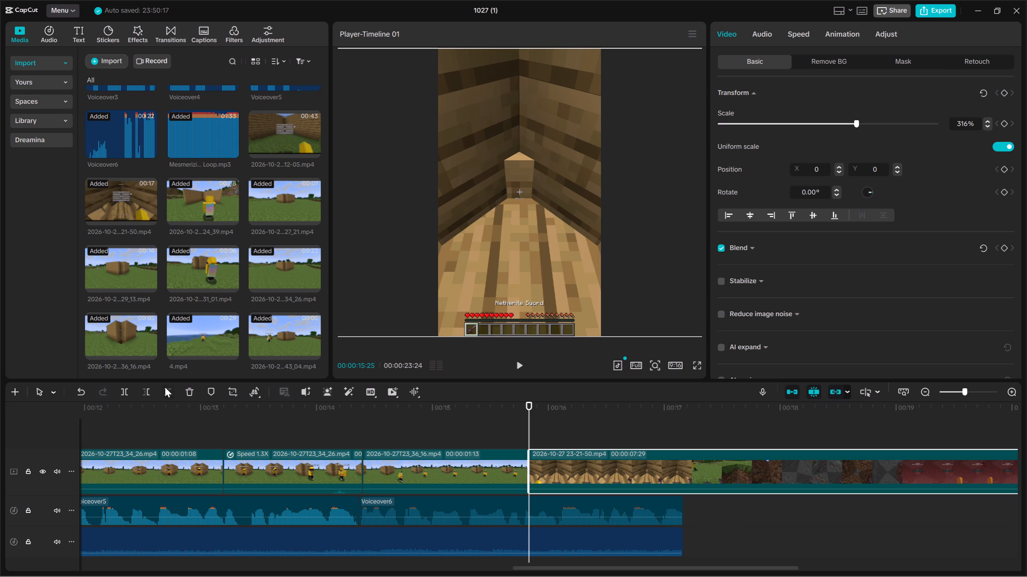
key(space)
key(space)
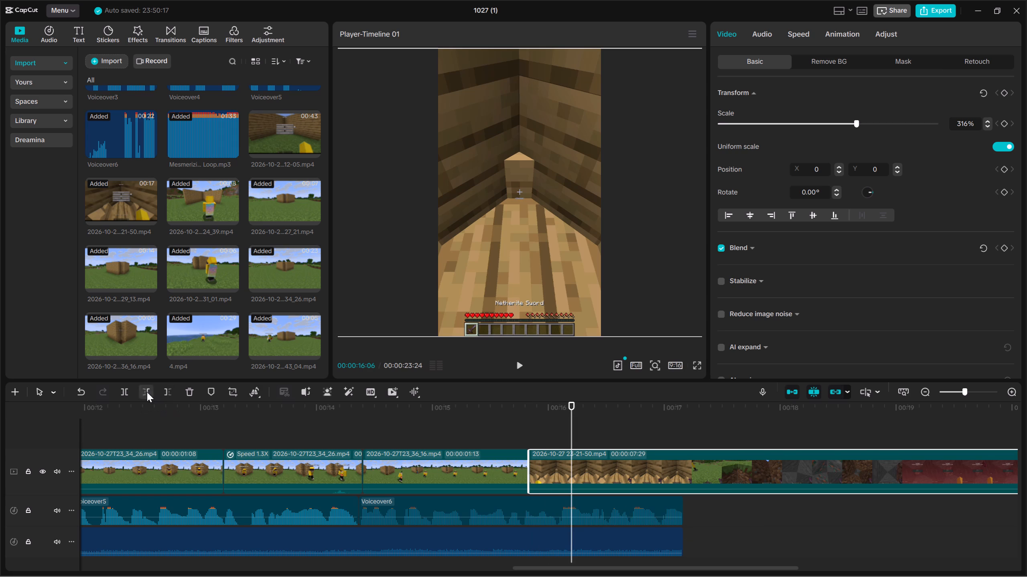
click(146, 392)
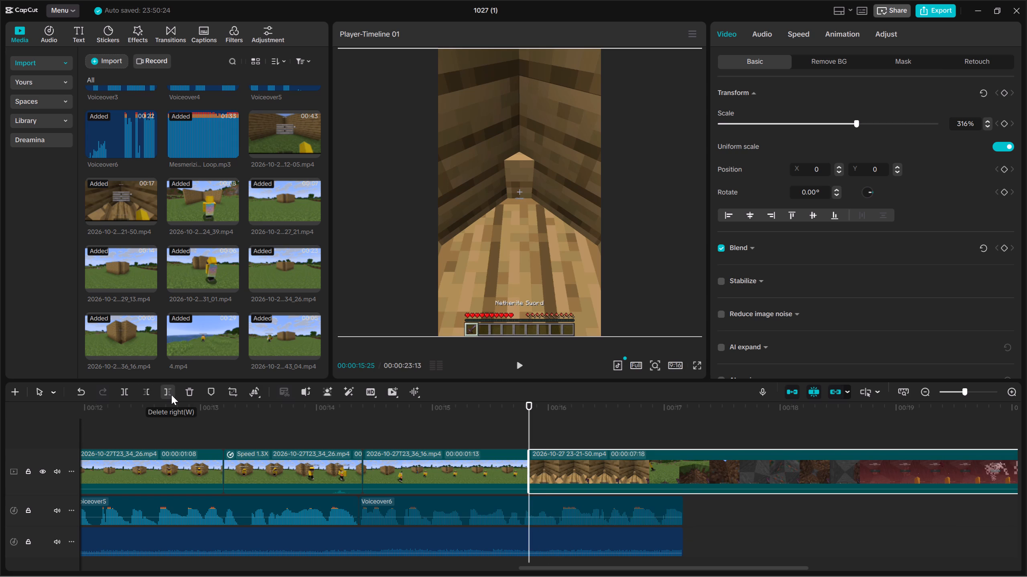
Play the 23-21-50 clip again and trim its start twice more, so it opens inside the dirt shaft.
key(space)
key(space)
key(Up)
key(space)
key(space)
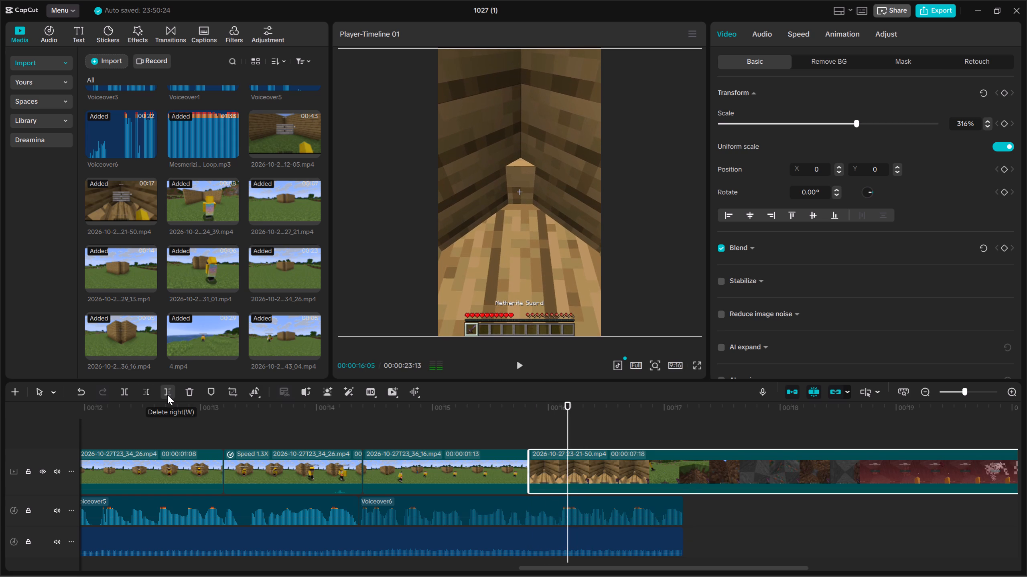
click(146, 393)
key(space)
key(space)
click(149, 392)
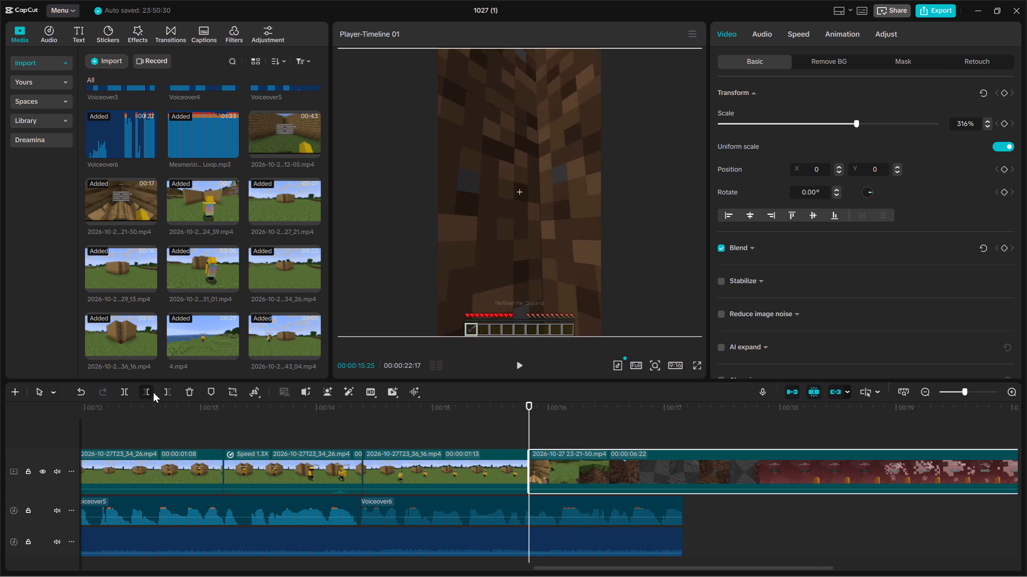
Play the 23-21-50 clip to the end of Voiceover6 and trim its end at 00:00:17:03.
key(space)
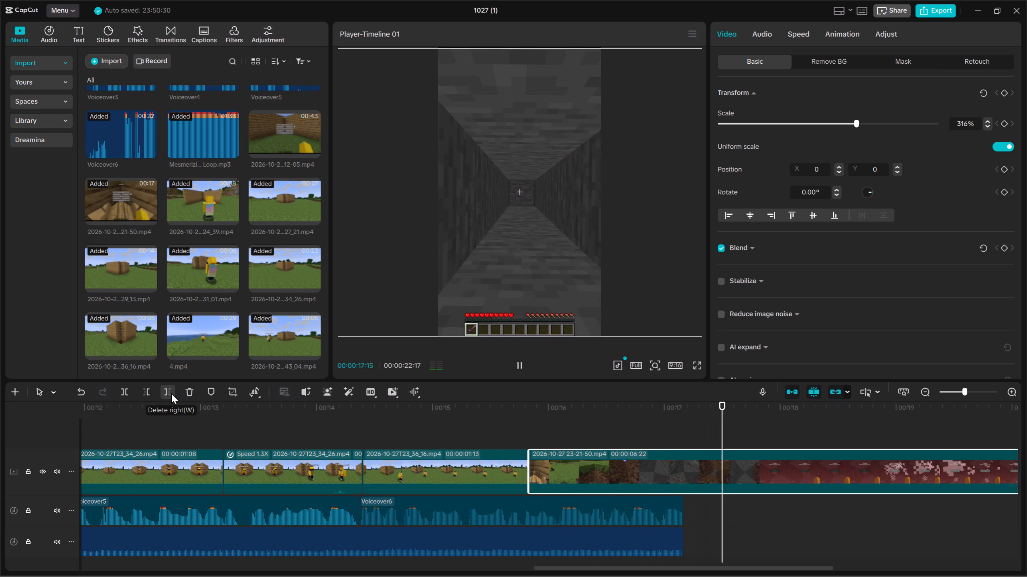
key(space)
key(Up)
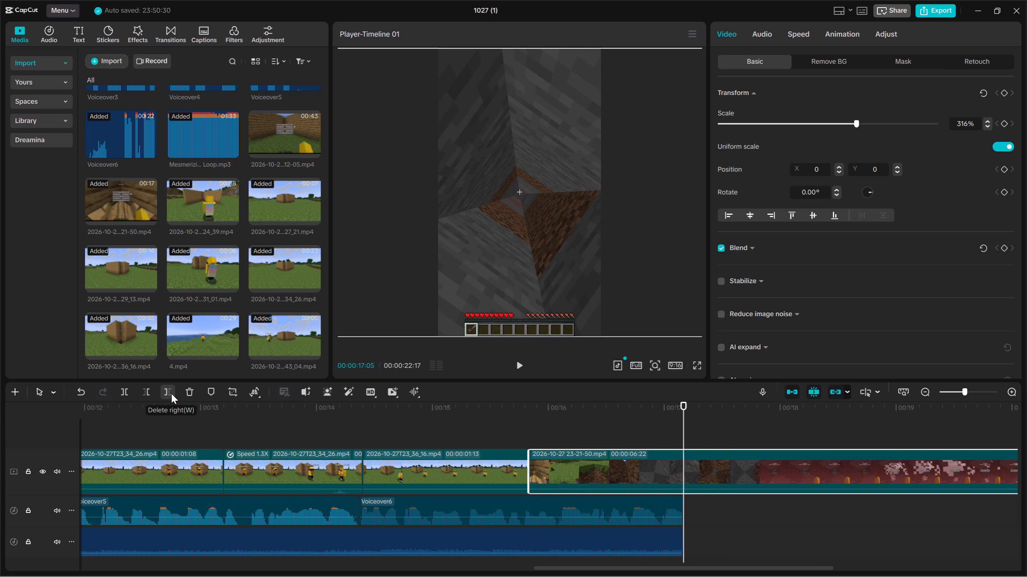
key(Up)
key(space)
key(space)
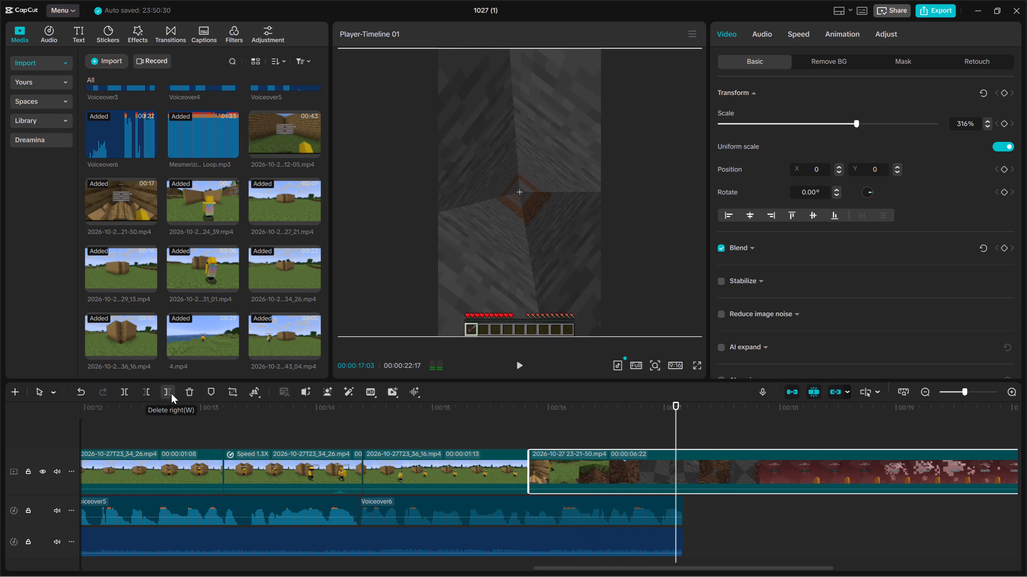
click(171, 393)
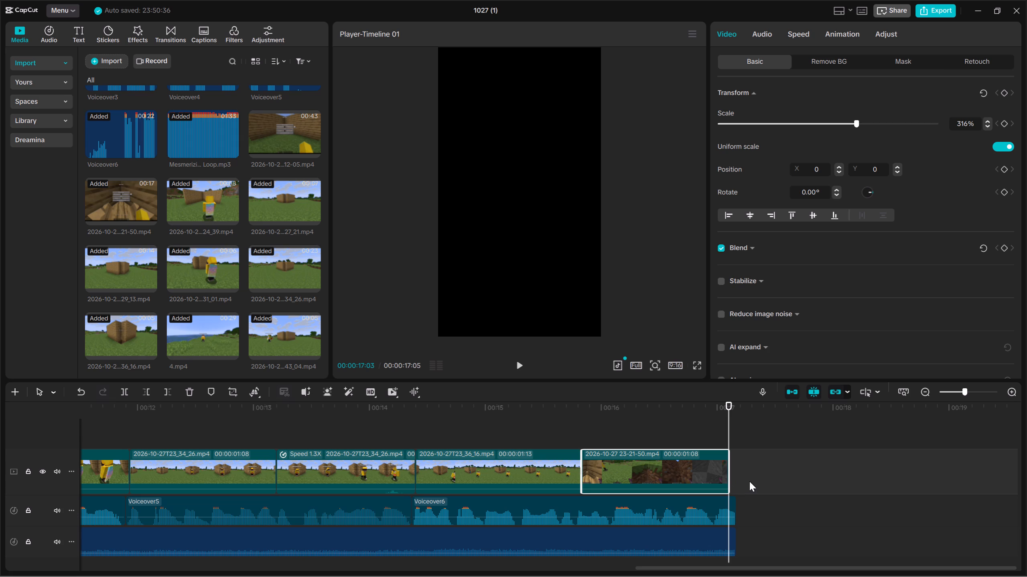
Trim the ends of Voiceover6 and the Mesmerizing Galaxy Loop music together at 00:00:17:03 to match the video.
drag(745, 462, 734, 545)
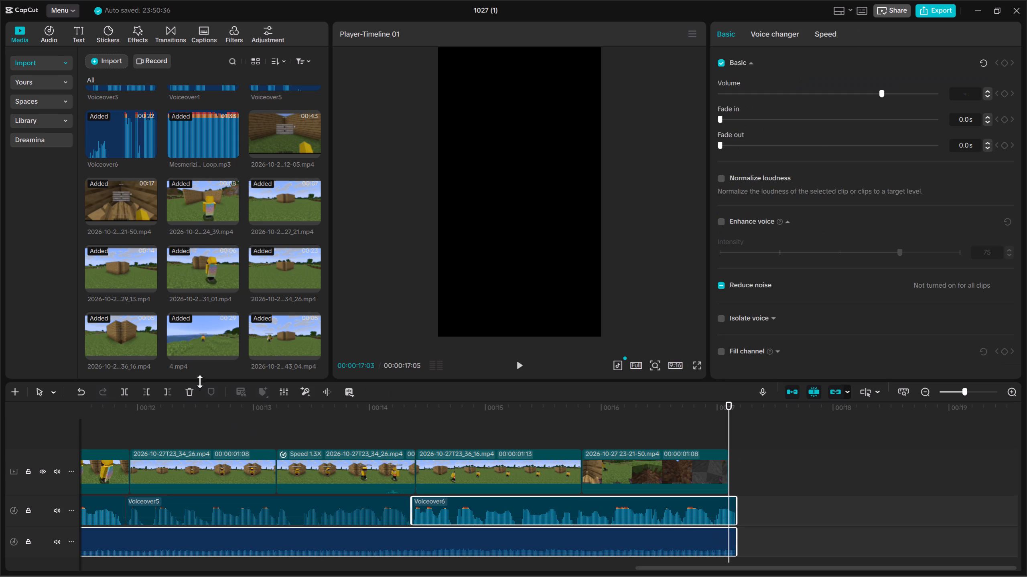
click(166, 390)
double_click(922, 395)
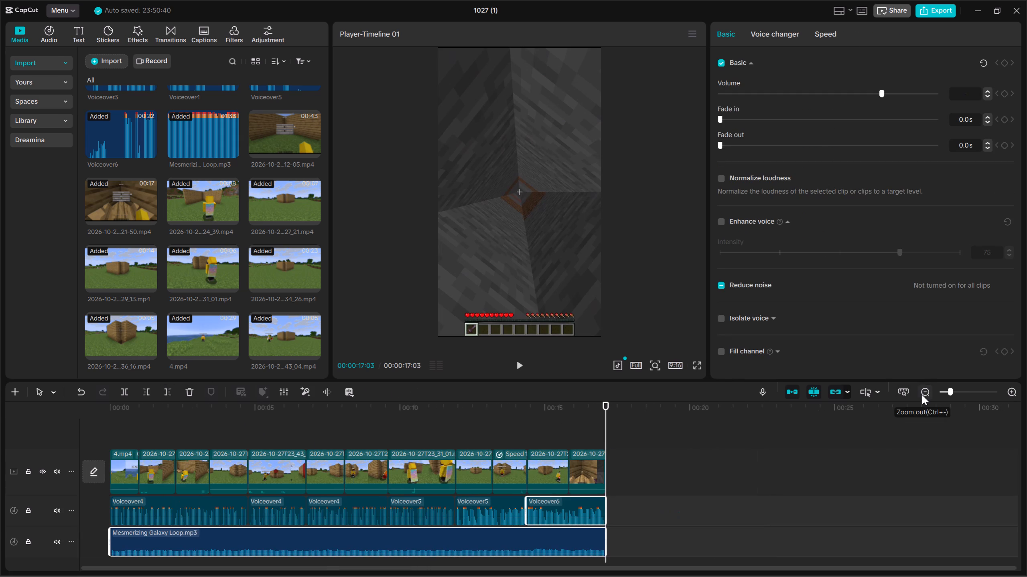
scroll(736, 435, down, 6)
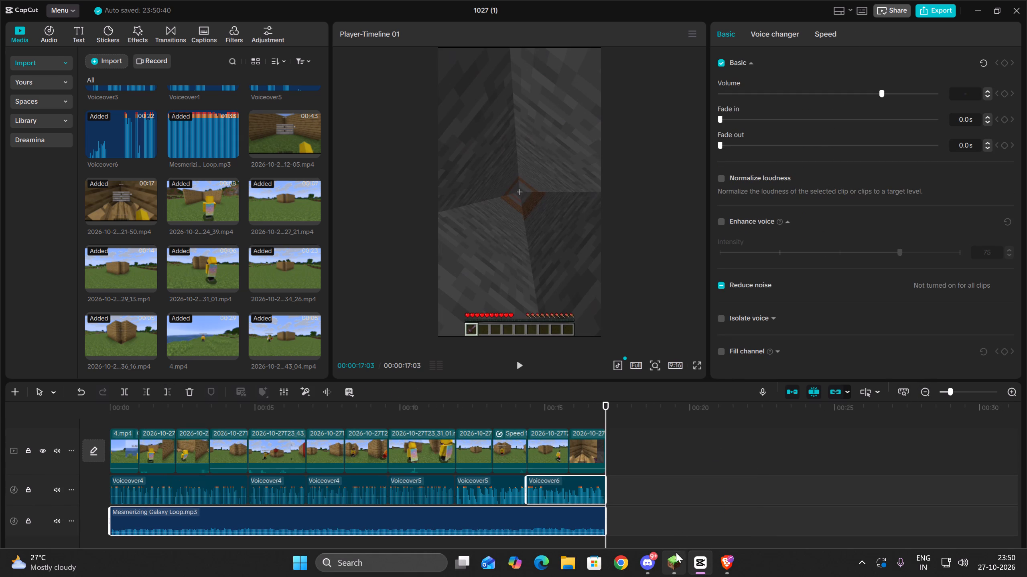
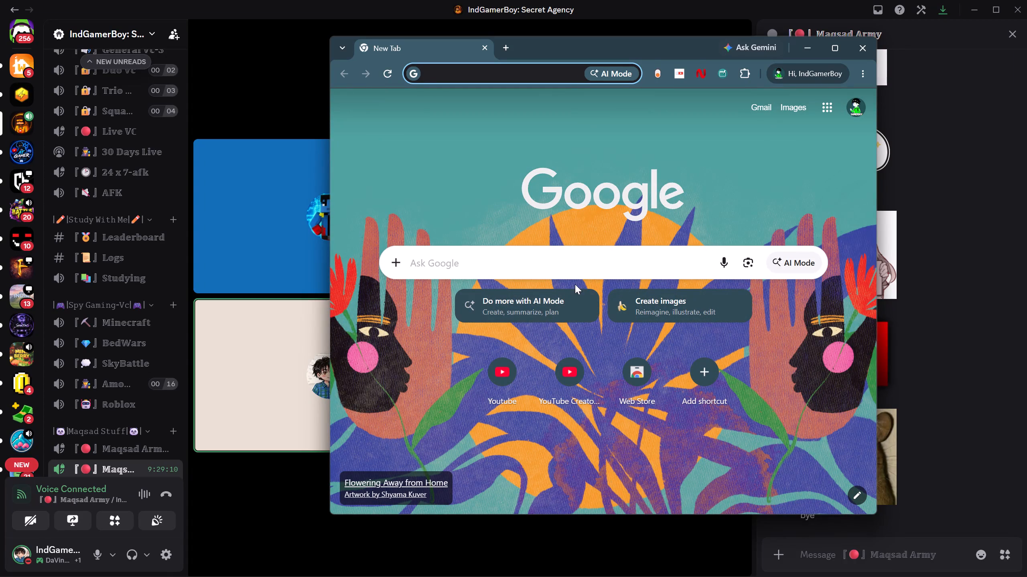
Switch to Google Chrome and open the Google search box on the new tab page for a query.
click(580, 259)
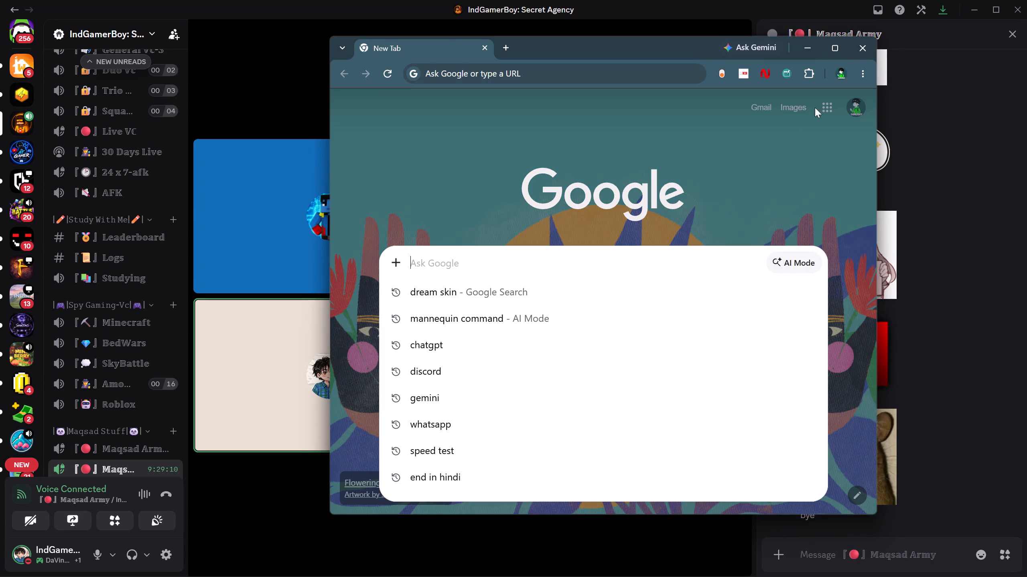
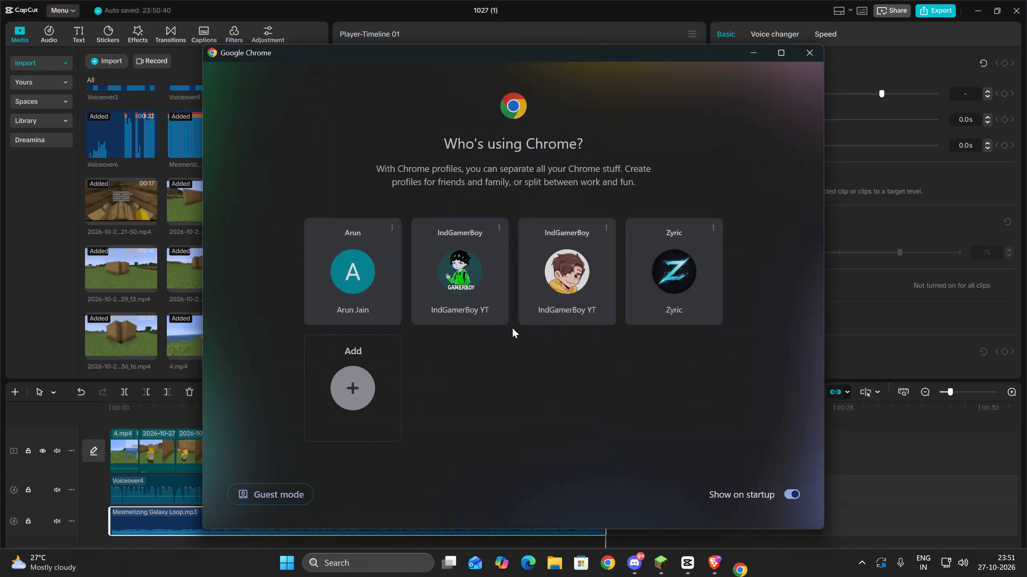
Open the IndGamerBoy YT Chrome profile and search Google for nethergames.
click(468, 328)
click(464, 279)
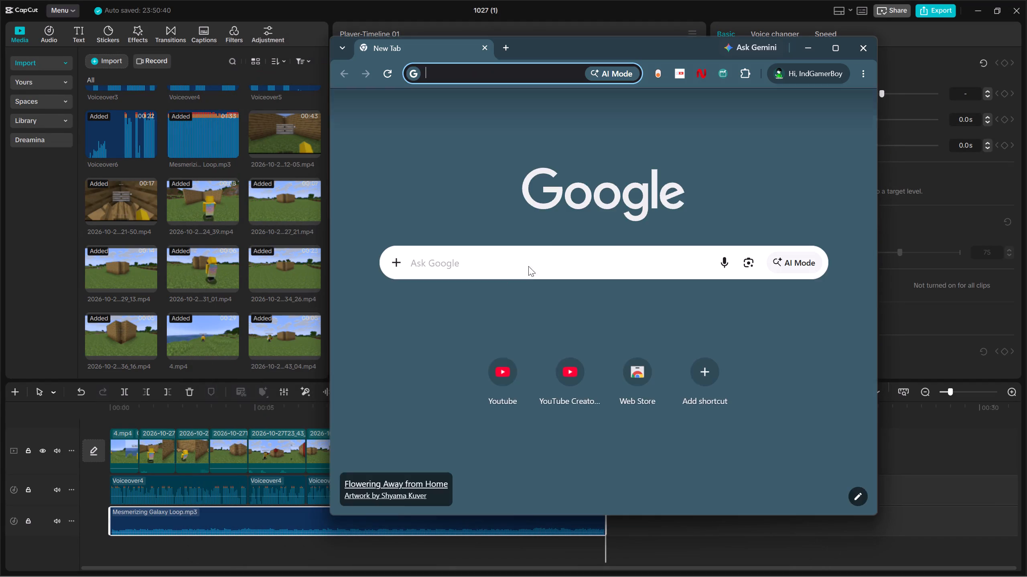
click(528, 267)
text(nethergames)
key(Return)
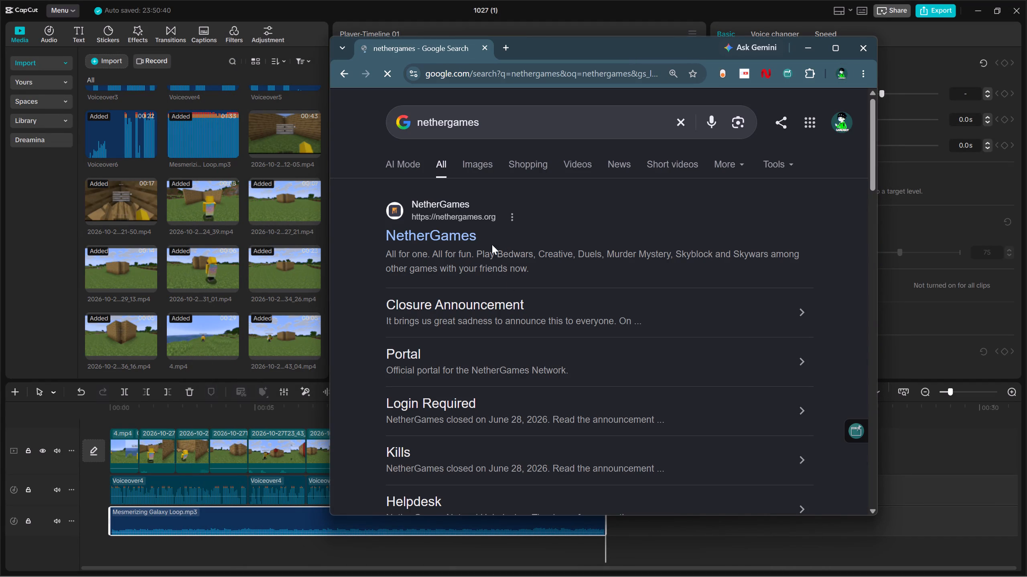
Open the NetherGames website from the results, look over its home page full-screen, and close the browser to return to CapCut.
click(465, 240)
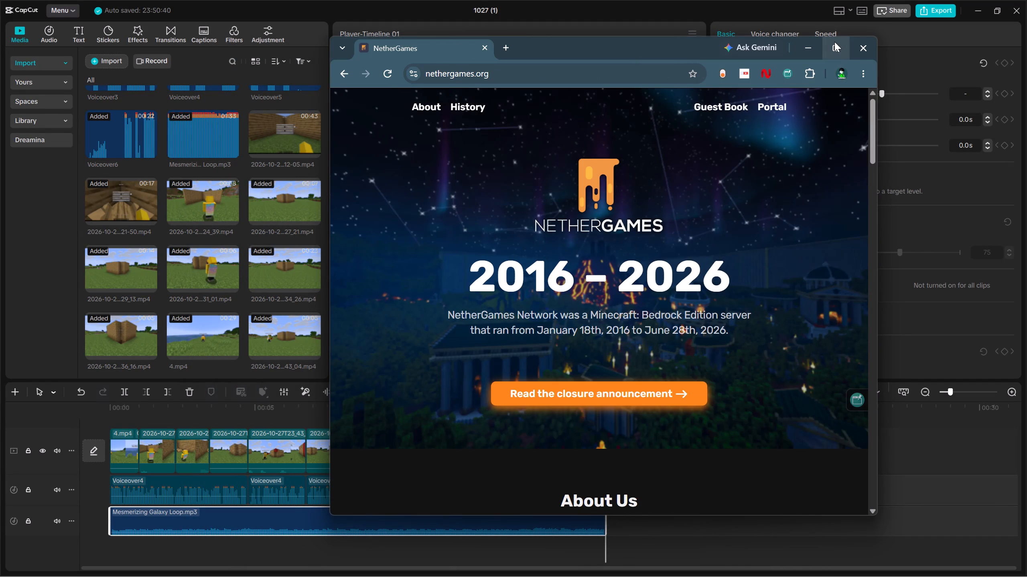
click(834, 42)
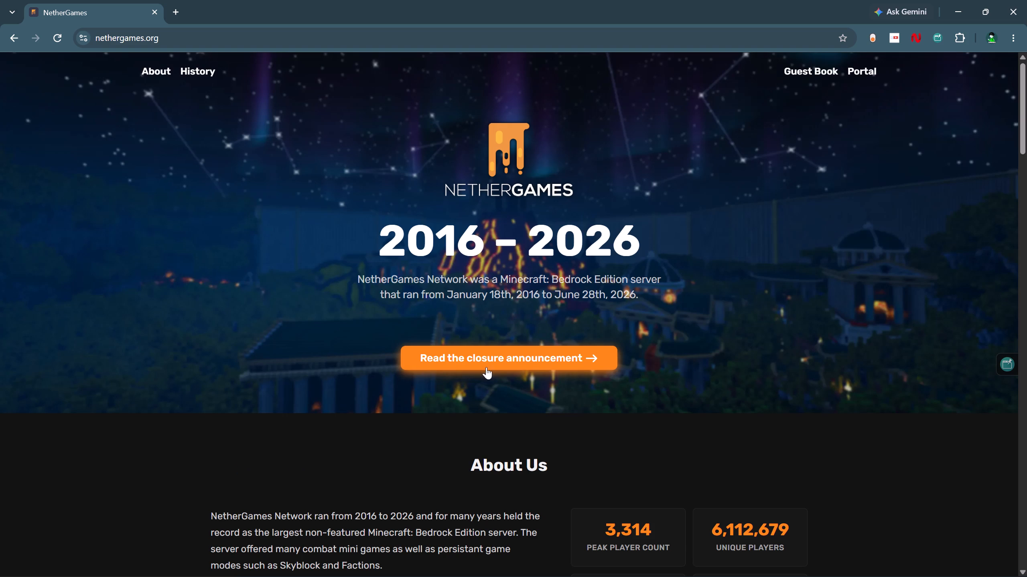
drag(524, 473, 617, 474)
click(615, 471)
click(1026, 0)
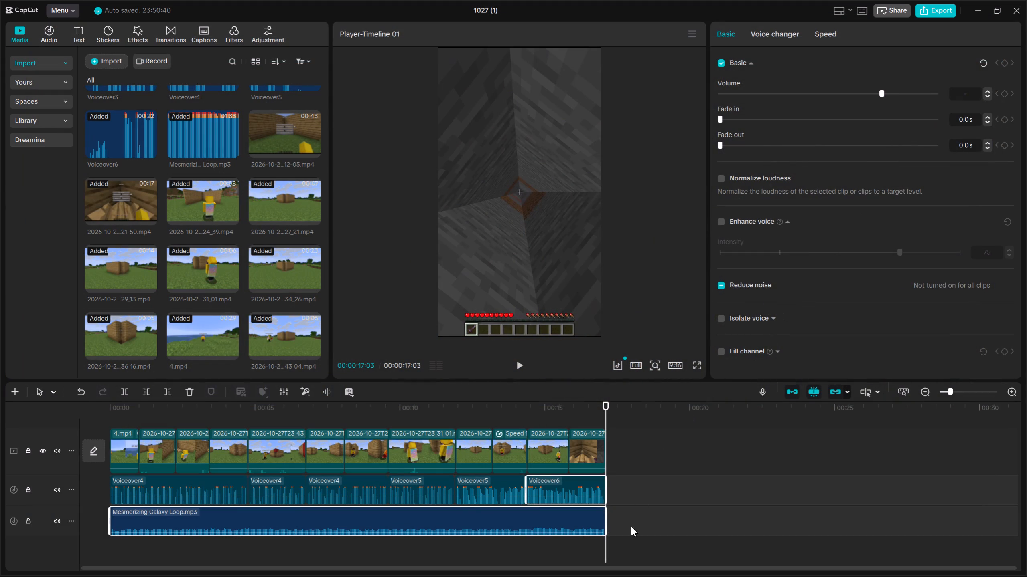
Lower the volume of the Mesmerizing Galaxy Loop.mp3 music clip to -19.2 dB.
click(511, 545)
drag(506, 548, 3, 480)
click(206, 511)
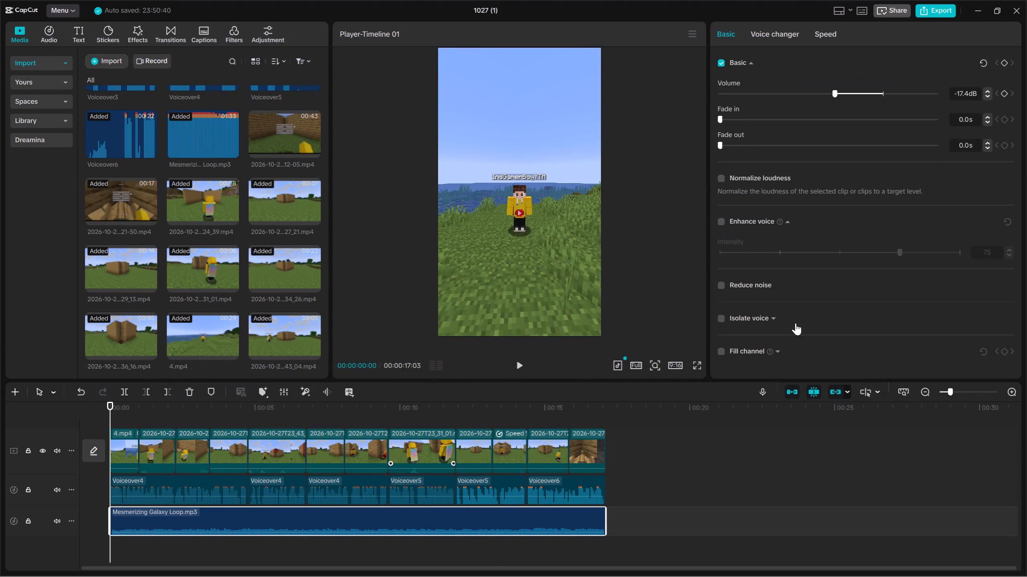
drag(842, 92, 837, 94)
drag(837, 94, 828, 94)
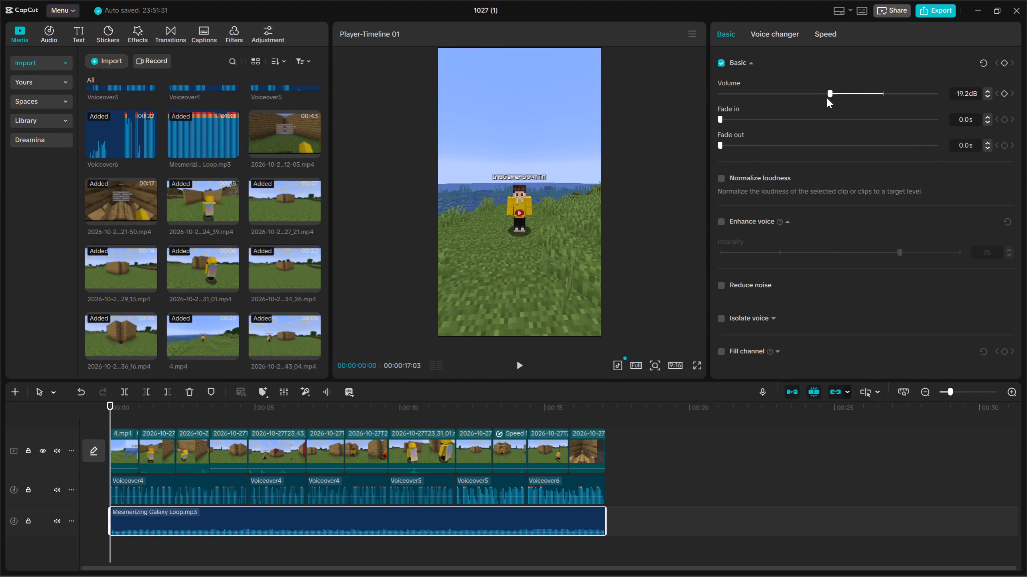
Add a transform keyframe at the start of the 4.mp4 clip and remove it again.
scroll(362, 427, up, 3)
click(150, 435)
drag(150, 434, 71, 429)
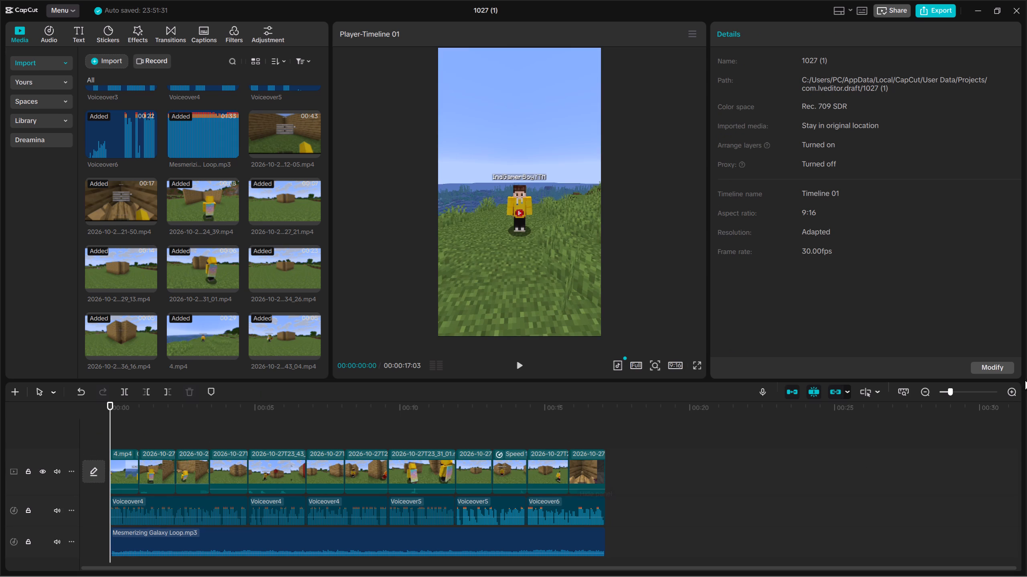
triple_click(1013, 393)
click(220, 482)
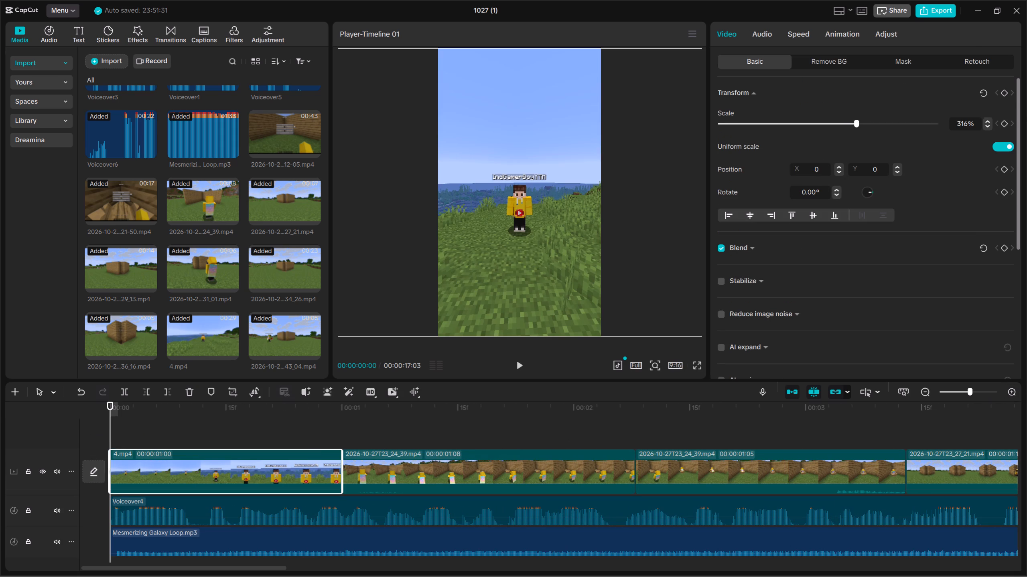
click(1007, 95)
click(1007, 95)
Play through the opening clips up to 2026-10-27T23_27_21.mp4 to judge which ones need a zoom effect.
key(space)
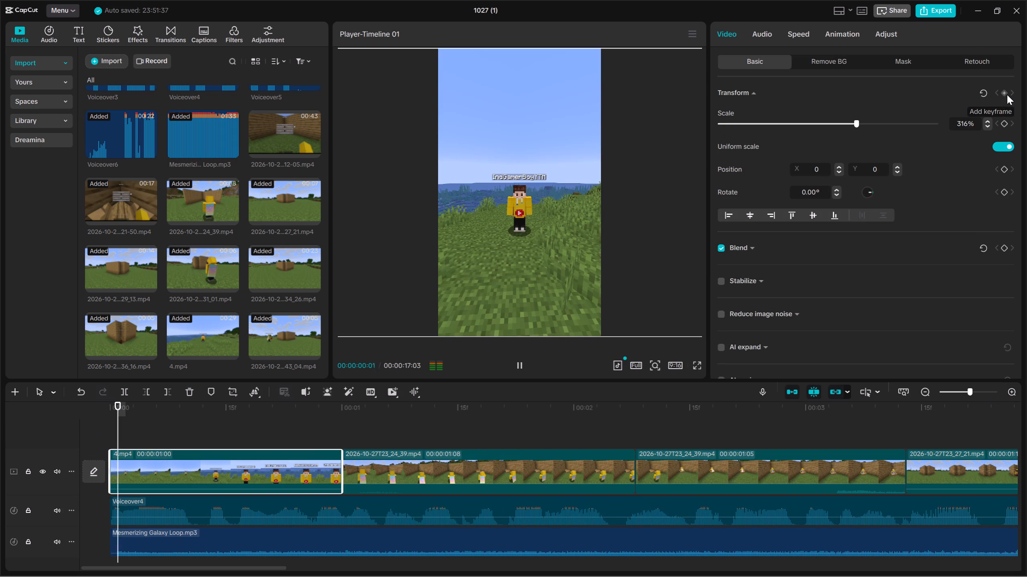
key(space)
key(space)
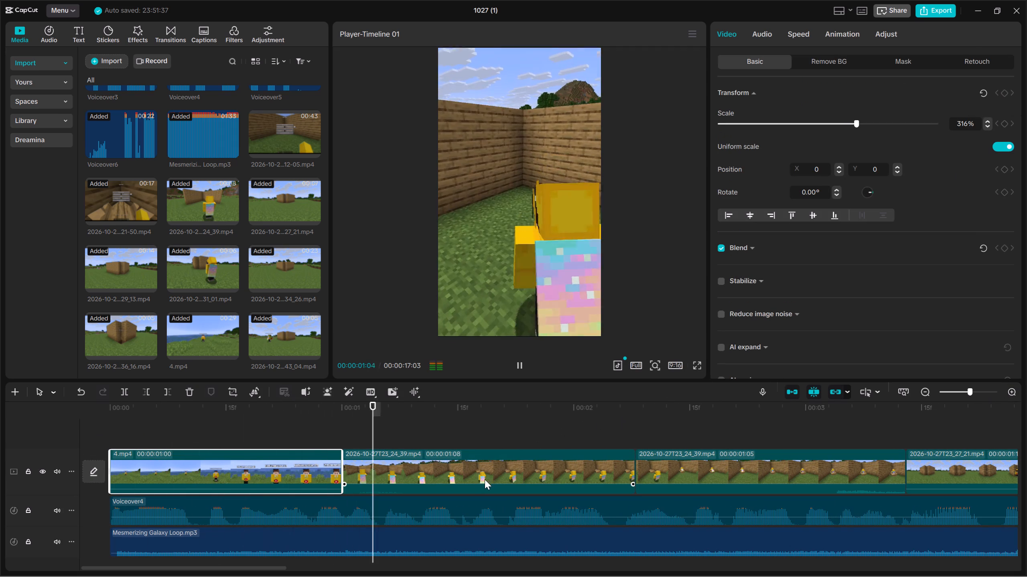
key(space)
click(483, 473)
key(Up)
key(space)
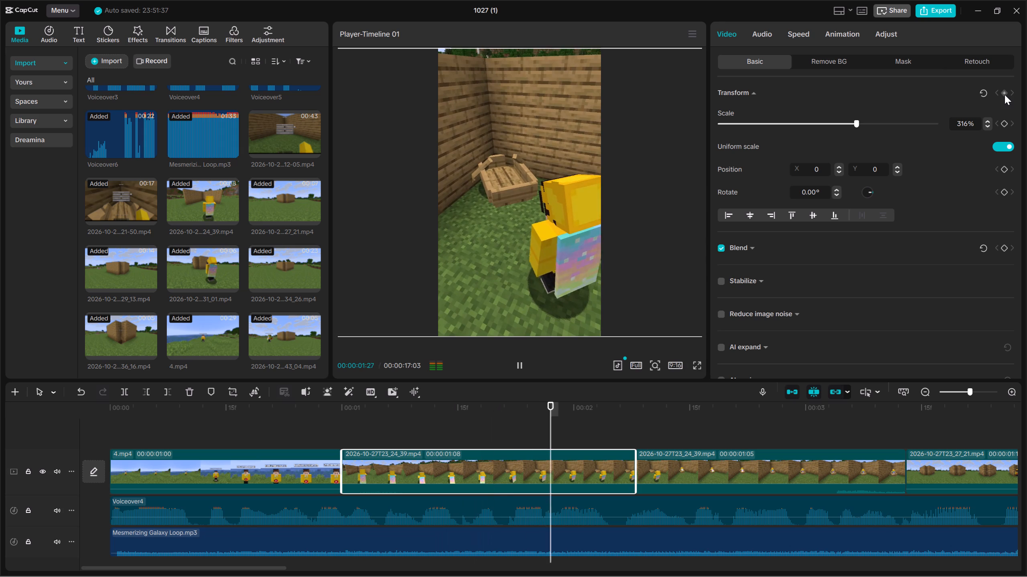
key(space)
click(775, 452)
key(space)
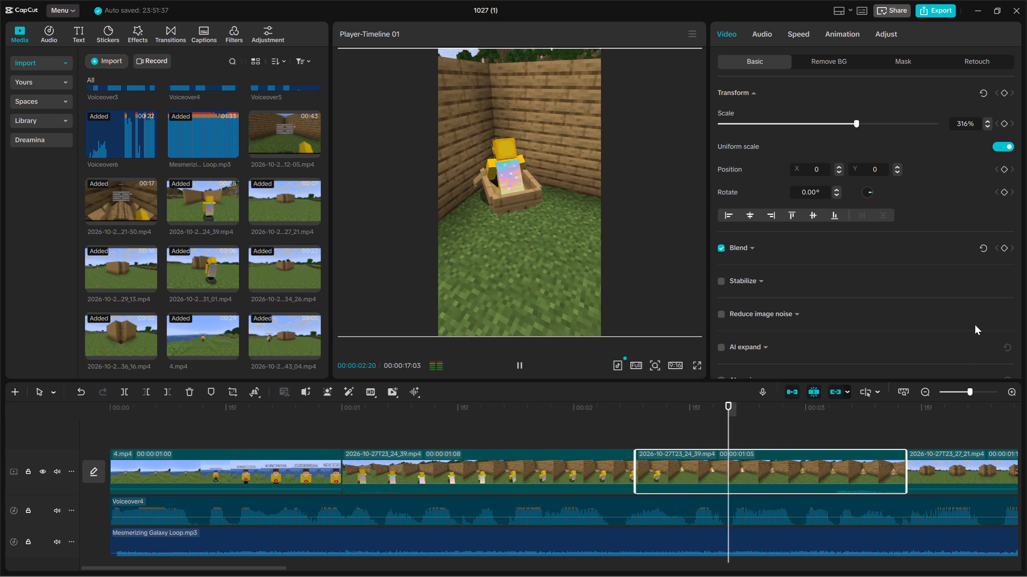
key(space)
key(space)
key(space)
key(space)
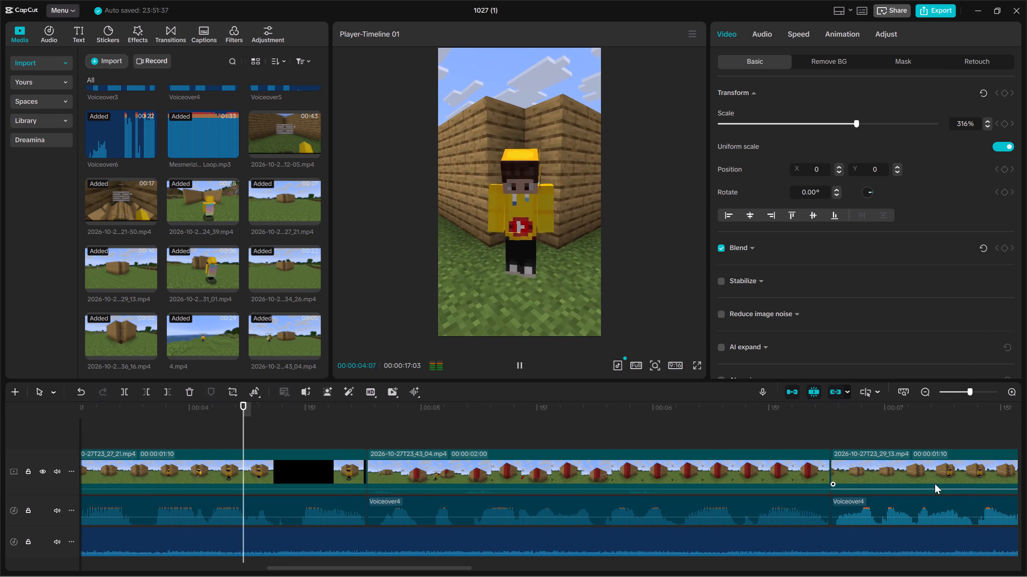
key(space)
Keyframe a zoom-in on the 2026-10-27T23_27_21.mp4 clip, from its start to 466% scale at 00:00:04:20, and preview it.
key(Up)
click(620, 460)
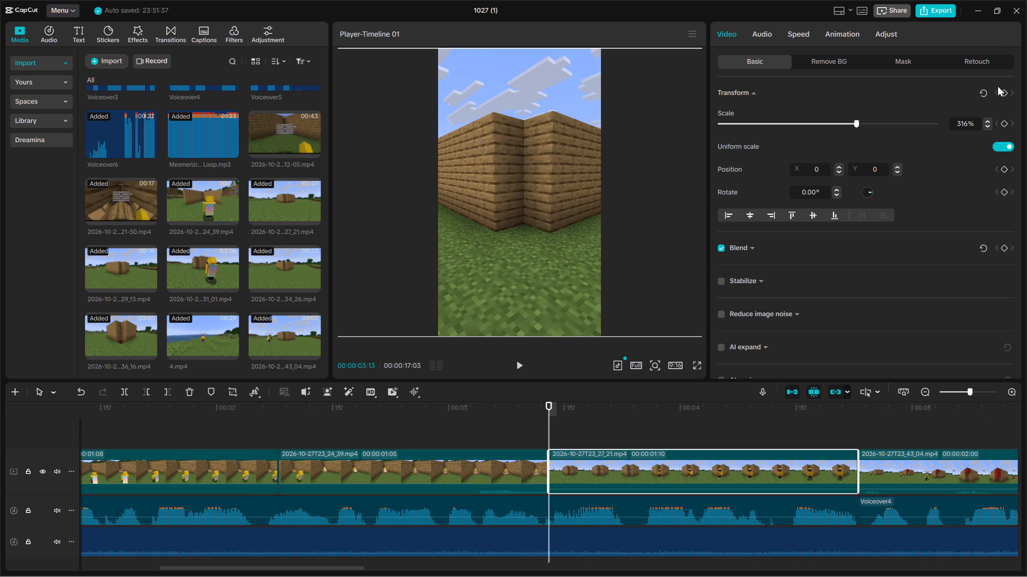
click(1008, 95)
key(space)
key(space)
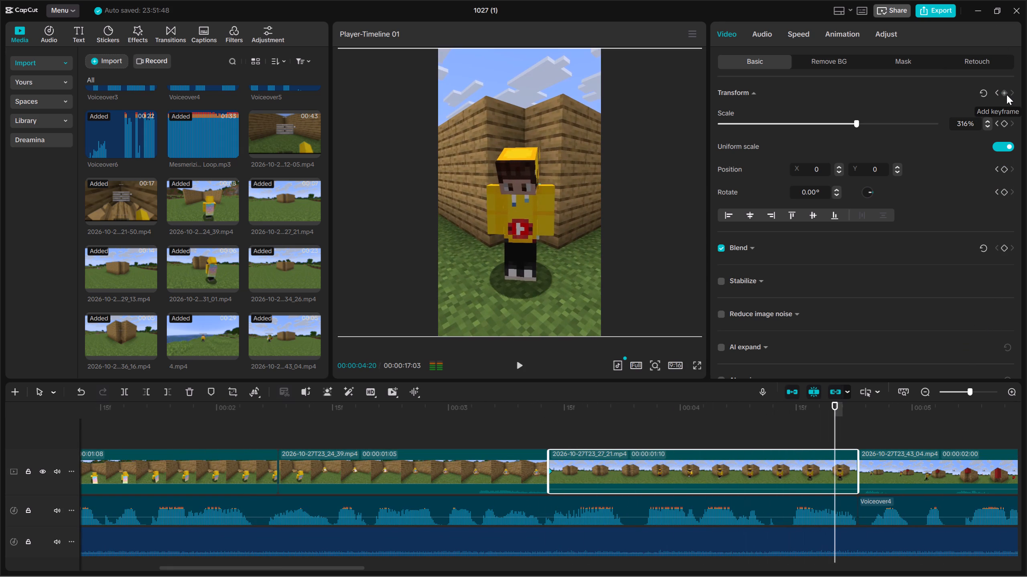
click(1007, 95)
drag(863, 124, 921, 125)
key(Up)
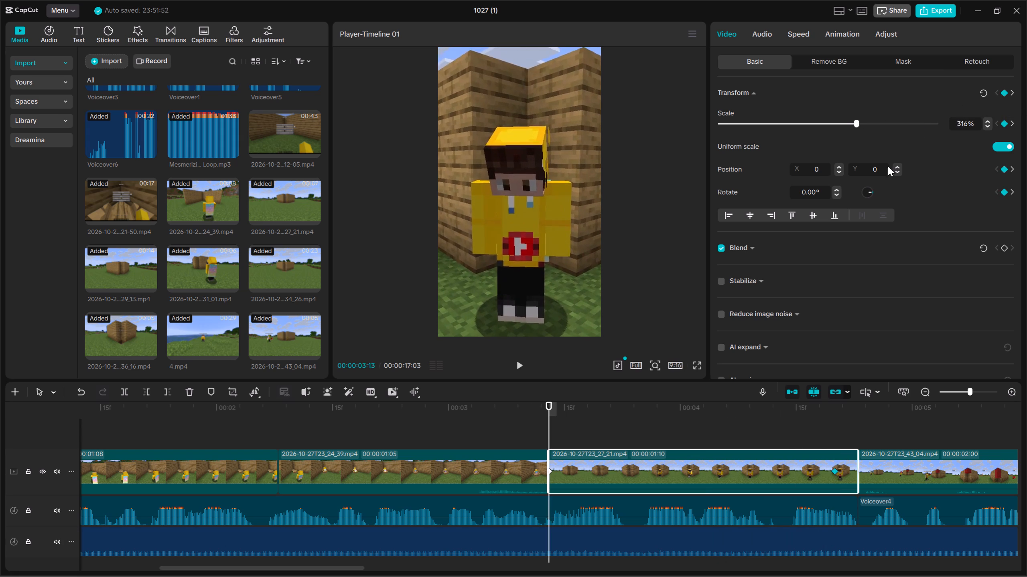
key(space)
key(space)
Select the 2026-10-27T23_43_04.mp4 clip and place the playhead at its start.
click(928, 463)
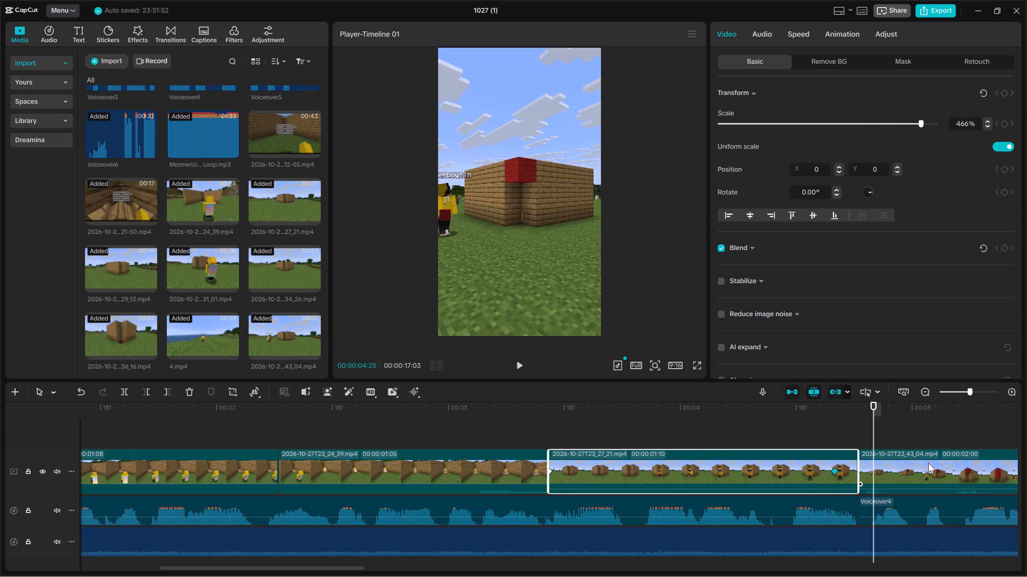
key(Up)
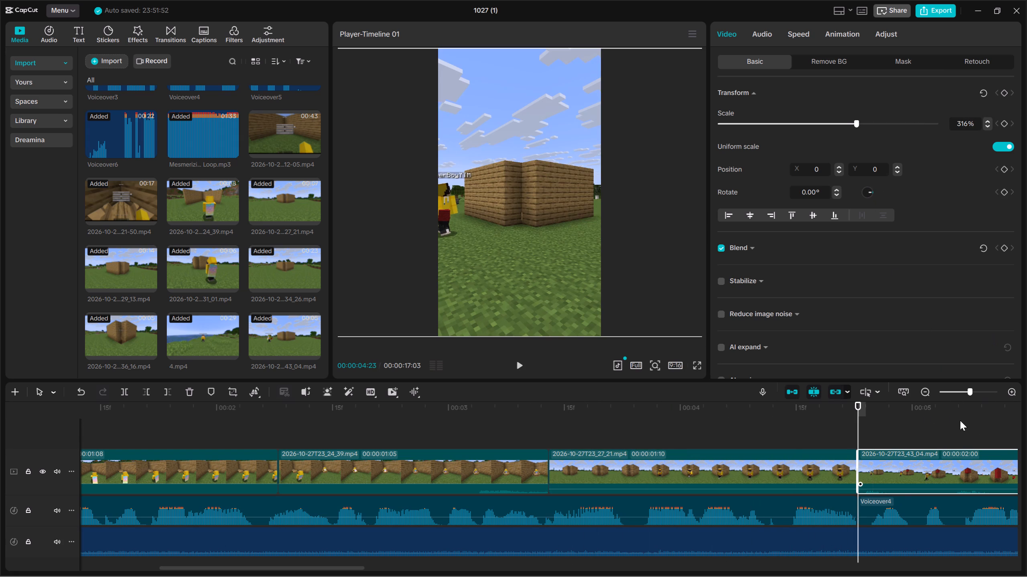
click(931, 395)
drag(936, 404, 652, 420)
key(Up)
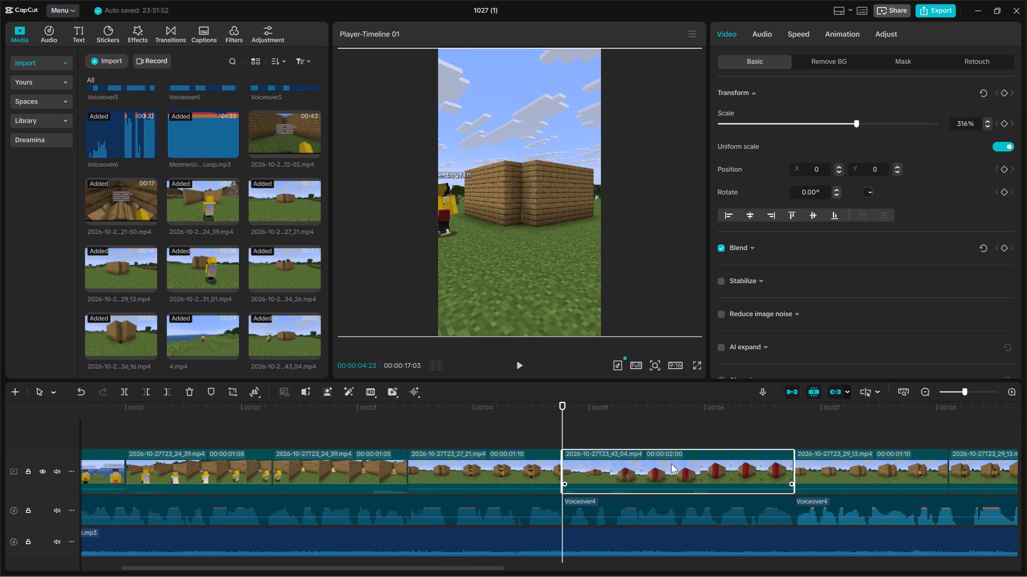
click(671, 464)
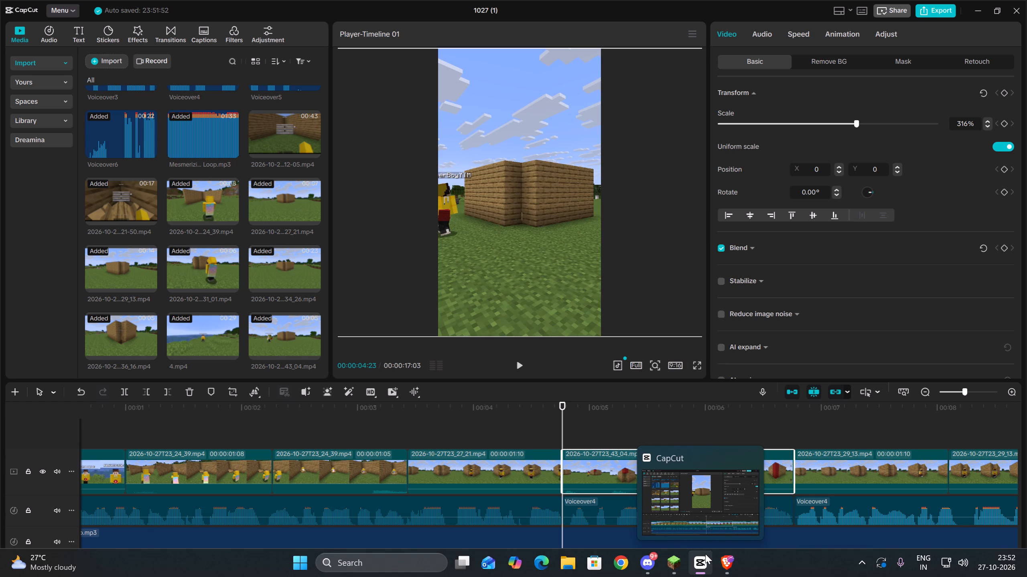
Switch to Minecraft to look at the multiplayer server list, and return to CapCut.
click(675, 568)
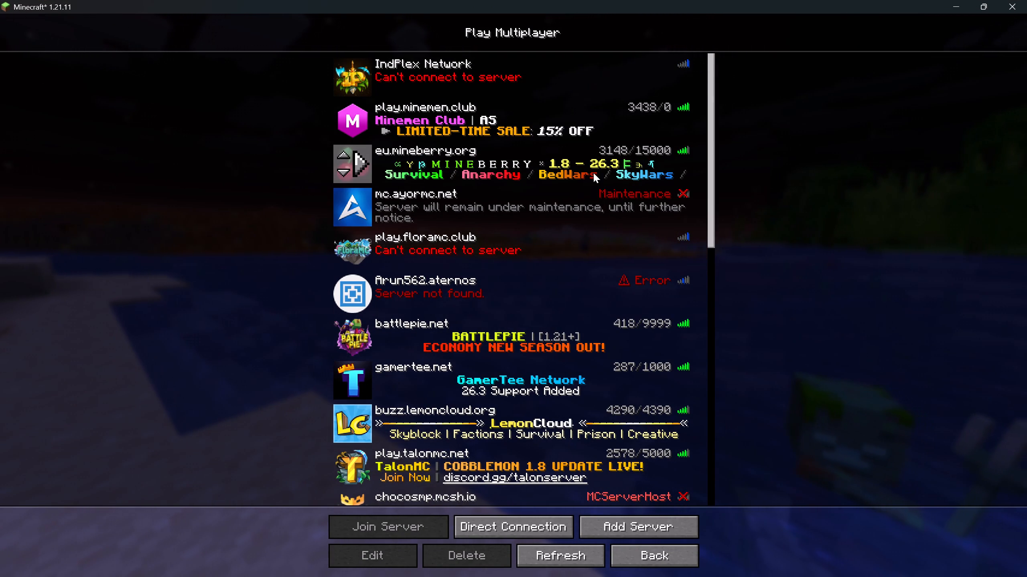
click(703, 564)
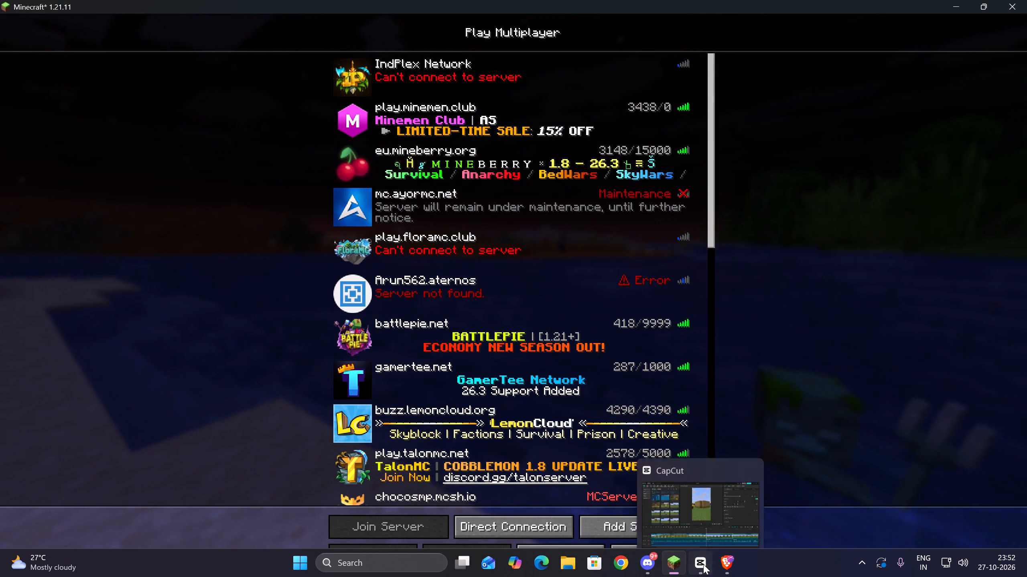
Raise the 2026-10-27T23_43_04.mp4 clip's audio volume to 6.8 dB and play it to check the level.
key(space)
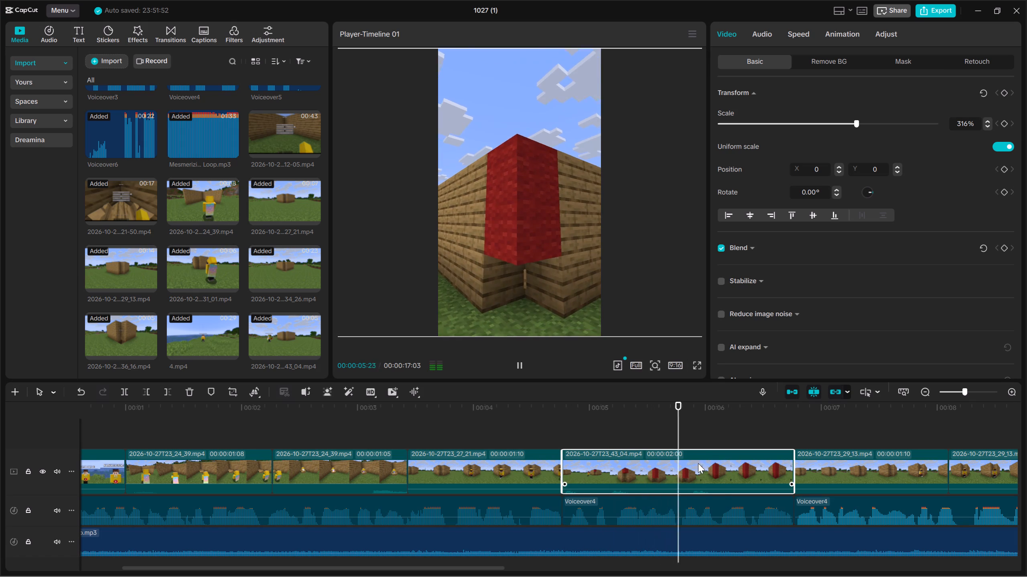
key(space)
key(Up)
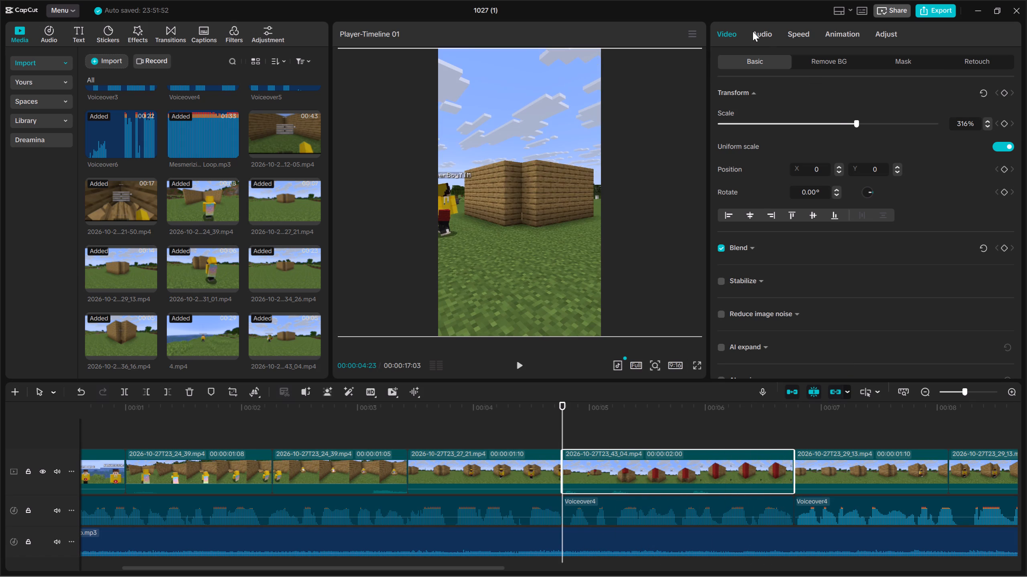
click(753, 31)
drag(887, 123, 898, 123)
key(space)
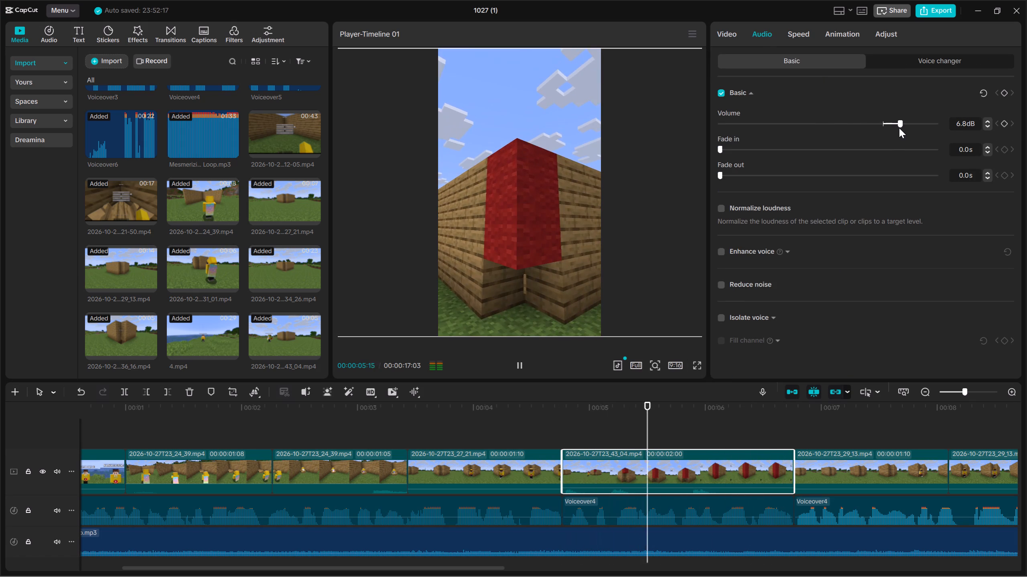
key(space)
key(Up)
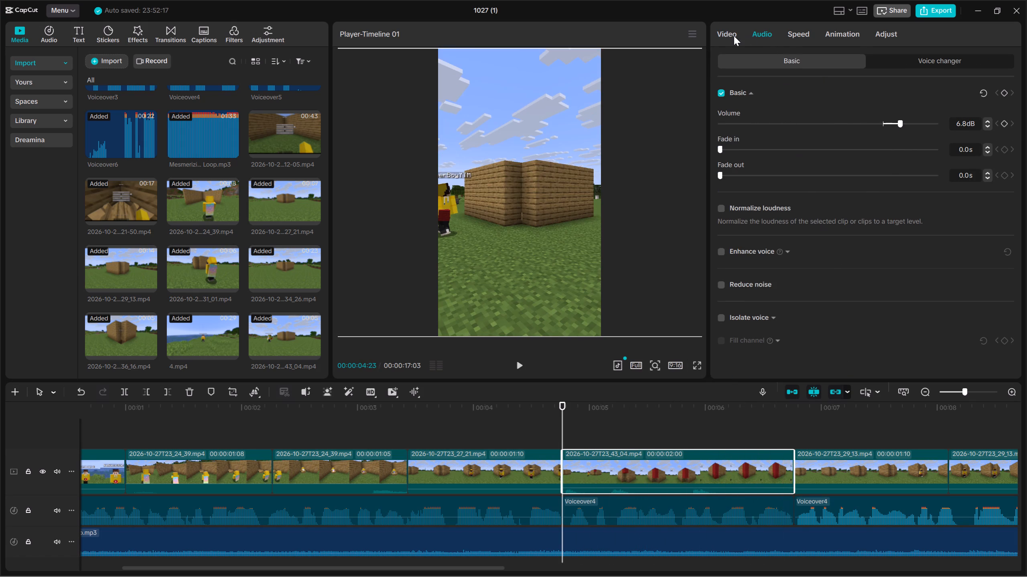
Keyframe a zoom-in on the 2026-10-27T23_43_04.mp4 clip, from its start to 382% scale at 00:00:06:20, and preview it.
click(733, 36)
click(992, 100)
click(1005, 90)
key(space)
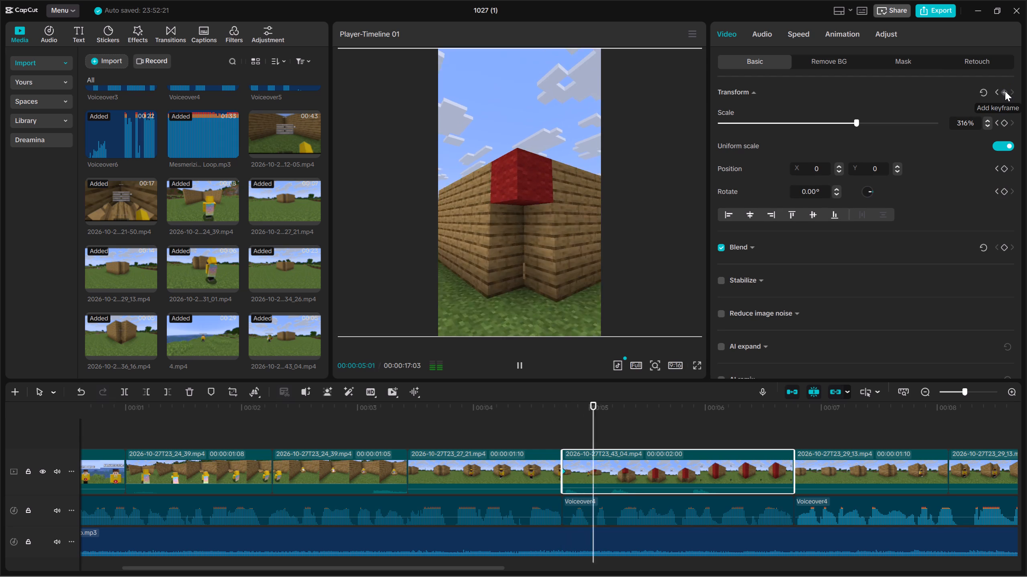
key(space)
click(1005, 92)
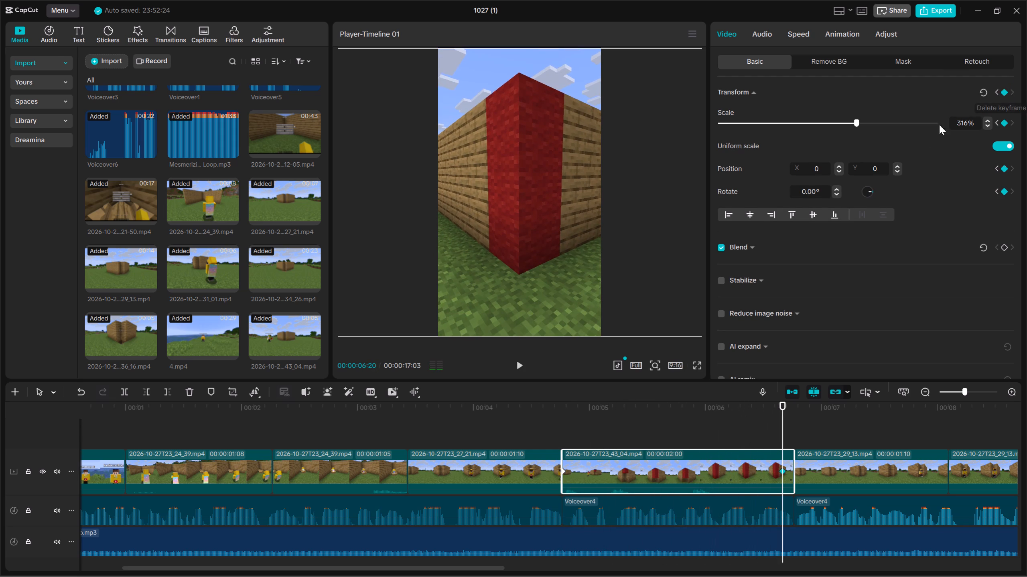
drag(865, 127, 885, 124)
key(Up)
key(space)
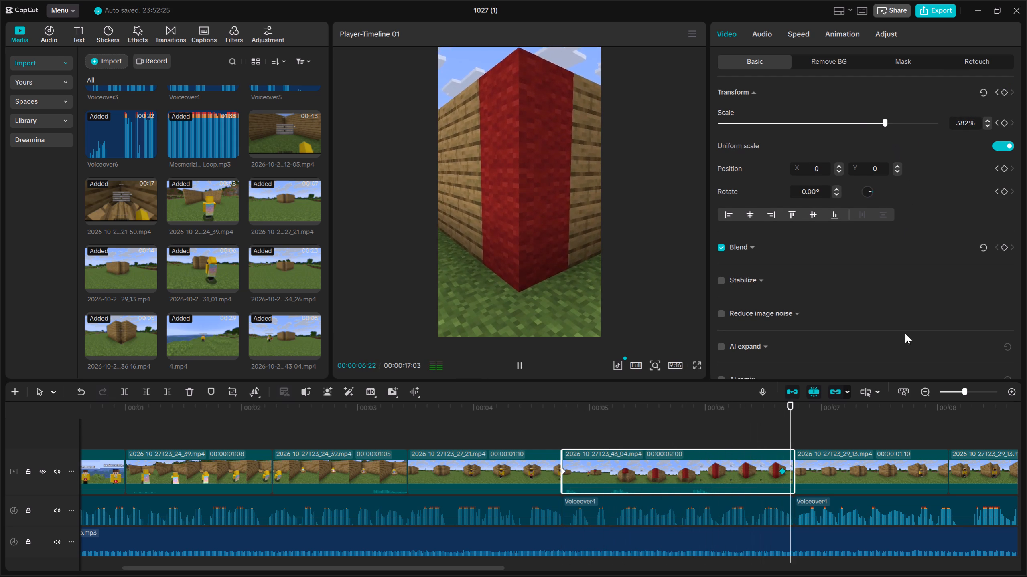
key(space)
Play the first 2026-10-27T23_29_13.mp4 clip from its start to review its movement into the next clip.
click(858, 467)
key(Up)
key(space)
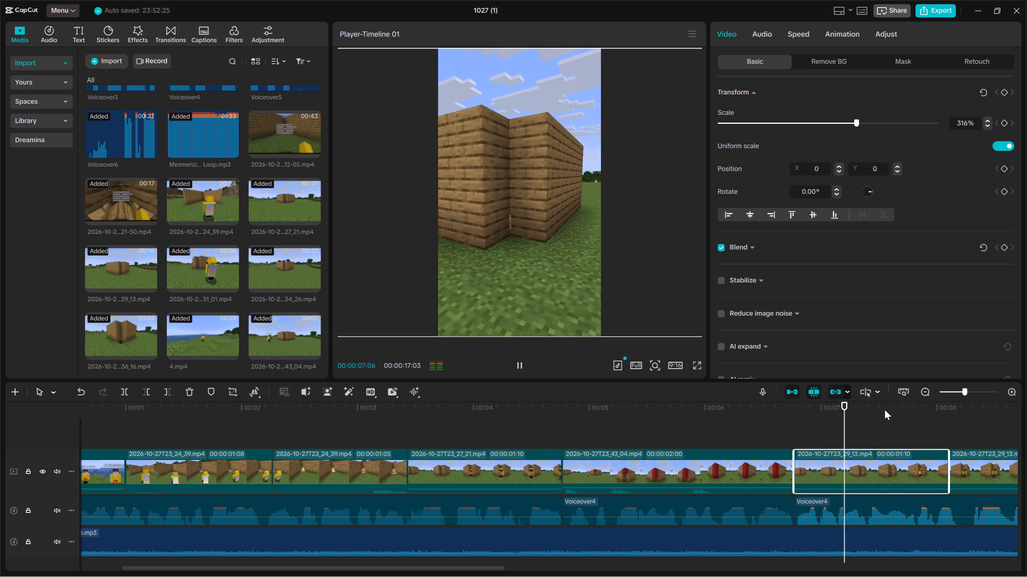
key(space)
key(Up)
key(Up)
key(space)
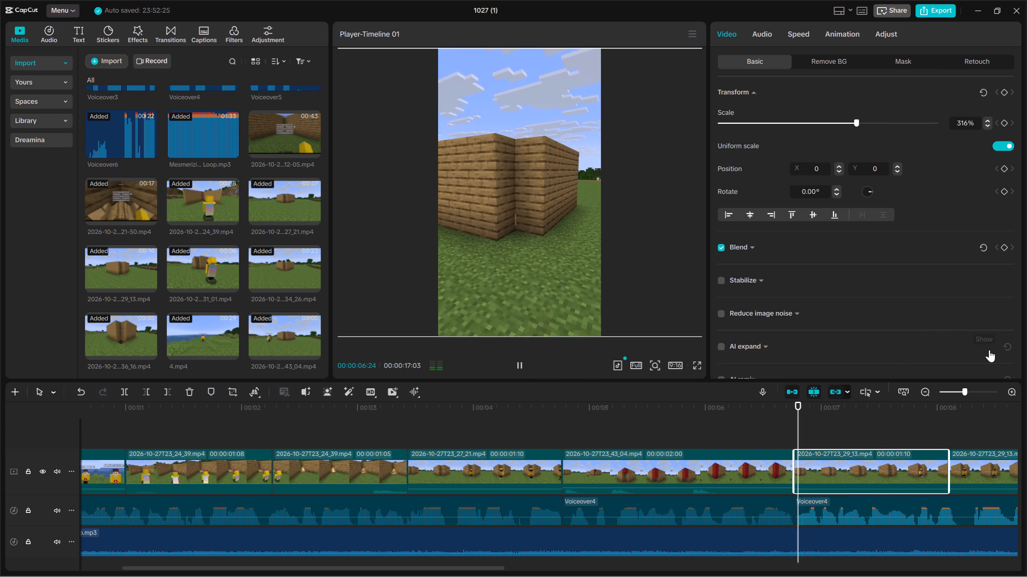
key(space)
Keyframe a zoom-in on the second 2026-10-27T23_29_13.mp4 clip, from 00:00:08:07 to 373% scale at 00:00:09:14.
click(994, 477)
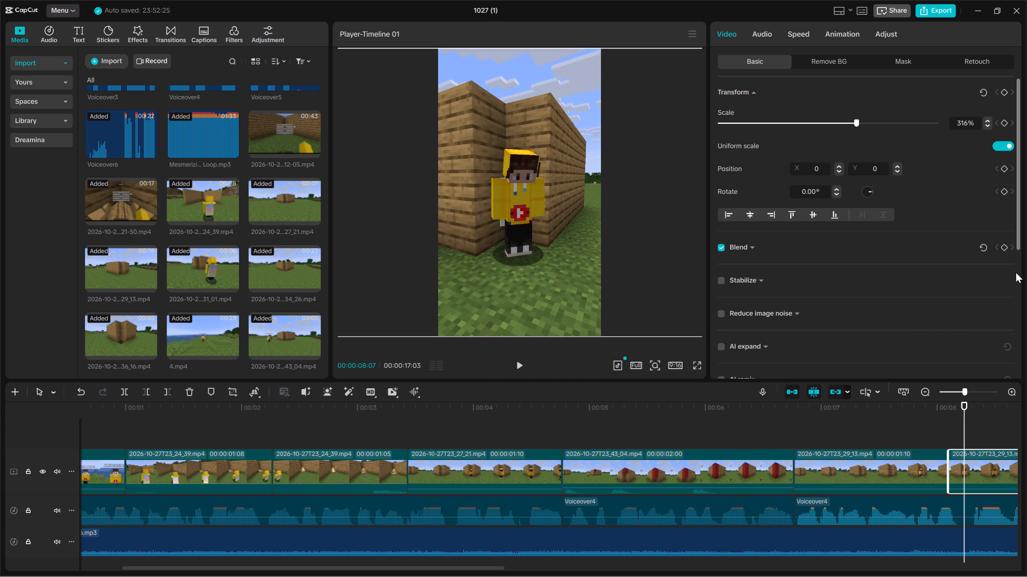
click(1006, 92)
key(space)
key(space)
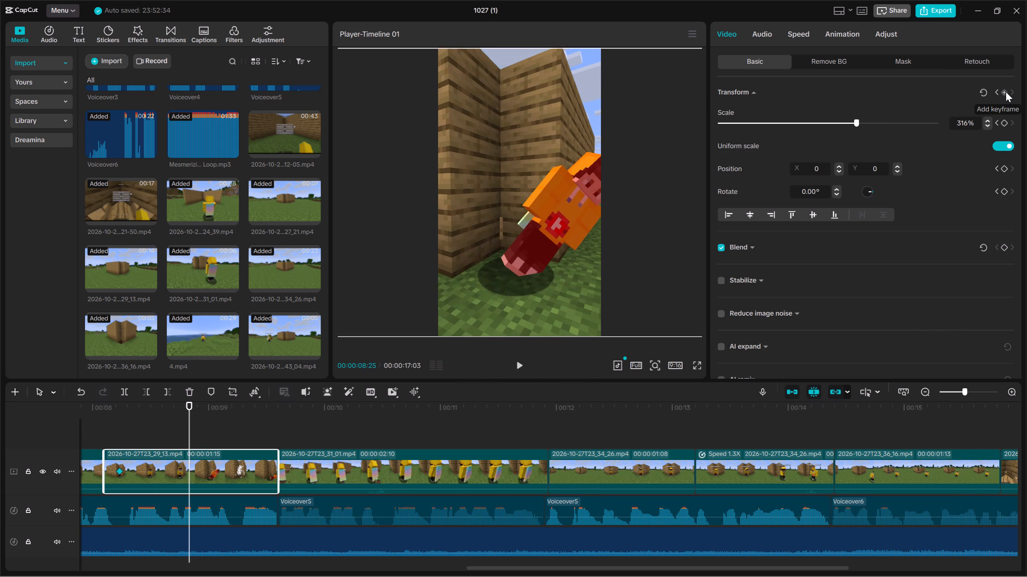
key(space)
key(space)
click(1006, 92)
drag(876, 124, 883, 123)
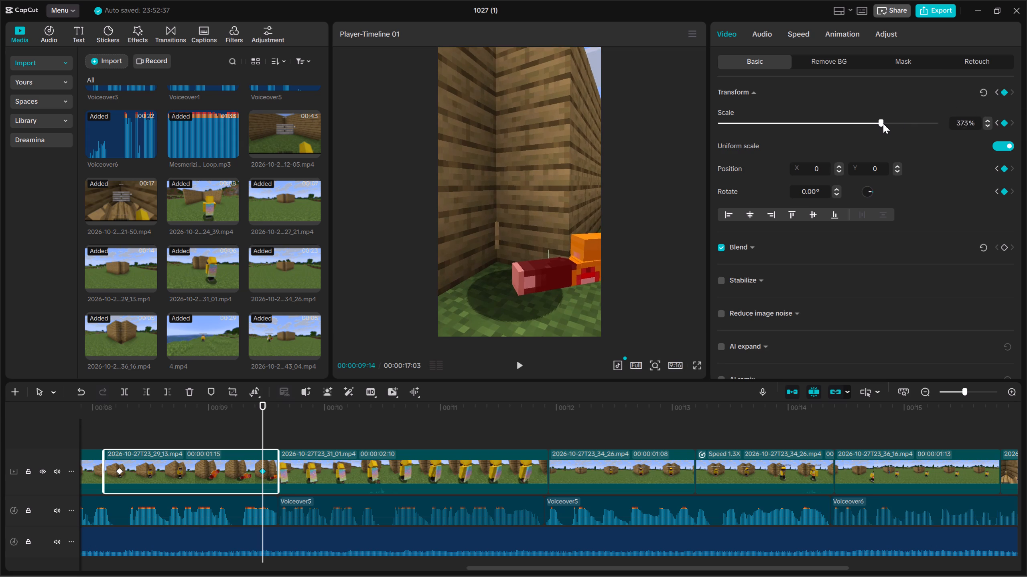
Increase the scale slightly at the second 2026-10-27T23_29_13.mp4 clip's 00:00:09:14 keyframe and preview the zoom.
drag(883, 123, 889, 124)
key(Up)
key(space)
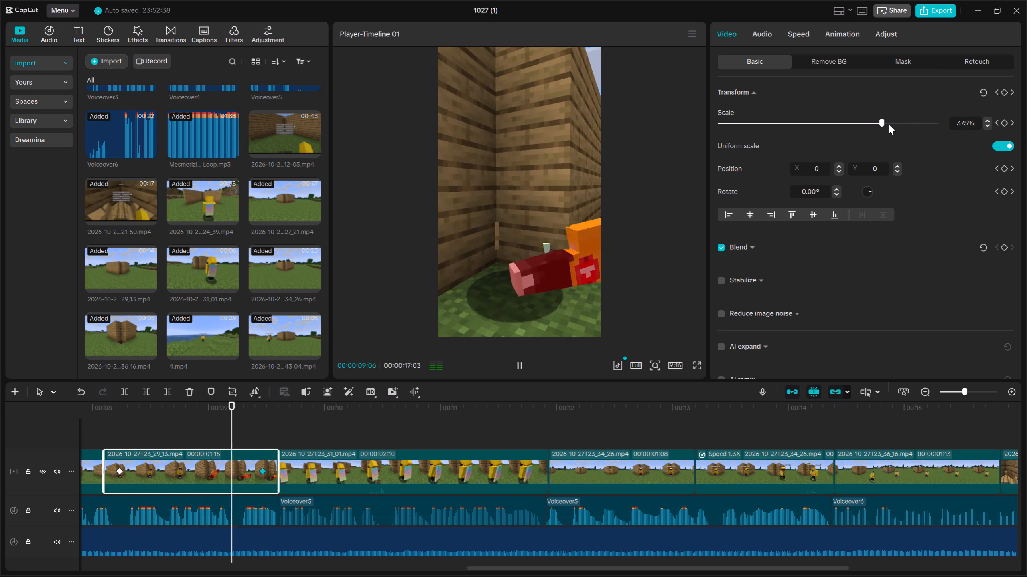
key(space)
Keyframe a zoom-in on the 2026-10-27T23_31_01.mp4 clip, from 316% scale at 00:00:09:20 to a larger scale at 00:00:11:25, and preview it.
click(456, 462)
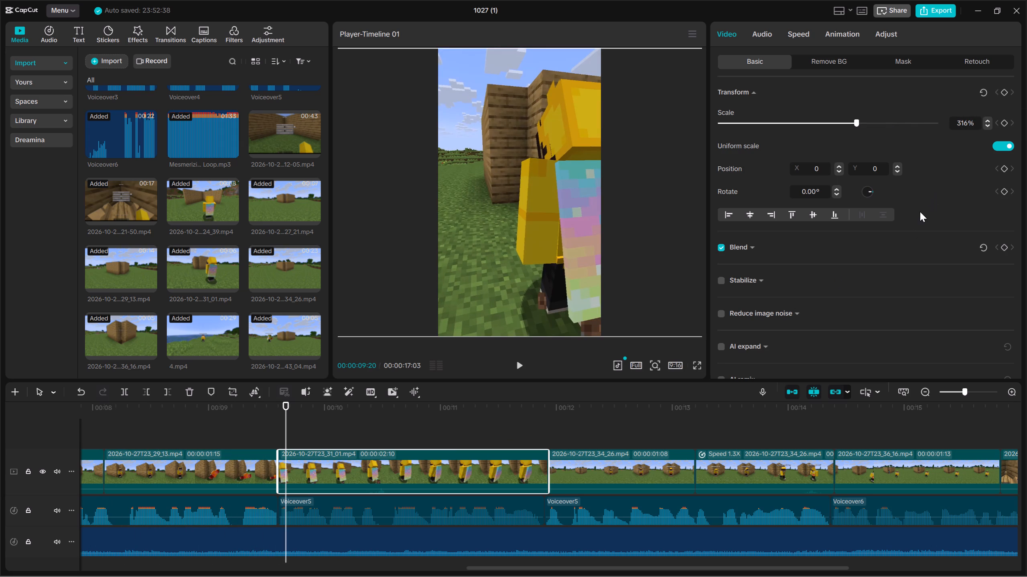
click(1005, 94)
key(space)
key(space)
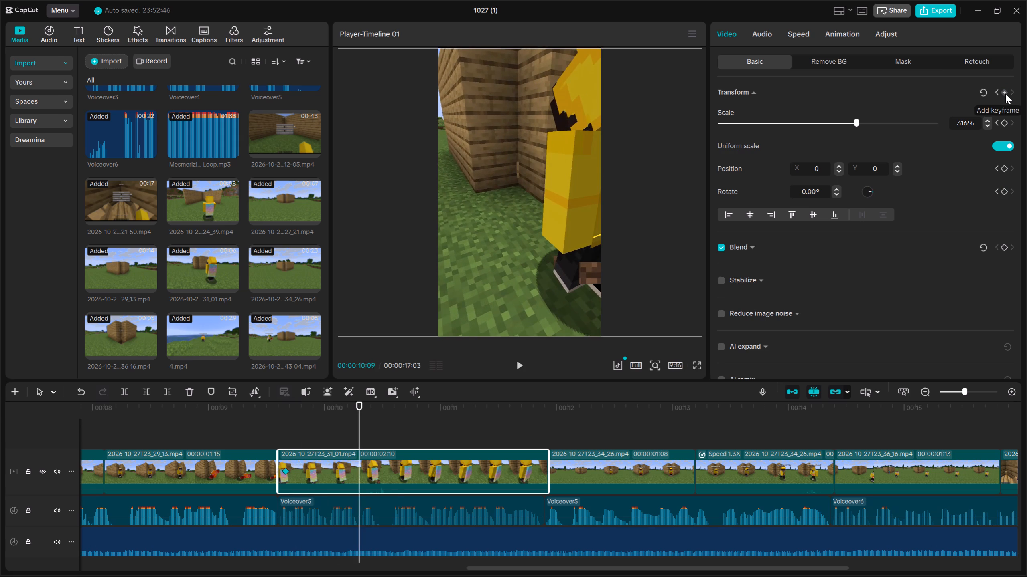
key(space)
key(space)
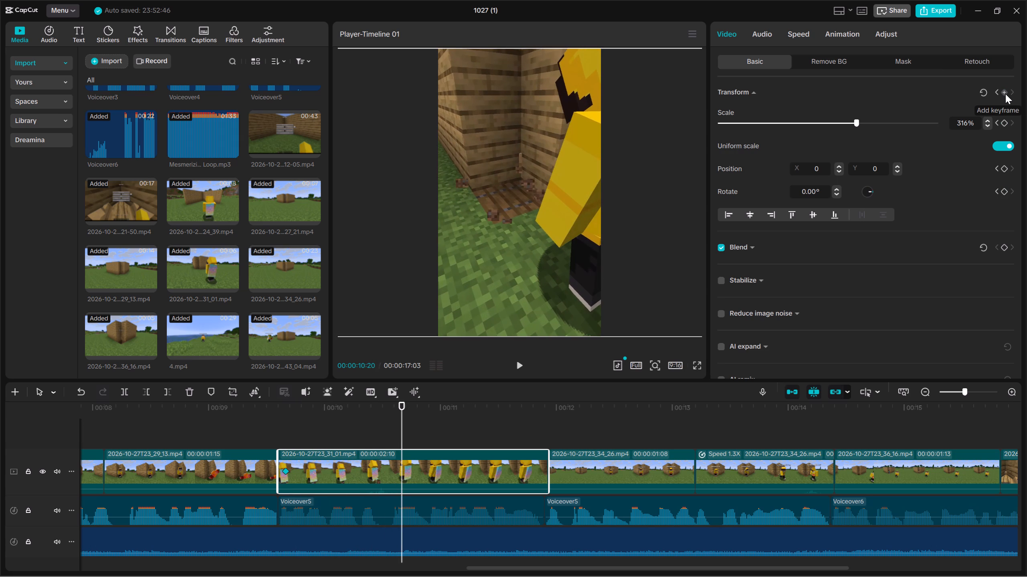
key(space)
key(space)
click(1005, 94)
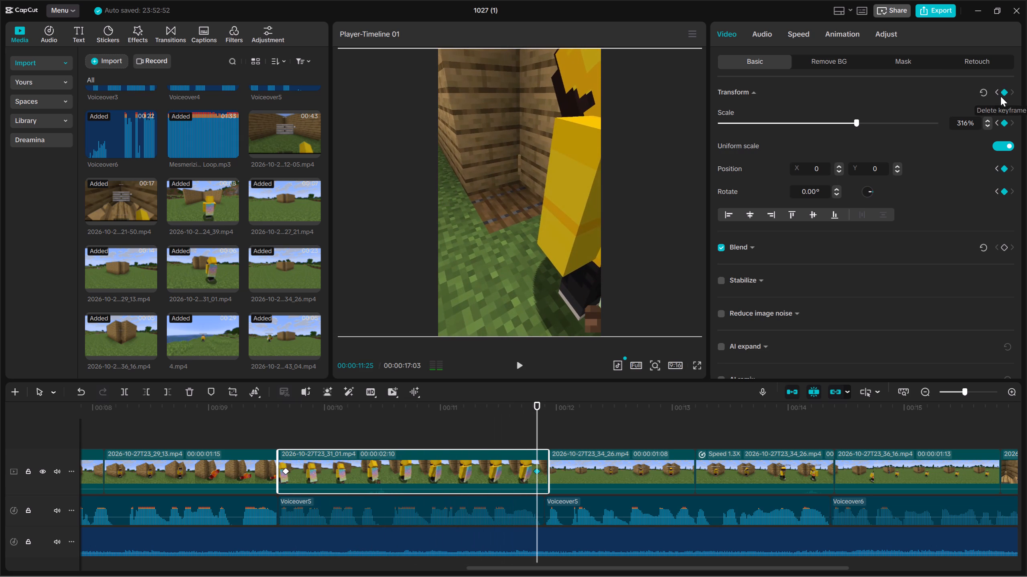
drag(862, 122, 901, 123)
key(Up)
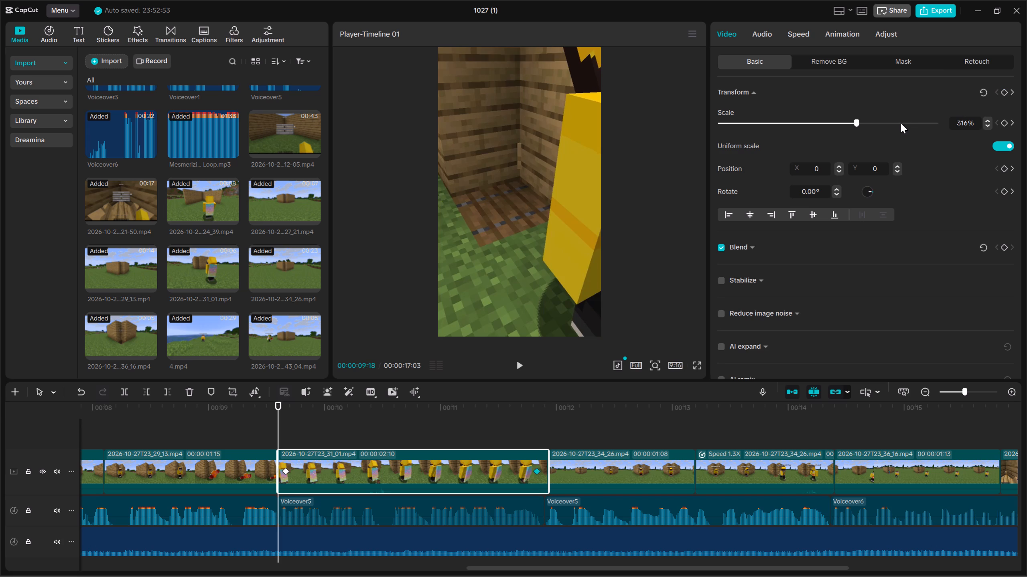
key(space)
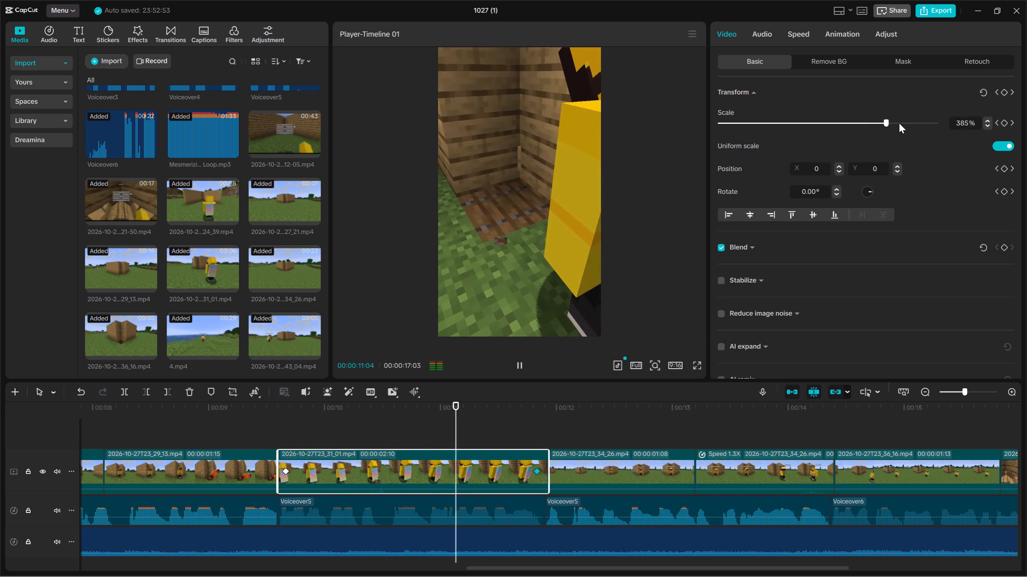
key(space)
Keyframe a zoom-in on the first 2026-10-27T23_34_26.mp4 clip, from 00:00:11:29 to 421% scale at 00:00:13:01, and preview it.
click(620, 468)
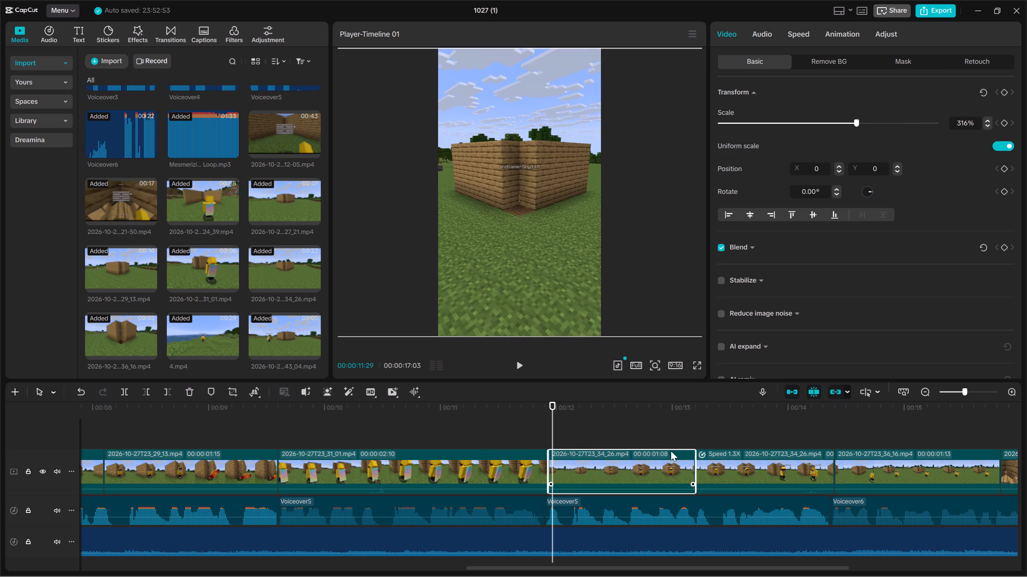
click(1003, 93)
key(space)
key(space)
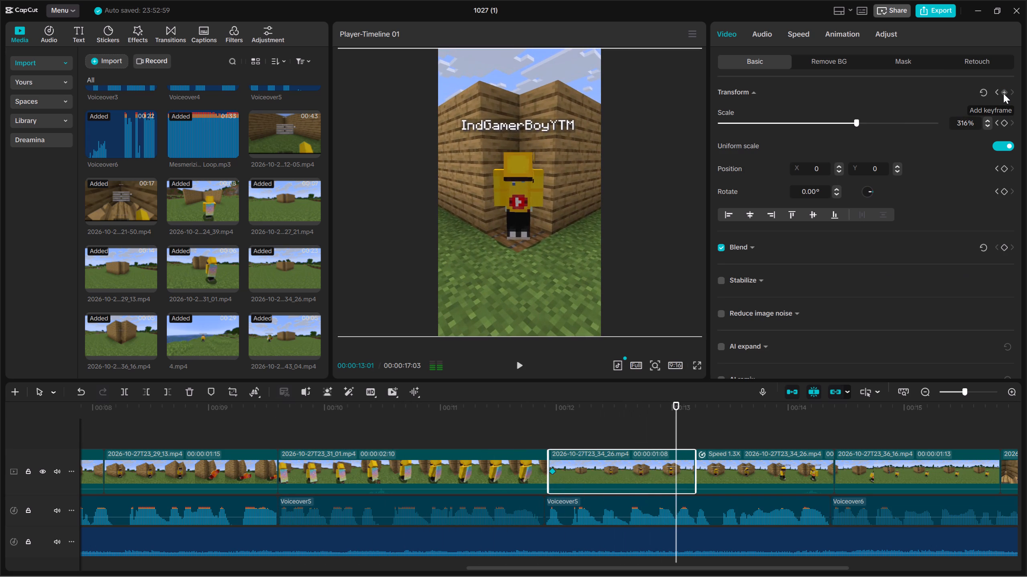
click(1003, 93)
drag(862, 124, 902, 128)
key(Up)
key(space)
key(space)
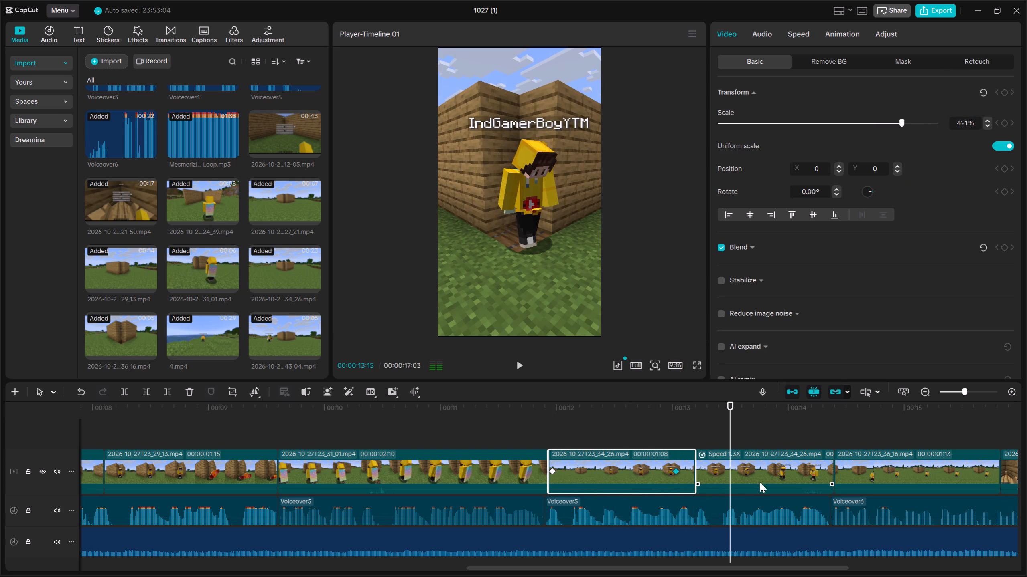
Move the first 2026-10-27T23_34_26.mp4 clip's end zoom keyframe to 00:00:13:03.
click(762, 472)
key(Up)
click(683, 472)
click(672, 472)
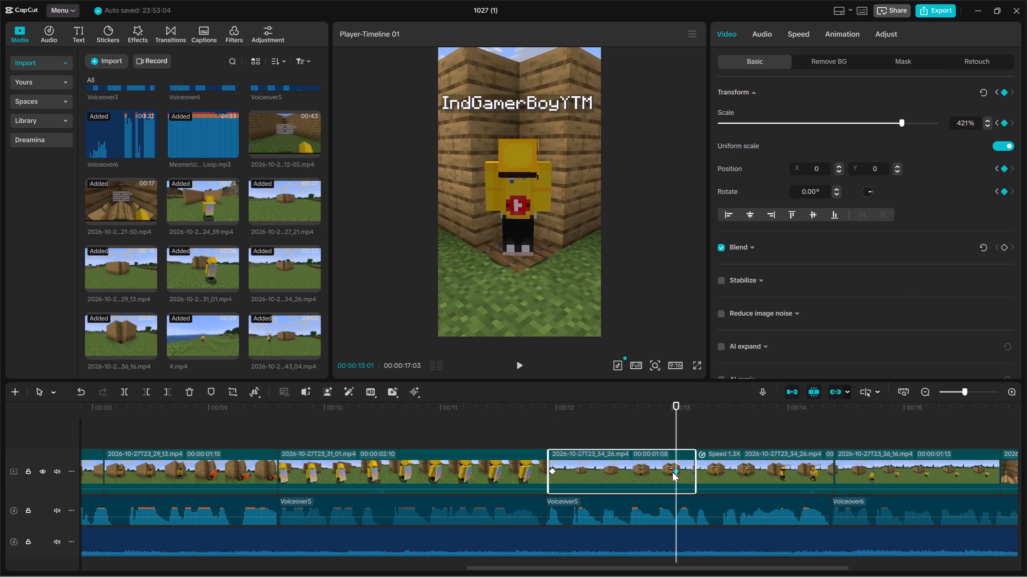
drag(673, 472, 684, 470)
click(684, 470)
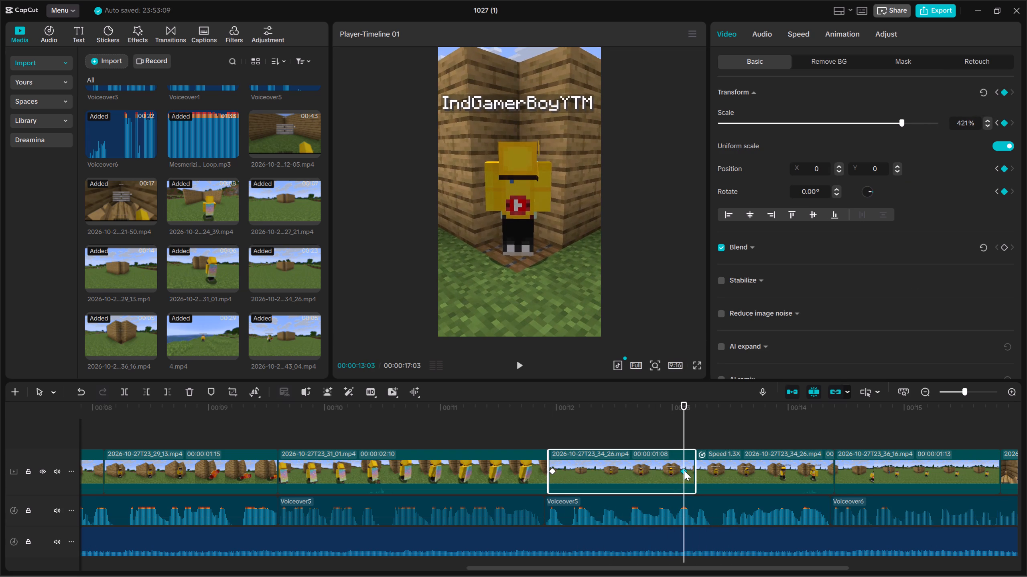
Set the scale of the 1.3X-speed 2026-10-27T23_34_26.mp4 clip to 421% and play through the cut into it.
click(733, 464)
key(Down)
drag(967, 120, 922, 115)
key(BackSpace)
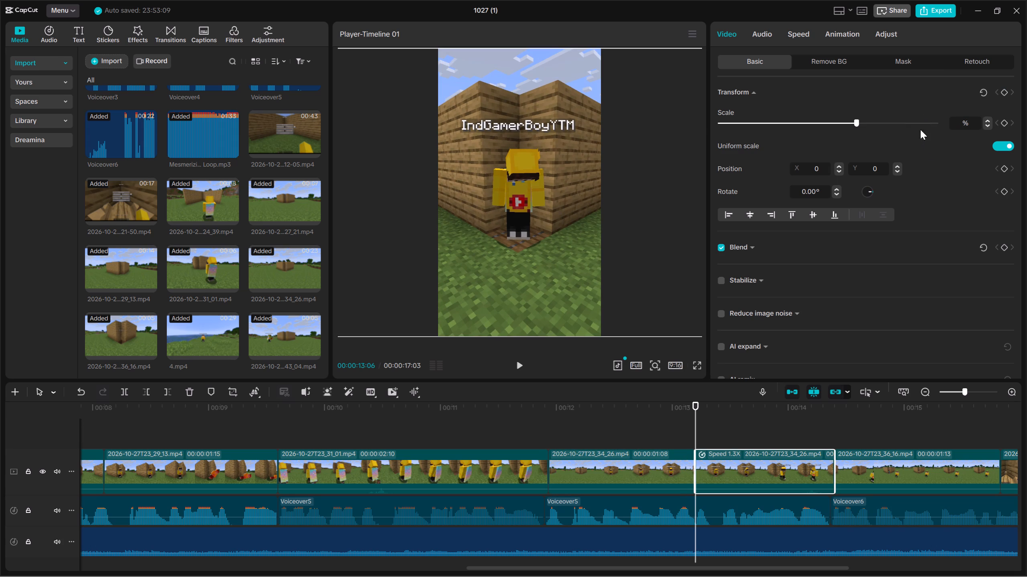
text(42)
key(1)
click(716, 423)
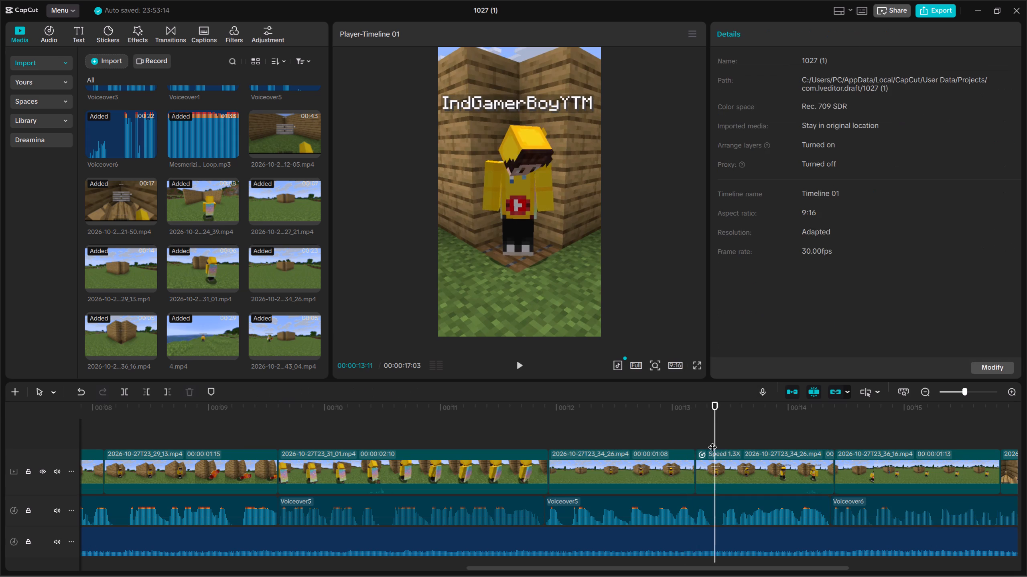
key(Up)
click(719, 457)
key(Up)
key(space)
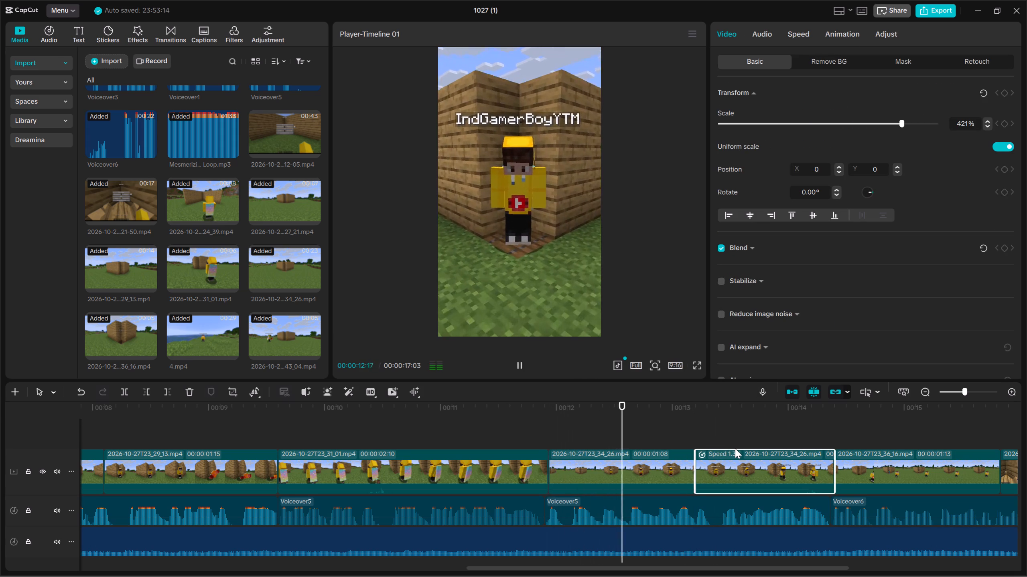
key(space)
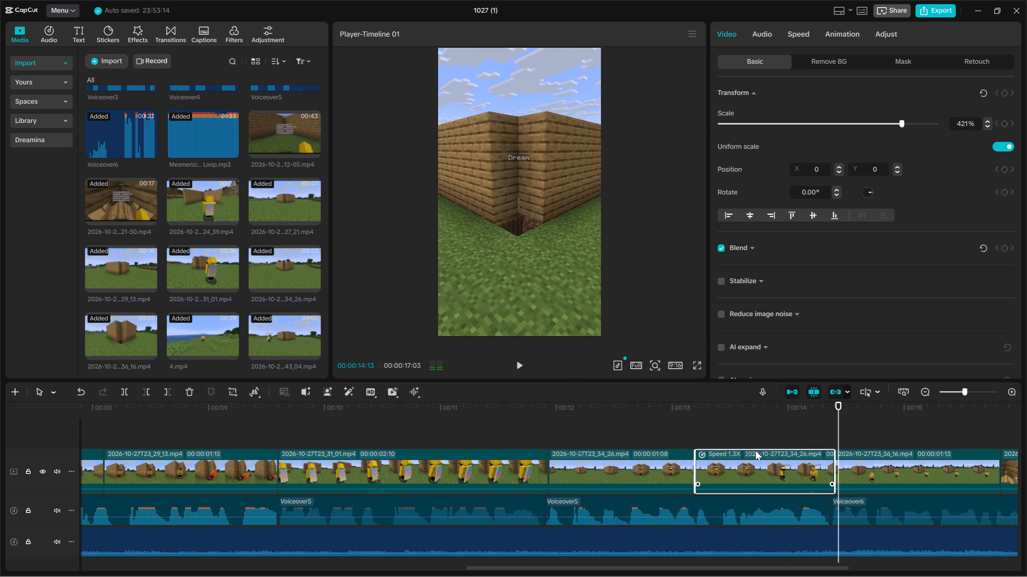
Raise the 1.3X-speed 2026-10-27T23_34_26.mp4 clip's audio volume to 13.0 dB and play it to check the level.
click(861, 474)
key(space)
key(Up)
key(Up)
click(812, 478)
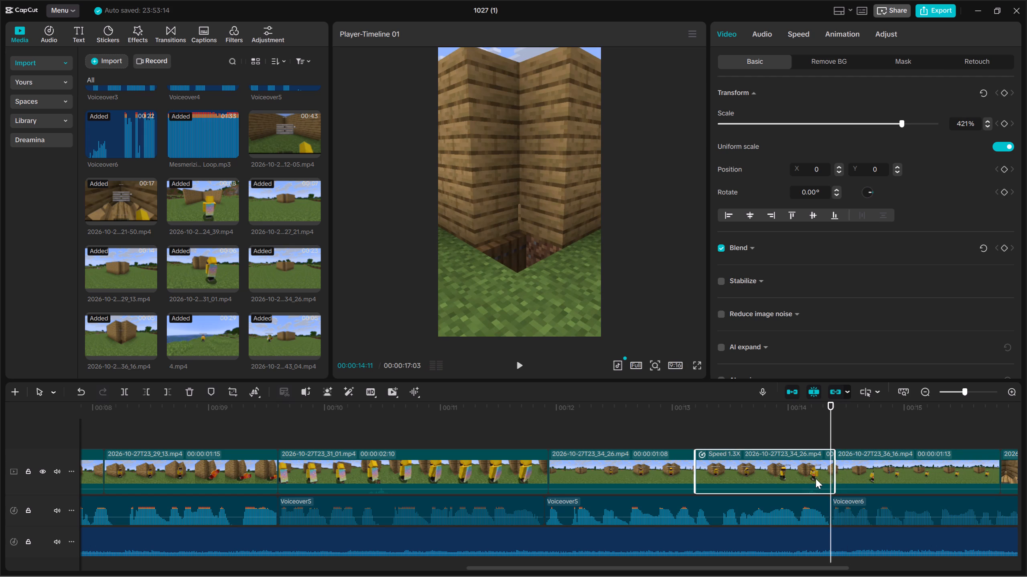
click(767, 27)
drag(903, 125, 972, 125)
key(Up)
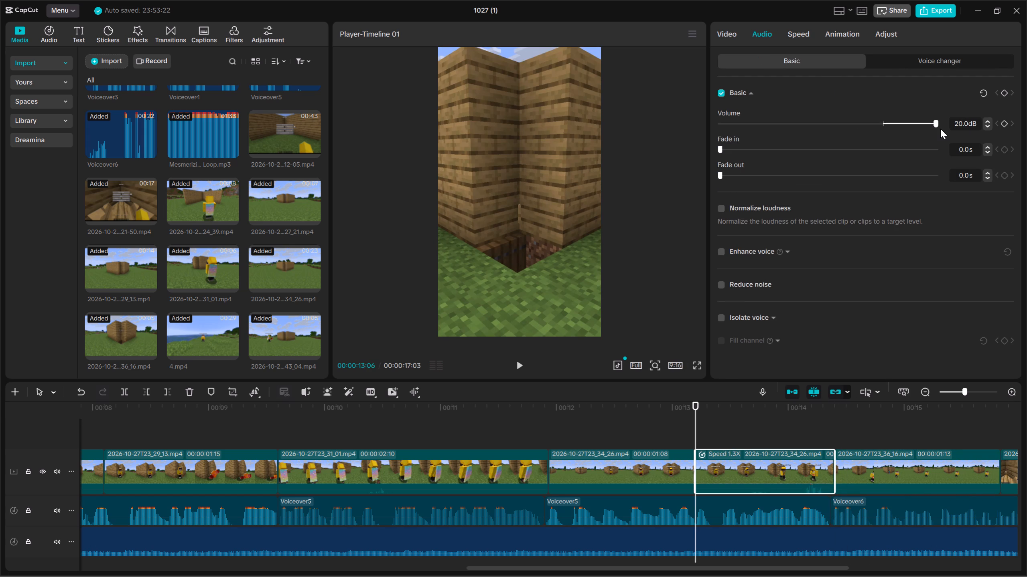
drag(928, 121, 915, 128)
key(space)
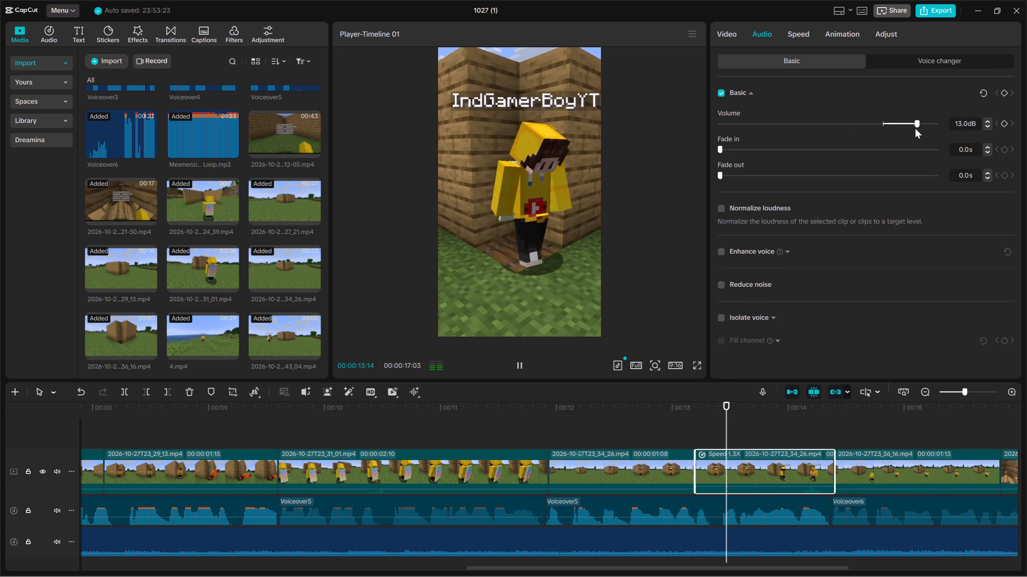
key(space)
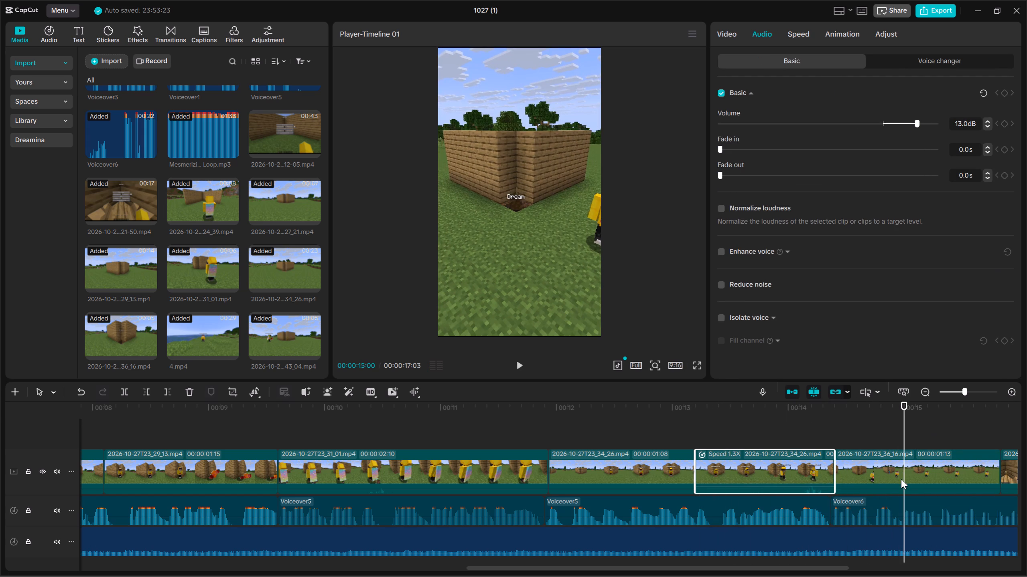
Keyframe a zoom-in on the 2026-10-27T23_36_16.mp4 clip, from 00:00:14:12 to 500% scale at 00:00:15:24, and preview it.
click(900, 479)
key(Up)
key(space)
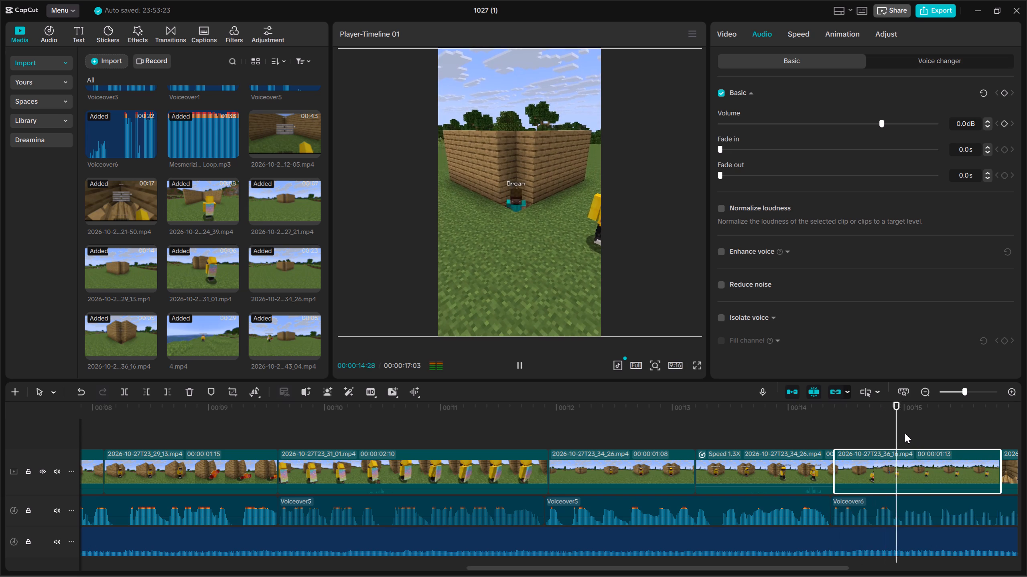
key(space)
key(space)
key(space)
key(Up)
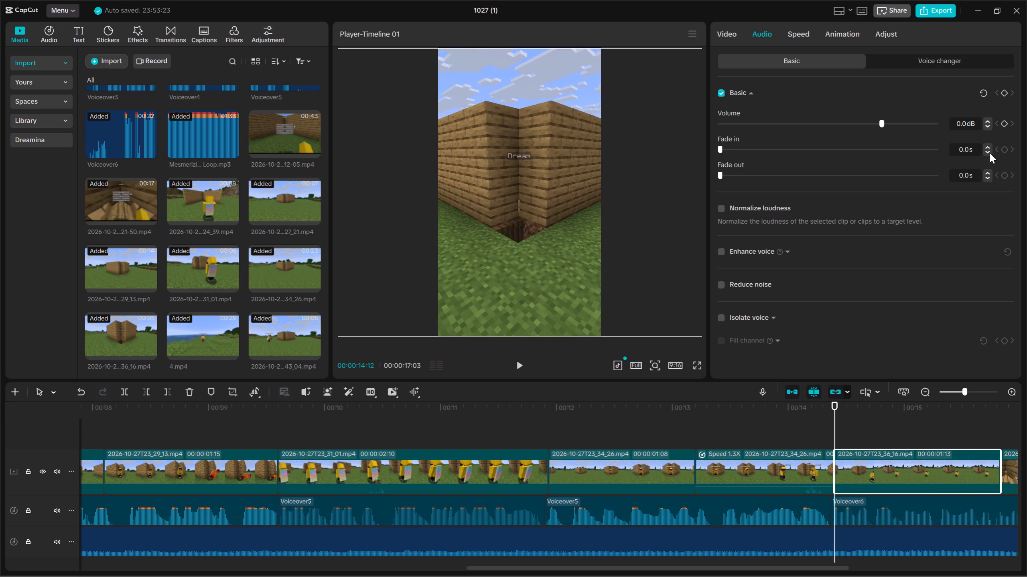
click(723, 38)
click(1004, 91)
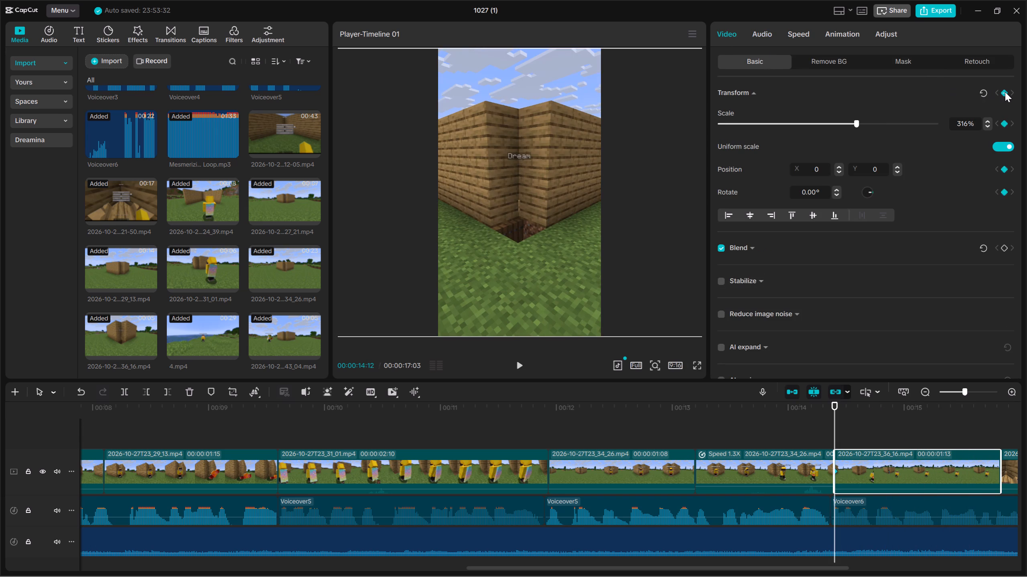
key(space)
key(space)
click(1005, 92)
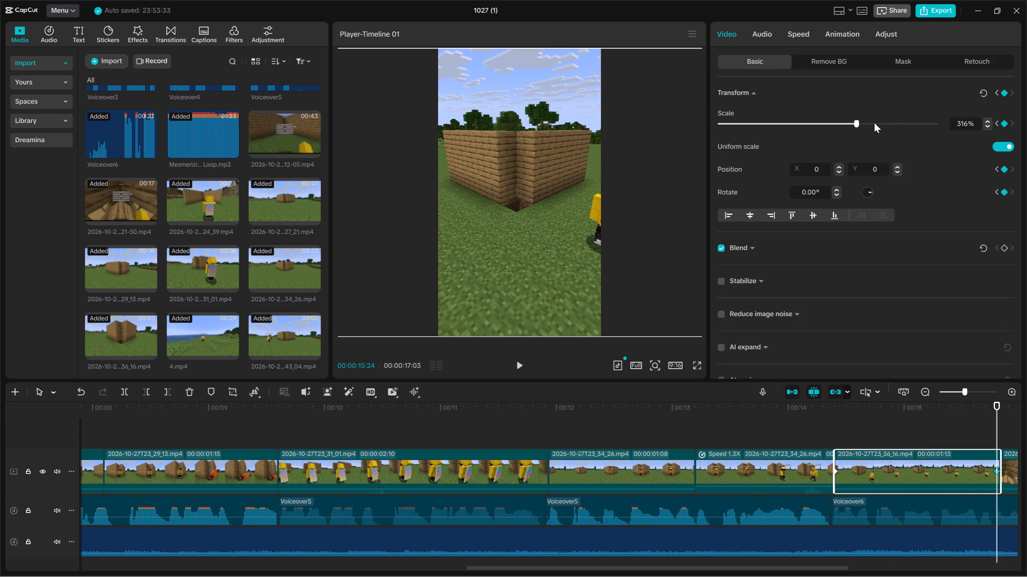
drag(861, 128, 965, 127)
key(Up)
key(space)
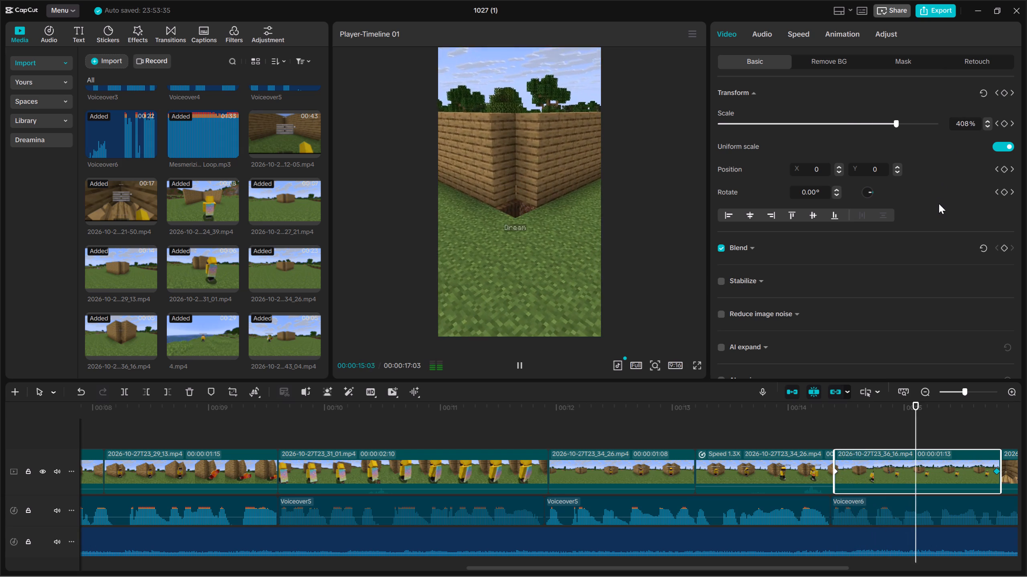
key(space)
Reduce the 2026-10-27T23_36_16.mp4 clip's end keyframe scale to 329% and play through into the final clip.
click(994, 472)
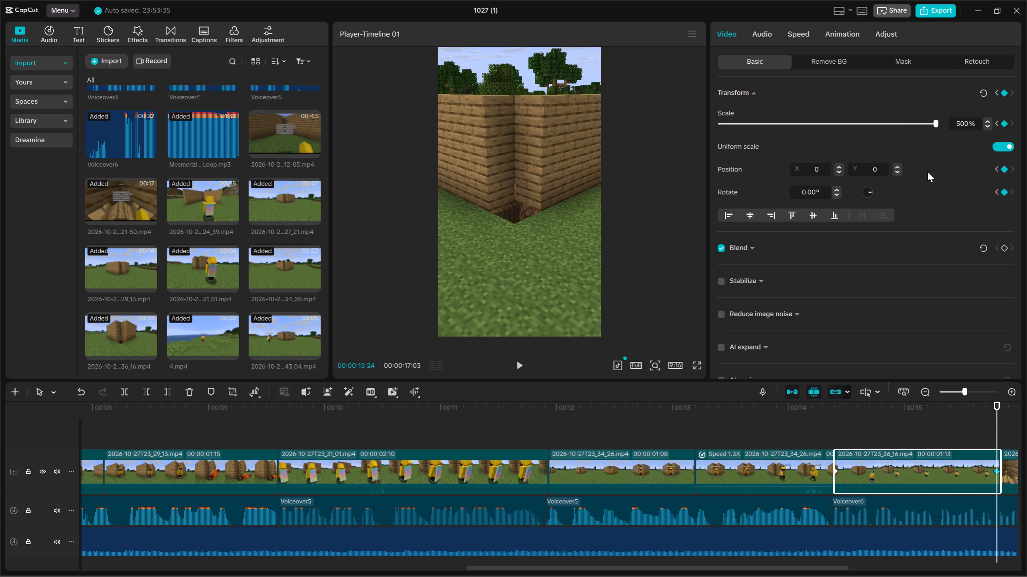
drag(911, 127, 862, 125)
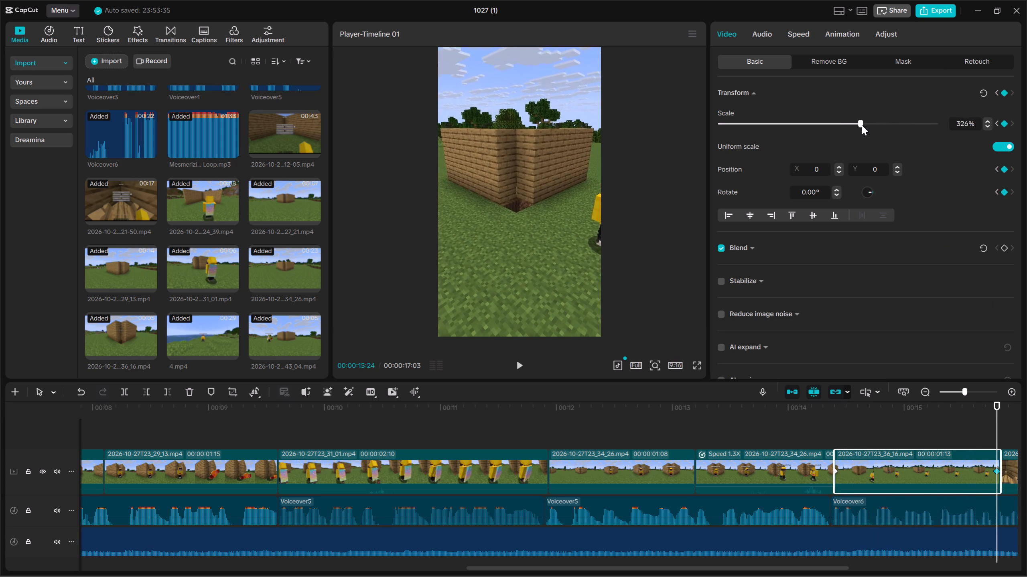
drag(862, 125, 862, 125)
key(Up)
key(space)
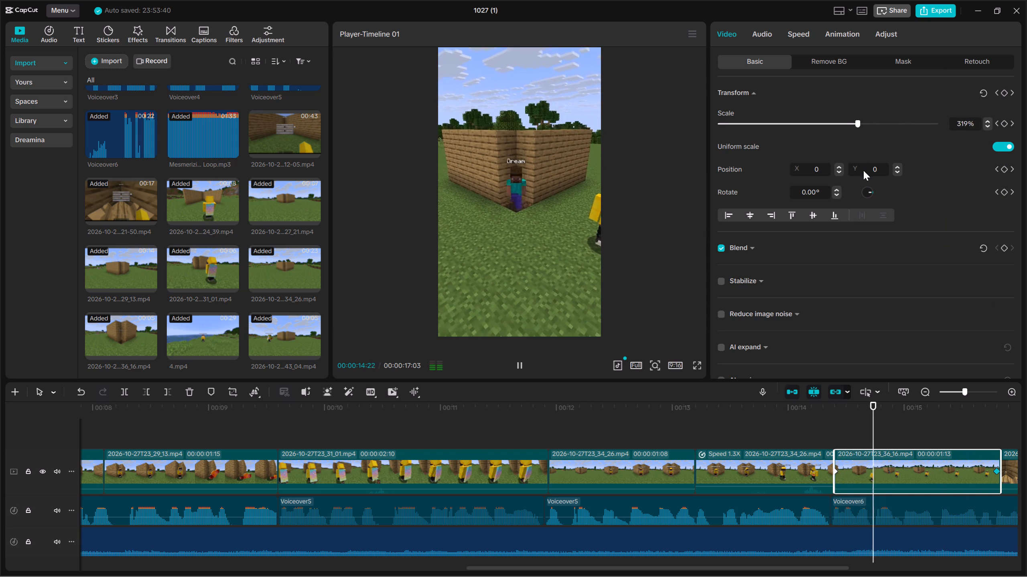
key(space)
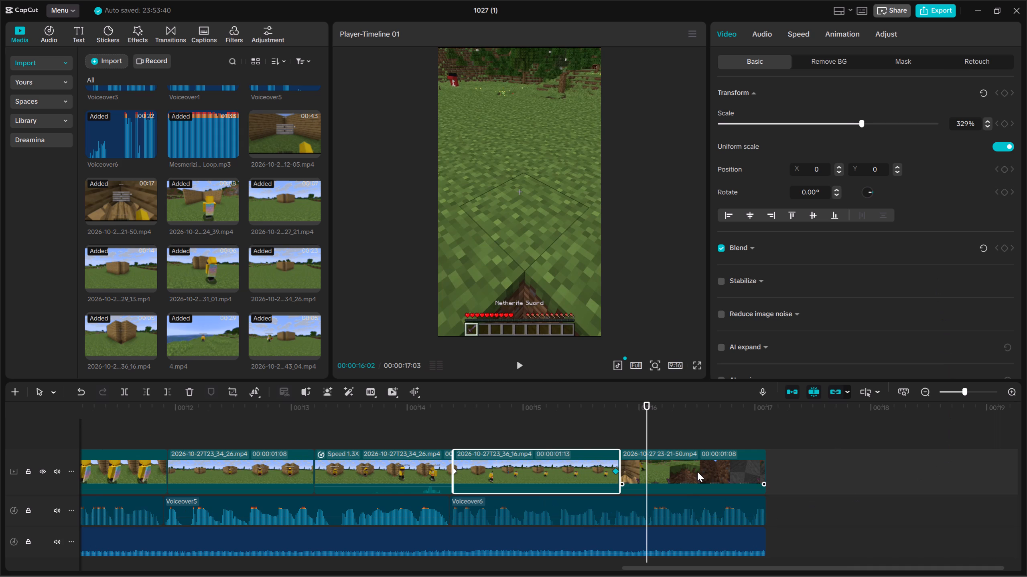
click(697, 472)
key(space)
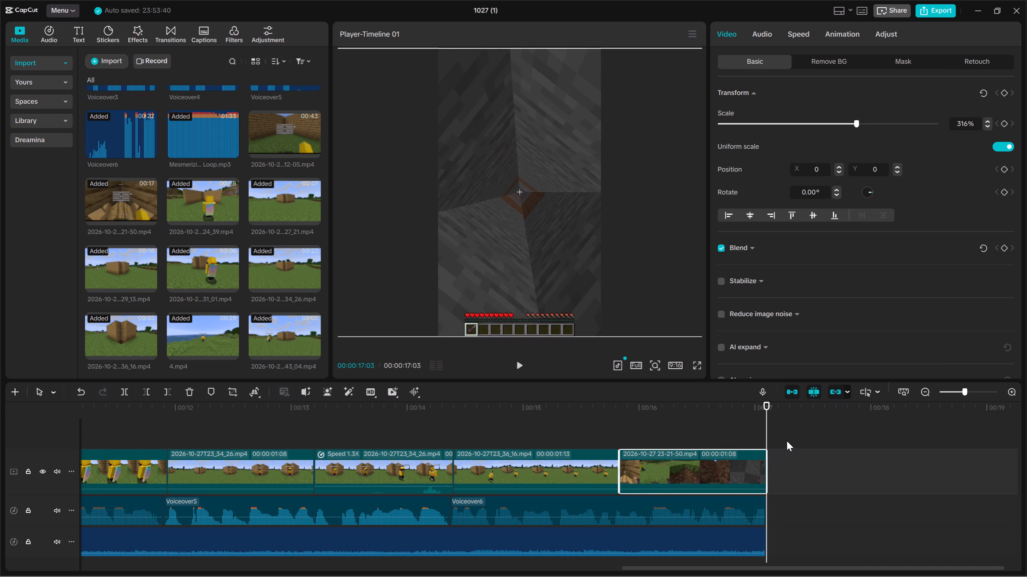
key(Up)
key(space)
key(space)
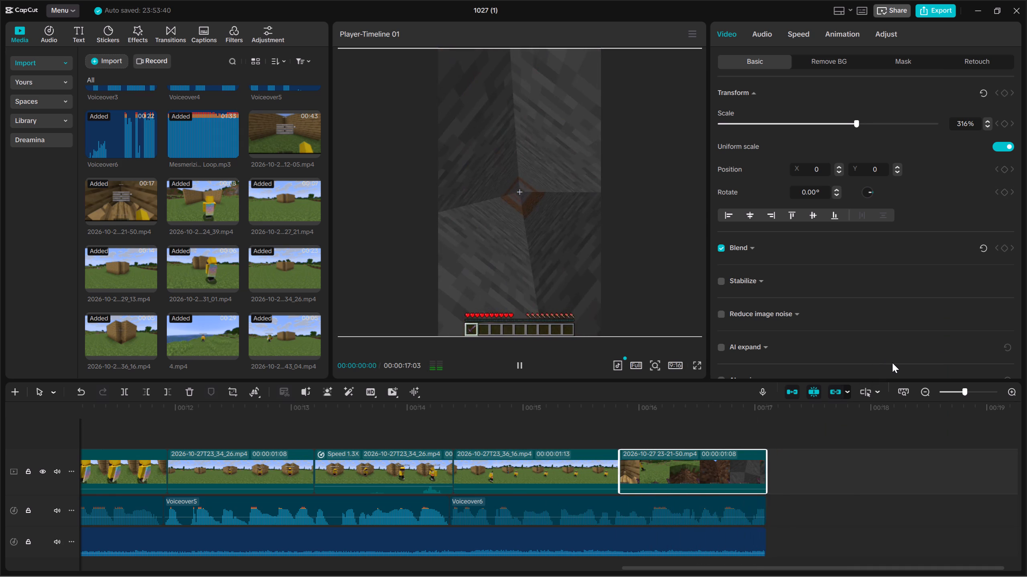
key(space)
double_click(926, 394)
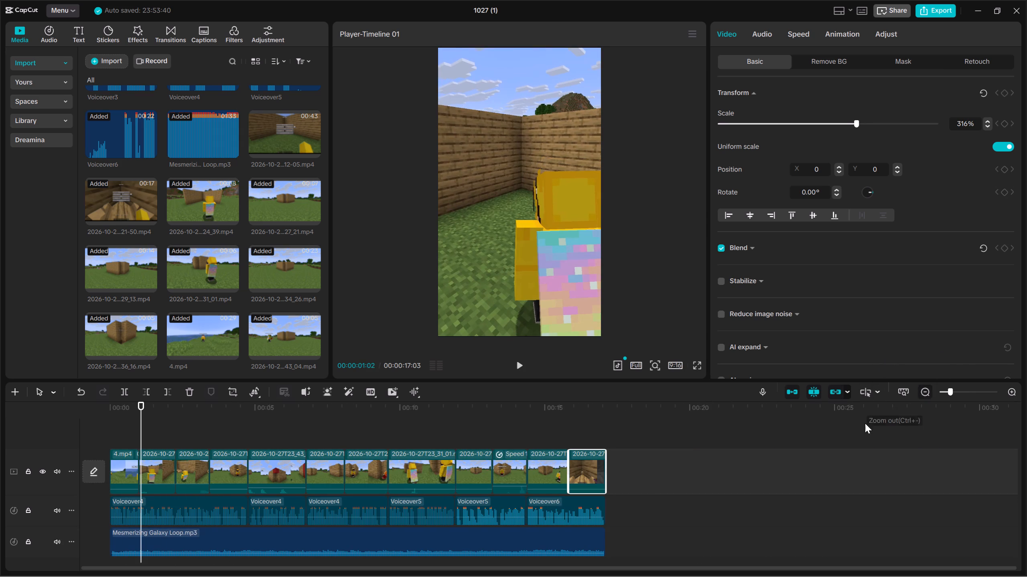
scroll(627, 535, down, 2)
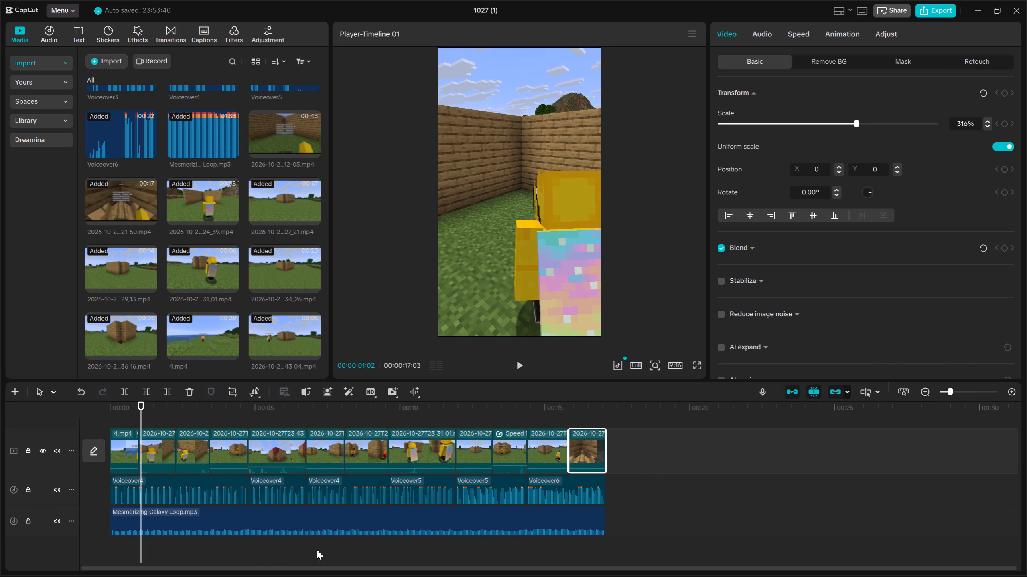
Import the Riser Sound Effect(MP3_160K) audio file from the Downloads folder into the project media.
drag(202, 550, 209, 548)
drag(209, 548, 100, 537)
key(Up)
key(Up)
key(Up)
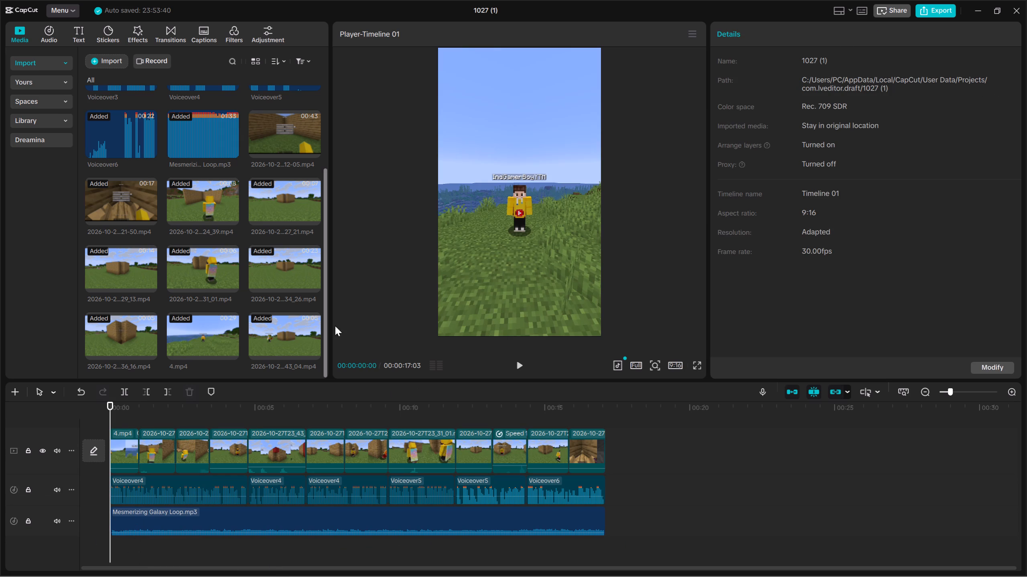
key(Up)
key(Up)
click(106, 56)
click(117, 77)
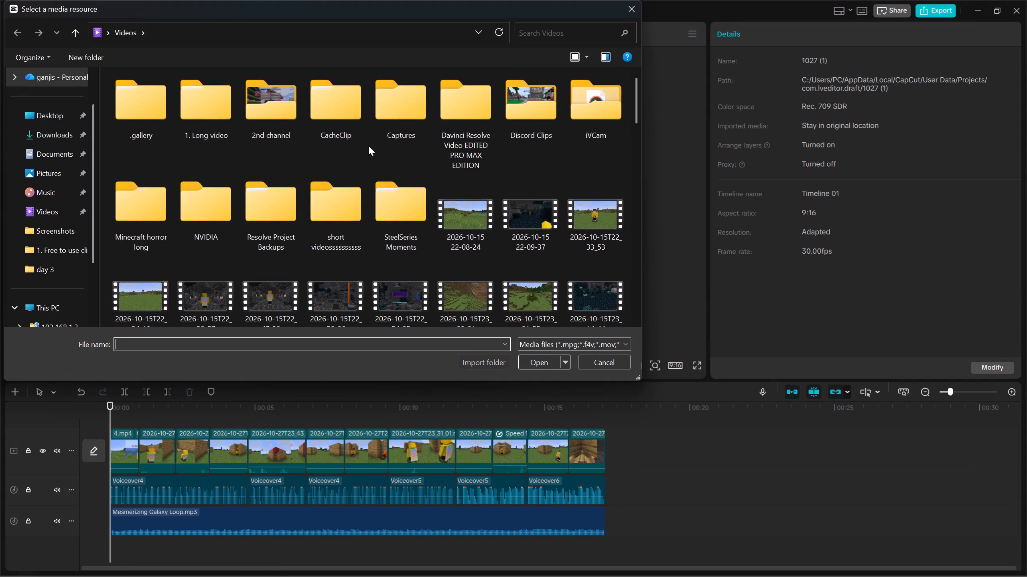
drag(87, 132, 83, 132)
click(63, 133)
click(566, 17)
click(548, 34)
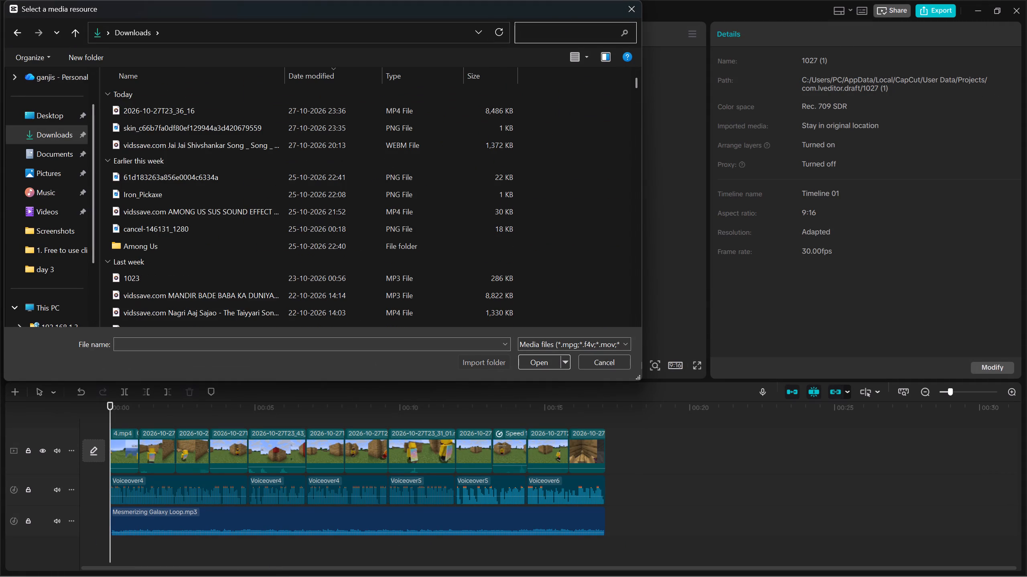
text(riser)
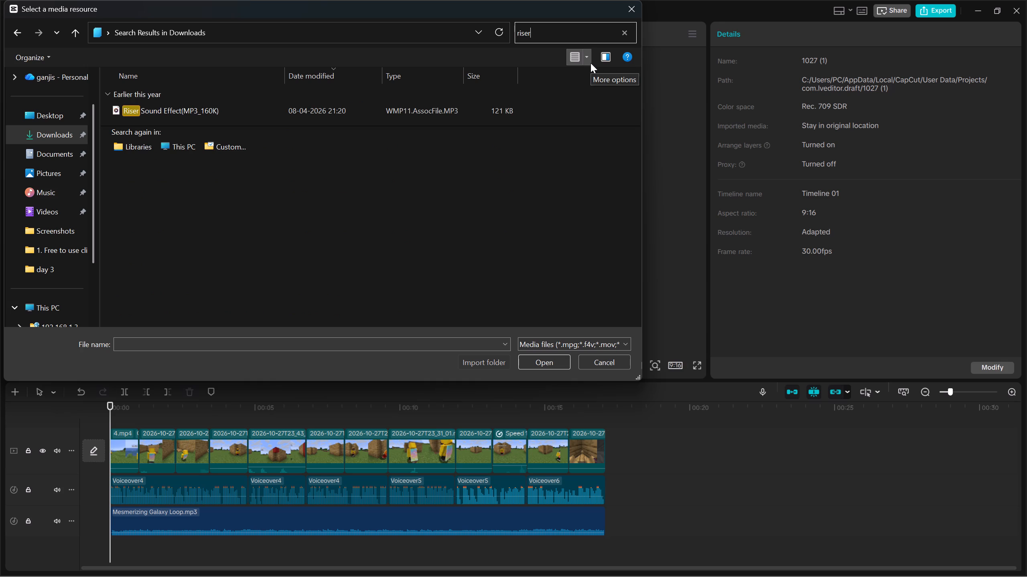
click(501, 111)
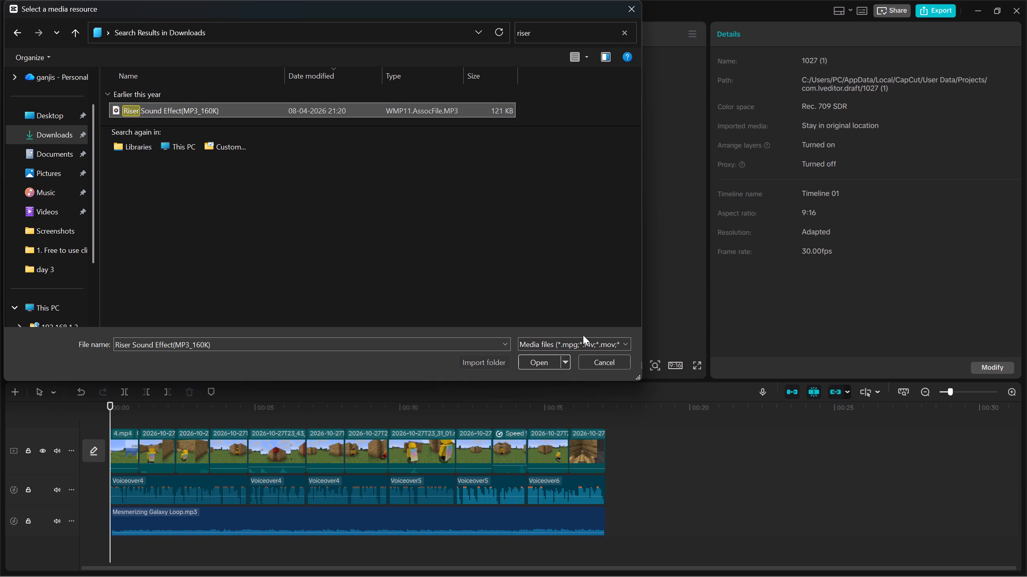
click(530, 359)
click(524, 365)
click(544, 367)
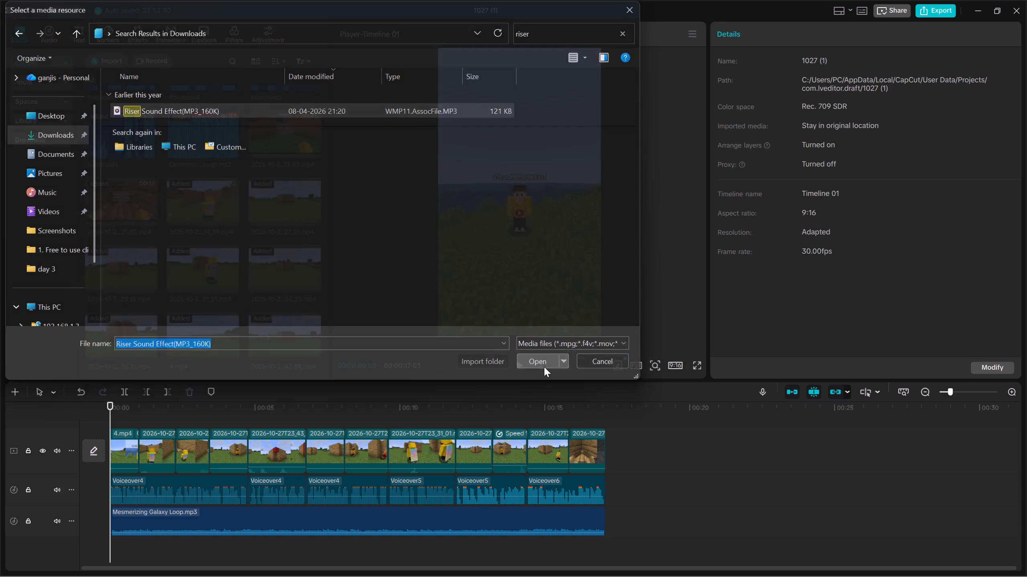
Place the riser sound effect at the timeline start on a new track below the music and lower its volume to -9.9 dB.
triple_click(1020, 392)
click(1018, 392)
scroll(605, 410, down, 5)
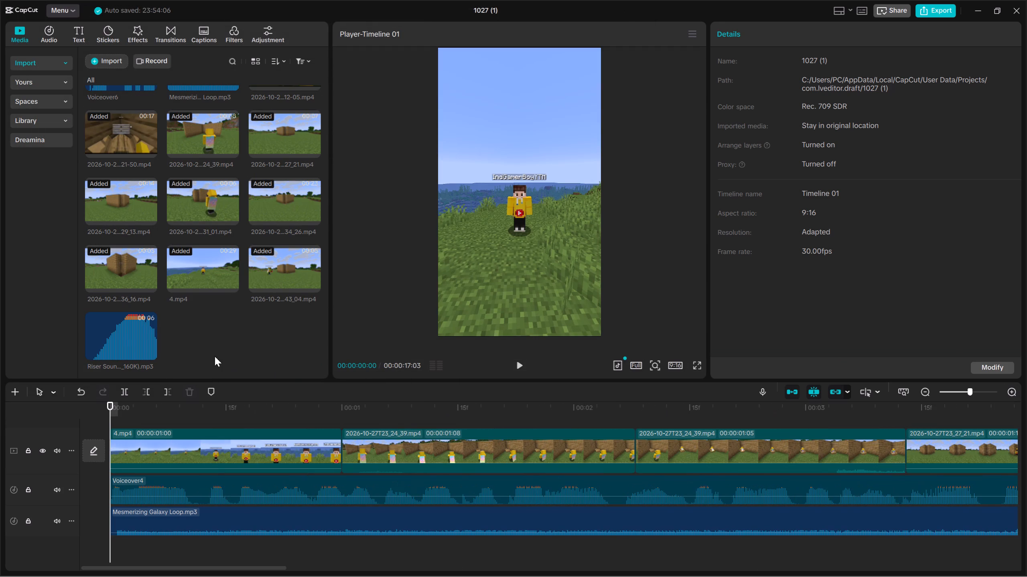
click(116, 321)
drag(125, 335, 66, 549)
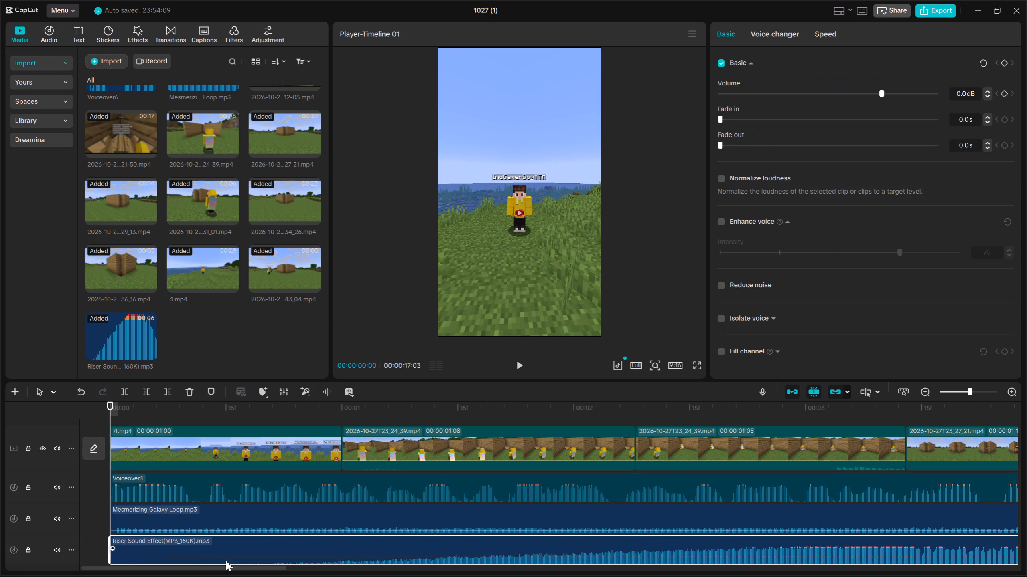
scroll(443, 569, down, 3)
drag(867, 97, 862, 97)
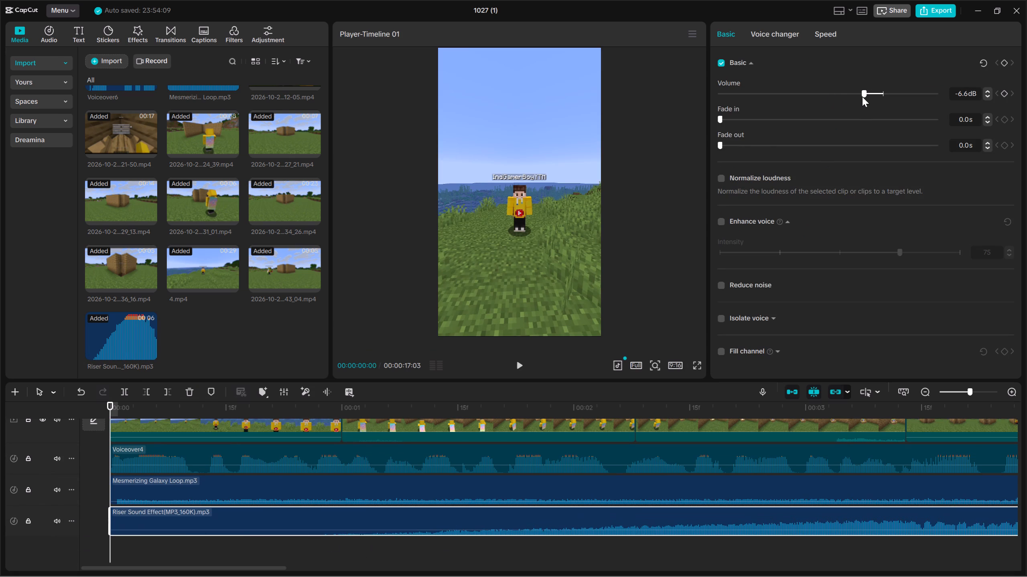
drag(862, 97, 853, 96)
Trim off the quiet beginning of the riser sound effect and move the clip back to the timeline start.
click(427, 547)
drag(468, 553, 471, 521)
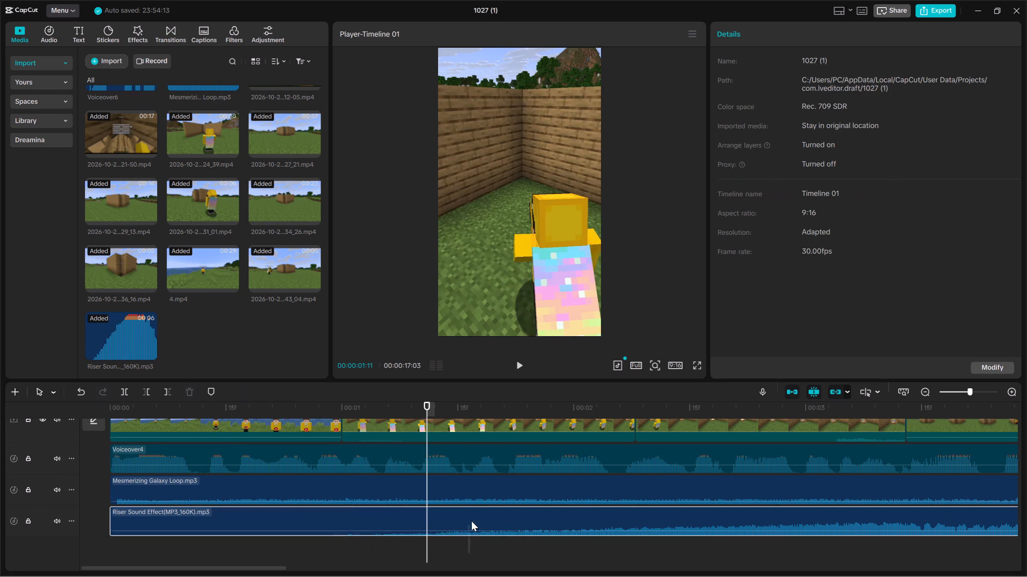
drag(471, 521, 471, 523)
click(144, 392)
drag(528, 520, 53, 523)
Set the riser sound effect's volume to -9.4 dB and play the first two seconds to check the level.
key(Up)
key(Up)
click(258, 494)
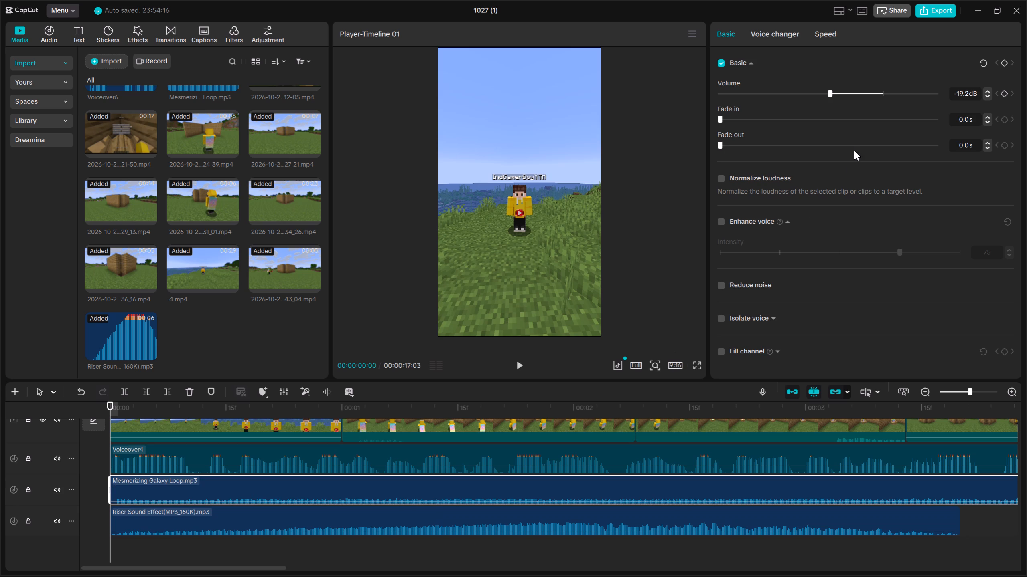
click(484, 530)
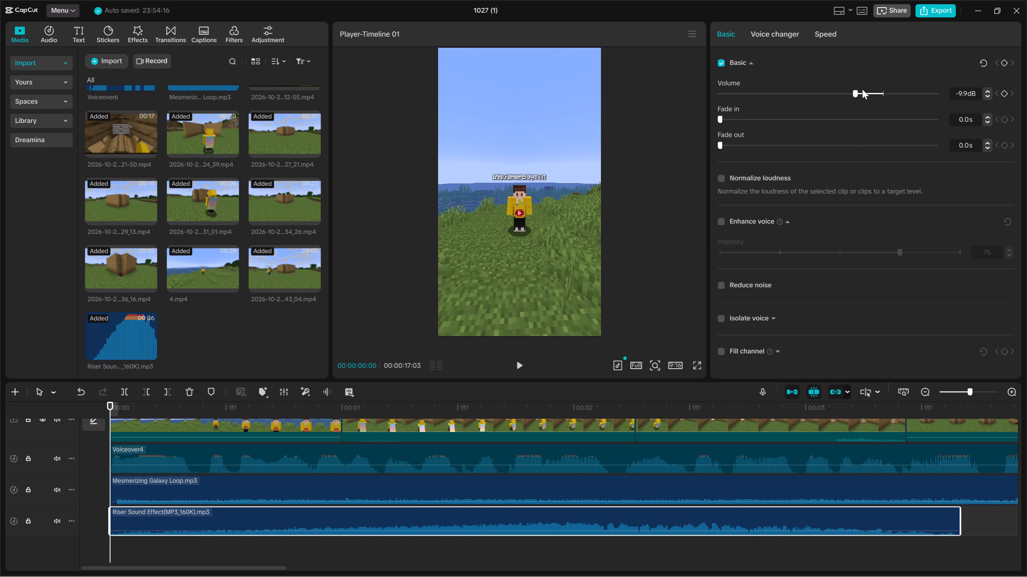
click(855, 91)
key(space)
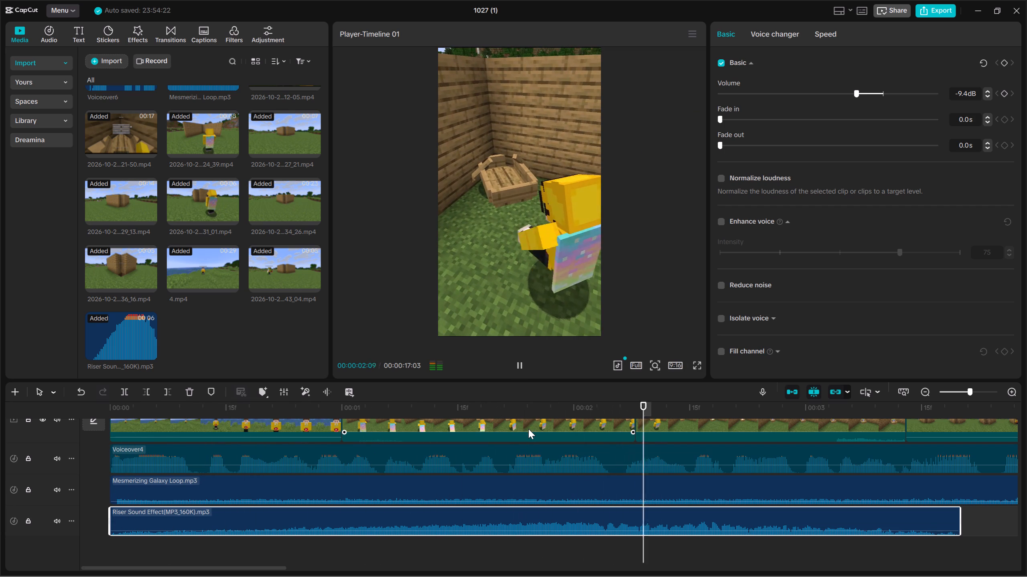
key(space)
Trim the riser's end and the Mesmerizing Galaxy Loop.mp3 music's start to meet at the video cut at 00:00:02:08.
key(Up)
click(167, 394)
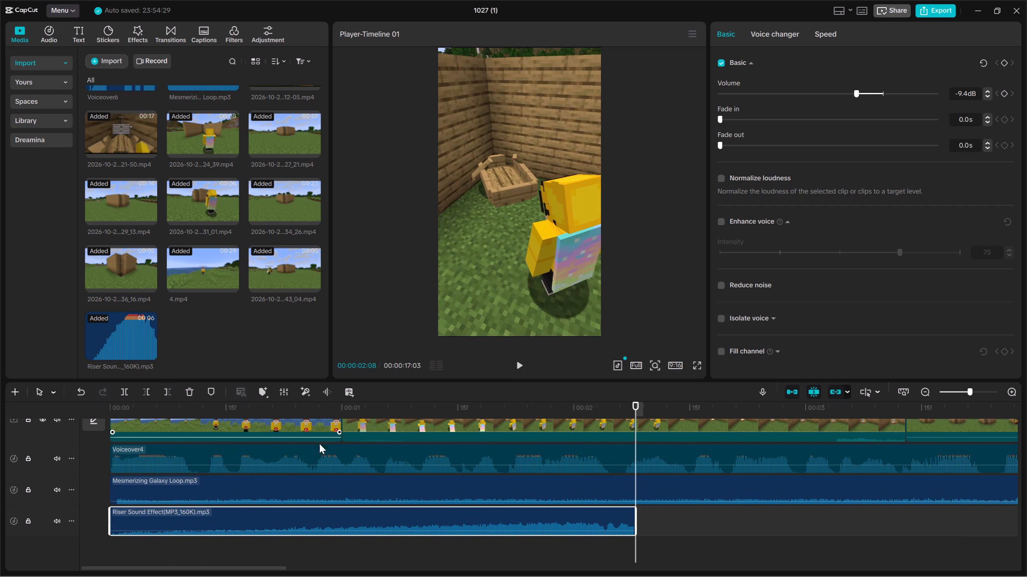
click(396, 492)
click(141, 393)
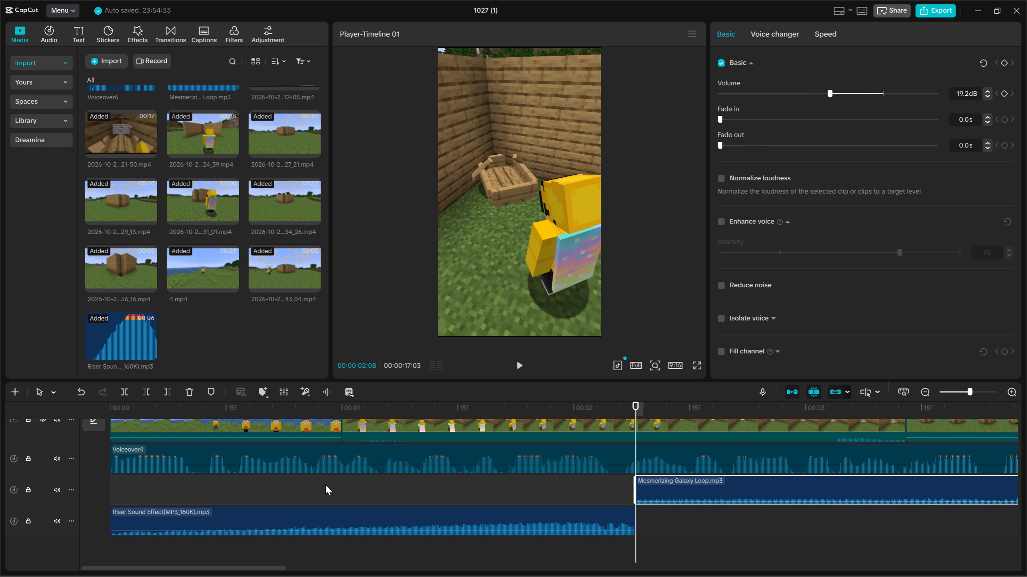
Play the video's opening with the riser and scrub across the point where the music starts.
click(325, 486)
drag(325, 486, 109, 487)
key(space)
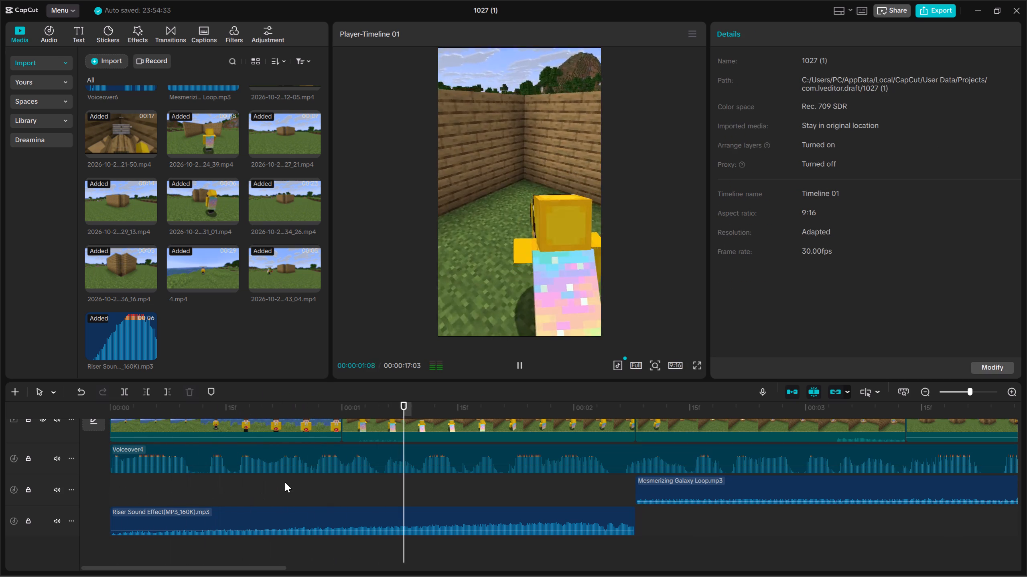
key(space)
key(Up)
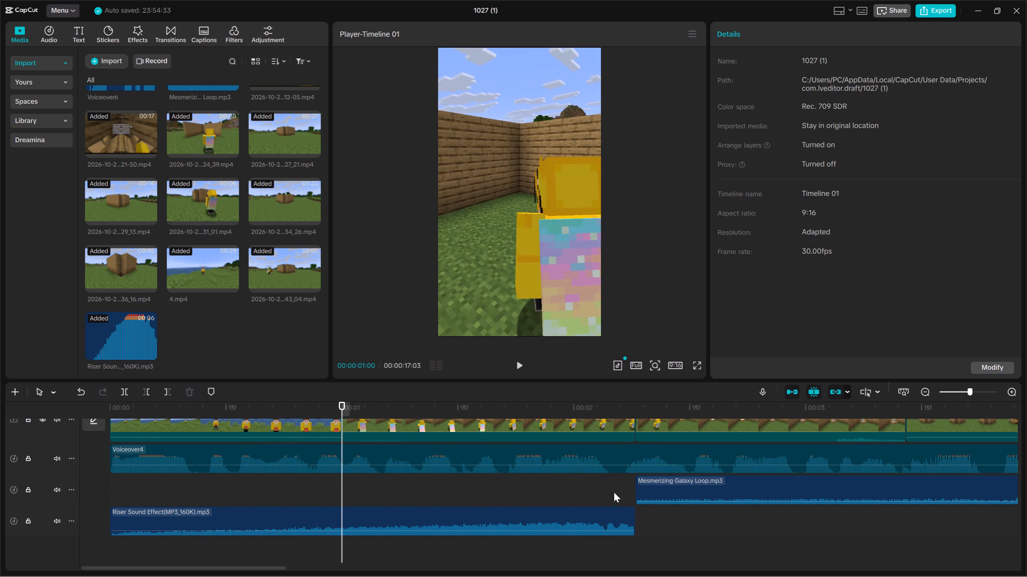
click(619, 493)
drag(620, 490, 680, 490)
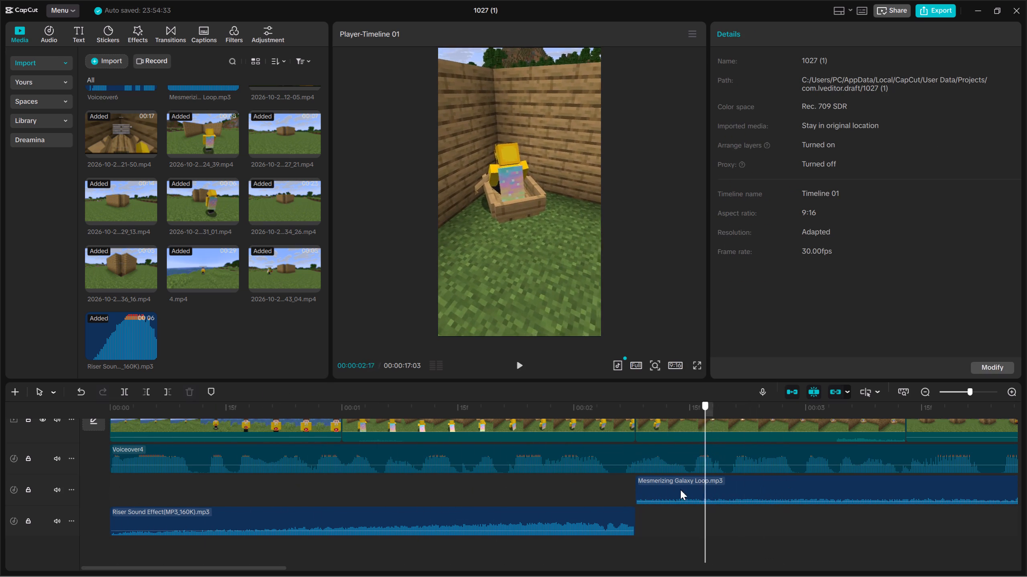
drag(680, 490, 552, 484)
Keyframe a zoom-in on the first 2026-10-27T23_24_39.mp4 clip, from 00:00:01:00 to 367% scale at 00:00:02:06.
click(693, 427)
scroll(693, 436, up, 3)
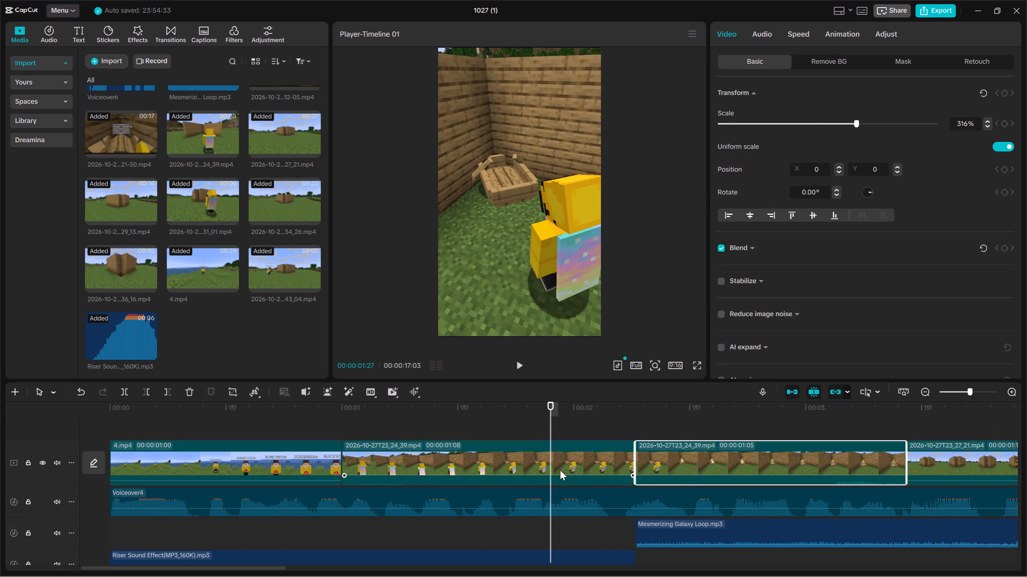
click(560, 470)
key(Up)
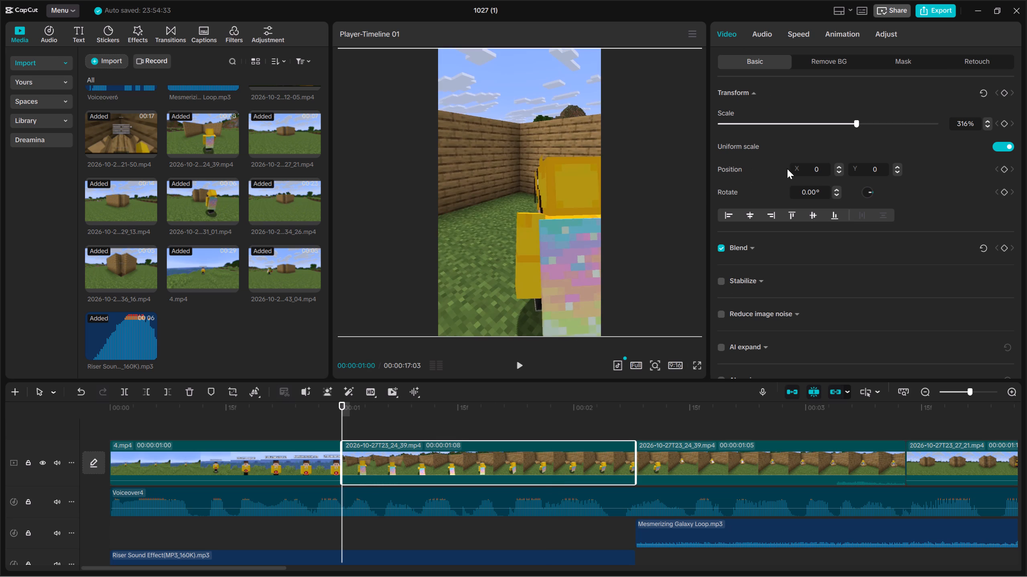
scroll(801, 283, down, 7)
scroll(797, 297, up, 13)
click(1003, 95)
click(613, 416)
drag(613, 415, 615, 415)
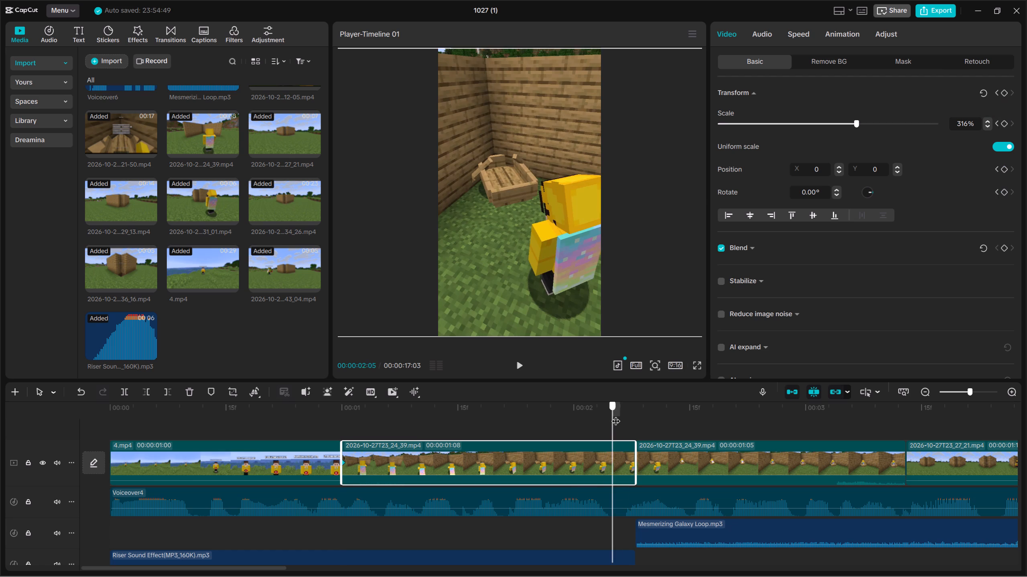
drag(615, 415, 621, 417)
click(1003, 91)
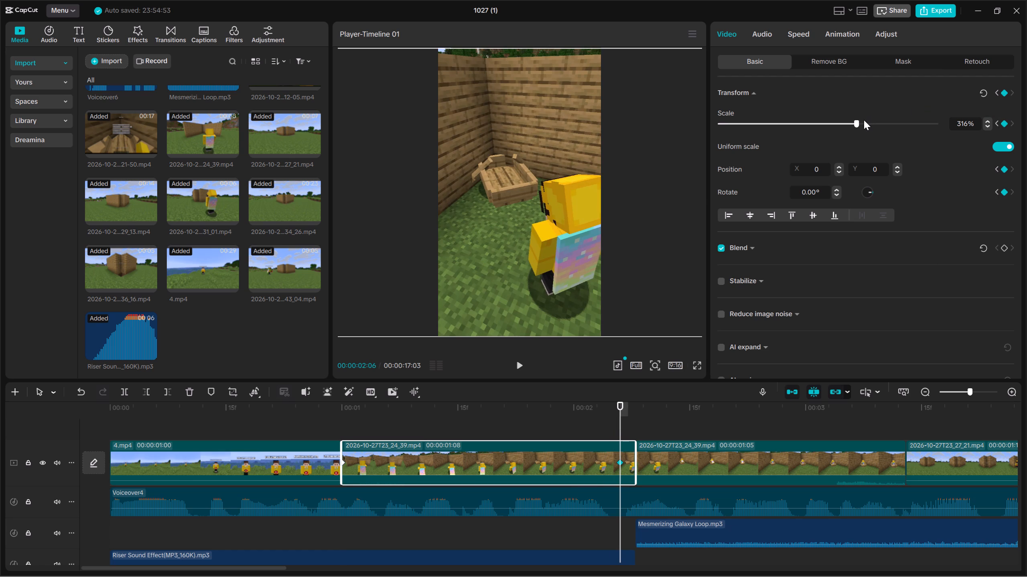
drag(864, 123, 879, 123)
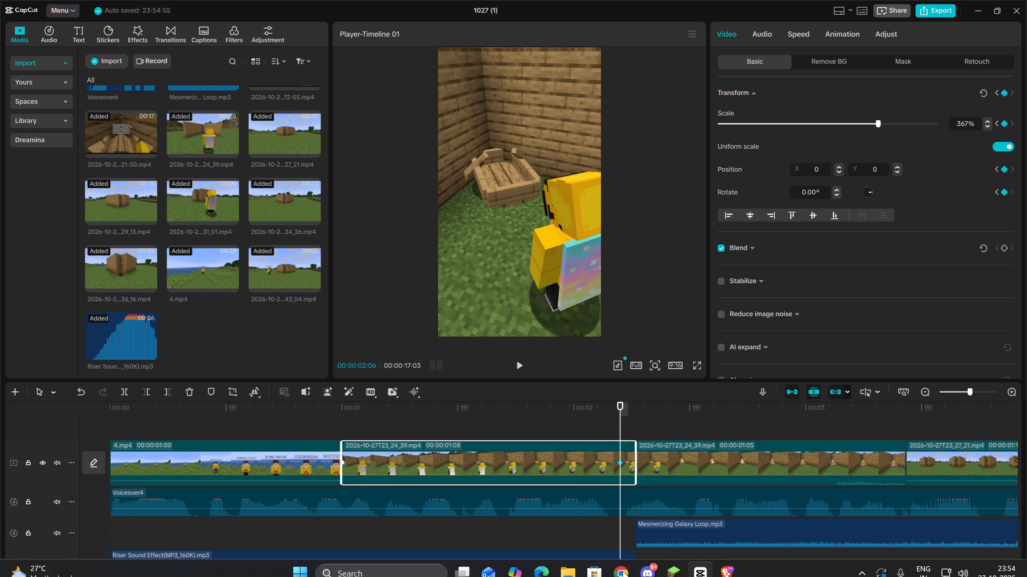
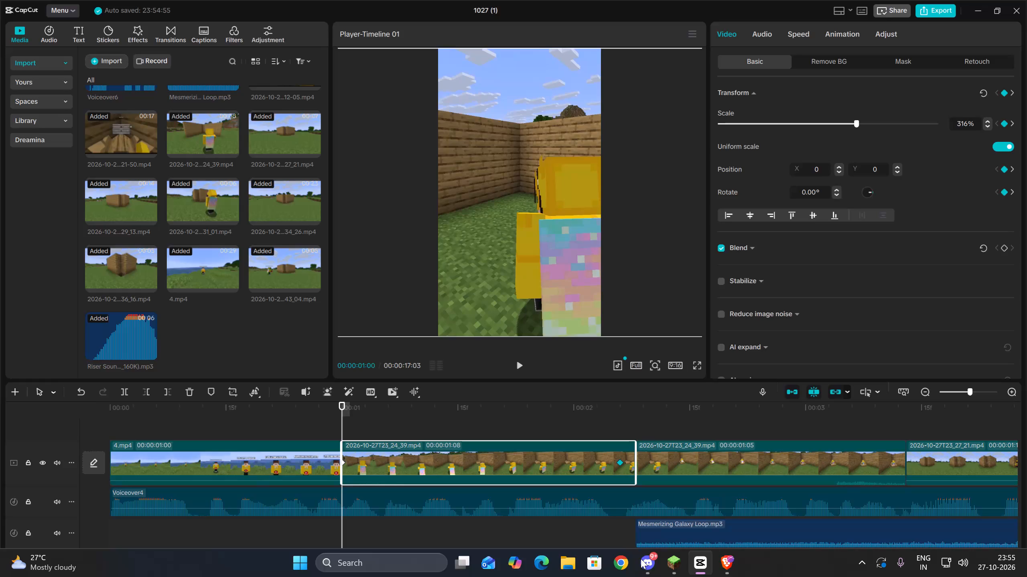
Switch to Google Chrome, load the YouTube Studio channel dashboard from the new tab page, and minimise the browser window.
click(630, 561)
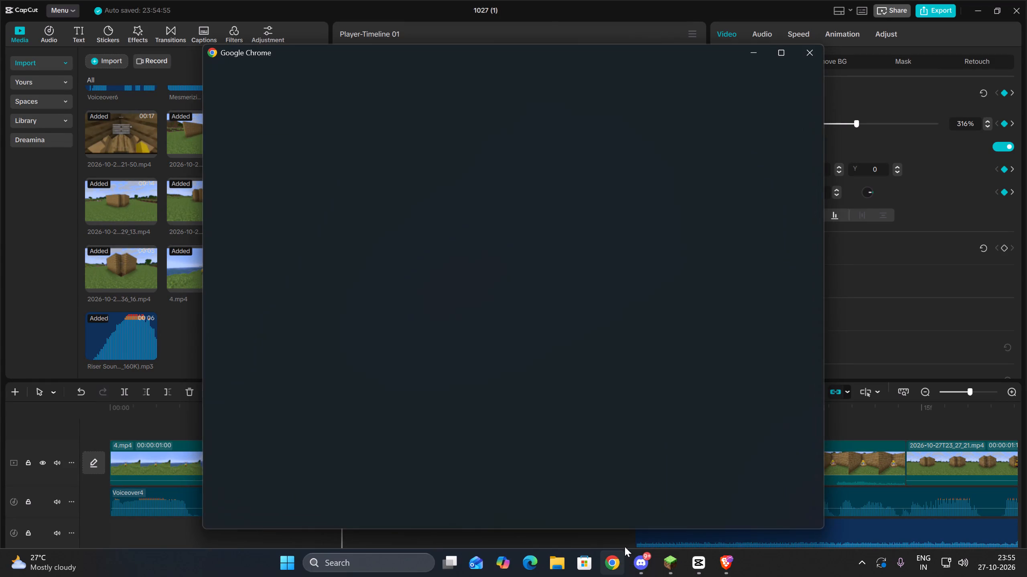
click(484, 302)
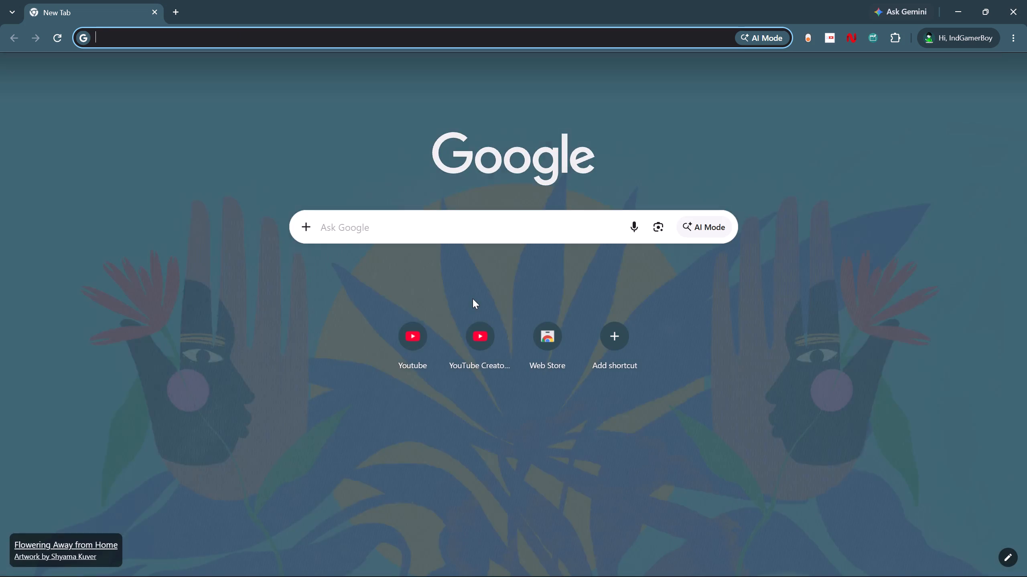
click(477, 333)
click(967, 0)
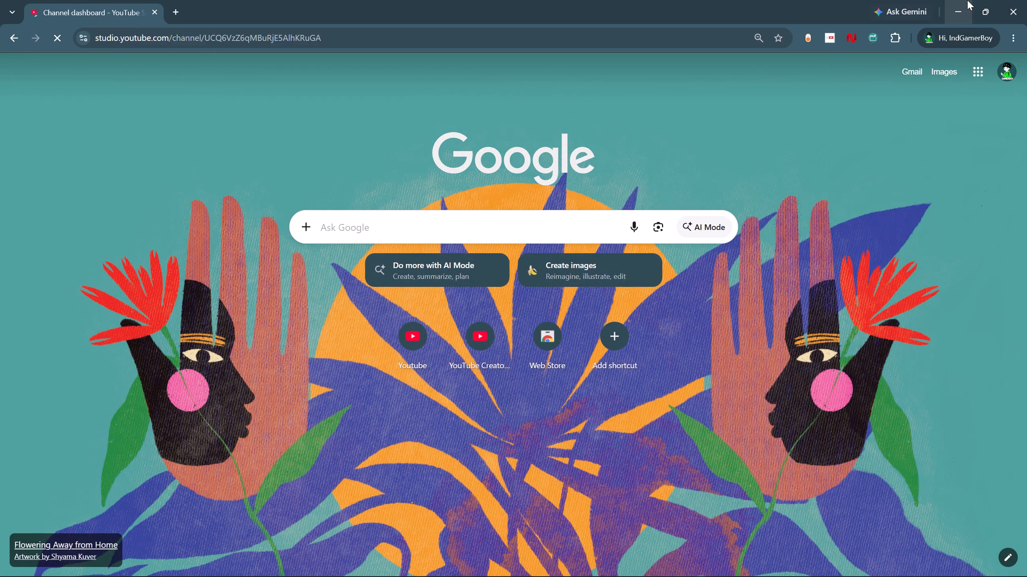
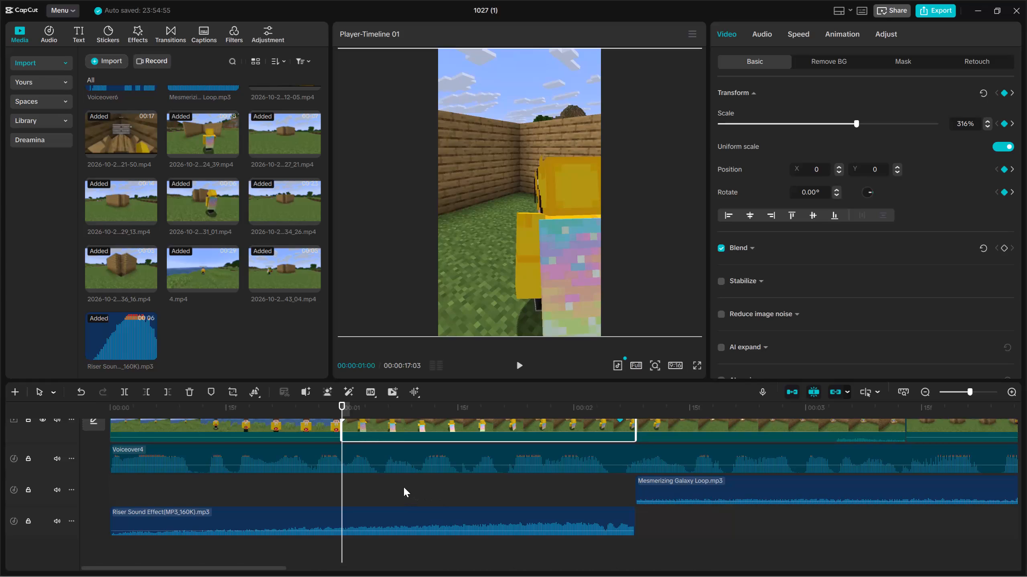
Select the Riser Sound Effect clip on the timeline and move the playhead back to its start to adjust its audio.
drag(459, 493, 520, 523)
key(Up)
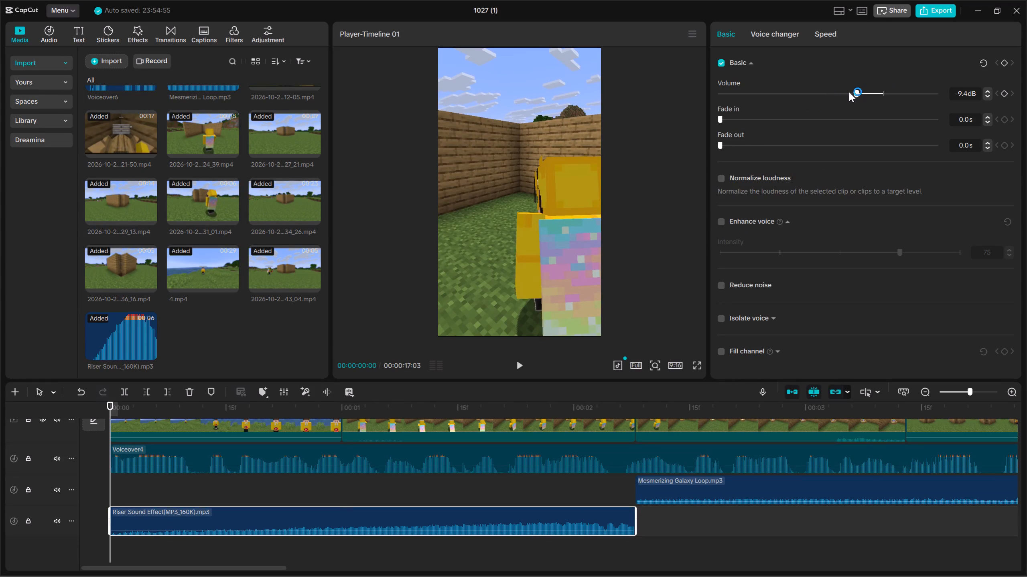
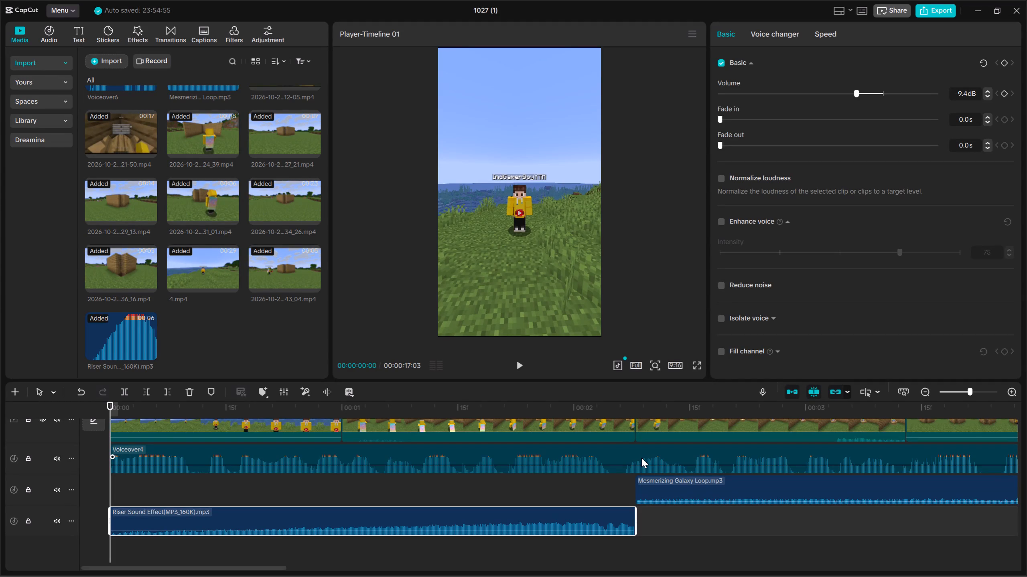
Play the video from the start through the riser to the cut at 00:00:02:08, checking the sound mix.
key(space)
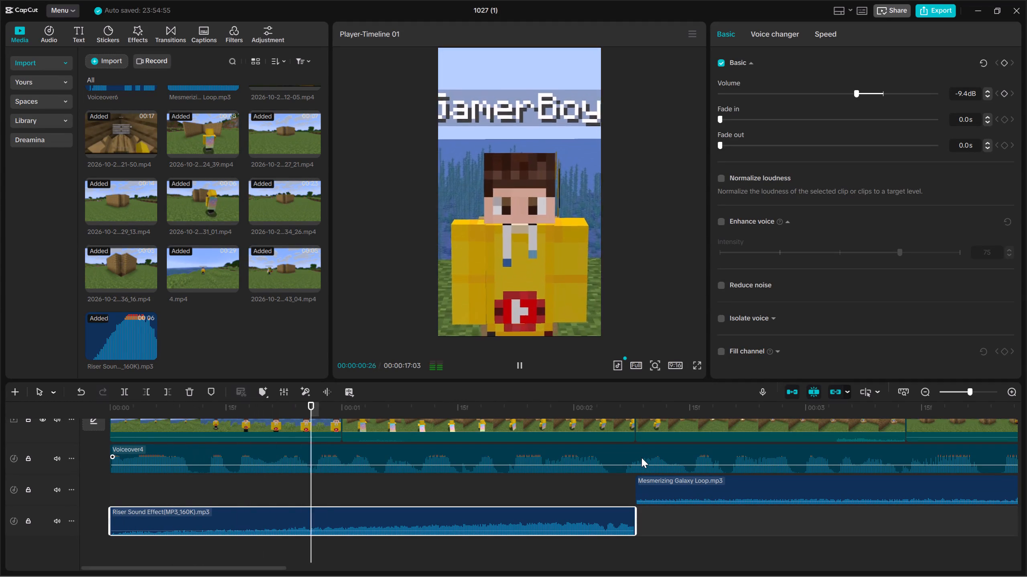
key(space)
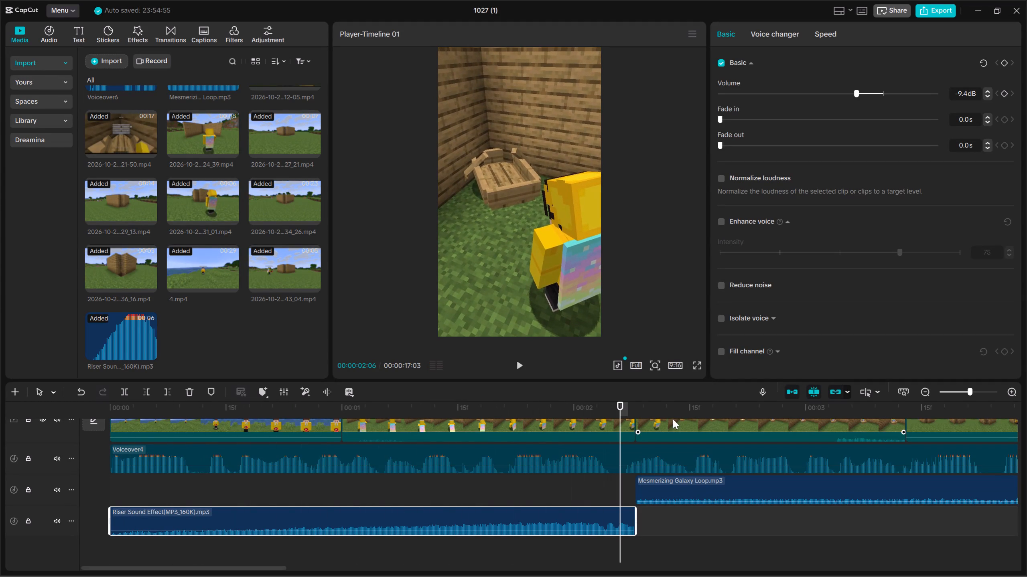
key(space)
key(space)
key(Up)
click(652, 524)
key(Up)
Search the Downloads files for mouse while choosing media to import.
click(114, 65)
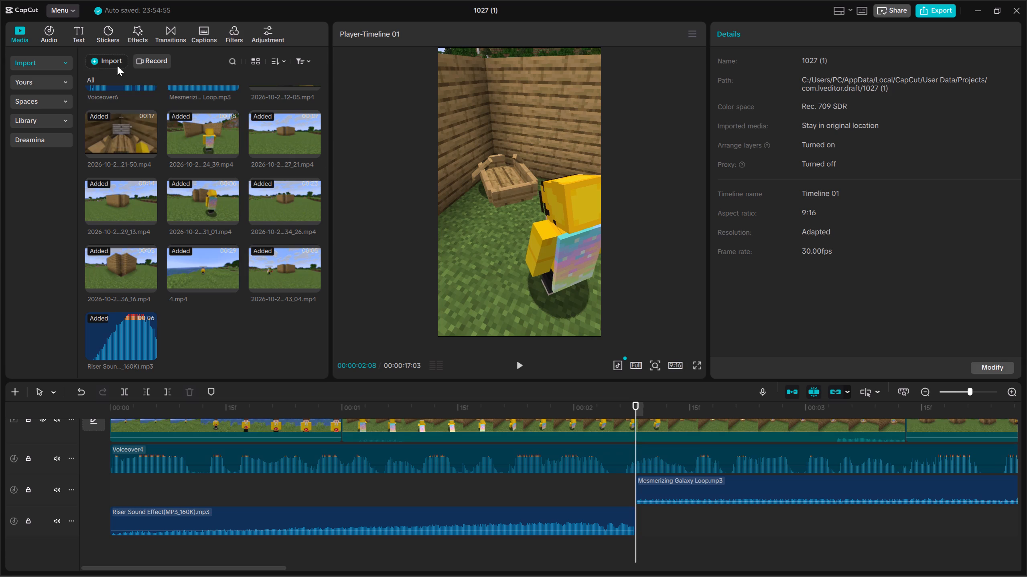
click(137, 86)
key(BackSpace)
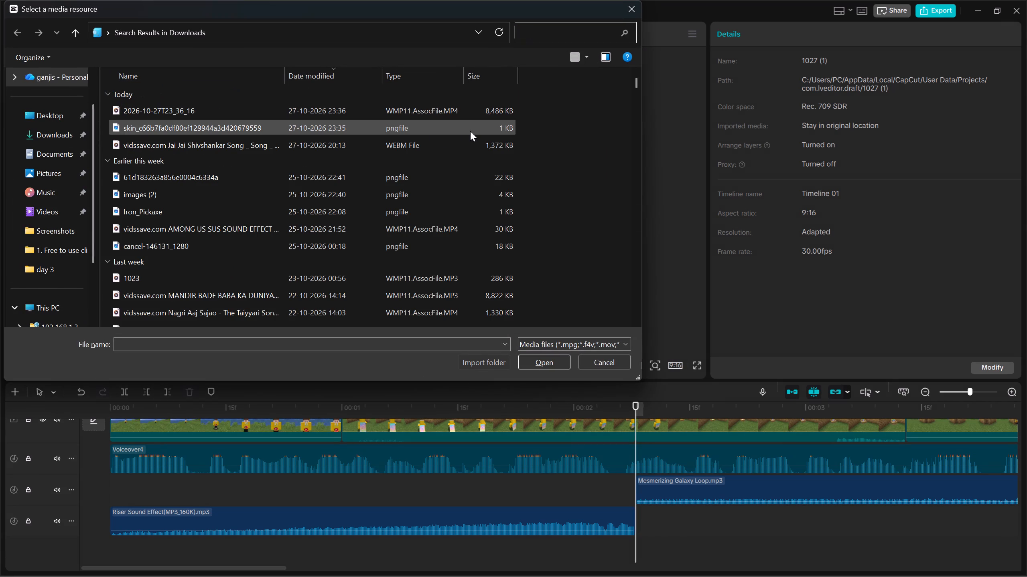
text(mouse)
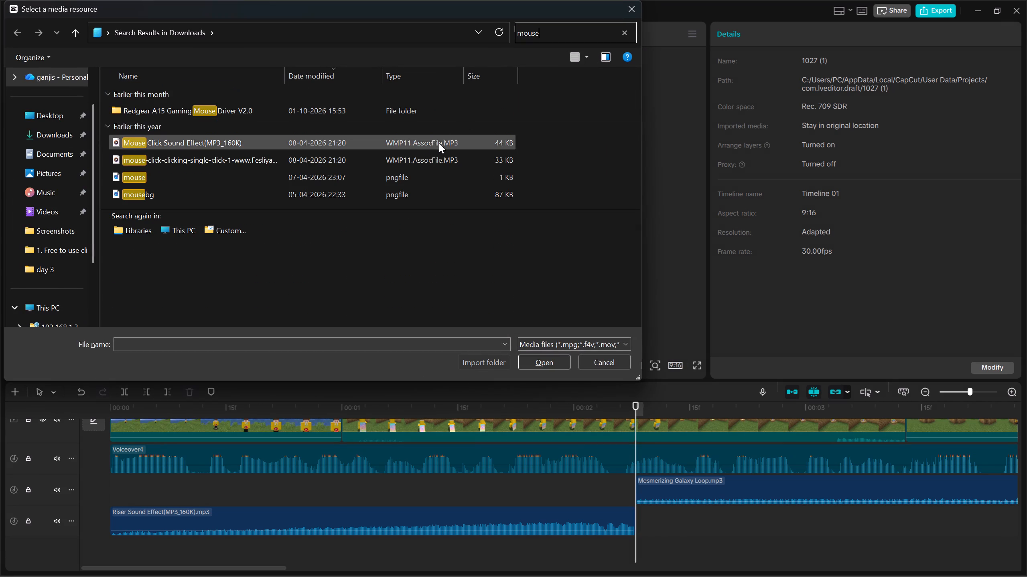
Replace the file search with click and import the first five click sound files.
drag(558, 43, 516, 31)
key(BackSpace)
key(BackSpace)
key(BackSpace)
key(BackSpace)
key(BackSpace)
key(BackSpace)
key(BackSpace)
key(BackSpace)
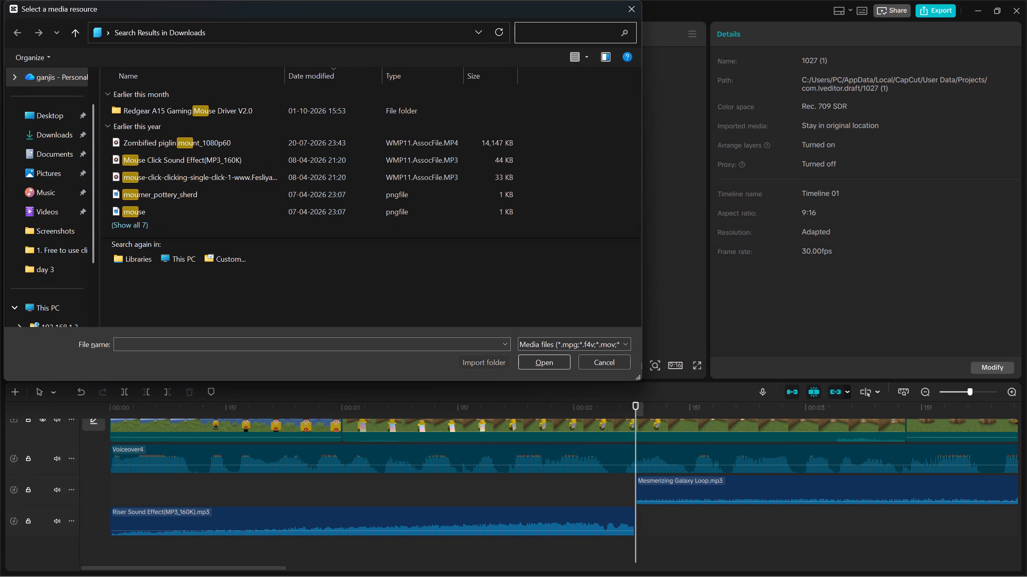
text(click)
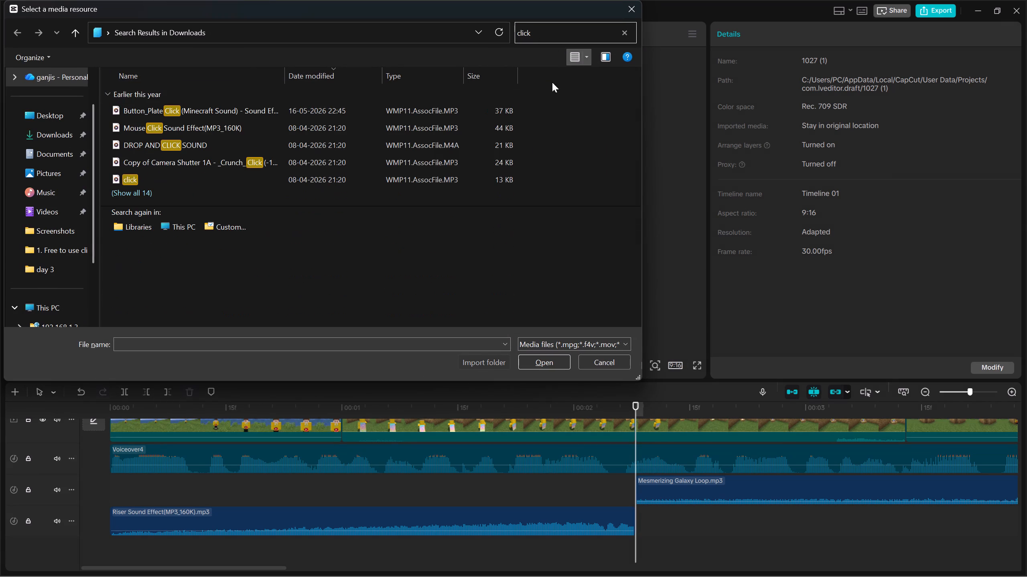
drag(535, 182, 433, 79)
click(545, 367)
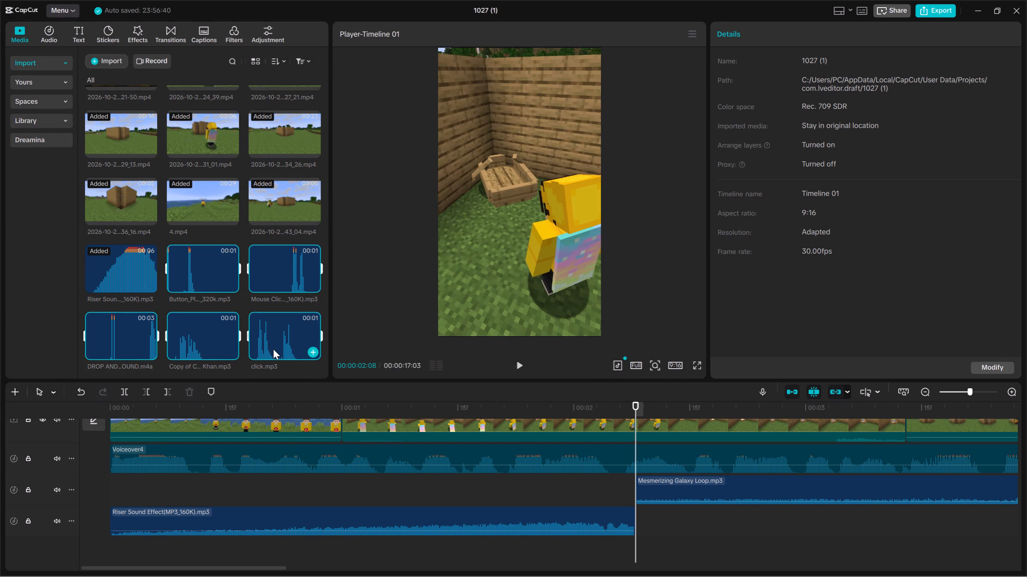
Place click.mp3 on a new audio track below the riser, starting at about 00:00:02:07, and play it back.
click(273, 339)
drag(276, 339, 633, 563)
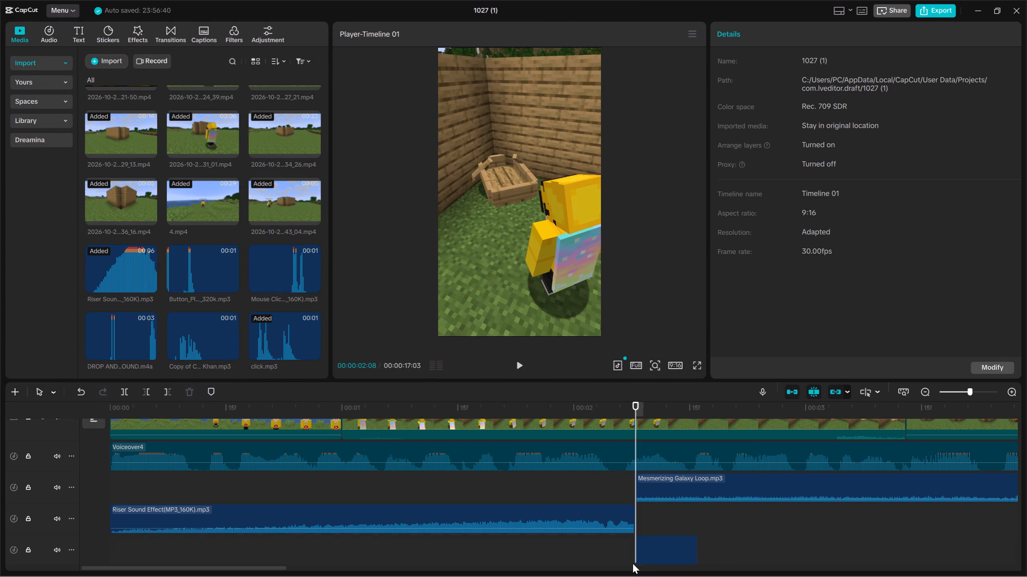
drag(673, 546, 667, 547)
key(Up)
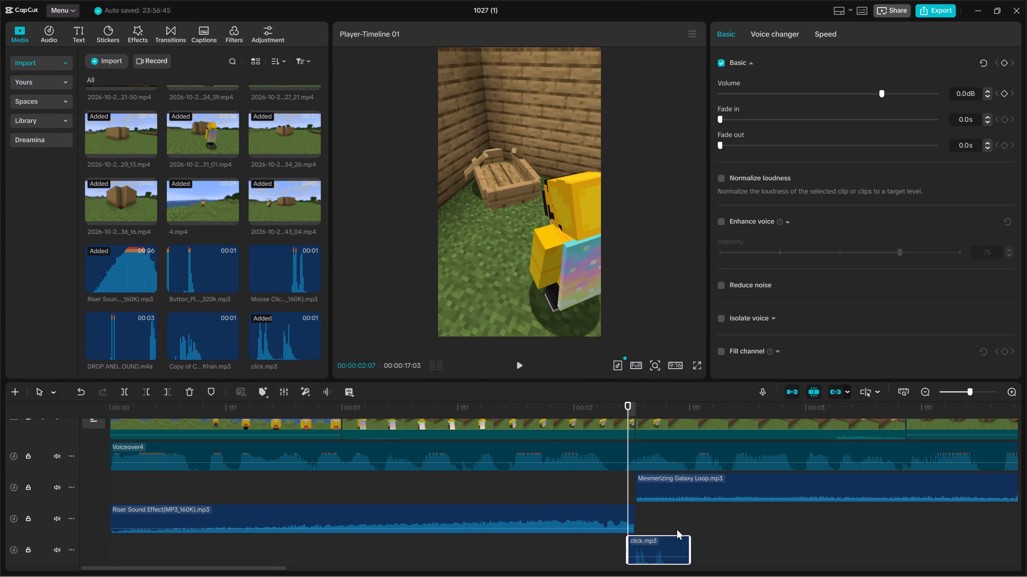
key(space)
key(space)
key(Up)
key(Up)
key(Up)
key(space)
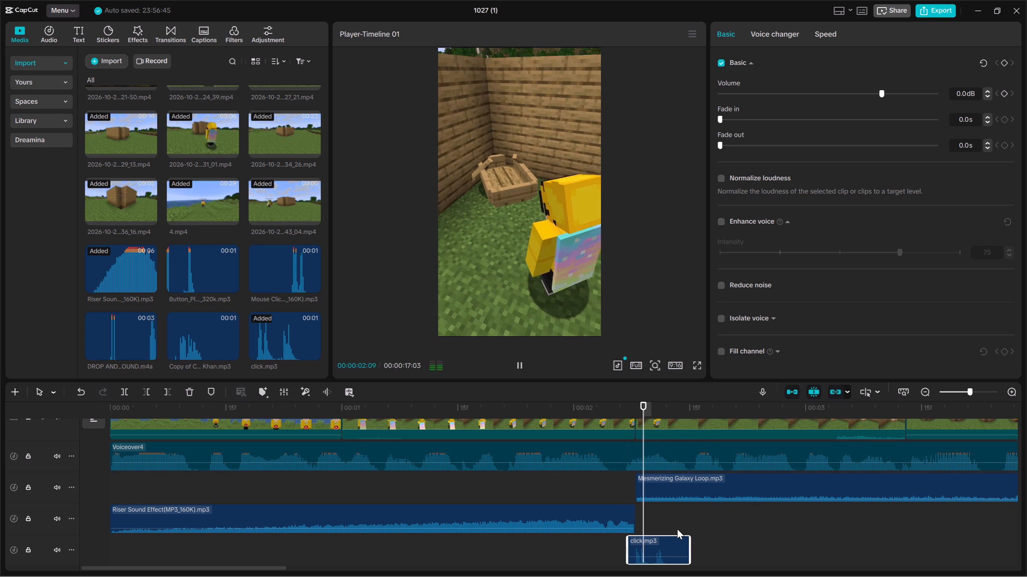
key(space)
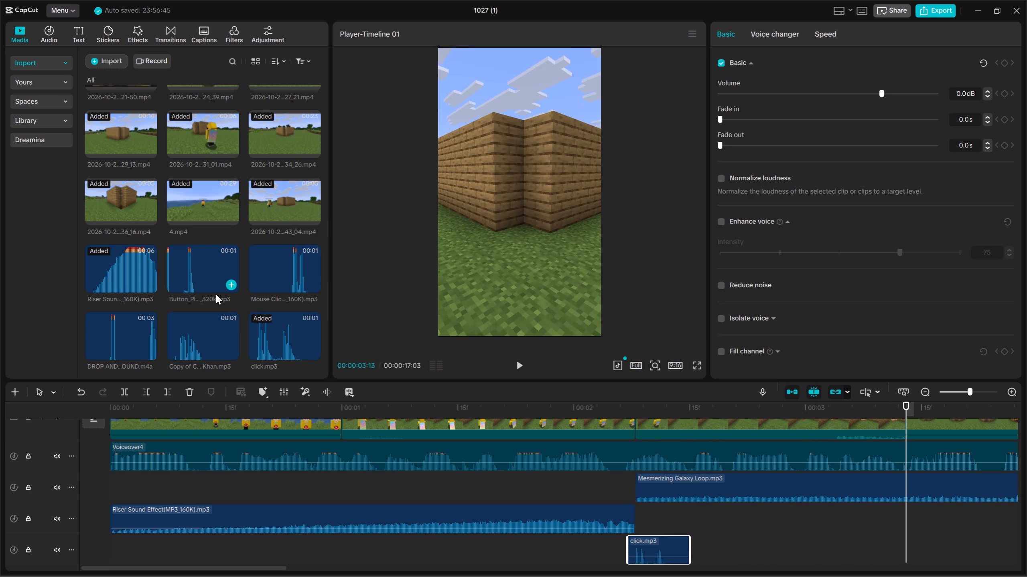
Place the Camera Shutter crunch click sound on the riser's track, starting about three frames before the 00:00:03:13 cut.
drag(204, 336, 842, 522)
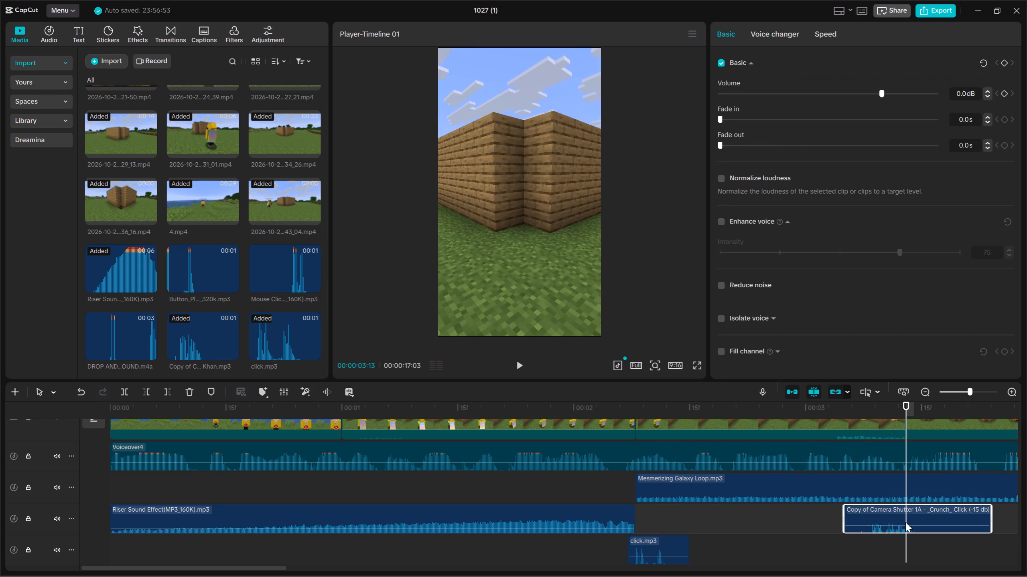
drag(905, 521, 944, 517)
Raise the camera shutter sound's volume to 3.4 dB and play it back from the cut.
click(942, 518)
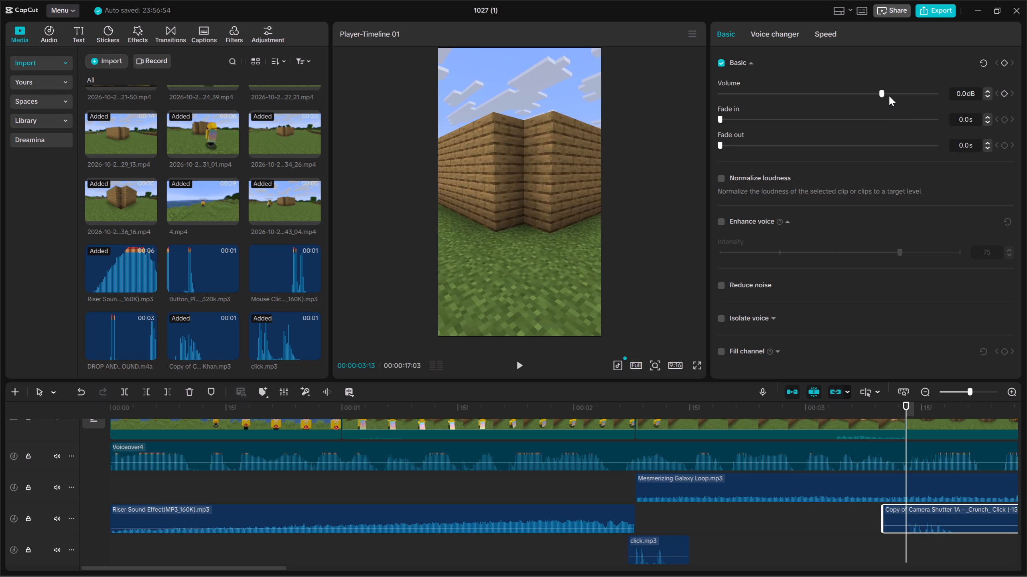
click(889, 95)
key(Up)
key(space)
key(space)
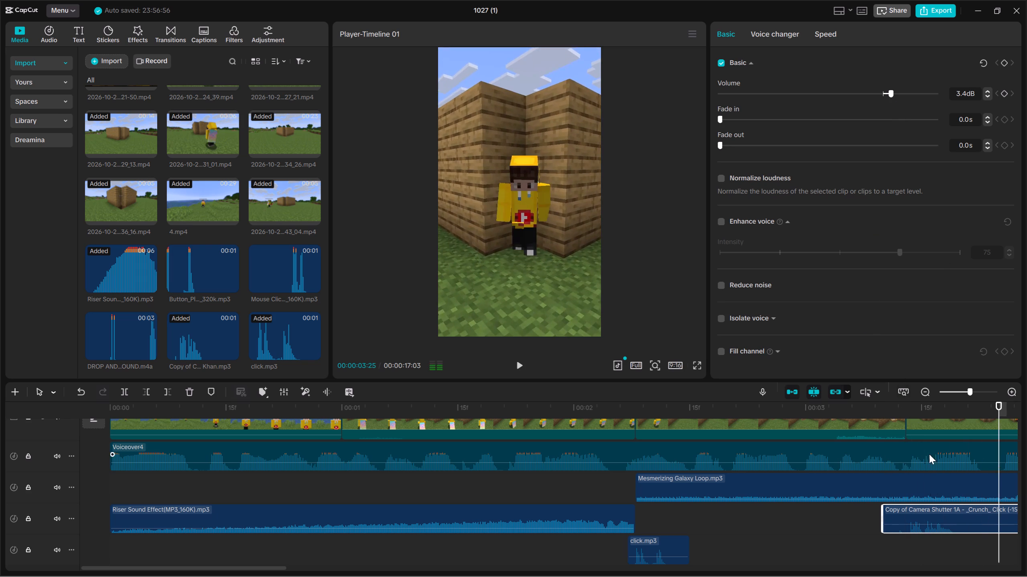
key(Up)
Search for white, import white.jpg, and place it on a track above the main video from about 00:00:03:12.
click(111, 60)
click(127, 85)
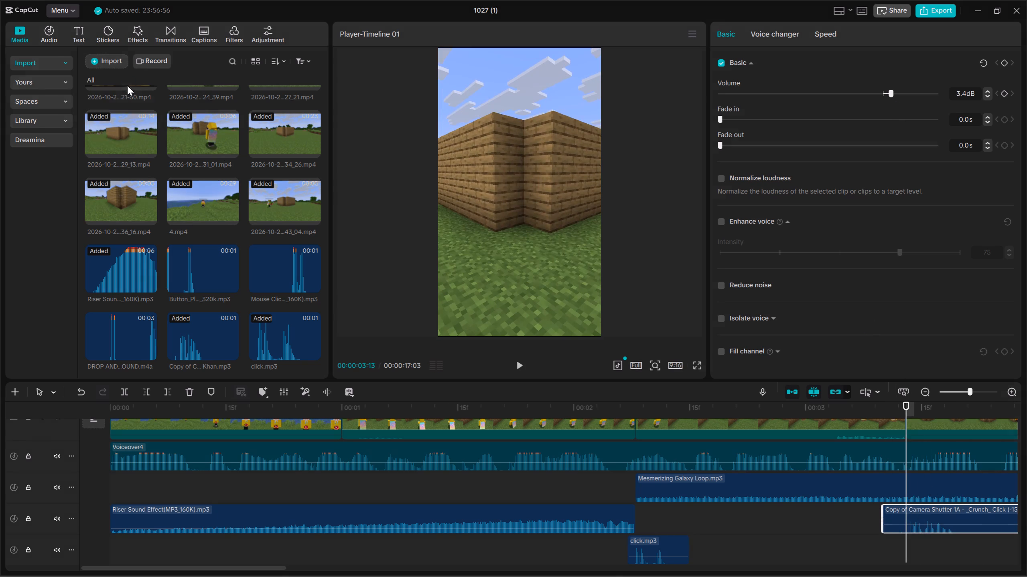
key(BackSpace)
text(white)
click(179, 153)
click(201, 149)
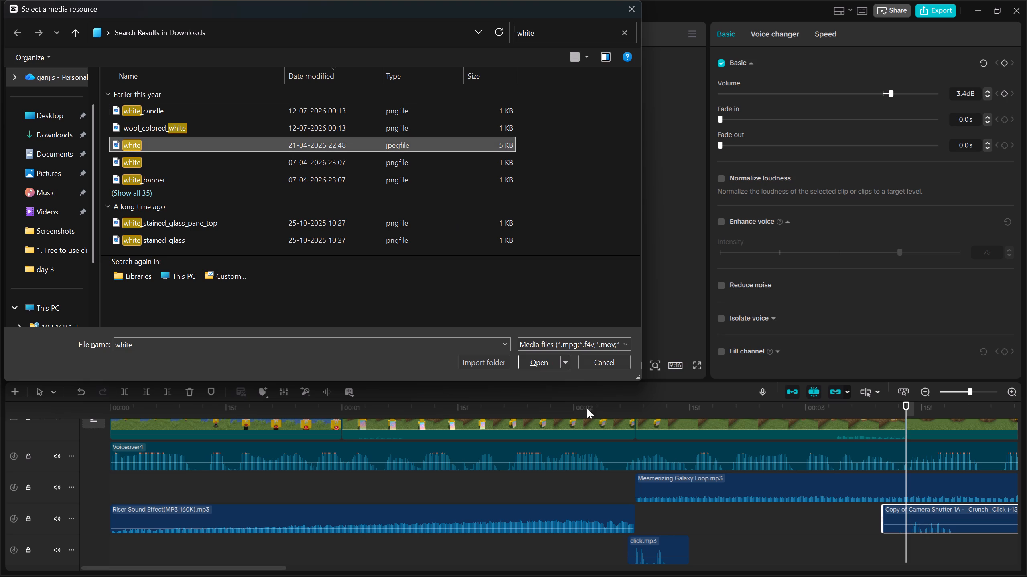
click(529, 366)
scroll(945, 576, up, 9)
drag(133, 339, 899, 433)
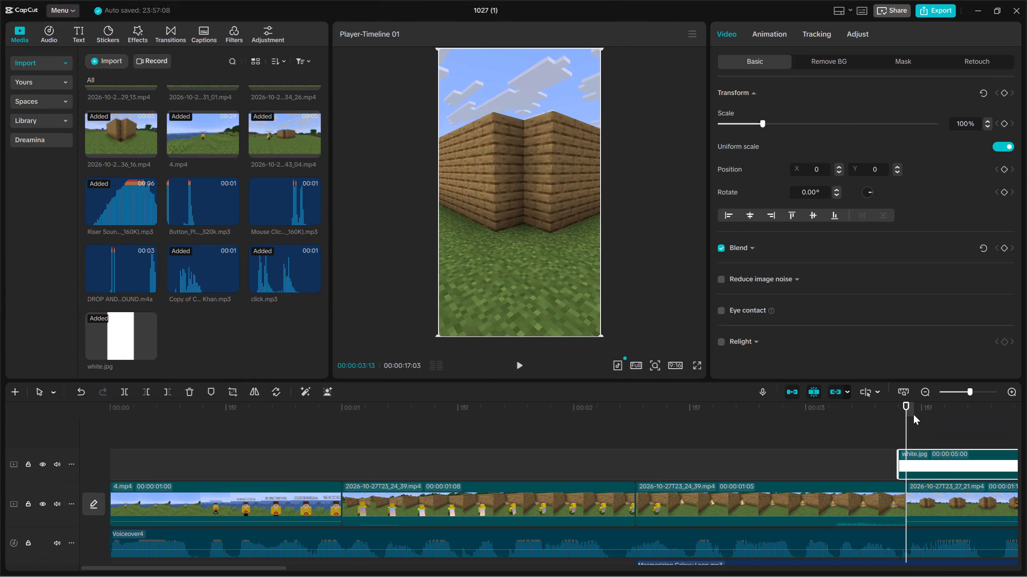
Add a blend keyframe at the start of the white.jpg clip.
click(747, 248)
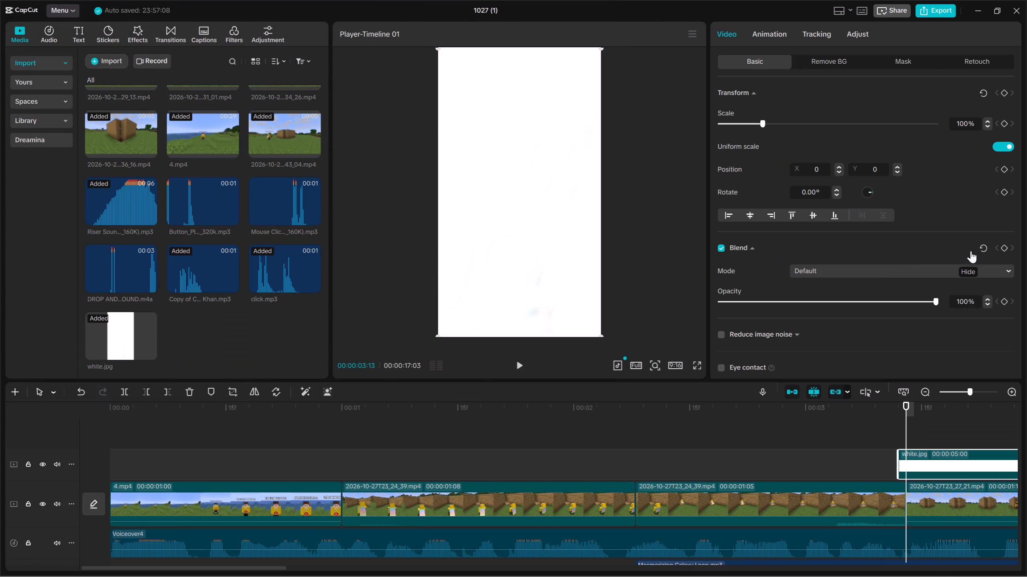
key(Up)
click(1006, 247)
Add a second blend keyframe on white.jpg at 00:00:03:16 and lower its opacity to 0%.
key(space)
key(space)
key(space)
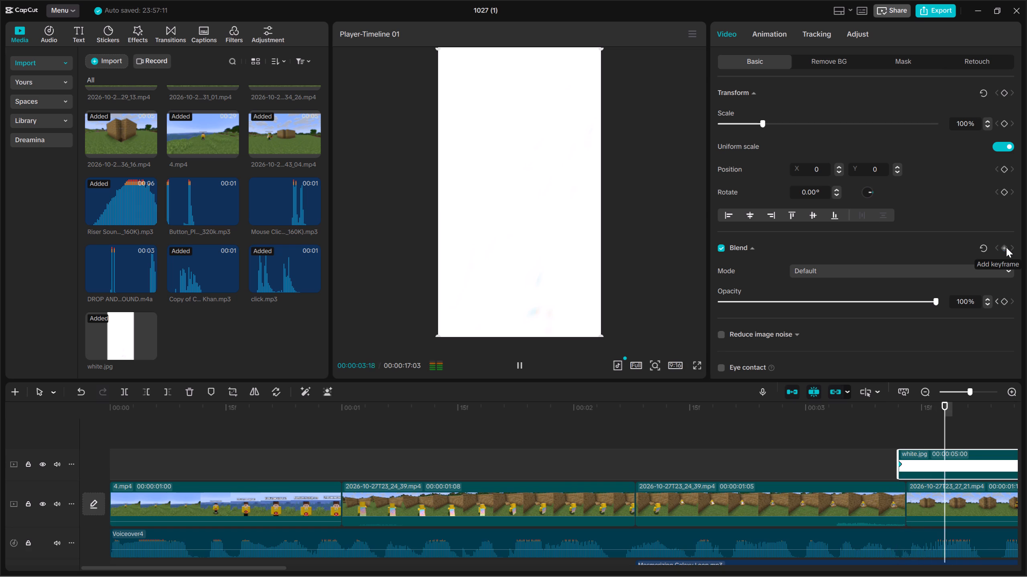
key(Up)
key(Up)
key(Up)
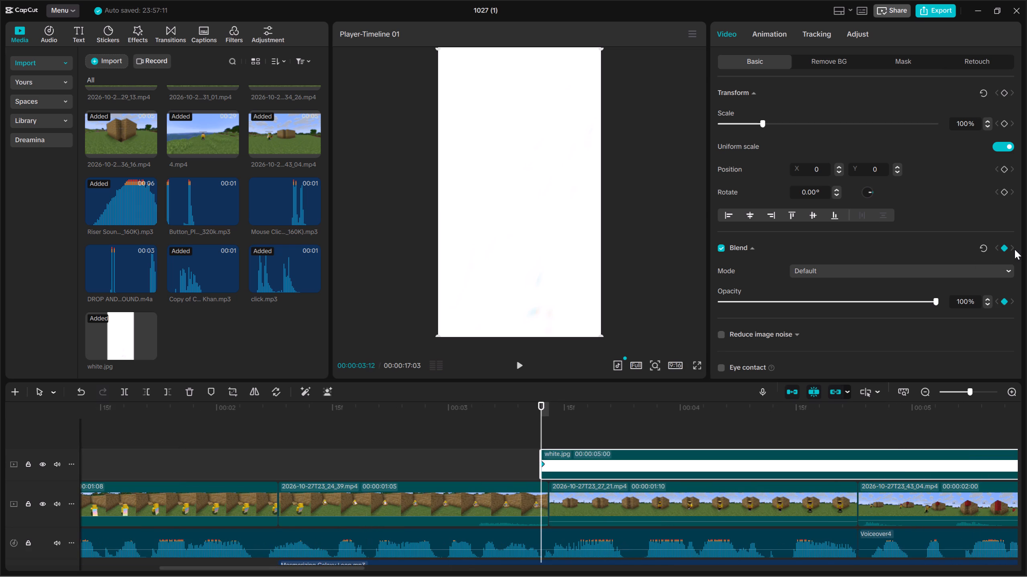
key(space)
key(space)
click(1003, 244)
drag(849, 309, 601, 293)
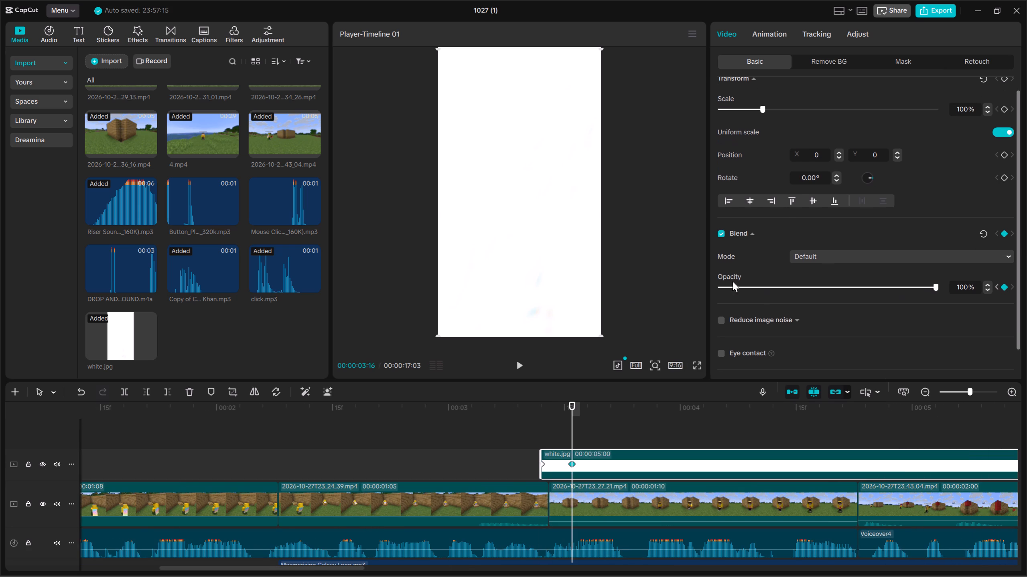
drag(751, 282, 678, 284)
Set the opacity at white.jpg's first keyframe, at 00:00:03:12, to 40%.
key(Up)
key(Up)
drag(851, 286, 827, 286)
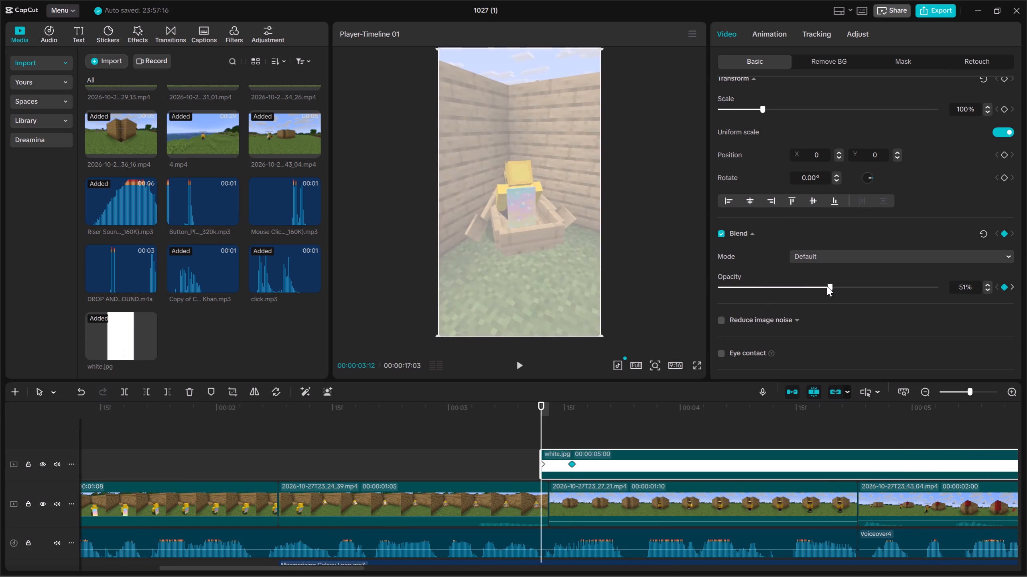
drag(827, 286, 807, 282)
Trim the end of the white.jpg clip to 00:00:03:17, just after its second keyframe.
key(space)
key(space)
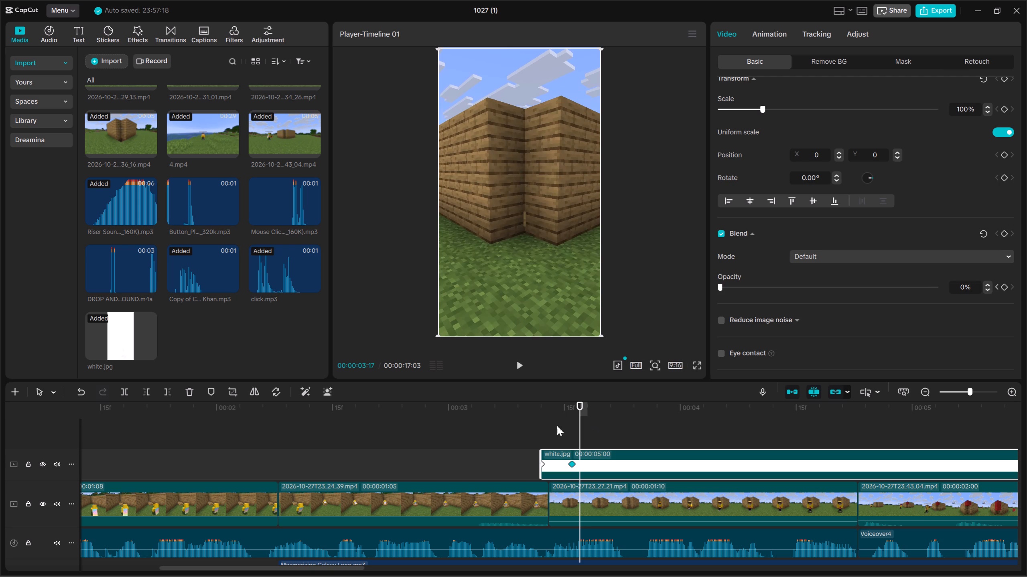
click(160, 388)
click(164, 390)
key(Up)
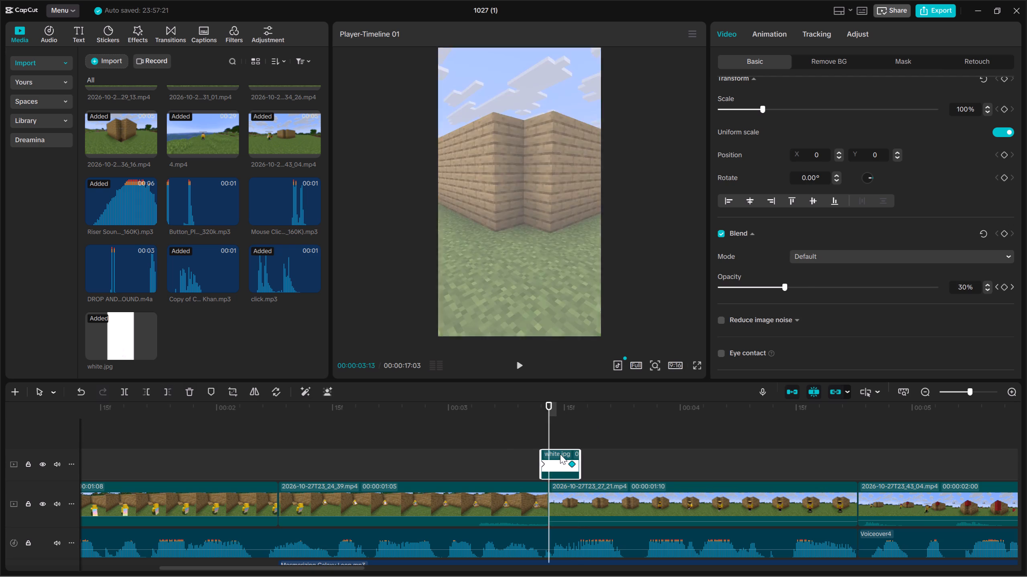
key(Up)
Move the camera shutter sound slightly earlier so that it starts at about 00:00:03:09.
scroll(572, 533, down, 9)
scroll(576, 531, up, 2)
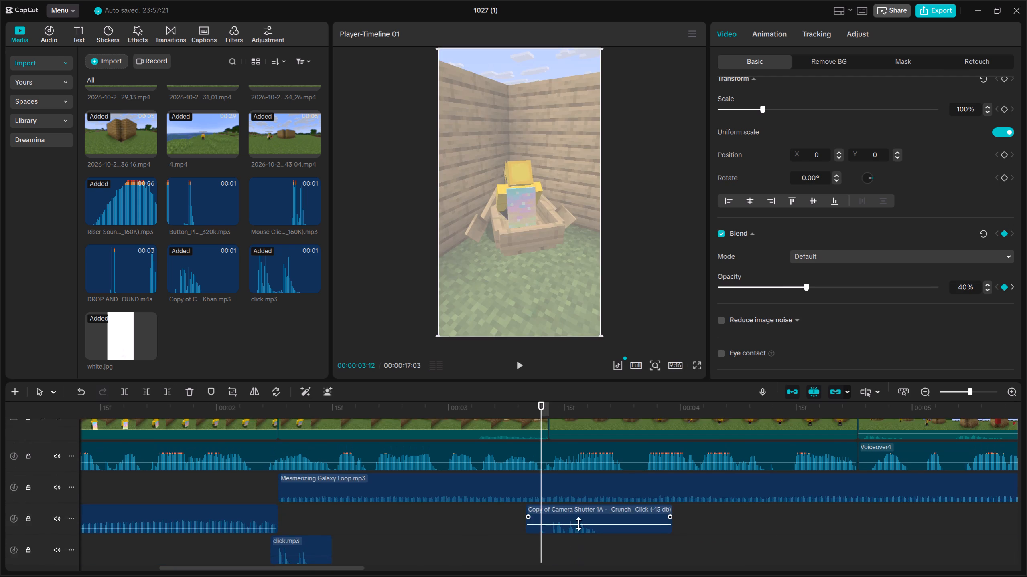
scroll(578, 524, up, 1)
drag(582, 537, 574, 537)
key(Up)
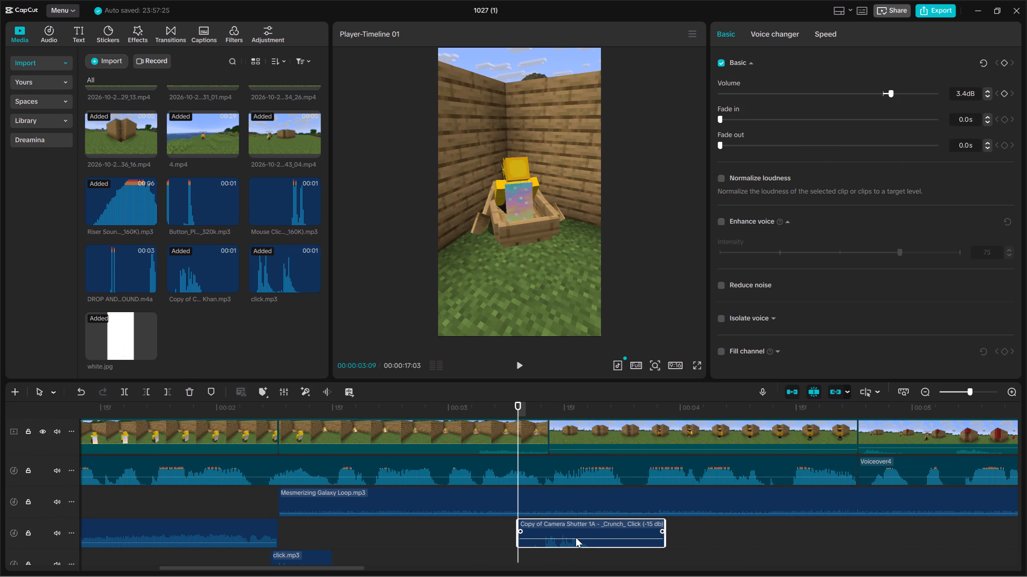
Enlarge the timeline area until all video and audio tracks fit.
scroll(579, 538, down, 4)
scroll(579, 536, up, 5)
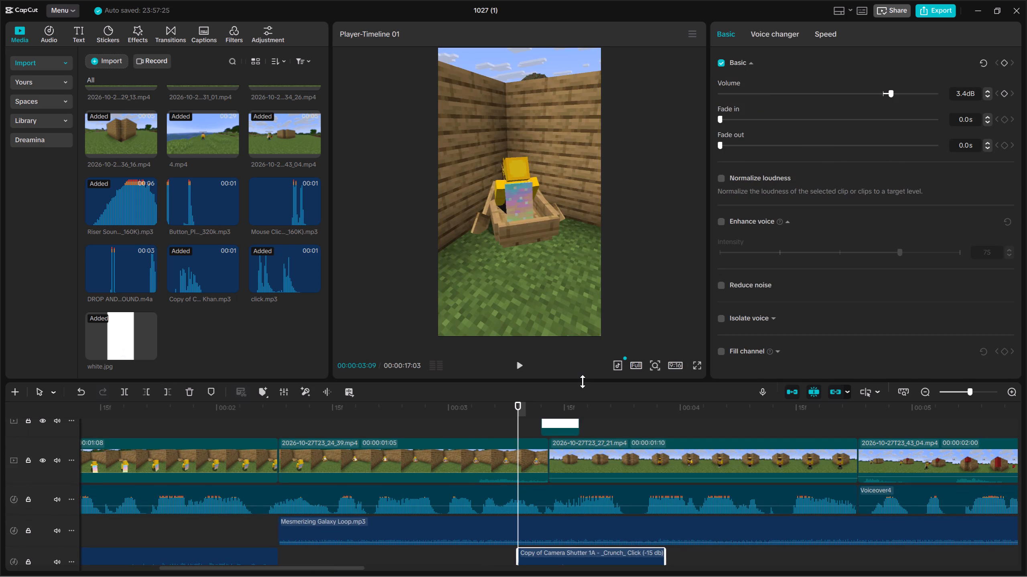
drag(583, 381, 572, 254)
scroll(567, 325, up, 2)
Play the white flash and camera shutter transition repeatedly, continuing to the next cut at 00:00:04:23.
key(space)
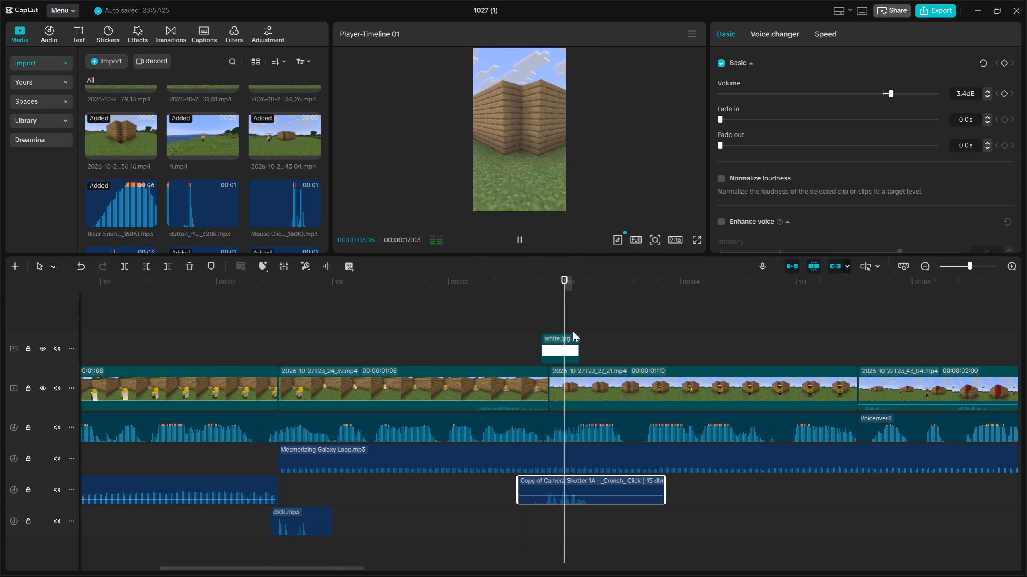
key(space)
key(Up)
key(Up)
key(Up)
key(space)
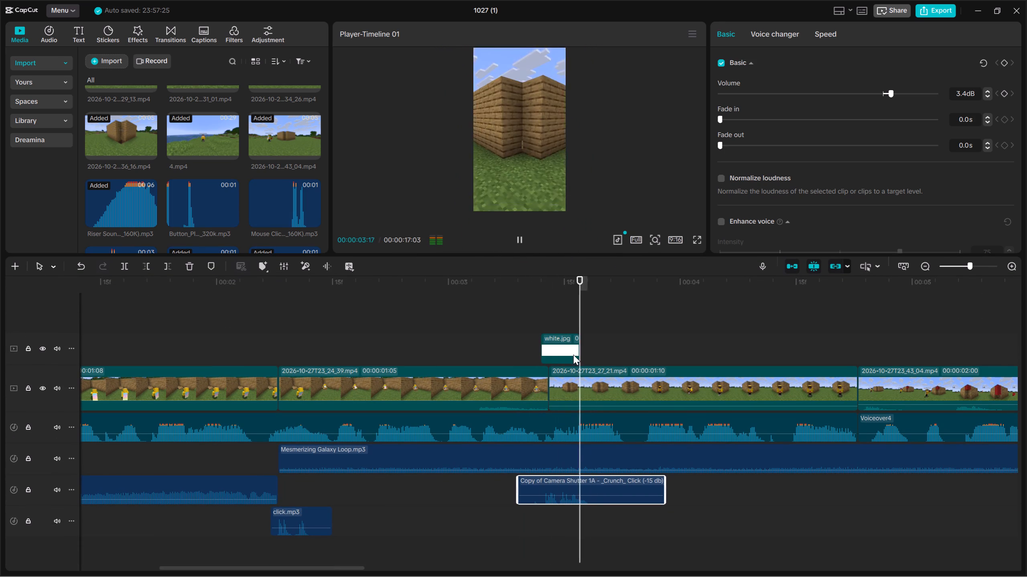
key(space)
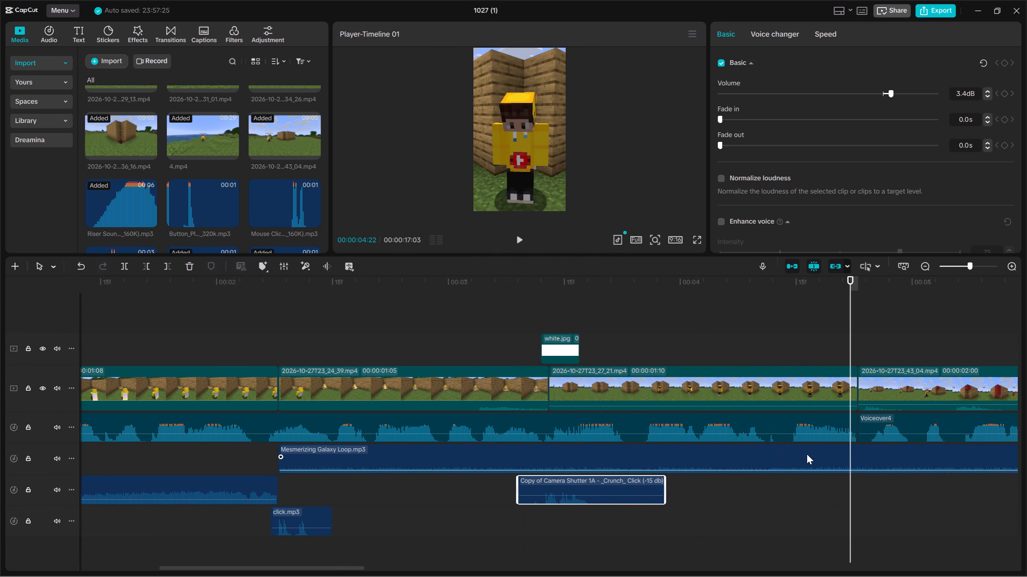
key(space)
key(space)
key(Up)
click(894, 492)
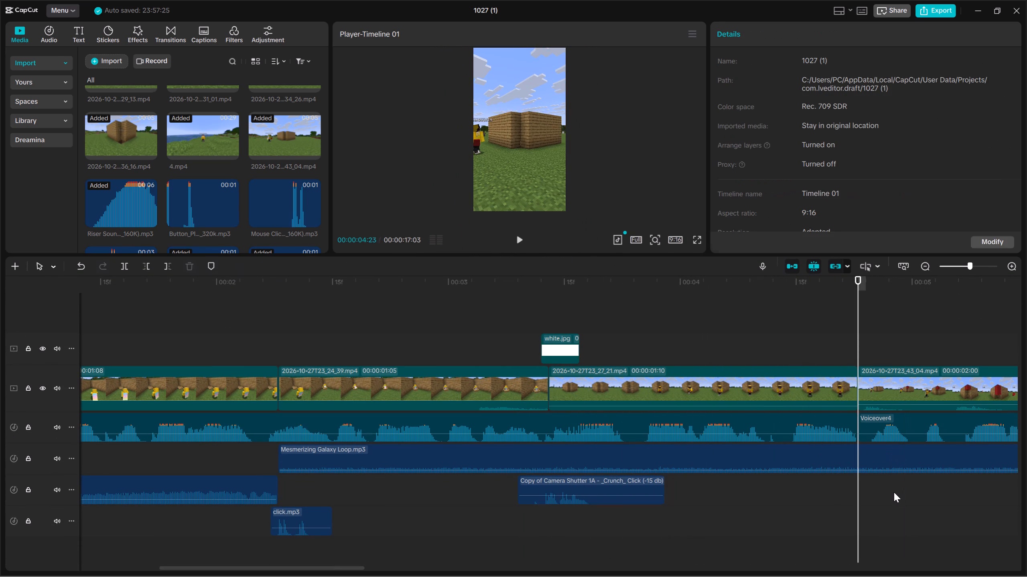
key(Up)
Return to the start of the timeline and enlarge the preview area above the tracks.
click(888, 456)
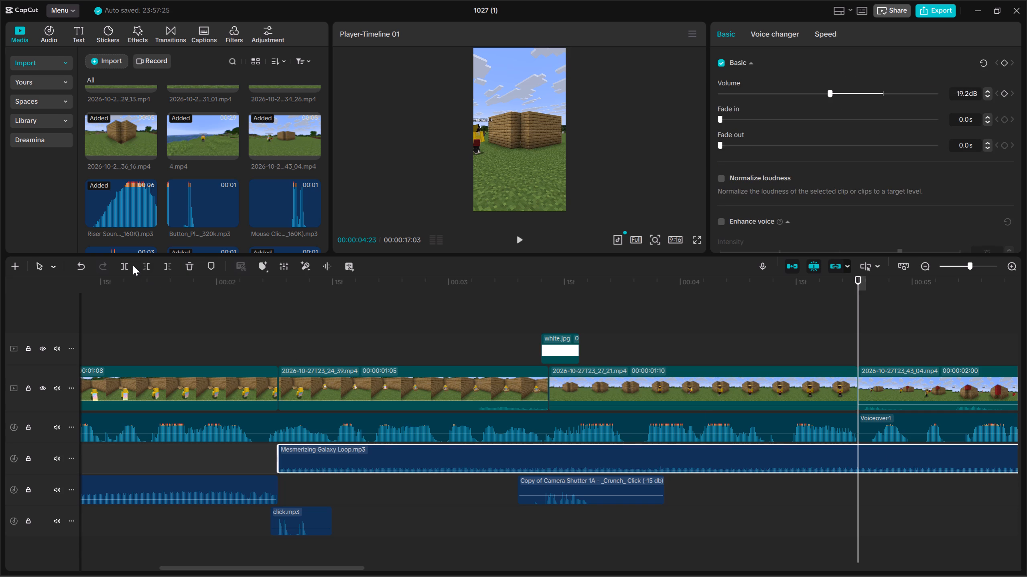
ctrl+scroll(648, 472, down, 13)
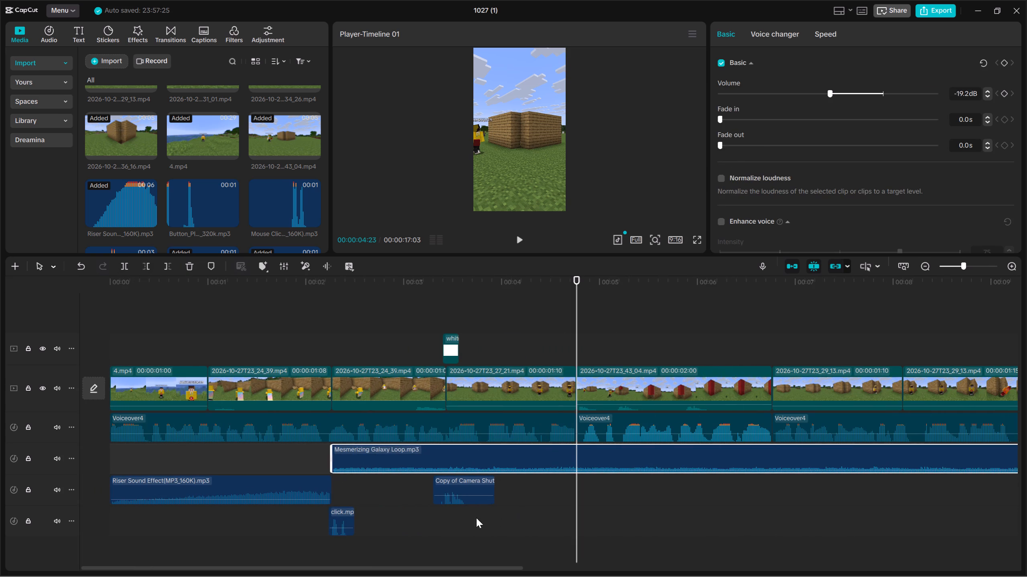
click(412, 529)
drag(412, 529, 57, 514)
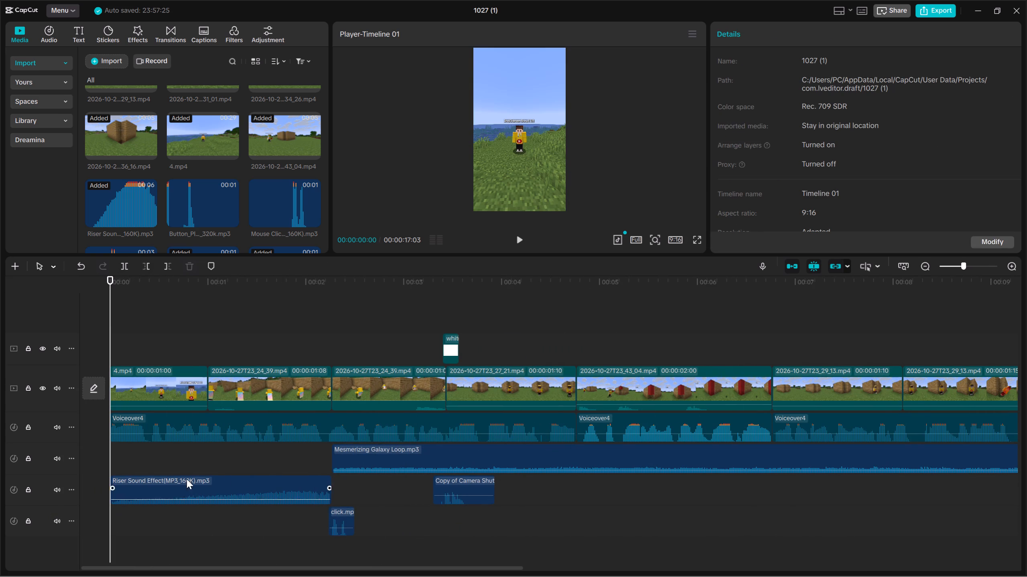
drag(424, 254, 420, 355)
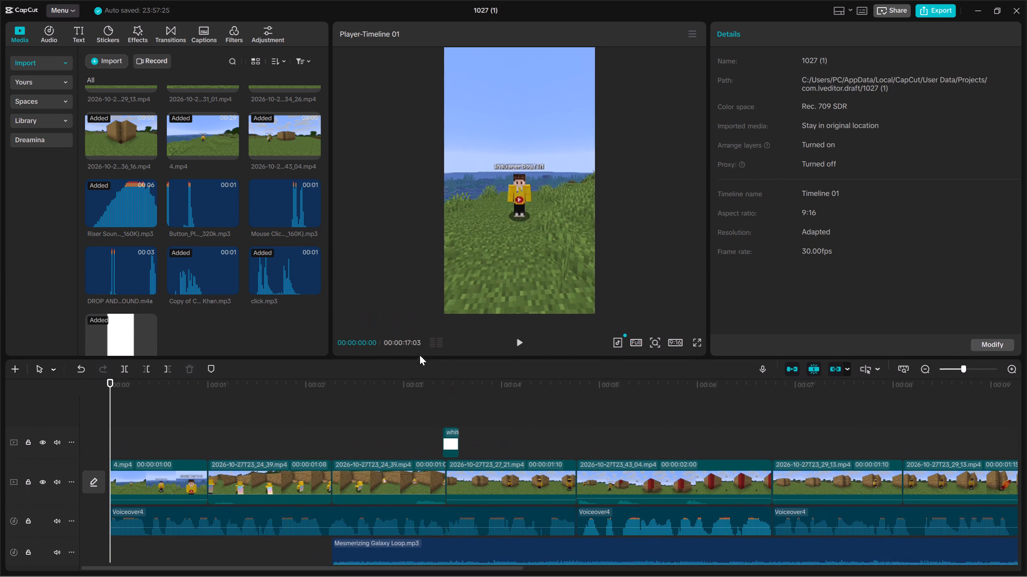
drag(420, 355, 419, 352)
scroll(377, 422, down, 5)
scroll(378, 423, up, 2)
Play the opening 4.mp4 clip repeatedly from the start along with its riser sound effect.
key(space)
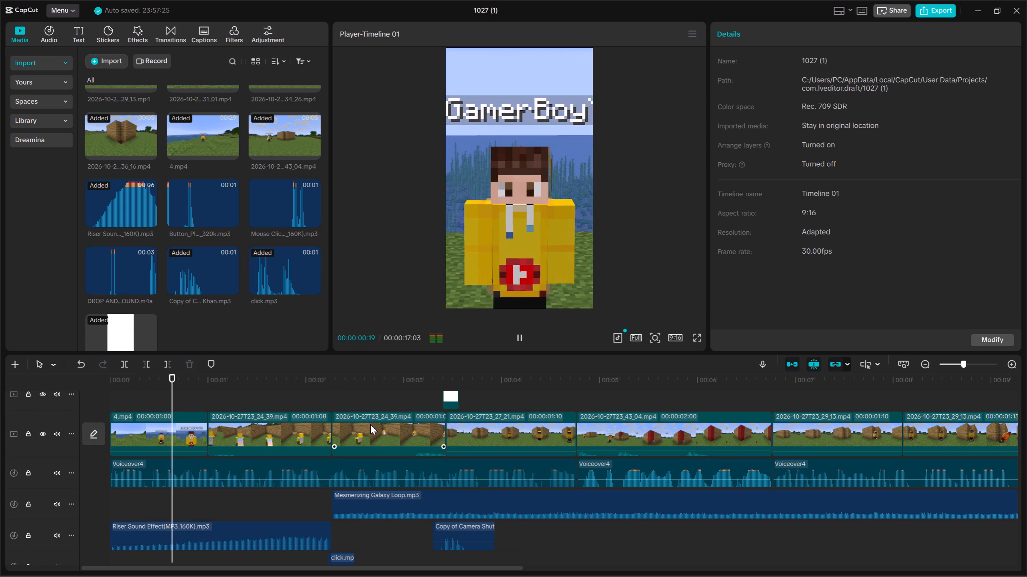
key(space)
key(Up)
click(270, 527)
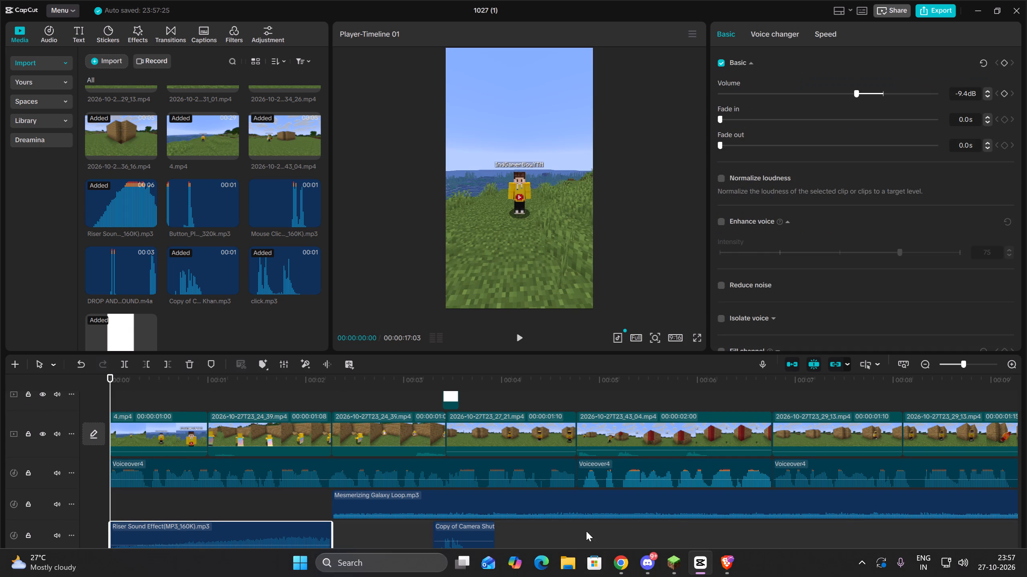
key(space)
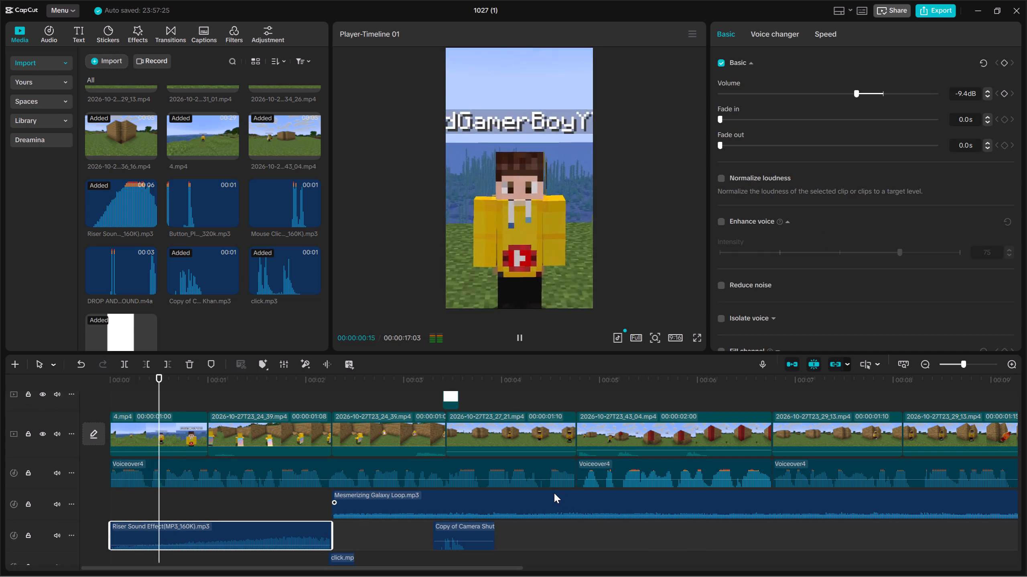
key(space)
key(Up)
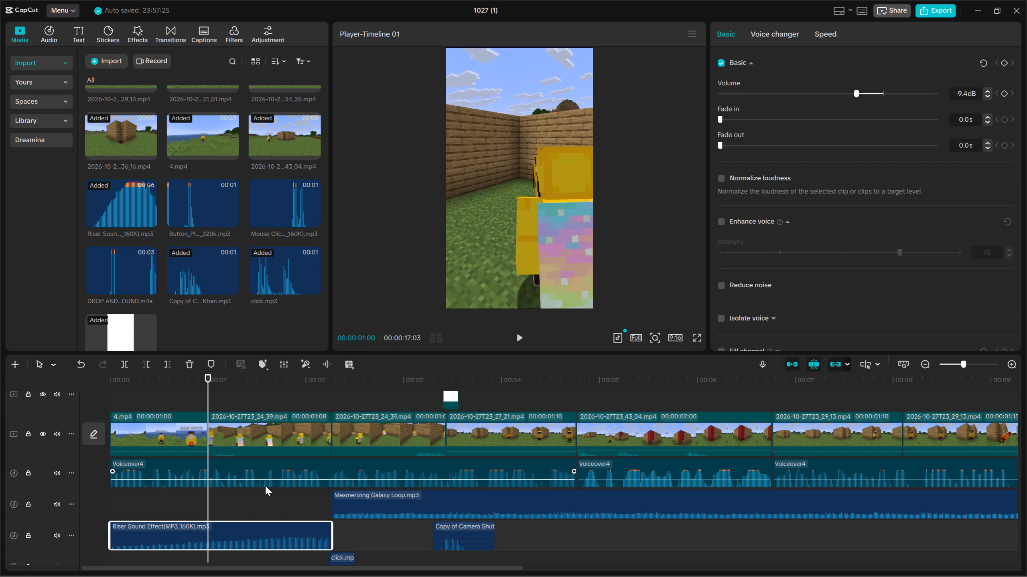
key(space)
key(space)
Add a transform keyframe at 00:00:00:00 on the opening 4.mp4 clip.
click(154, 427)
key(Up)
key(Up)
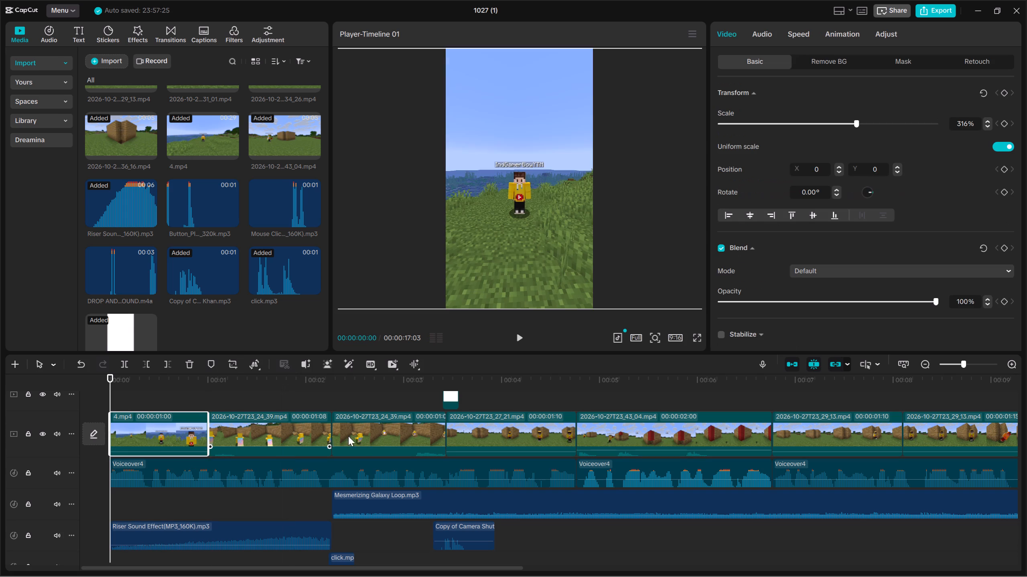
click(1003, 92)
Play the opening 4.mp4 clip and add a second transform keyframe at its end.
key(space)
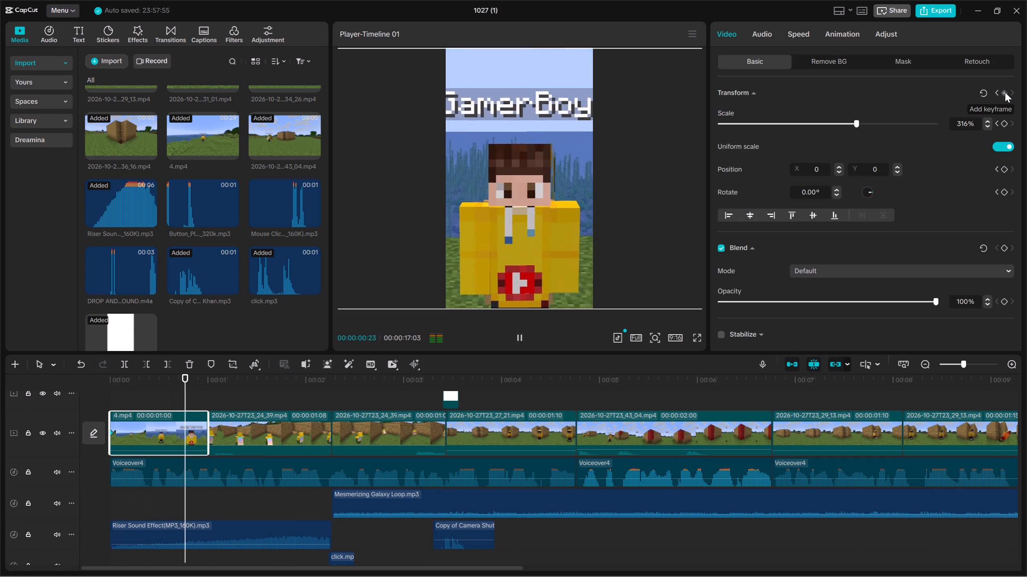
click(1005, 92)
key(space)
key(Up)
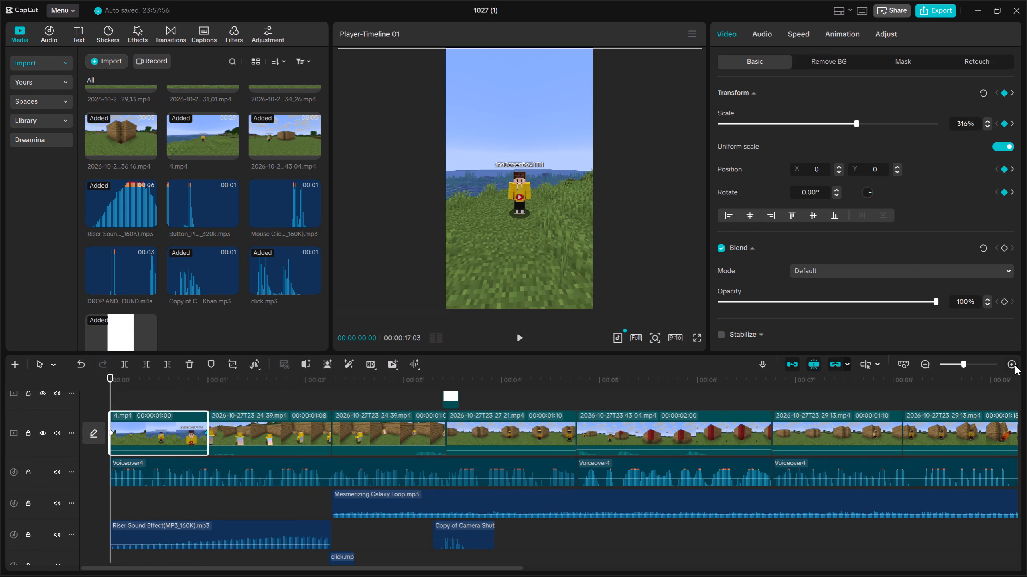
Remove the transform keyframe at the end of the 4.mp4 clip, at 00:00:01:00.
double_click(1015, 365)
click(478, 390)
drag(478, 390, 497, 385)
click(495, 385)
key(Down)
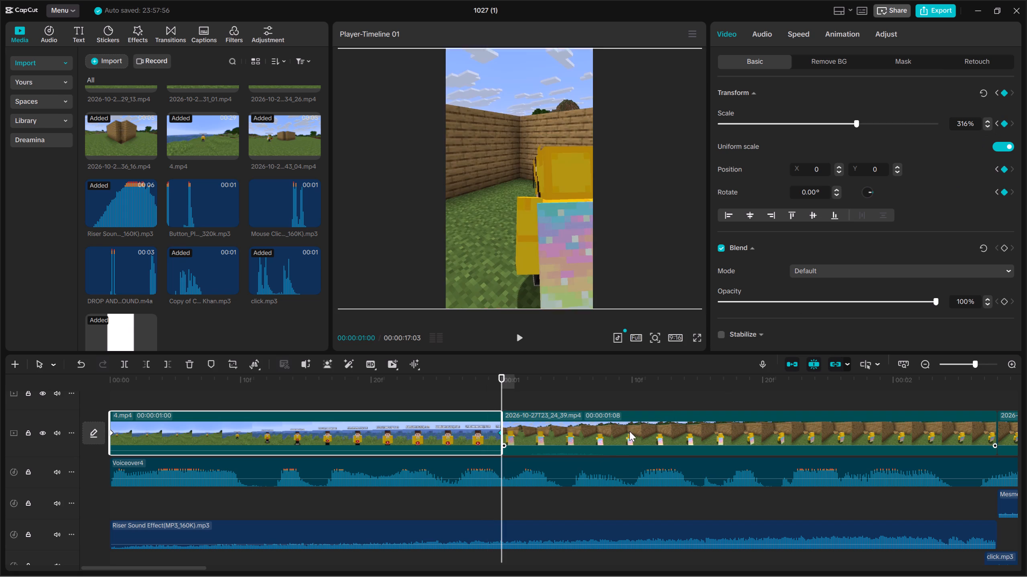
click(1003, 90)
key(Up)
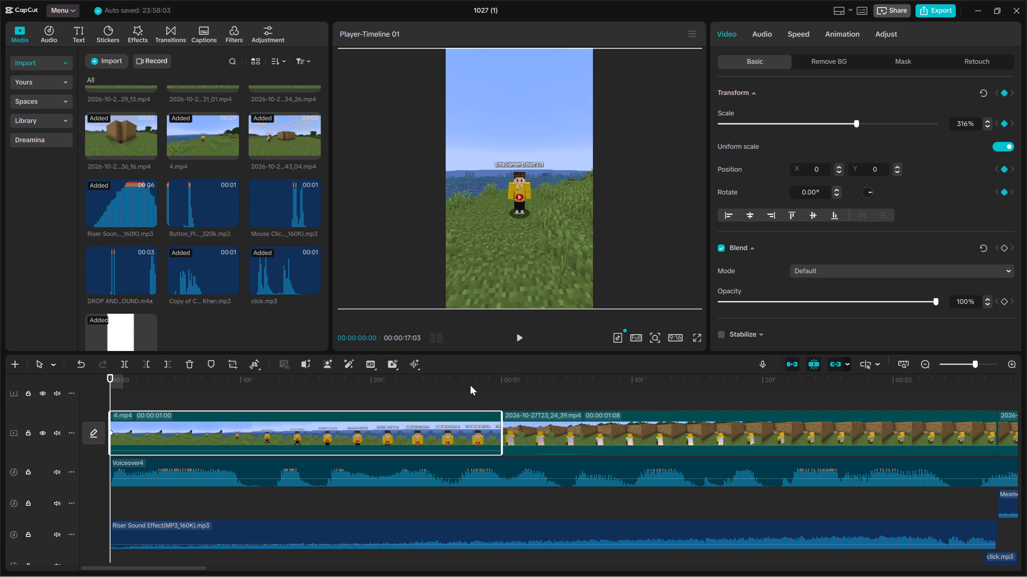
Add a transform keyframe at 00:00:00:28 on the 4.mp4 clip and raise its scale to slightly below 402%.
click(470, 385)
click(1000, 95)
click(1005, 93)
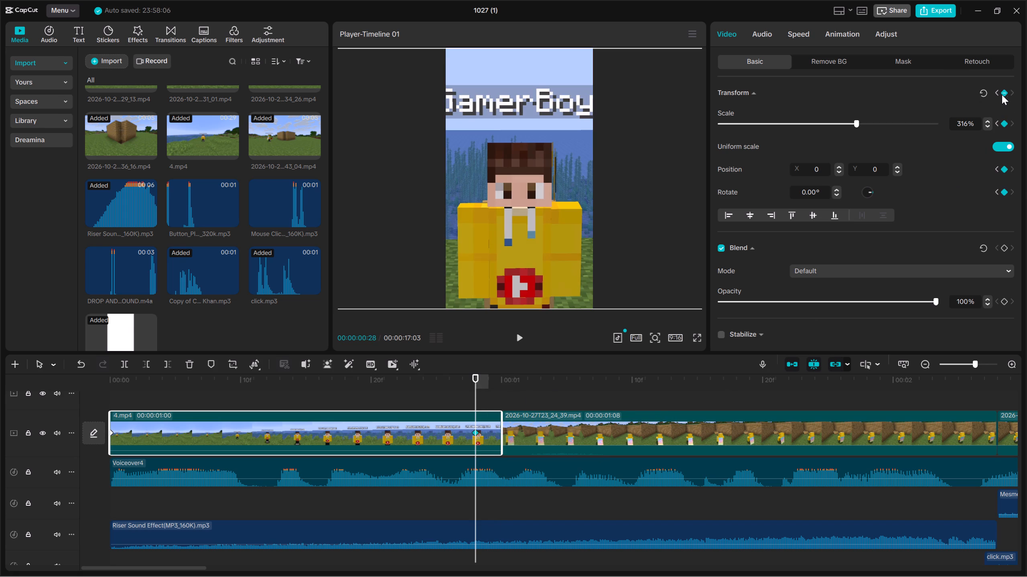
drag(864, 125, 893, 127)
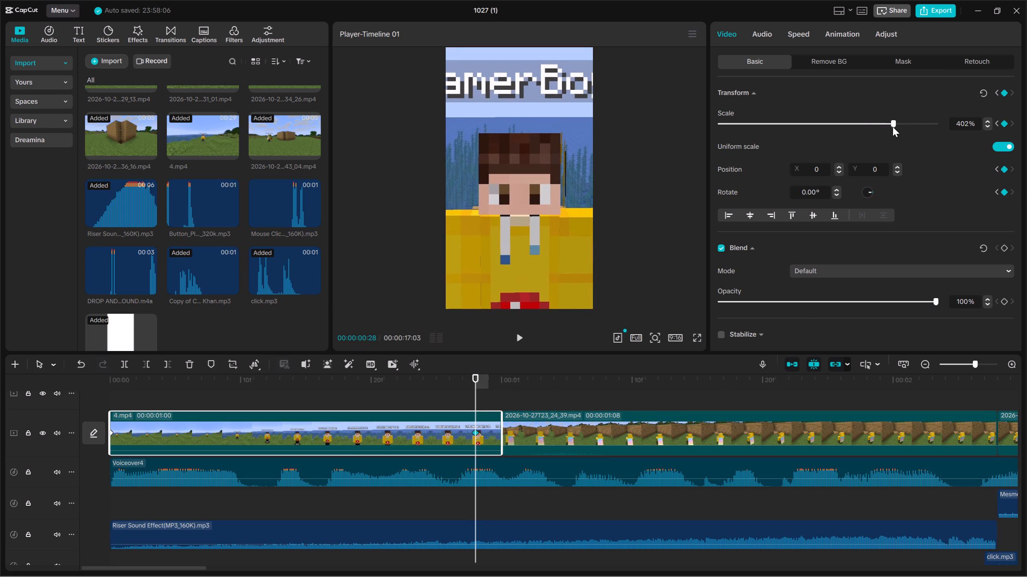
drag(893, 127, 887, 134)
key(Up)
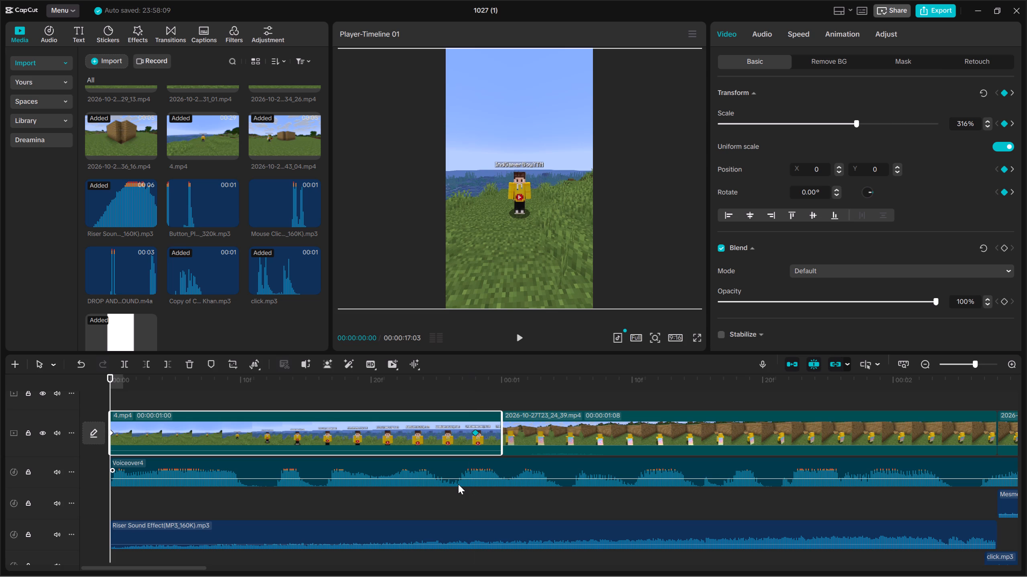
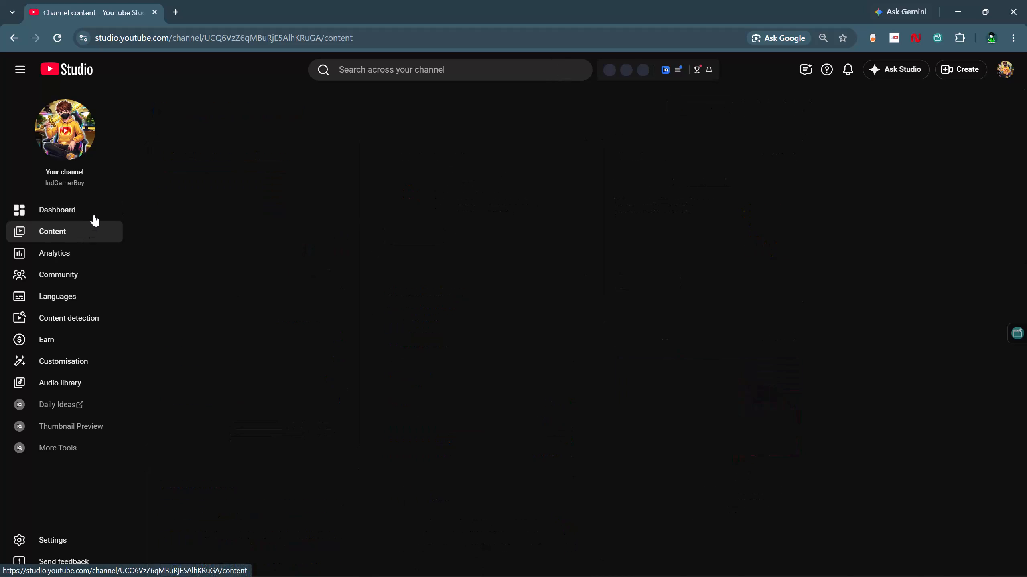
Open the YouTube Studio channel dashboard and review its analytics, comments, recent activity and latest post.
click(94, 213)
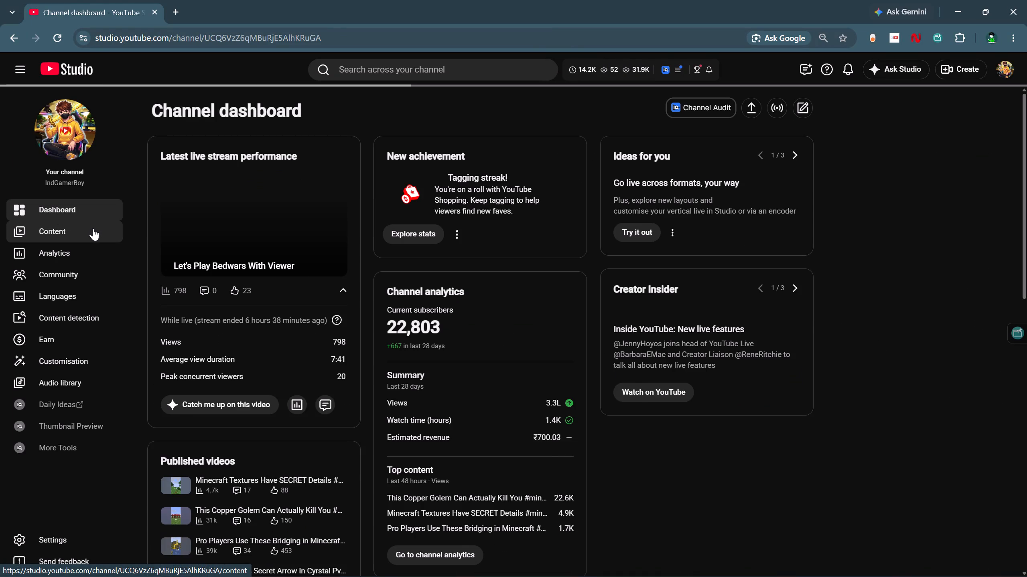
scroll(438, 375, down, 4)
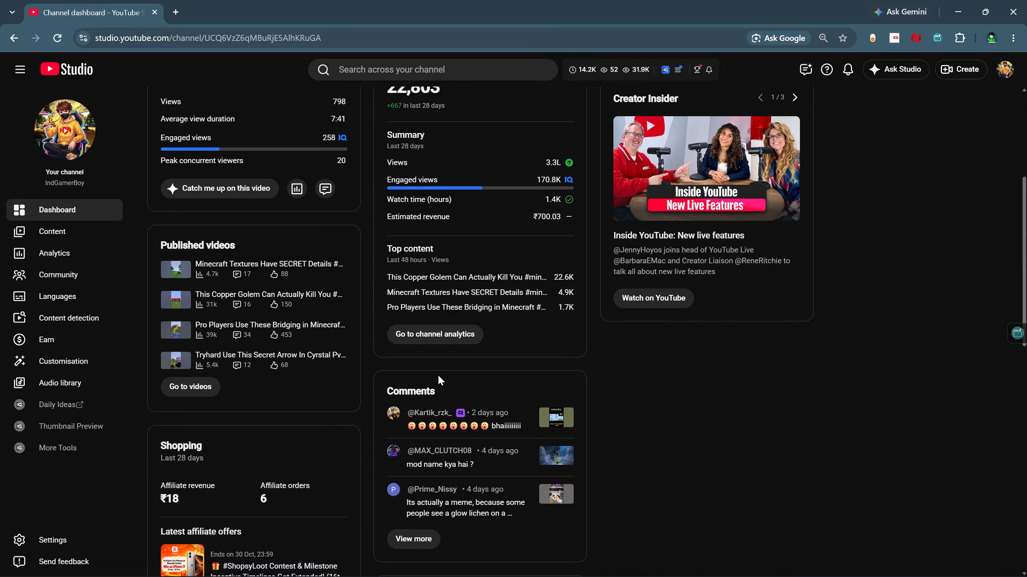
scroll(438, 375, down, 7)
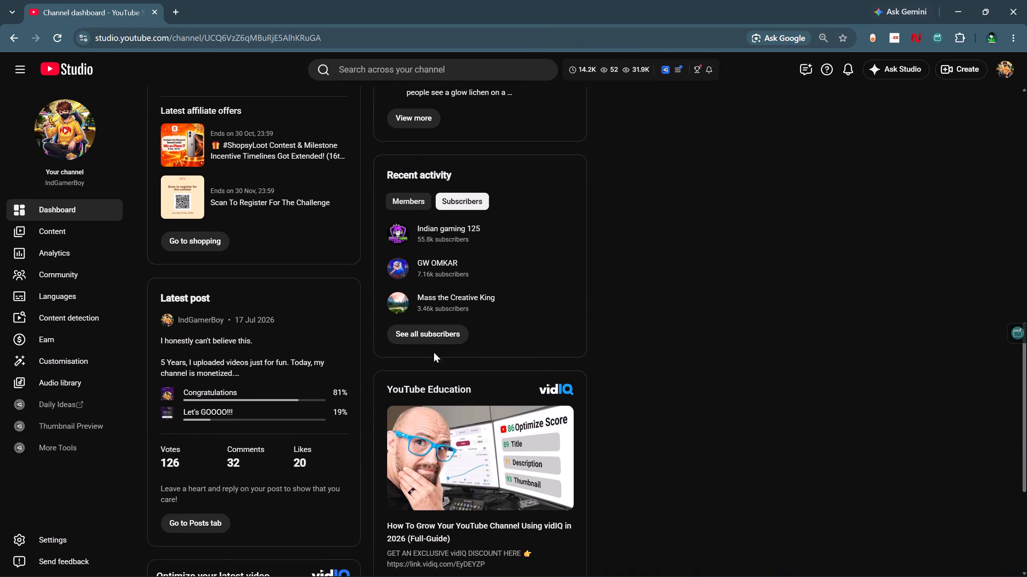
Open the channel's content overview and look through its live streams, Shorts and videos.
click(57, 219)
click(79, 235)
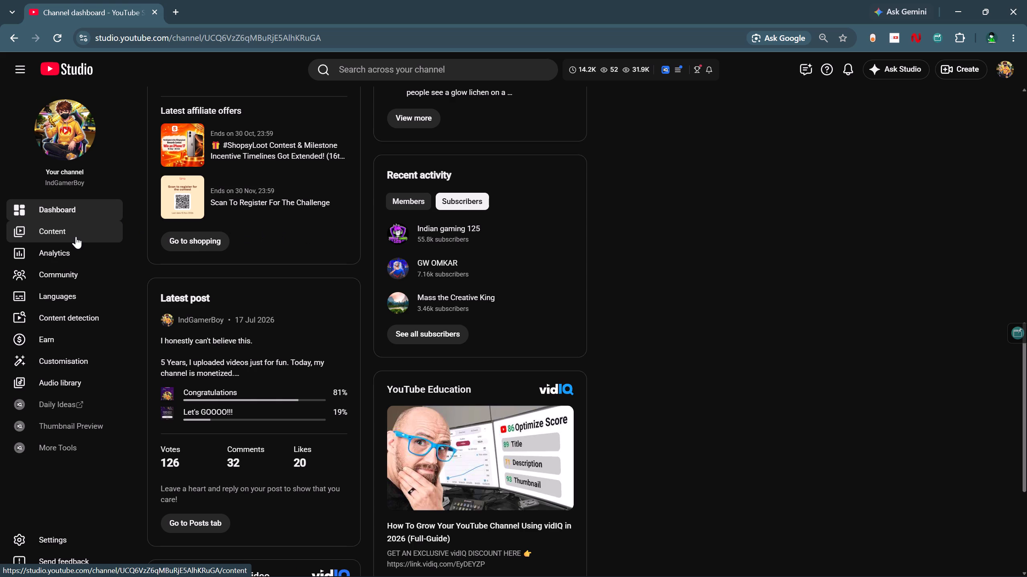
click(76, 236)
scroll(577, 316, up, 4)
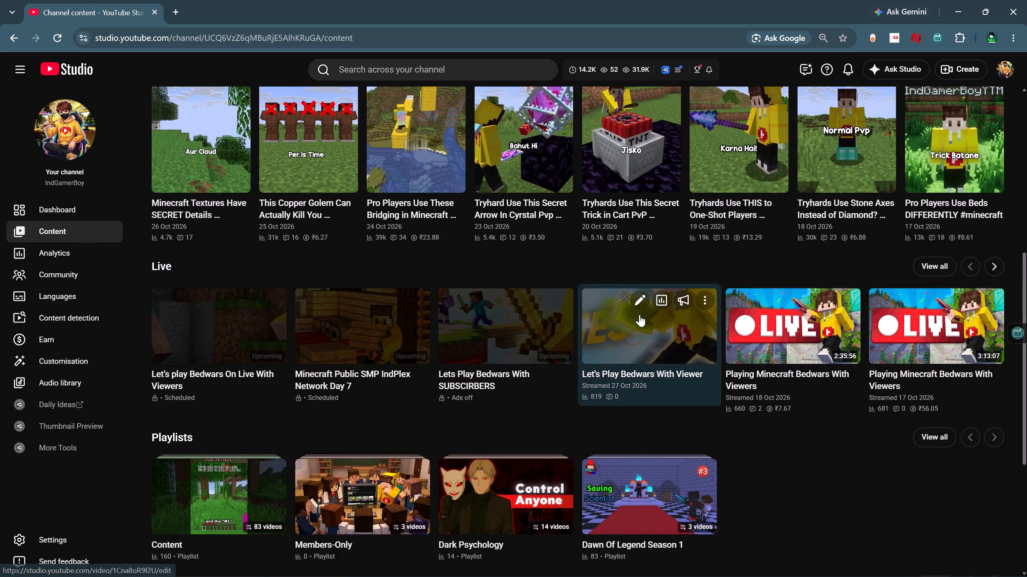
scroll(771, 291, up, 3)
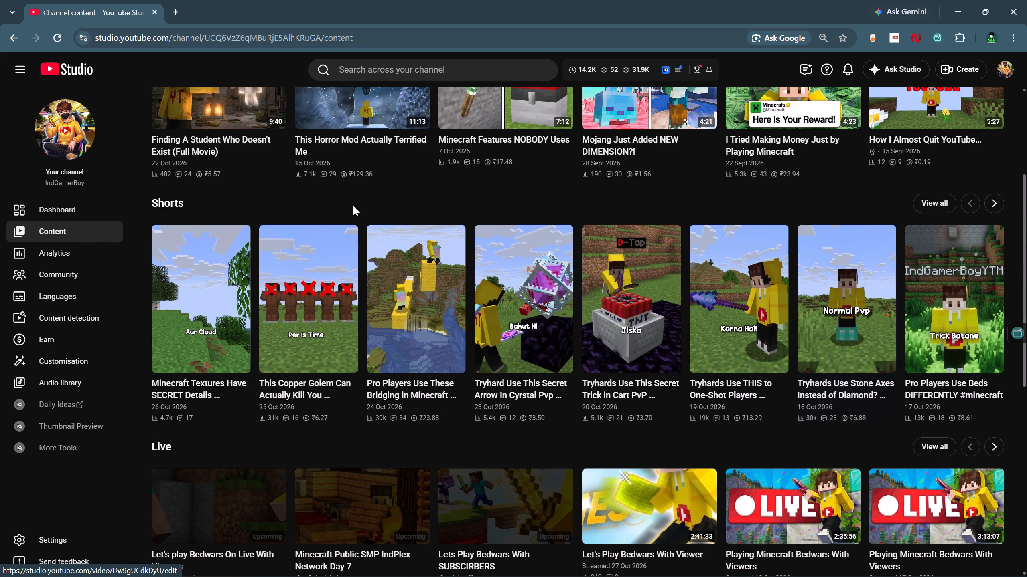
scroll(325, 199, up, 2)
Open the analytics for "Finding A Student Who Doesn't Exist (Full Movie)" and examine thumbnail impressions and click-through rate under Reach.
click(228, 190)
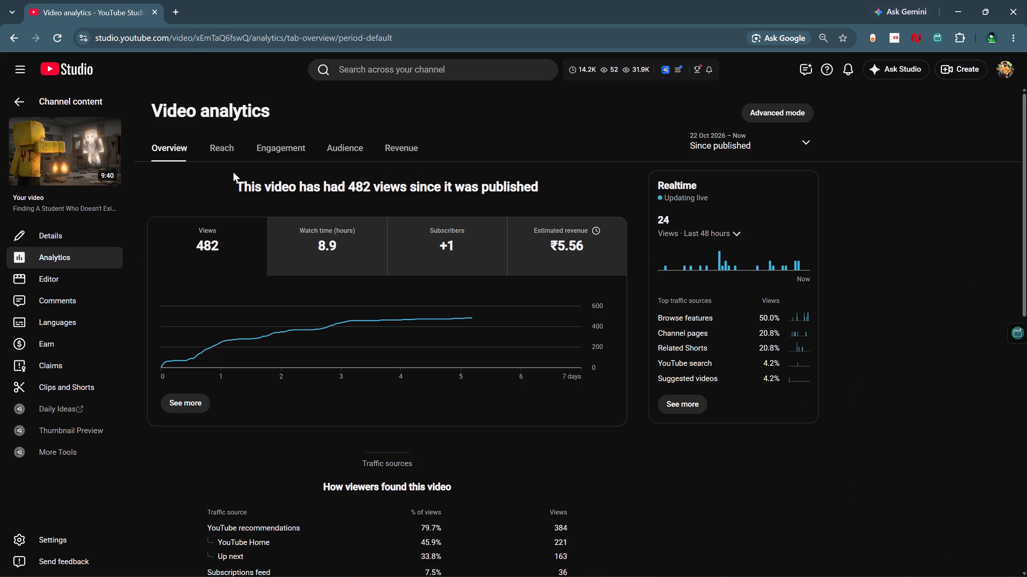
click(216, 163)
click(227, 151)
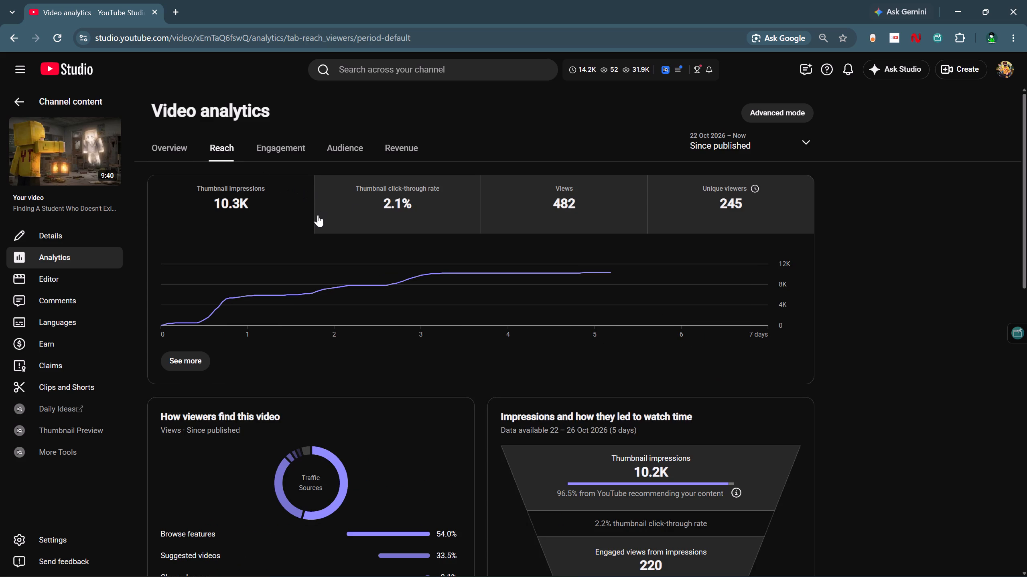
click(377, 205)
click(252, 206)
click(371, 210)
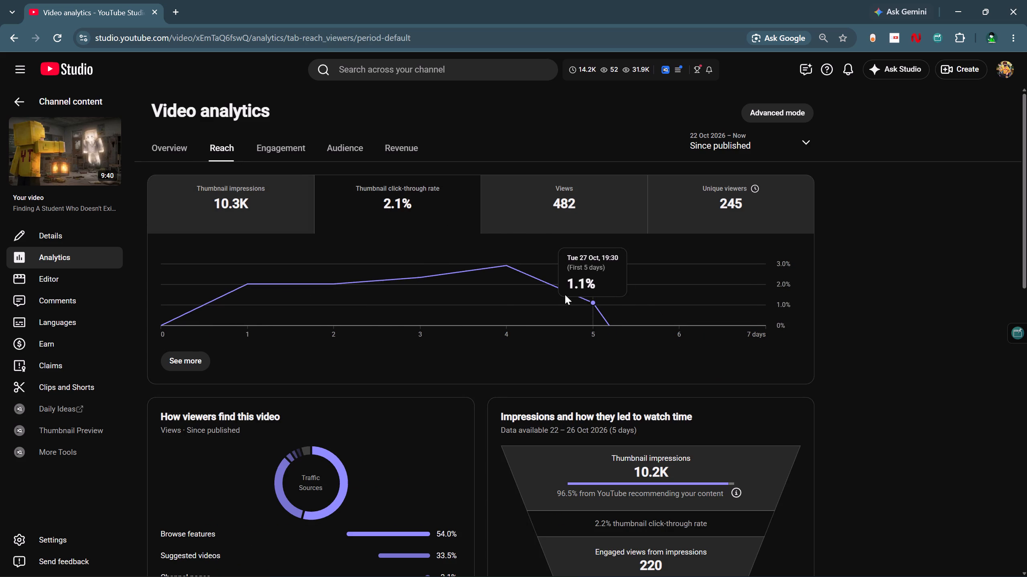
click(1026, 0)
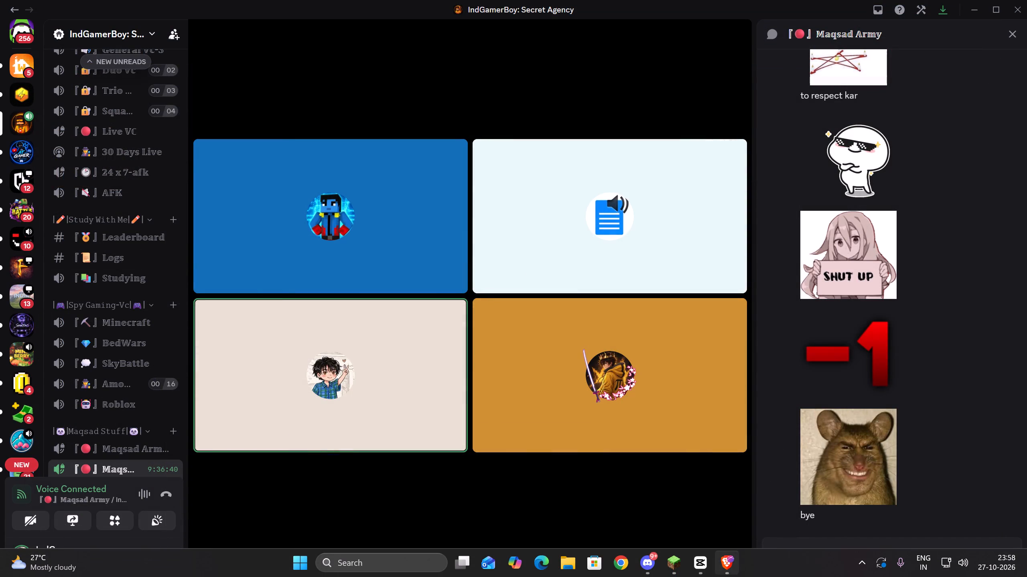
Switch back to CapCut and play the opening 4.mp4 clip through its cut into the next clip.
click(683, 564)
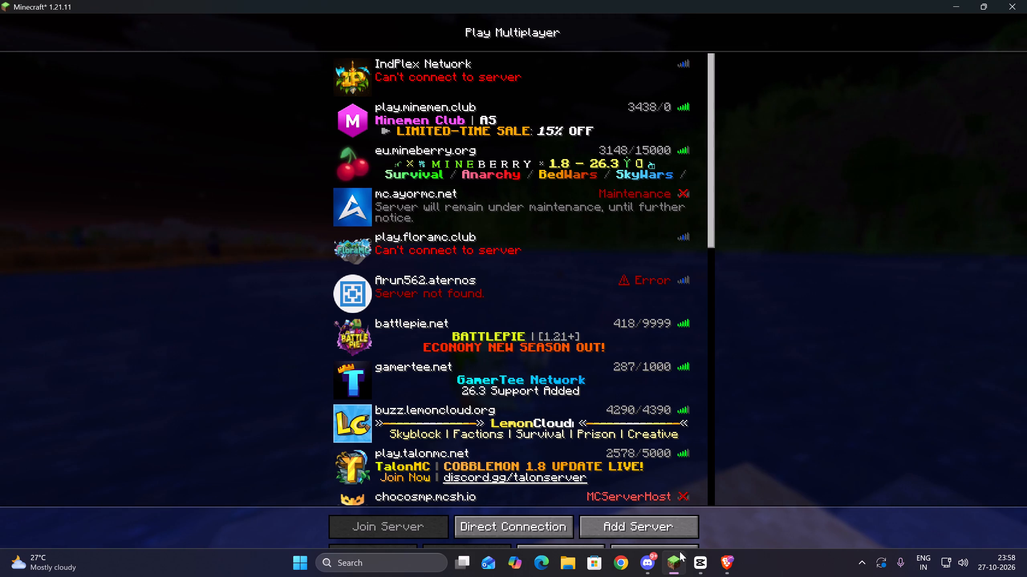
click(691, 563)
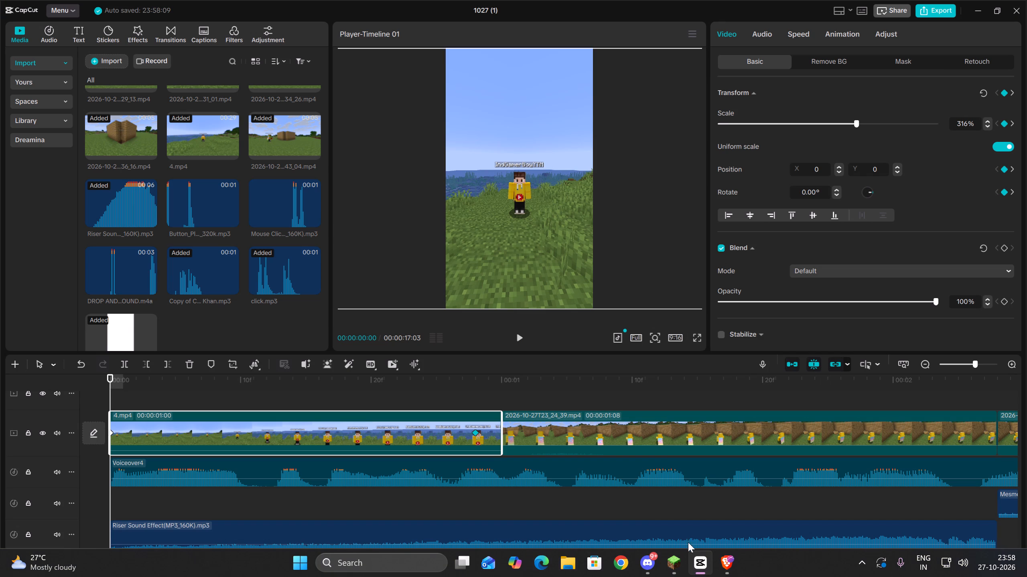
key(space)
key(space)
key(space)
key(space)
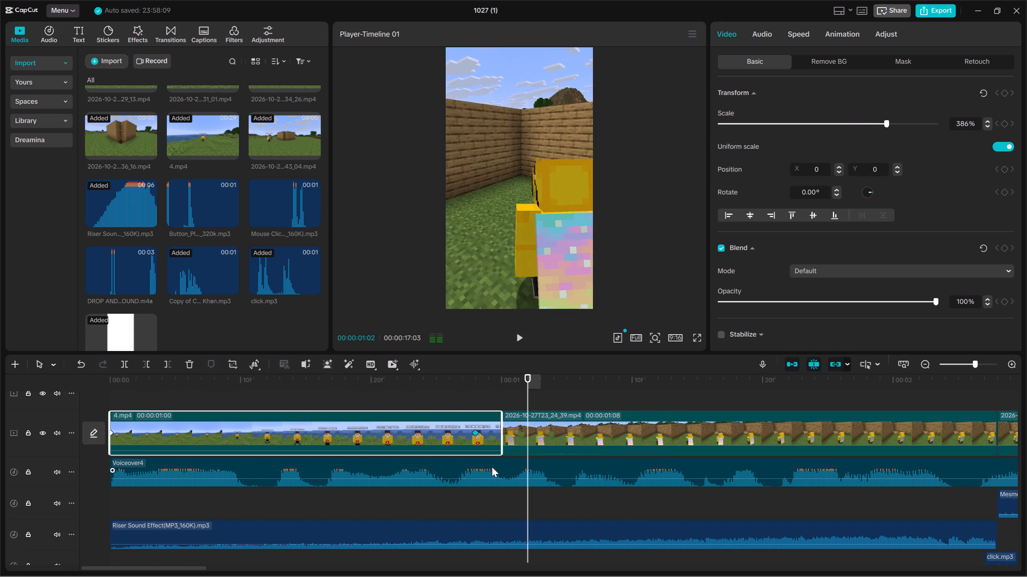
key(Up)
click(562, 513)
key(Up)
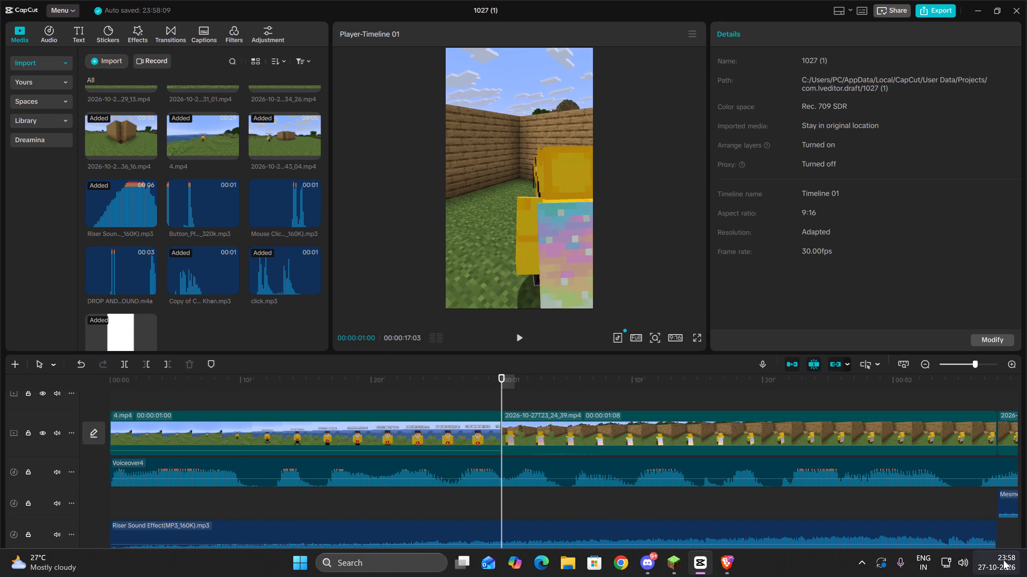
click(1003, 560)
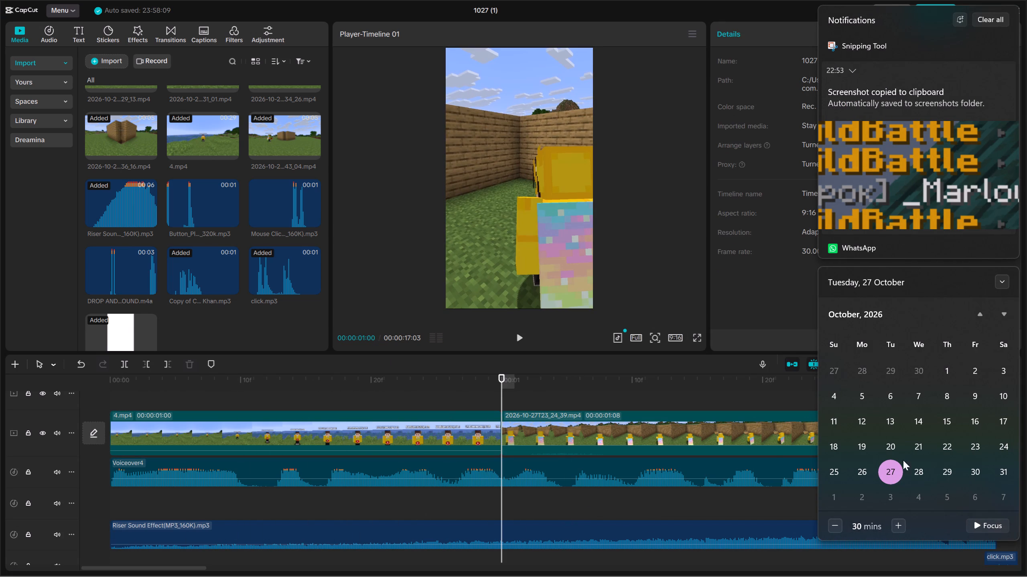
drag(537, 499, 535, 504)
Play the clip following 4.mp4 from 00:00:01:00 and check the audio tracks around 00:00:01:22.
key(Up)
key(Down)
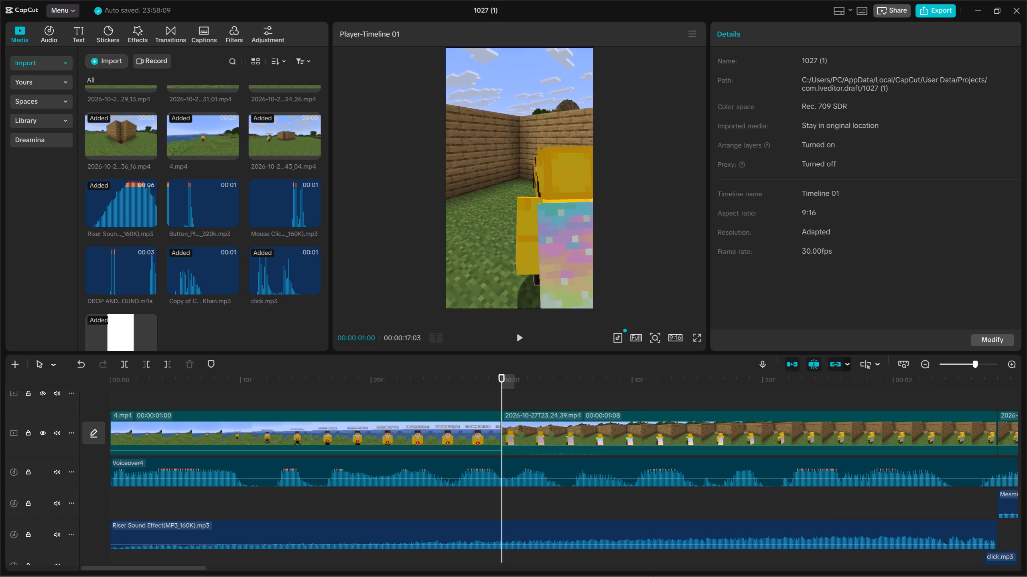
key(space)
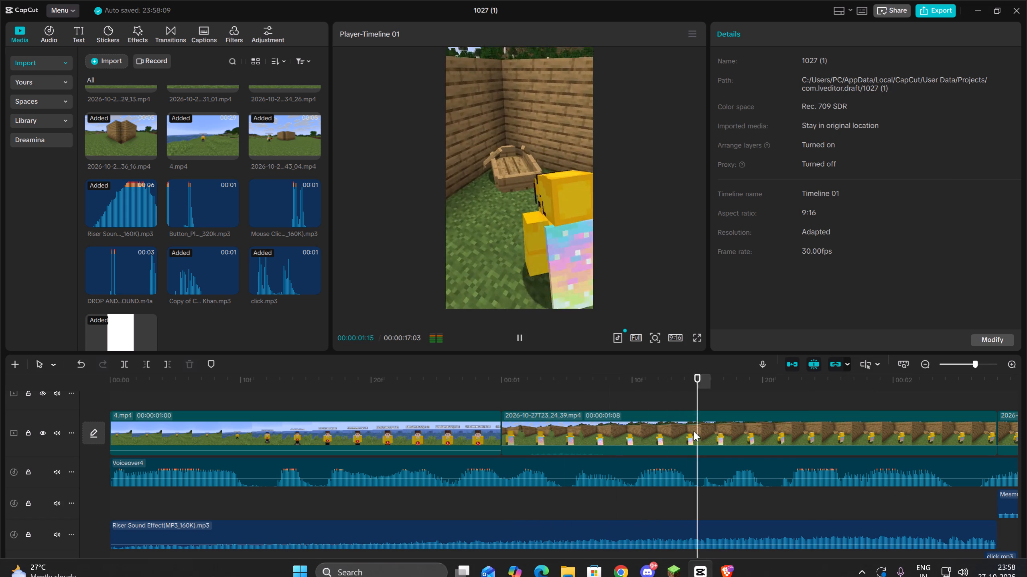
key(space)
click(751, 431)
click(840, 509)
drag(836, 508, 787, 500)
double_click(787, 500)
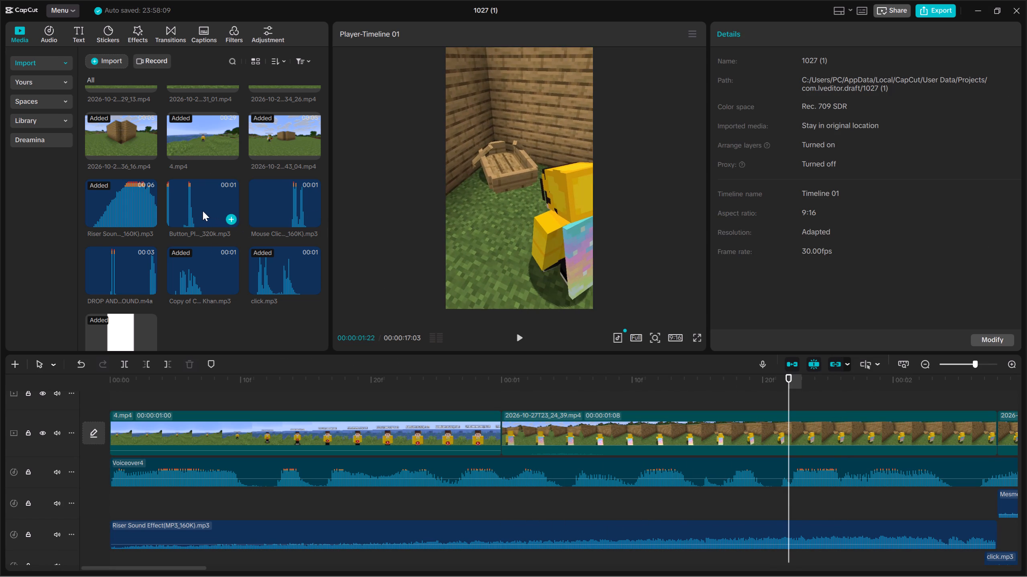
ctrl+scroll(530, 433, down, 5)
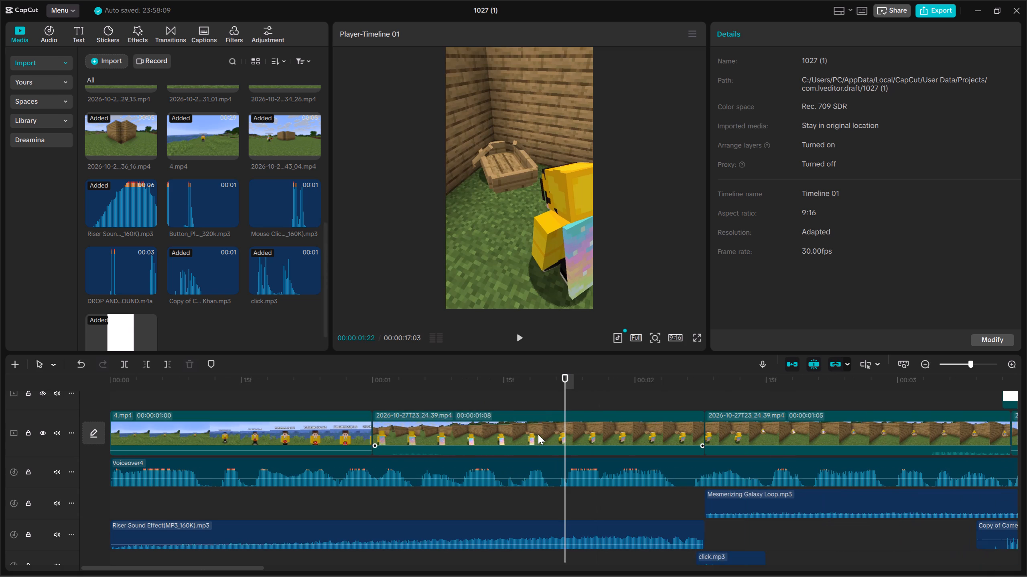
ctrl+scroll(538, 434, down, 7)
scroll(539, 431, down, 5)
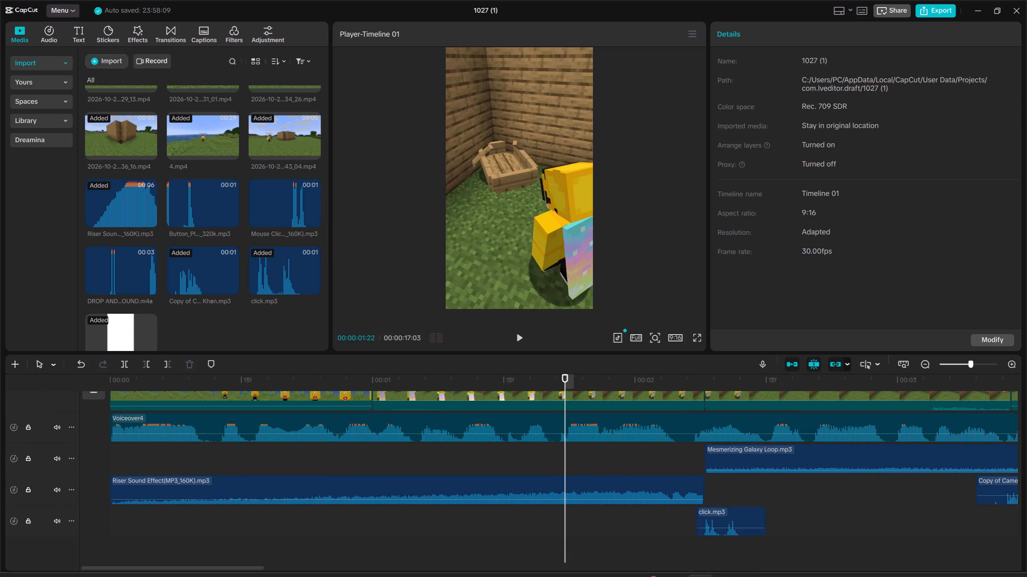
Clear all Windows notifications.
click(1011, 565)
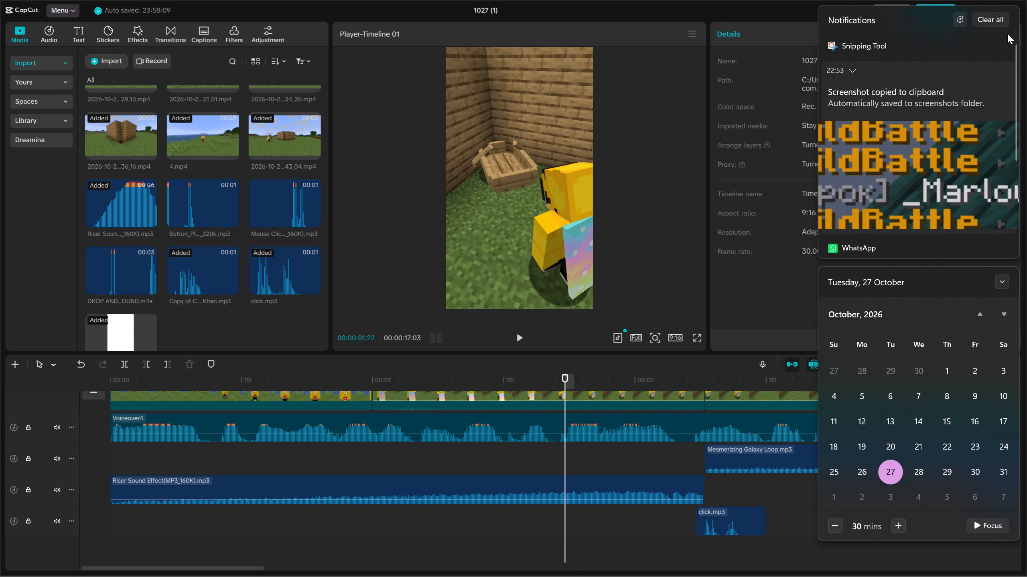
click(992, 18)
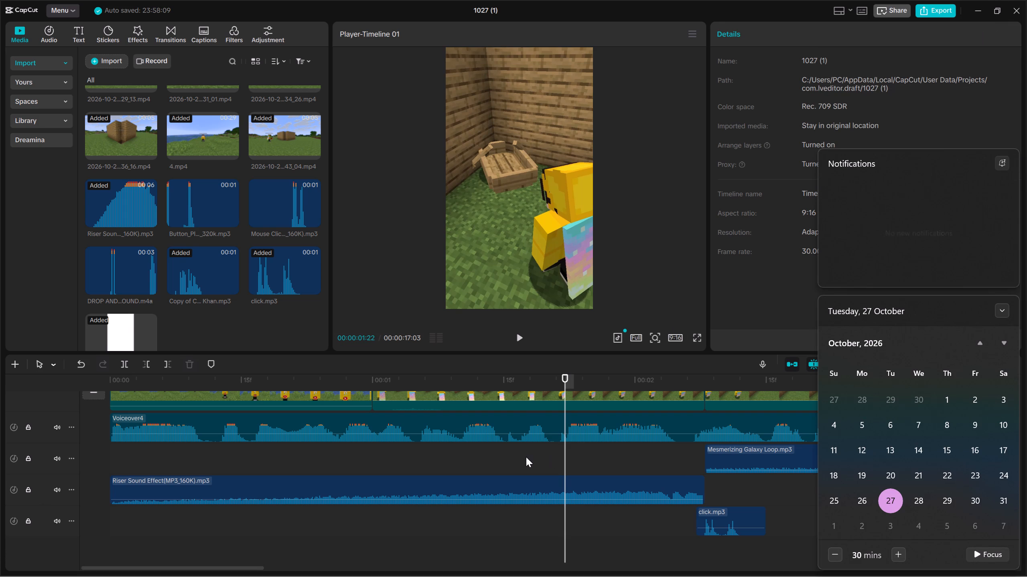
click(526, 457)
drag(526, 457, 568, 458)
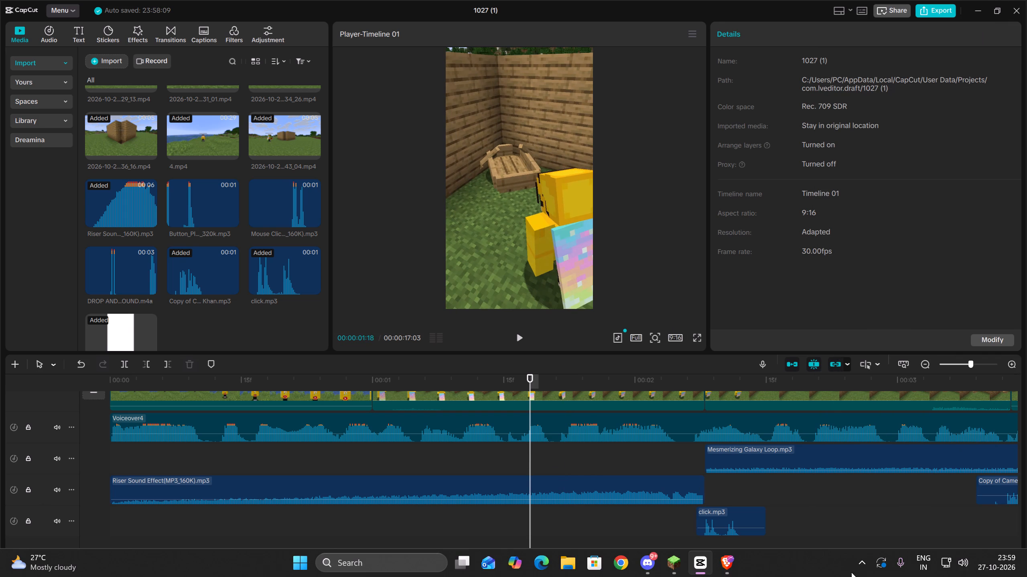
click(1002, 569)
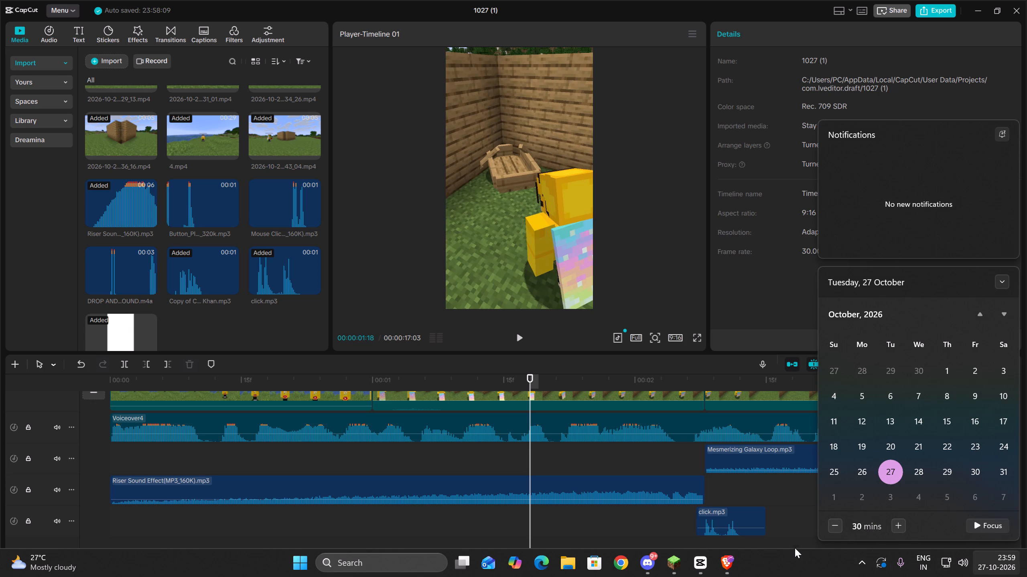
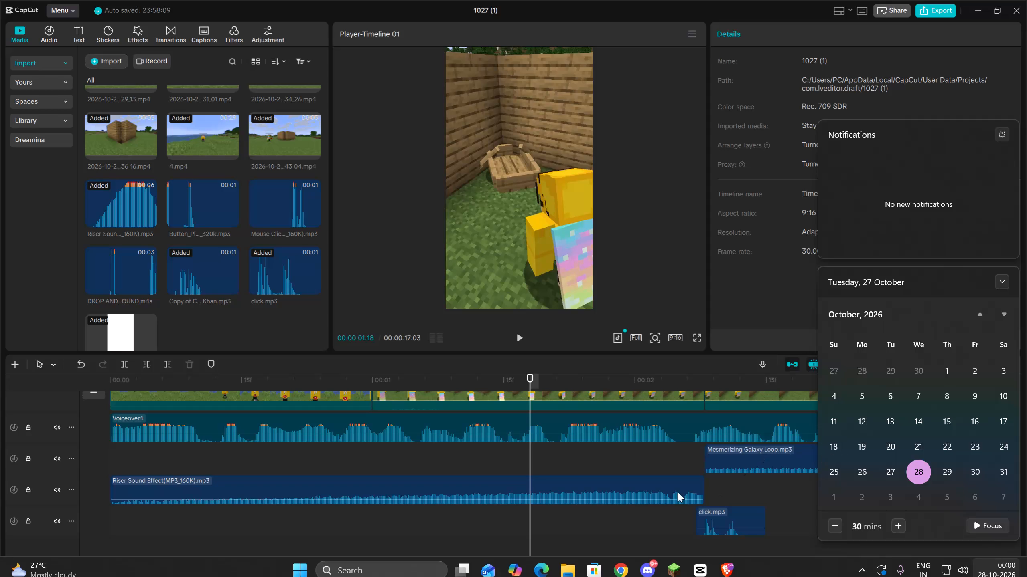
Close the notification panel and play the timeline through click.mp3 and the start of the music up to the camera shutter sound.
click(613, 464)
drag(613, 464, 662, 466)
key(space)
key(space)
key(Up)
key(Up)
key(space)
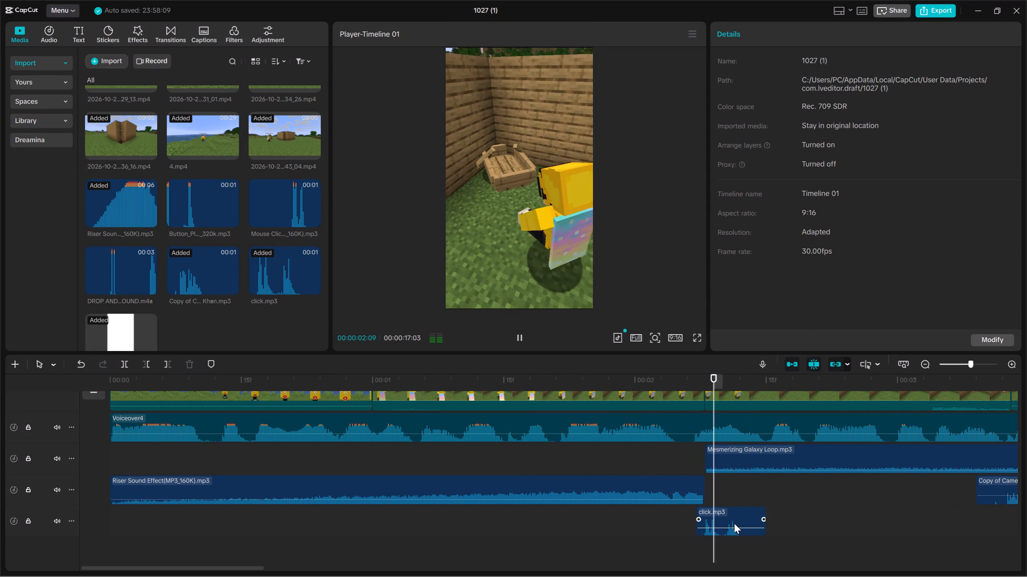
key(space)
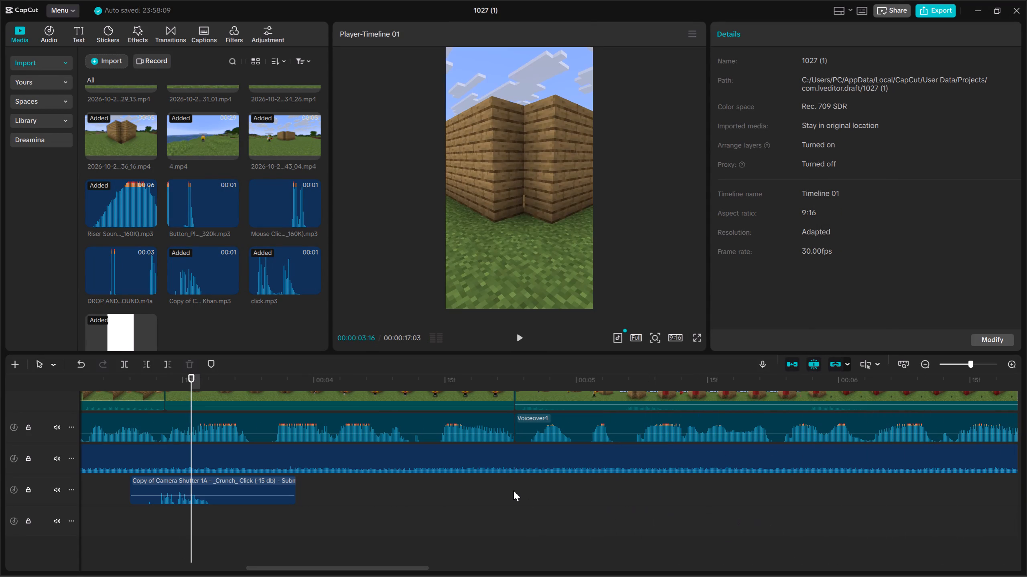
Play from the white flash through the 2026-10-27T23_27_21.mp4 and 2026-10-27T23_43_04.mp4 clips to 00:00:06:10.
key(Up)
scroll(276, 508, up, 4)
key(Up)
key(space)
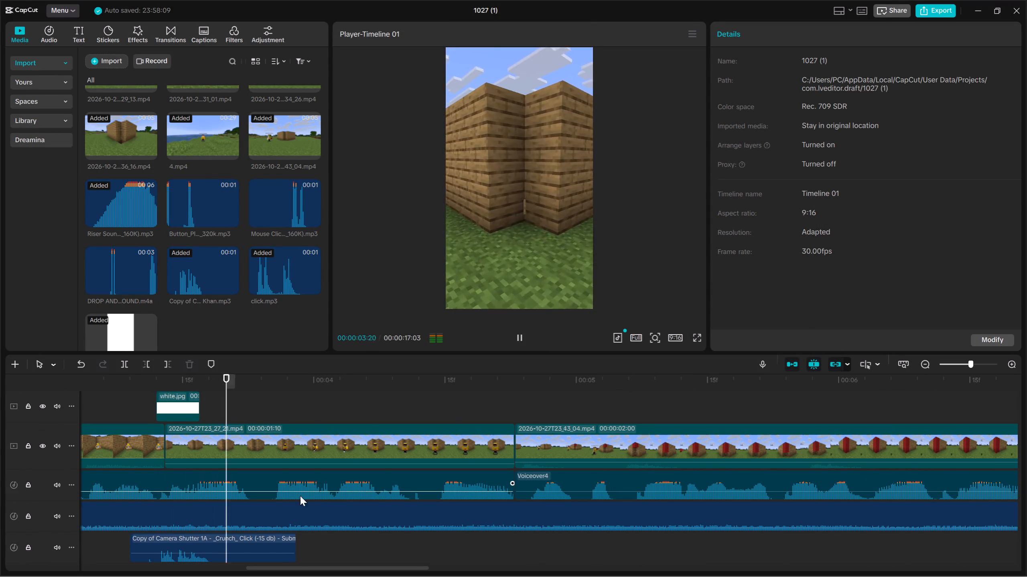
key(space)
key(space)
key(space)
key(space)
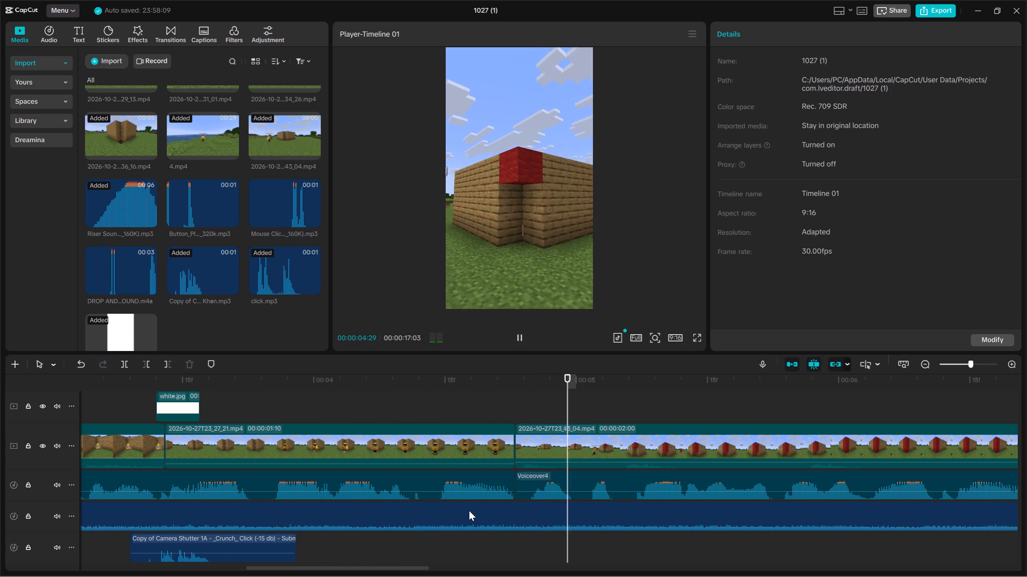
key(space)
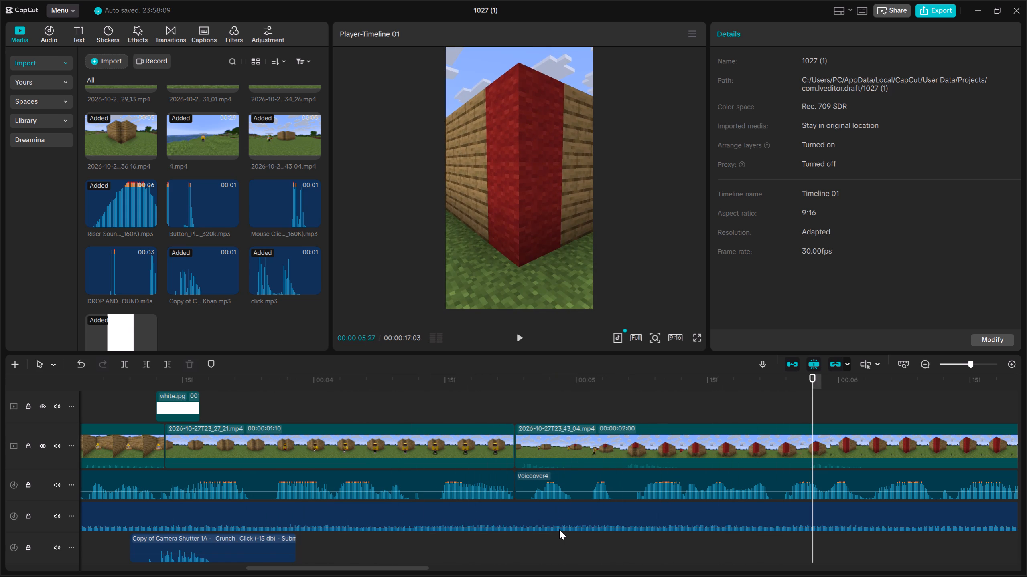
key(space)
key(space)
Search Downloads for "wrong" and import the "Correct and wrong green screen_720p" video into the project media.
click(117, 58)
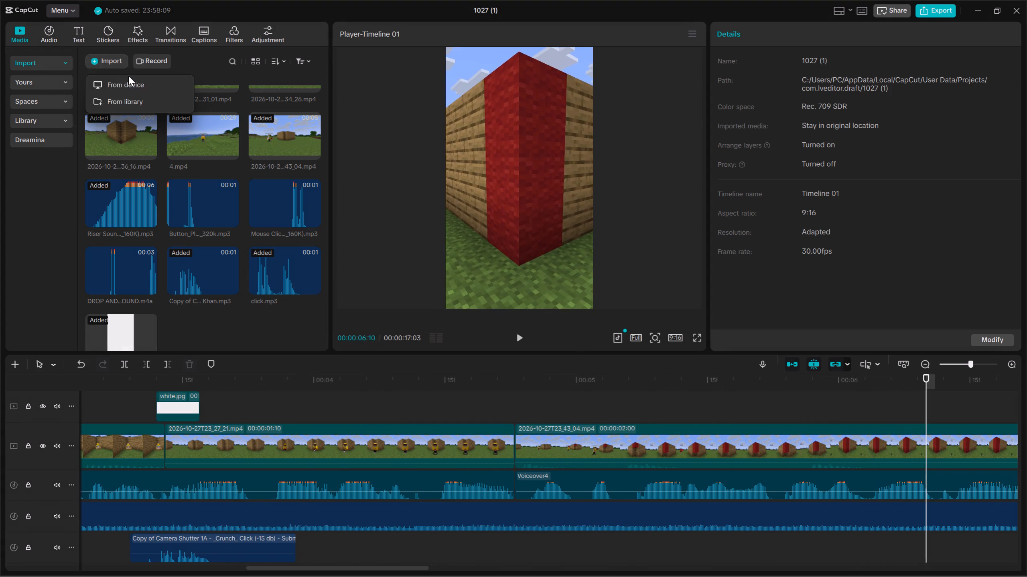
click(128, 79)
key(BackSpace)
text(wrong)
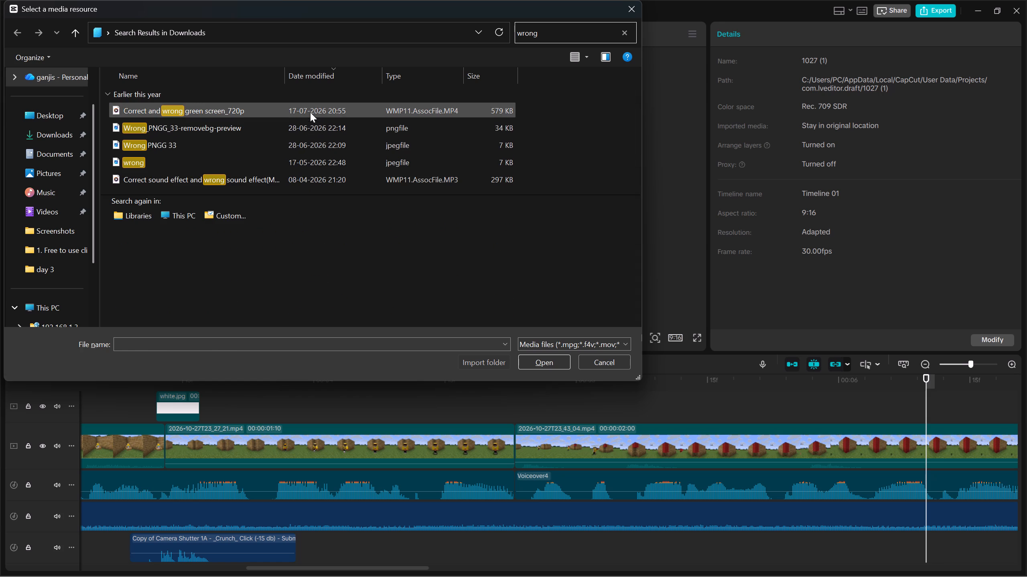
click(312, 109)
click(532, 357)
Search Downloads for "wrong" and import "Correct sound effect and wrong sound effect(MP3_160K)" into the project media.
double_click(927, 365)
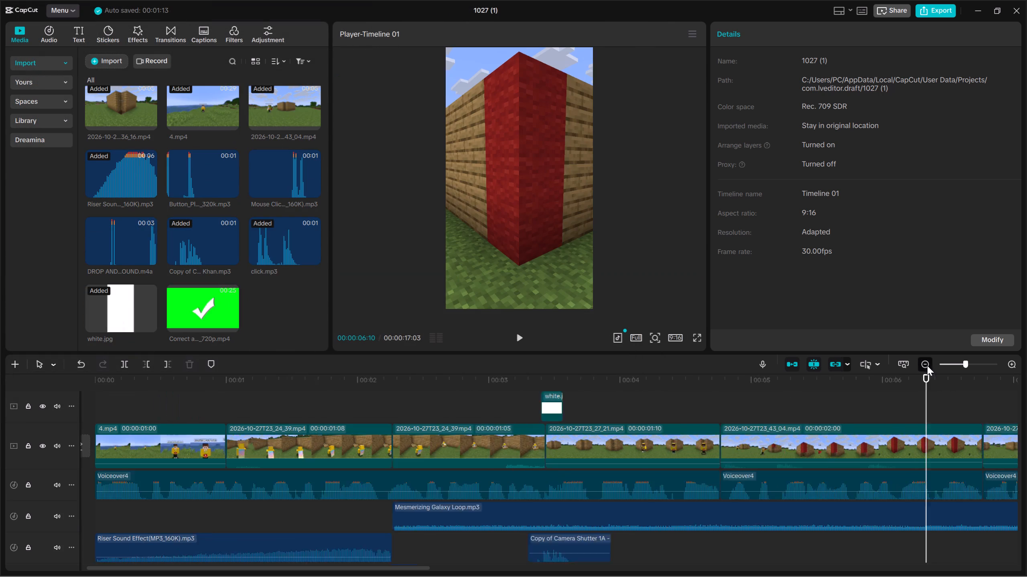
click(91, 52)
click(103, 61)
click(127, 89)
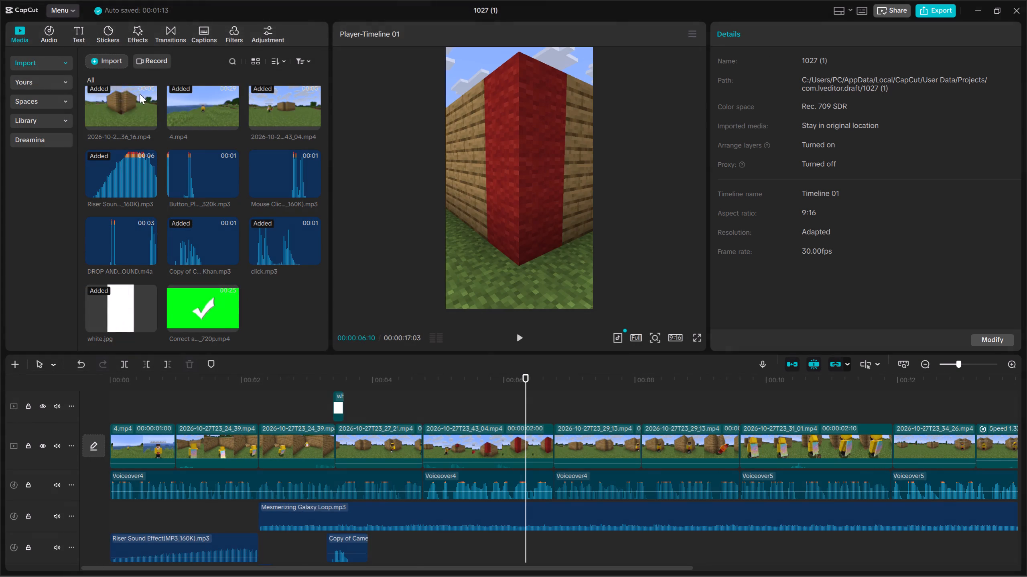
key(BackSpace)
text(wrong)
click(298, 178)
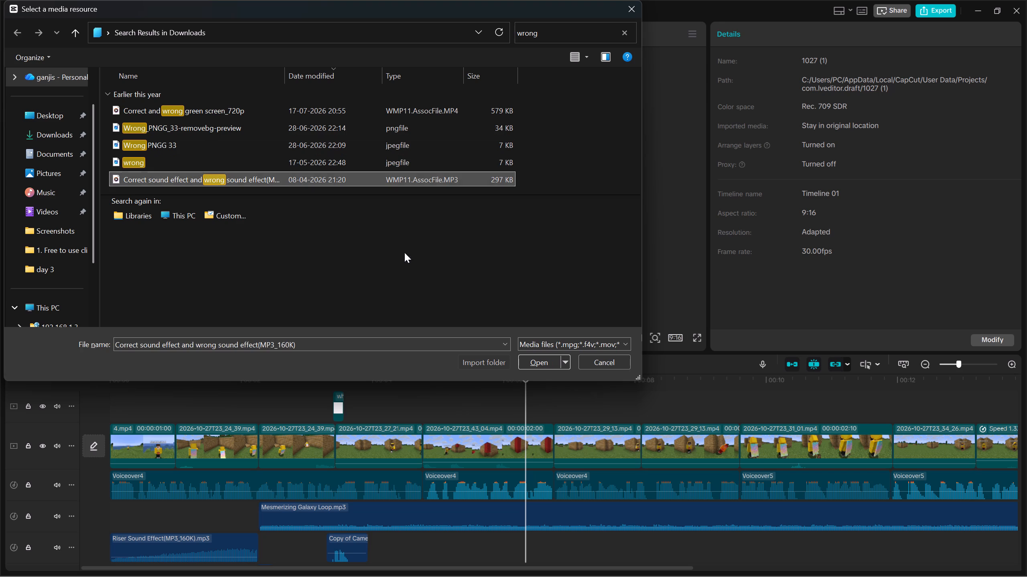
click(539, 365)
Place the correct and wrong sound effect on a new audio track below click.mp3 and trim away everything before 00:00:06:10.
drag(282, 308, 384, 432)
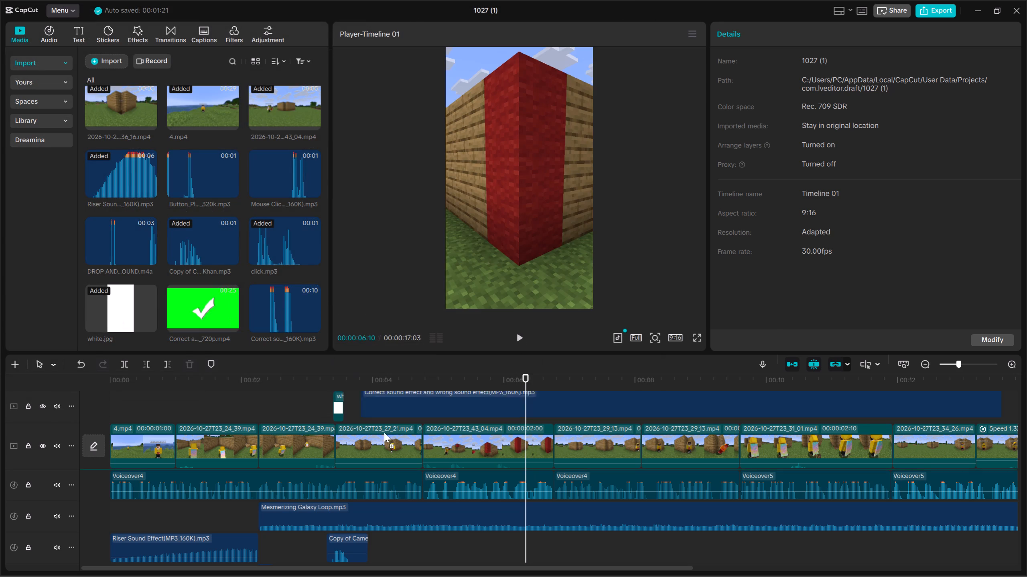
drag(384, 432, 332, 563)
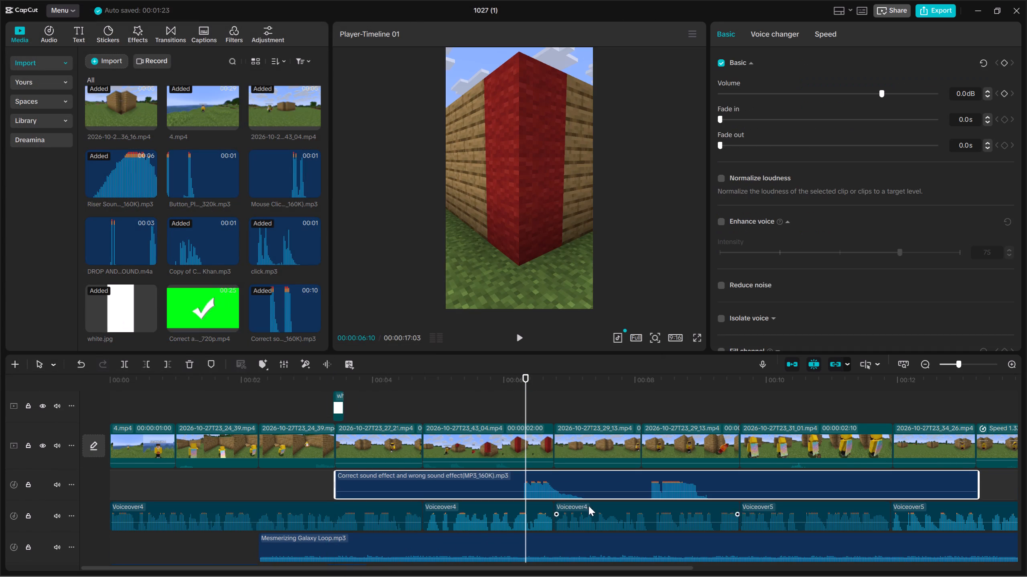
scroll(589, 508, down, 7)
drag(585, 396, 466, 543)
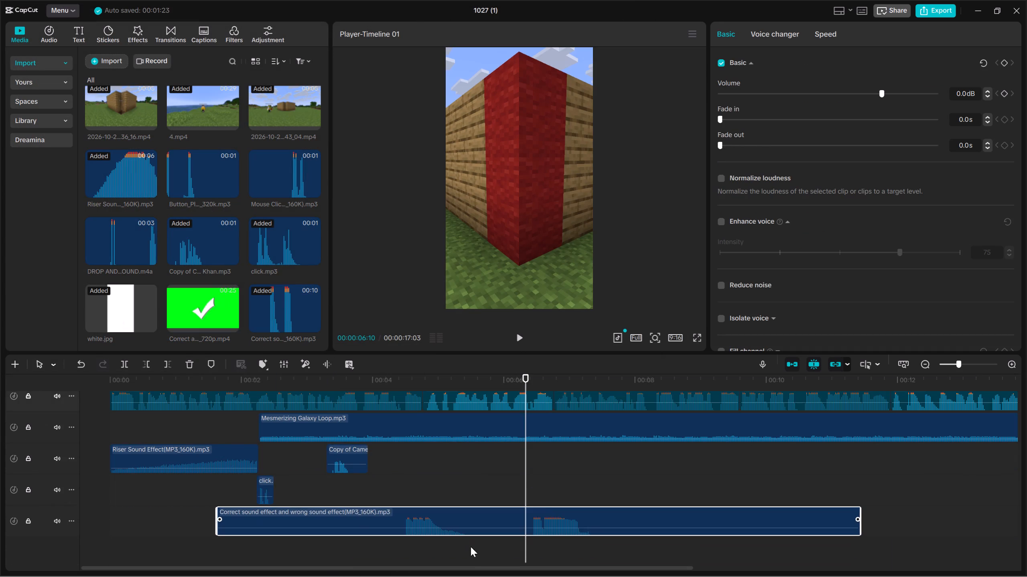
click(154, 366)
click(151, 366)
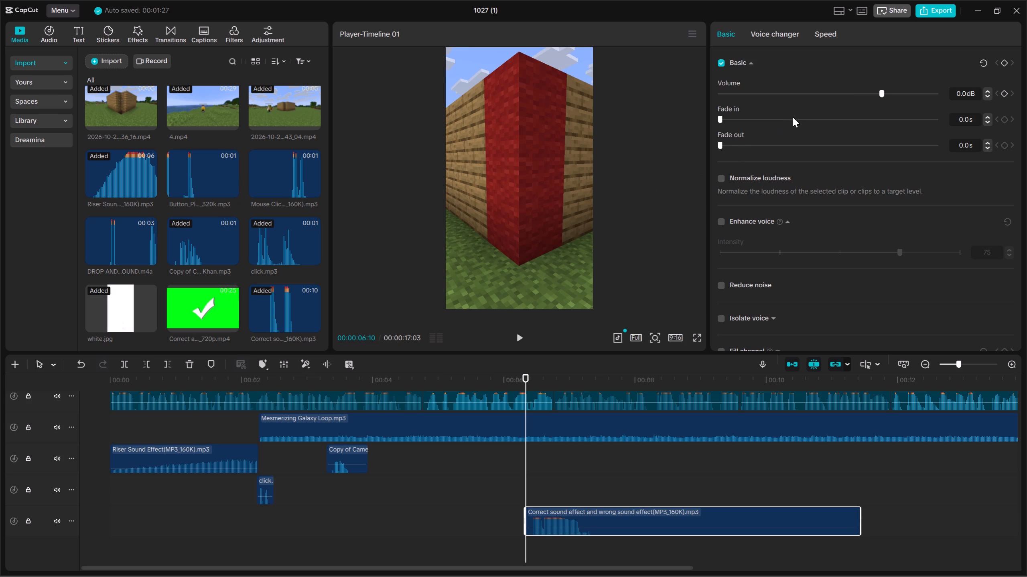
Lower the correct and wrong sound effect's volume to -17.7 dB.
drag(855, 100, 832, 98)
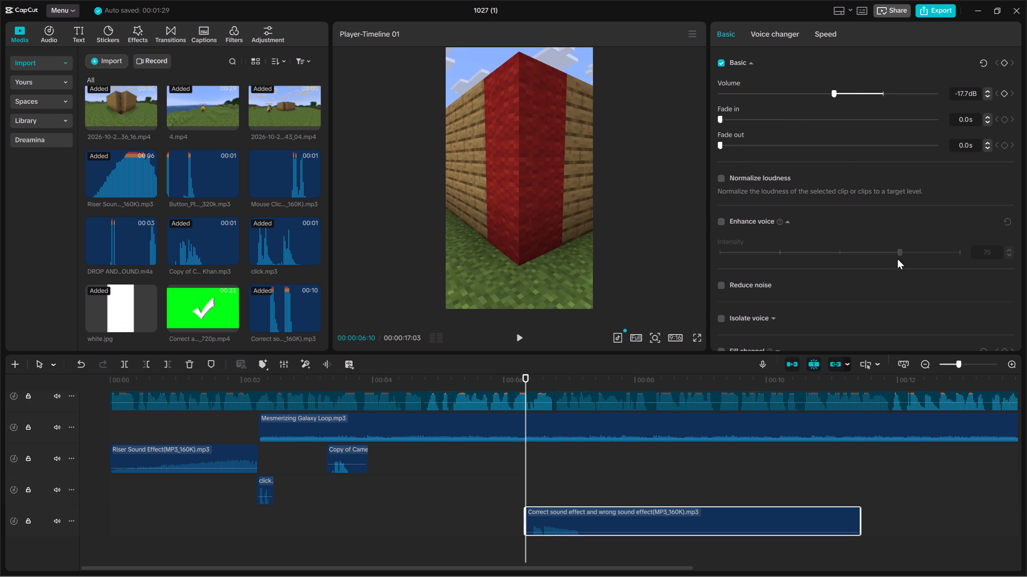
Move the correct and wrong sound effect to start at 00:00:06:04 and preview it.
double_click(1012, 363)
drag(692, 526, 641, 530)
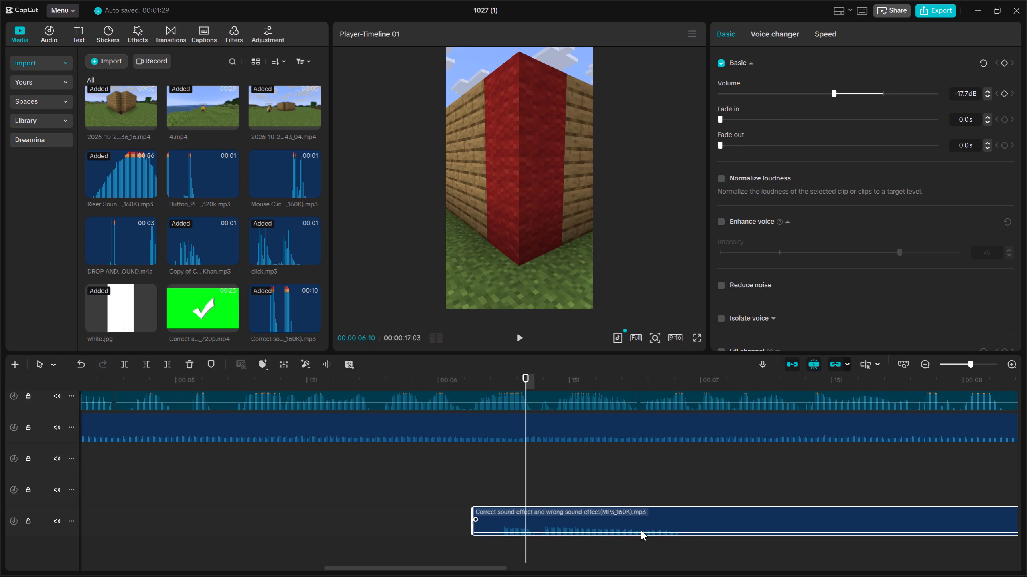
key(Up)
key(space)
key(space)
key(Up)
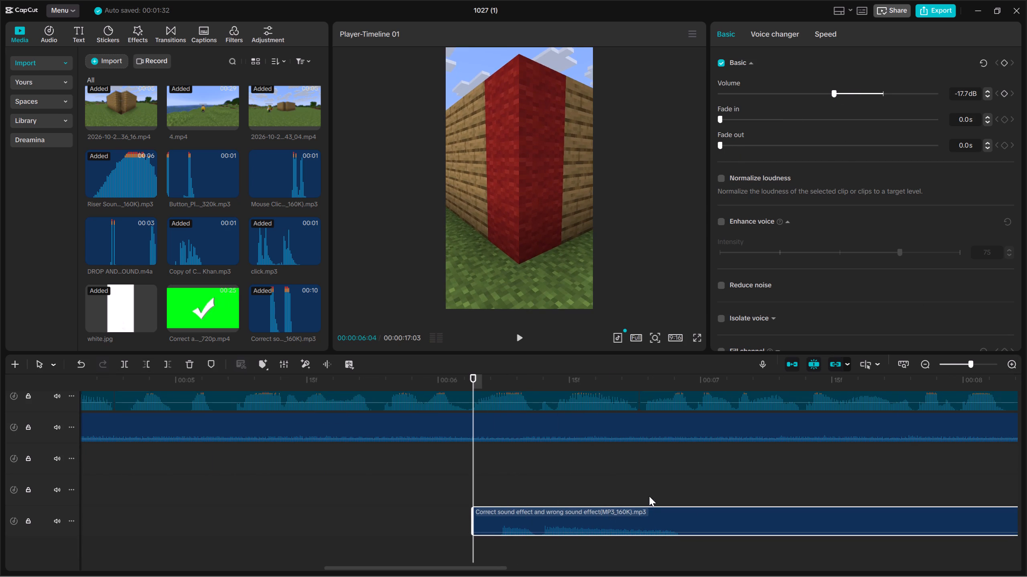
Set the correct and wrong sound effect's volume to -9.9 dB and play the section leading up to it.
drag(842, 89, 853, 93)
key(Up)
key(Up)
key(space)
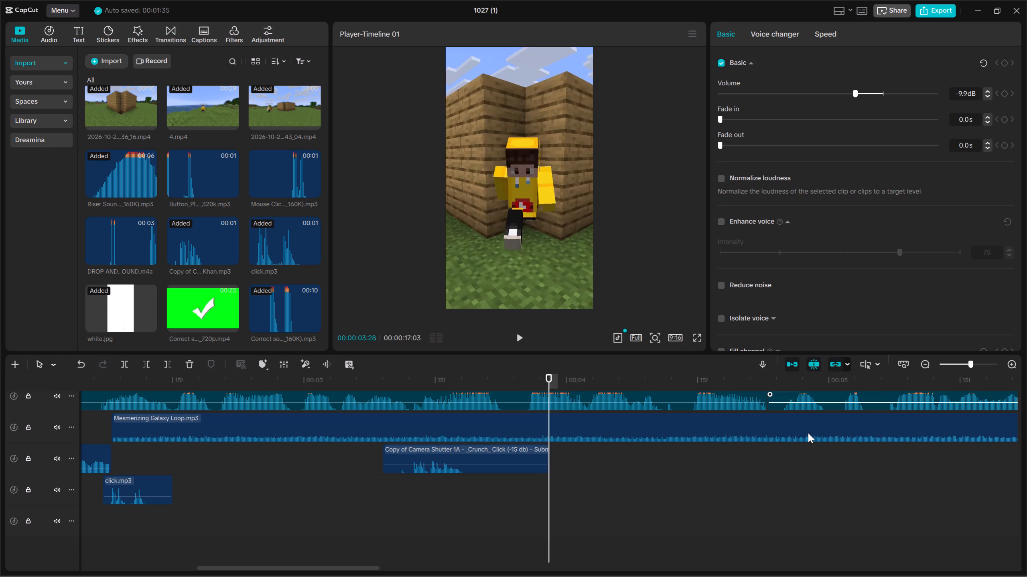
click(922, 362)
key(space)
Move the correct and wrong sound effect to start at about 00:00:05:16 and trim off its end after 00:00:06:13.
drag(946, 515, 943, 515)
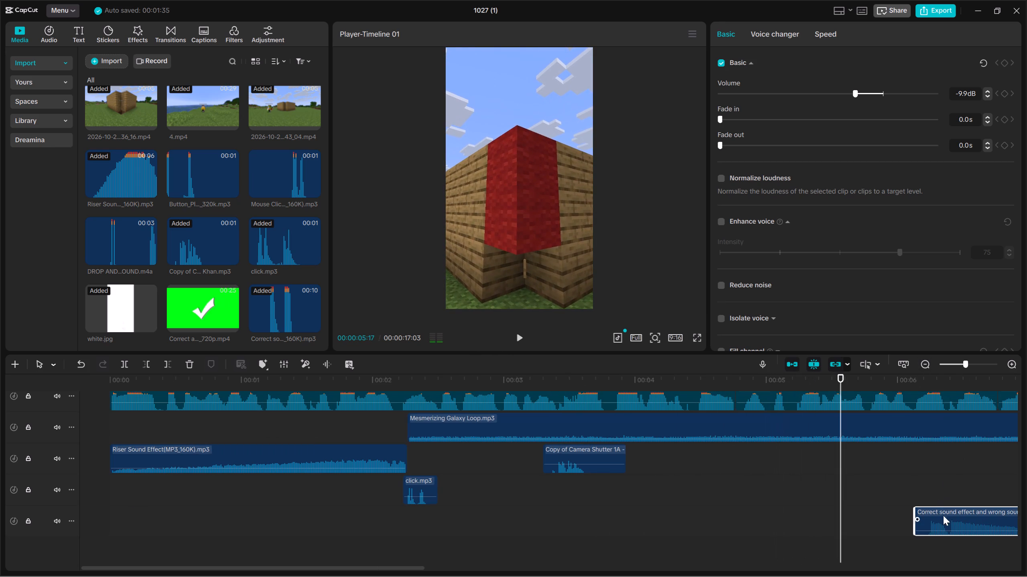
drag(943, 515, 867, 514)
key(space)
key(space)
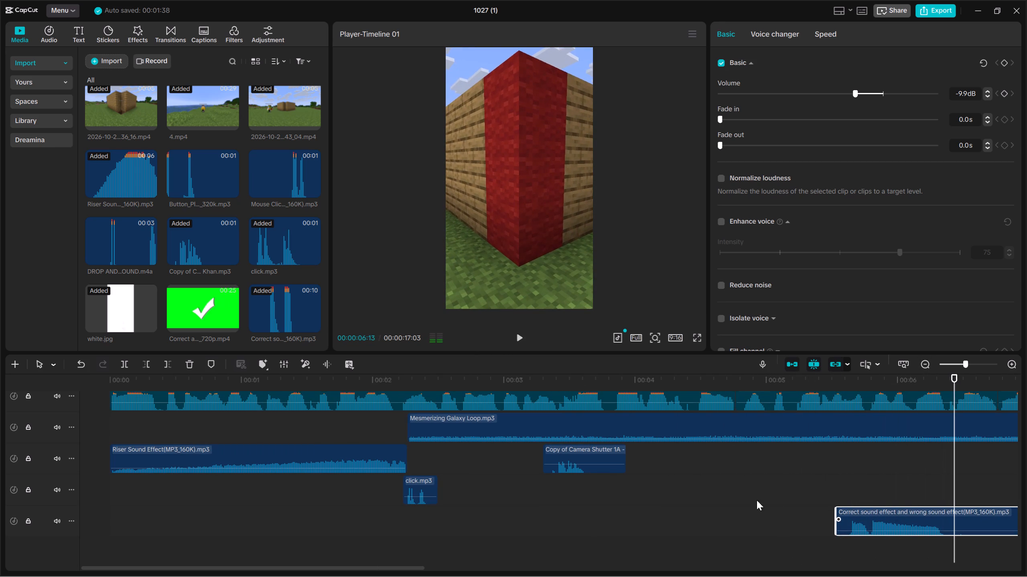
click(168, 360)
key(space)
key(space)
scroll(844, 486, up, 5)
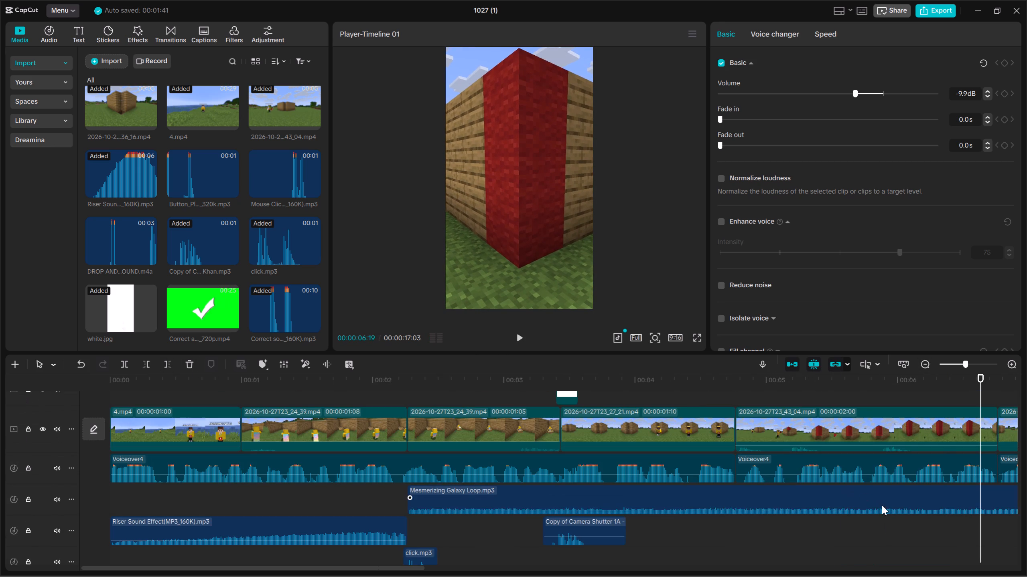
scroll(914, 518, down, 5)
Move the trimmed correct and wrong sound effect to start at 00:00:05:20 and play it back with the red block clip.
drag(912, 518, 931, 498)
key(Up)
key(Up)
key(Up)
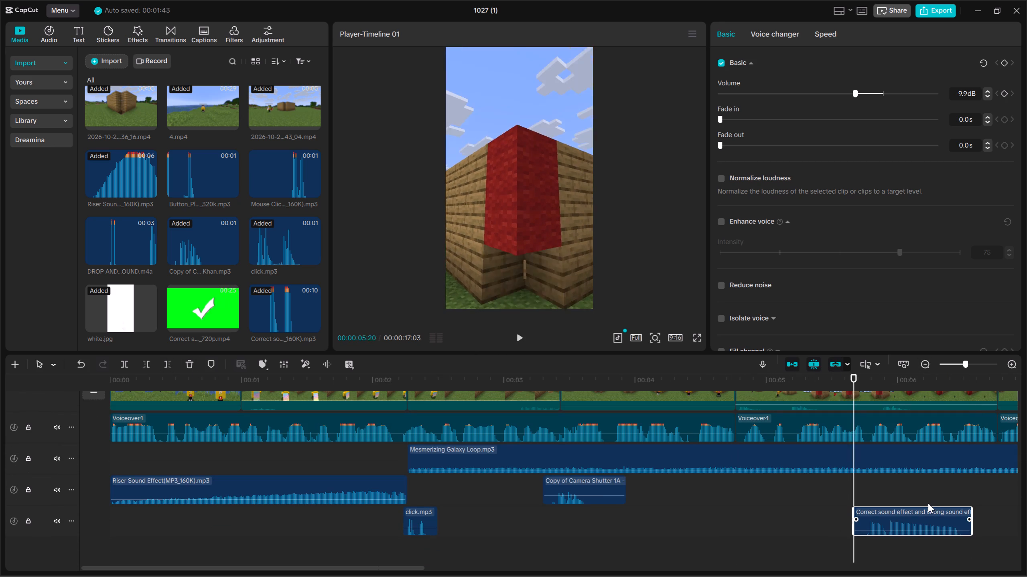
key(space)
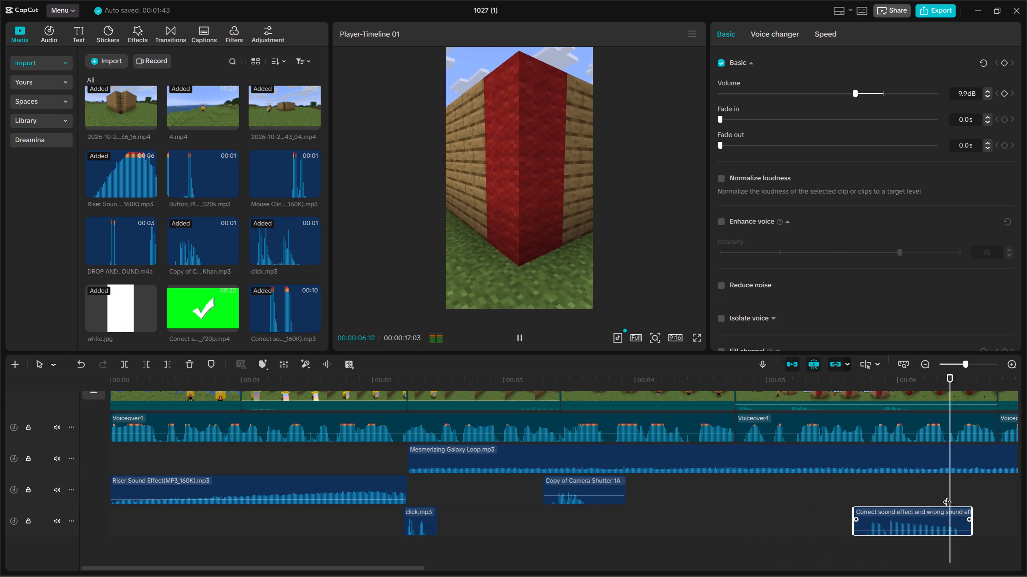
key(space)
Play the first 2026-10-27T23_29_13.mp4 clip from 00:00:06:23 to find where its next sound effect belongs.
key(space)
key(space)
scroll(437, 461, up, 2)
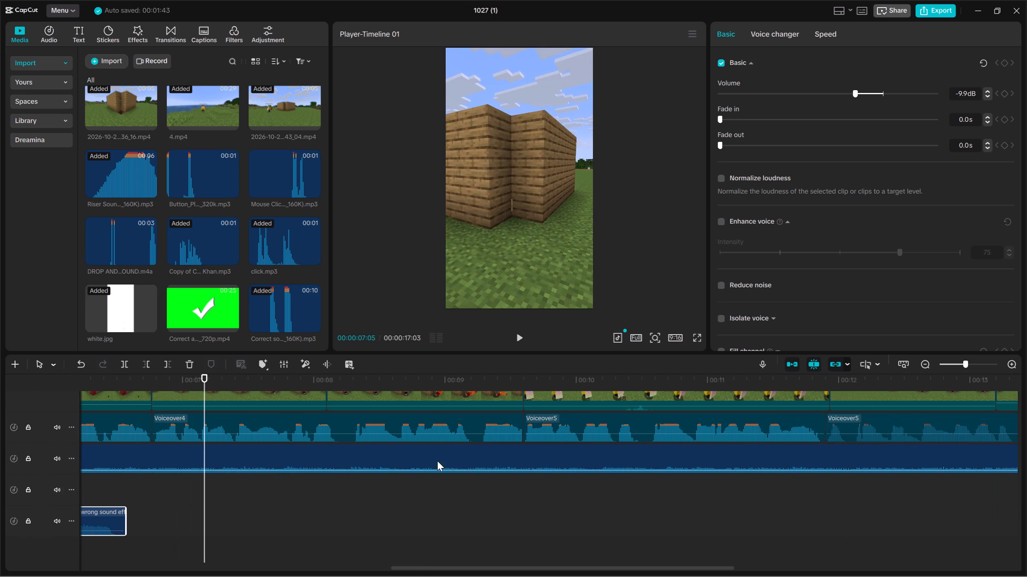
scroll(437, 461, up, 3)
key(space)
key(space)
key(Up)
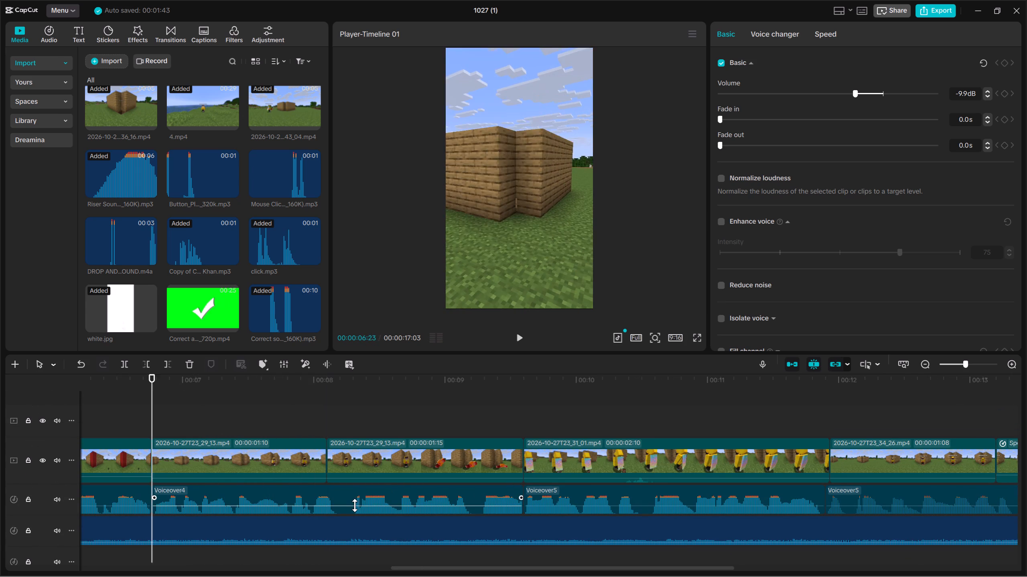
key(Up)
key(Down)
key(space)
key(space)
Search Downloads for "swipe" and import the Swipe Swoosh Transition sound effect into the project media.
click(112, 62)
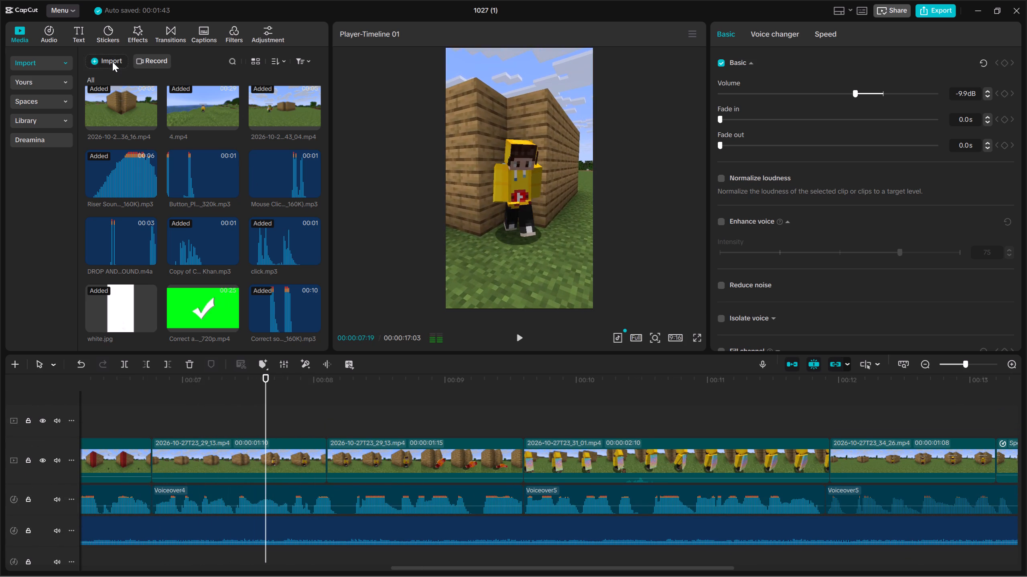
click(128, 79)
key(BackSpace)
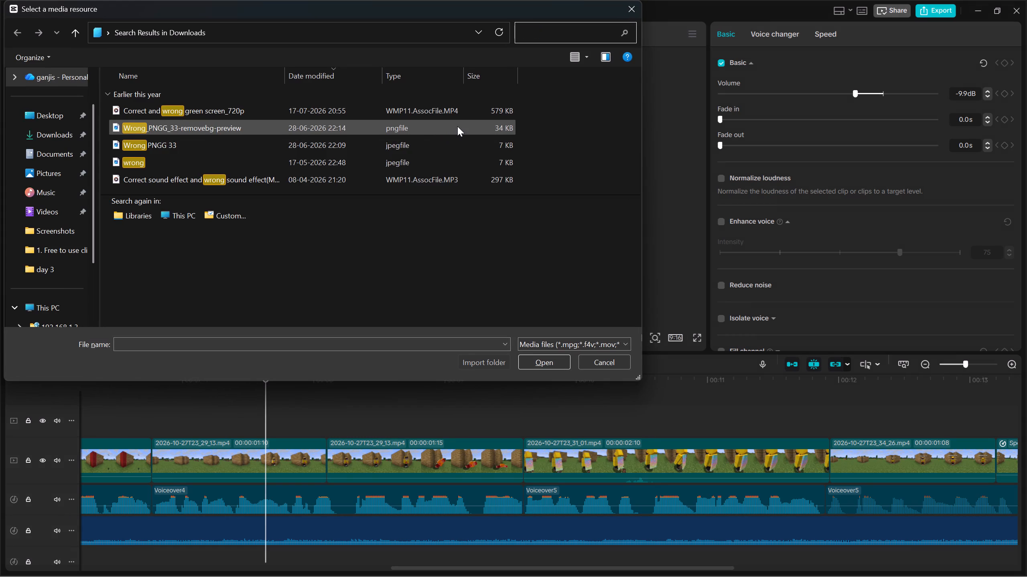
key(d)
key(BackSpace)
text(swipe)
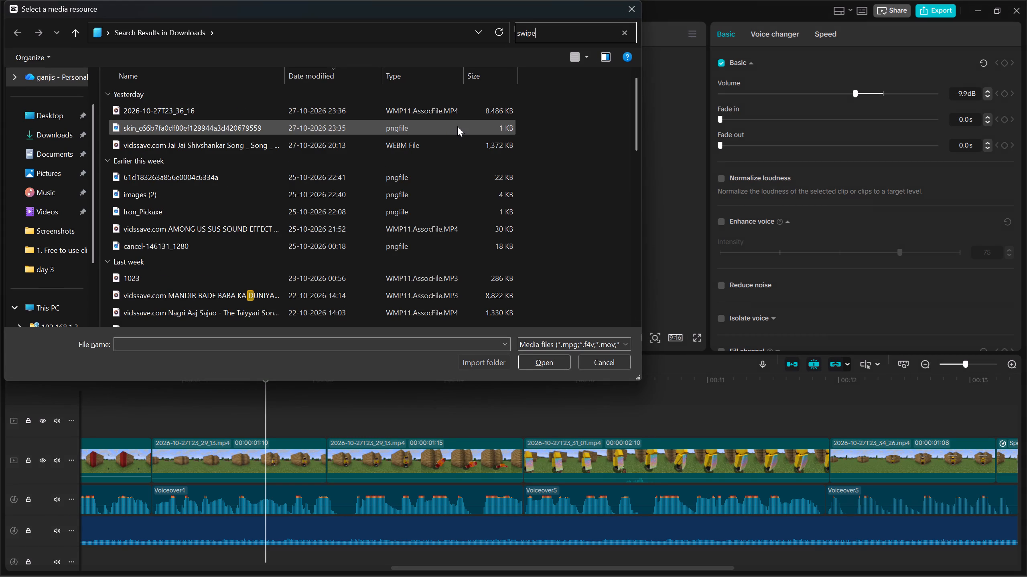
click(455, 108)
click(526, 363)
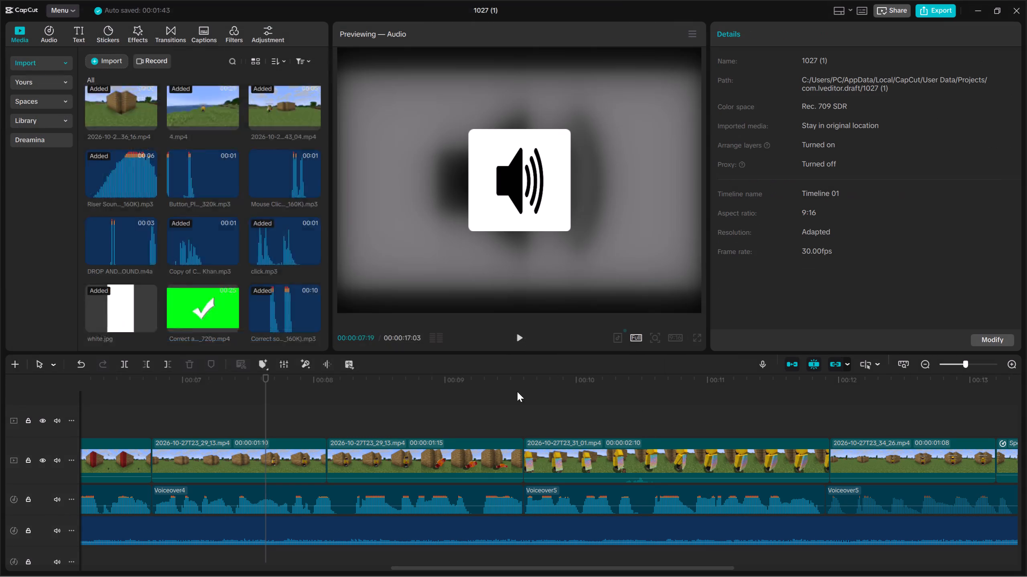
Place the Swipe Swoosh Transition sound effect on the audio track below the music, starting at about 00:00:07:09.
scroll(497, 442, down, 5)
drag(120, 311, 225, 504)
drag(280, 427, 280, 430)
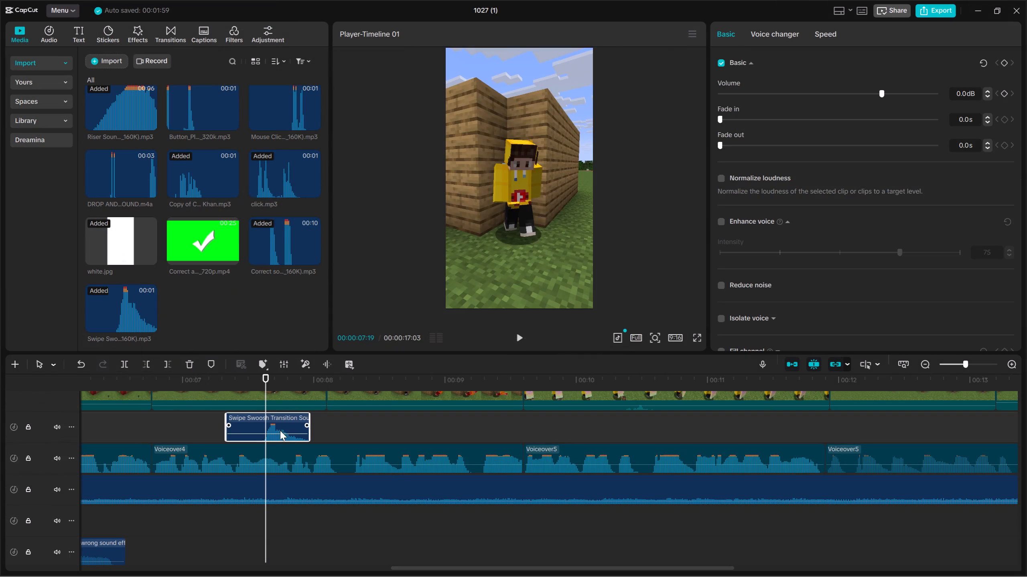
drag(280, 430, 277, 514)
Play from before the swoosh sound effect through the second 2026-10-27T23_29_13.mp4 clip to about 00:00:09:05.
key(space)
click(243, 523)
drag(243, 523, 236, 525)
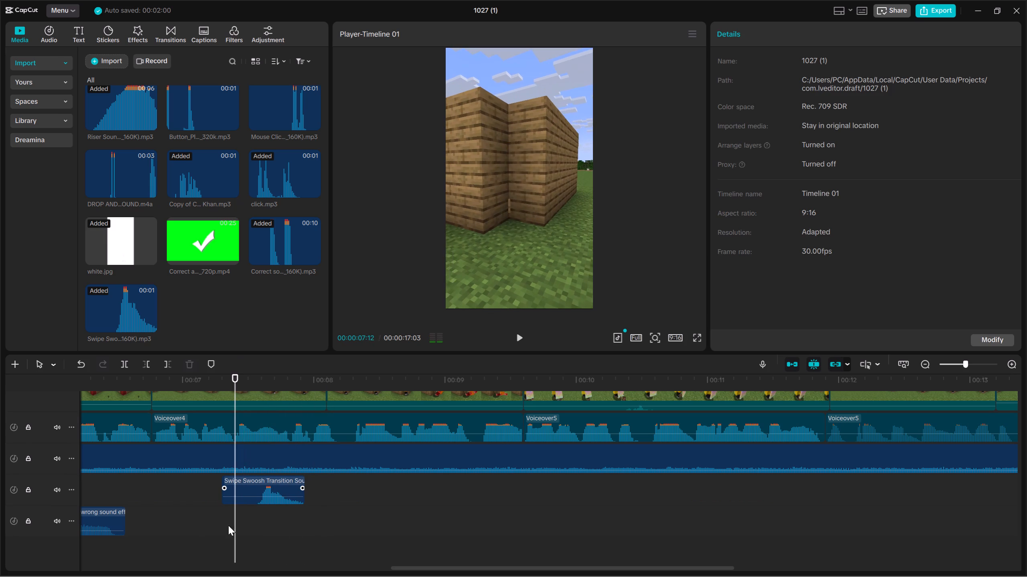
drag(218, 525, 209, 526)
key(space)
key(space)
key(space)
key(space)
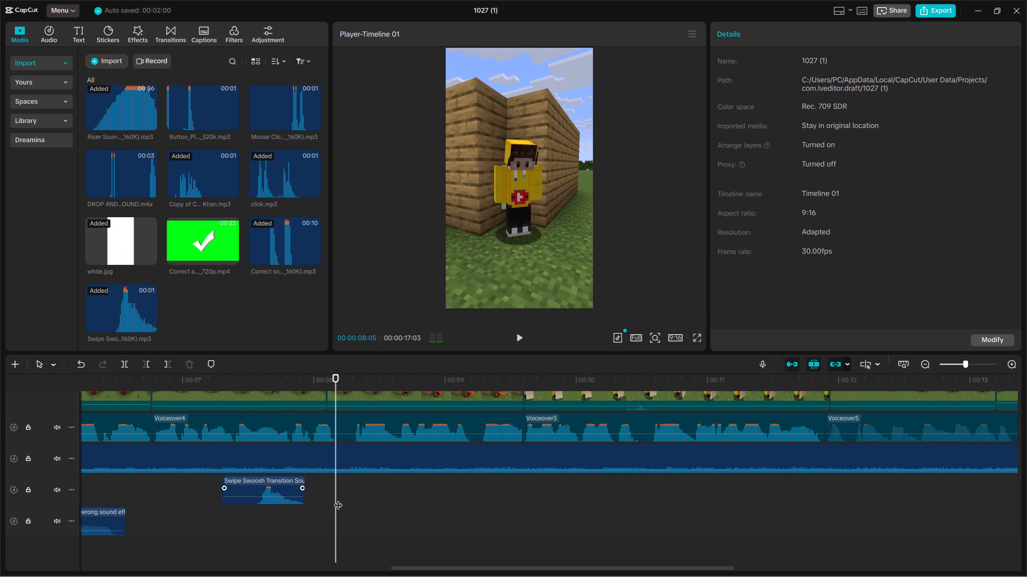
key(space)
key(space)
scroll(424, 491, up, 4)
key(space)
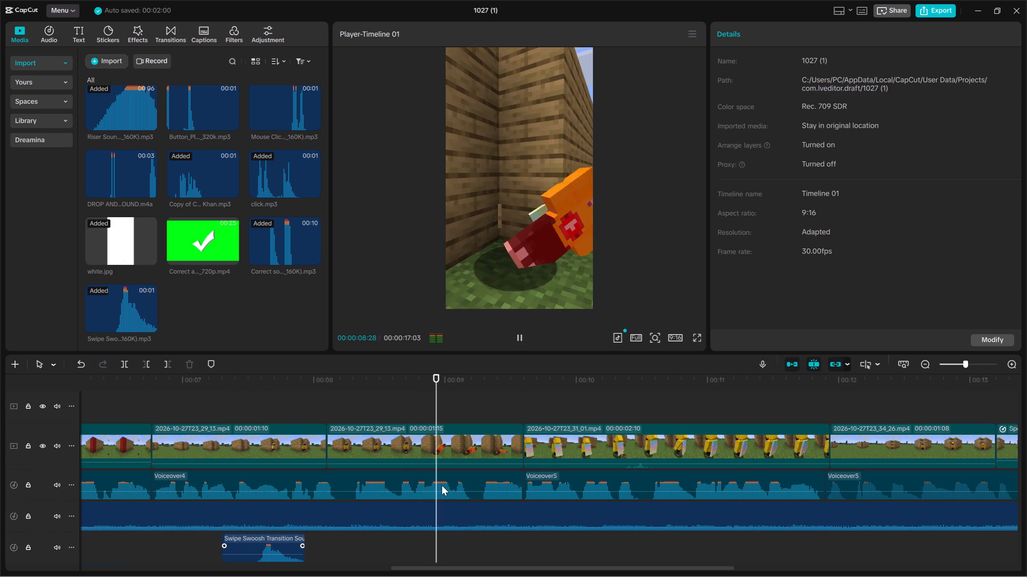
key(space)
Raise the audio volume of the second 2026-10-27T23_29_13.mp4 clip slightly and resume playback from 00:00:09:05.
click(441, 441)
click(765, 28)
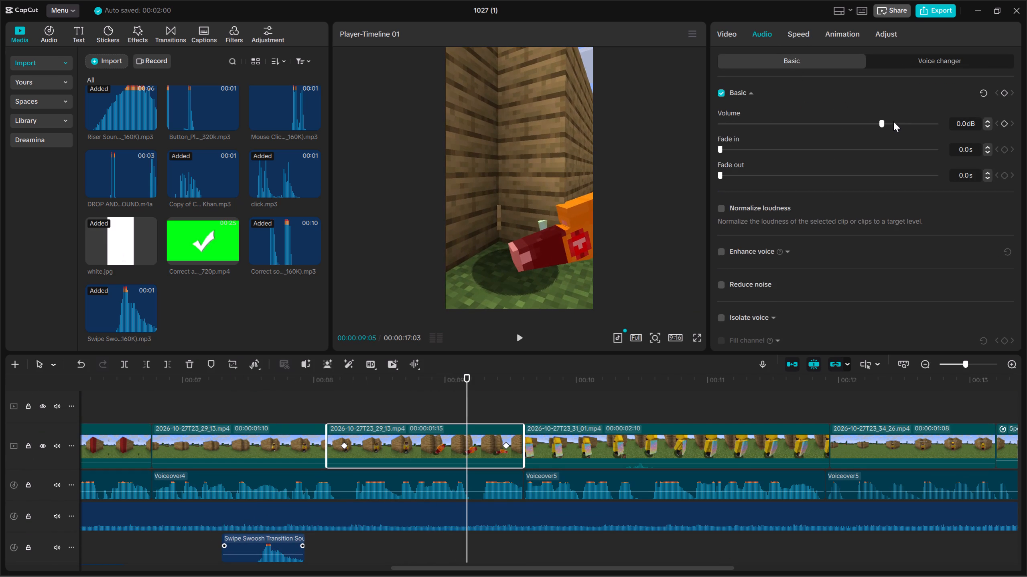
click(893, 121)
click(369, 393)
key(space)
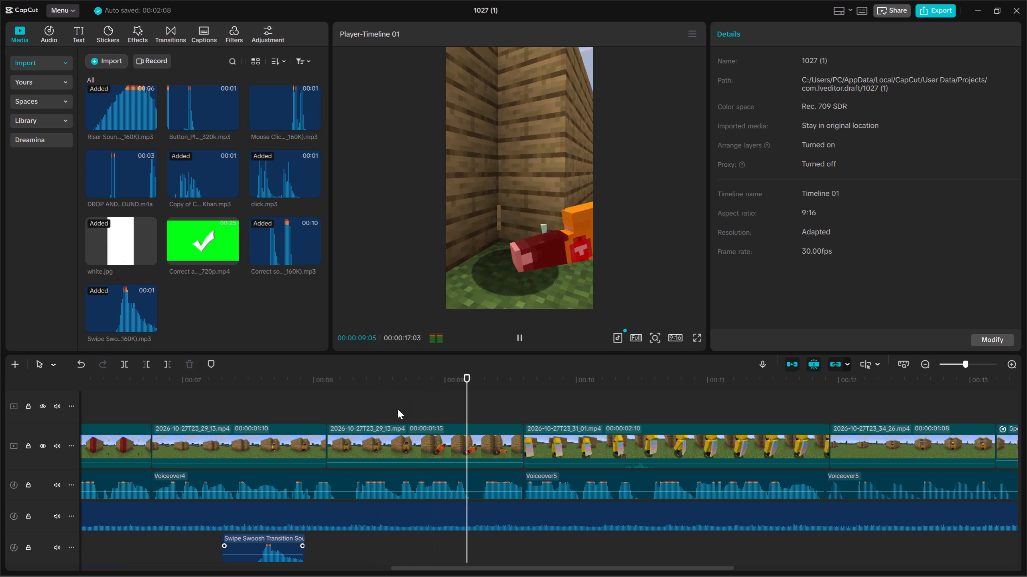
Play on through the 2026-10-27T23_31_01.mp4 clip to its end at about 00:00:11:28.
key(space)
key(space)
key(space)
click(653, 456)
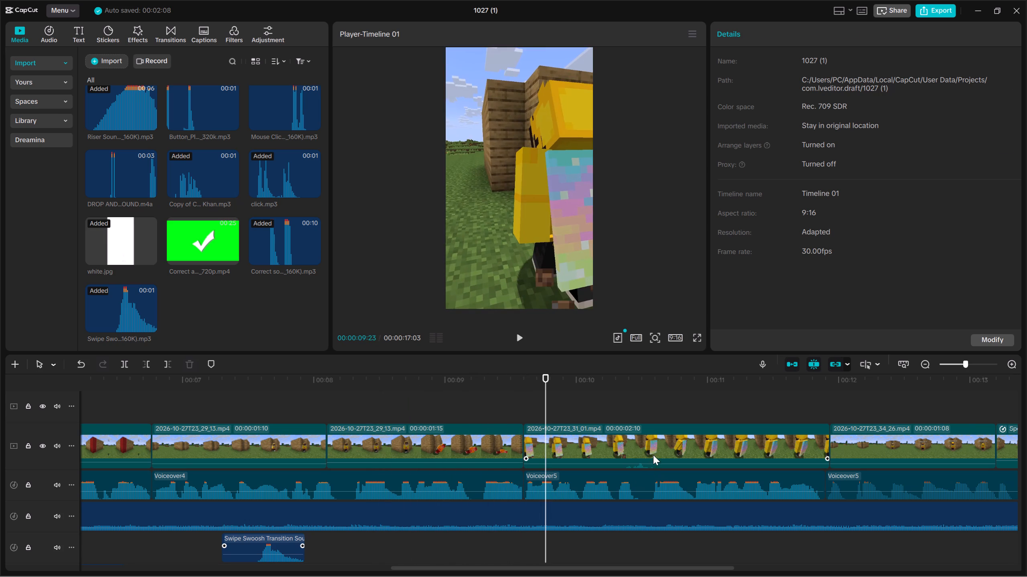
key(space)
key(space)
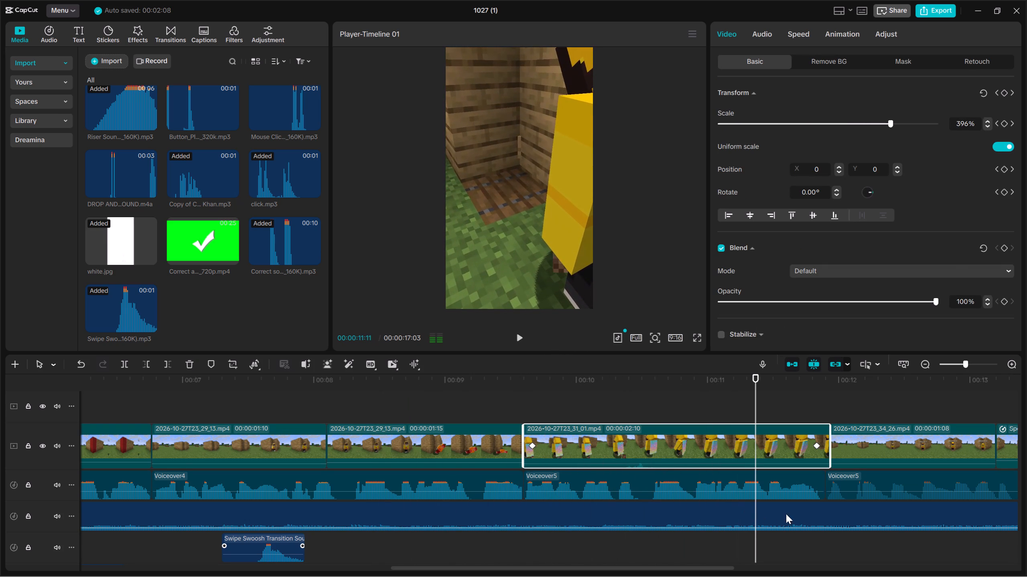
key(space)
key(space)
Place the Mouse Click Sound Effect on the audio track below the music, starting at about 00:00:11:12, and play it.
scroll(835, 514, down, 8)
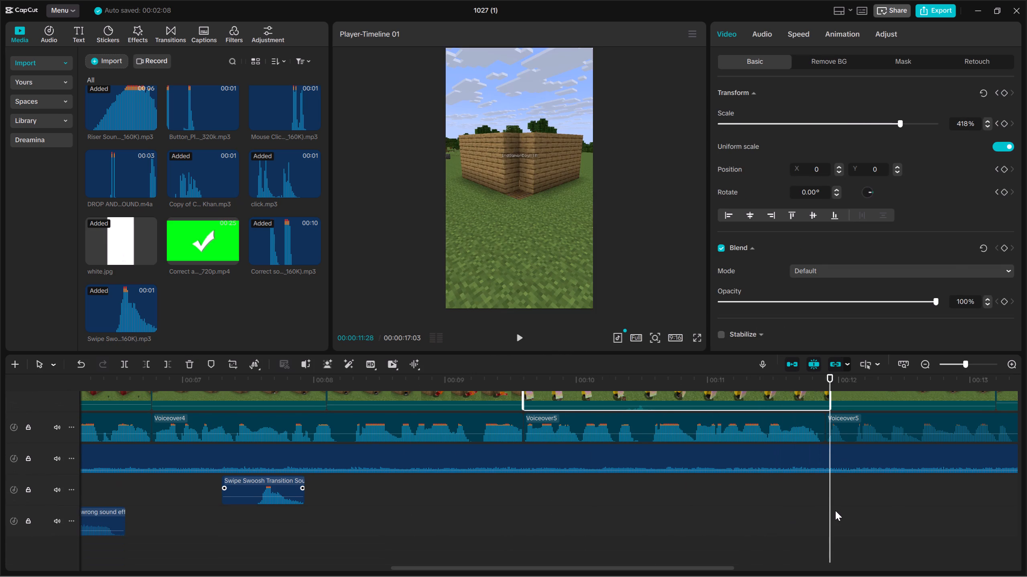
double_click(925, 362)
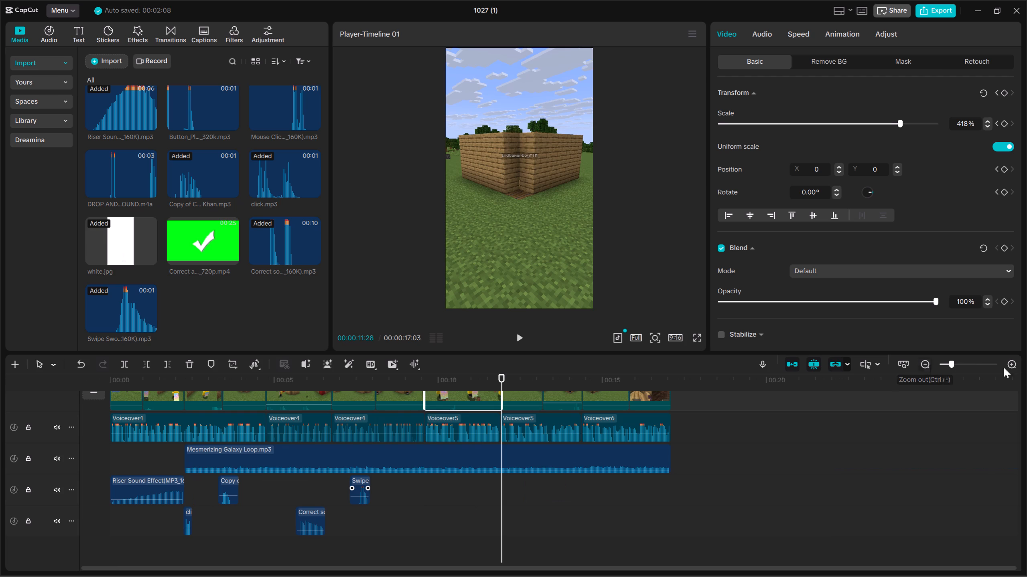
triple_click(1011, 367)
click(492, 489)
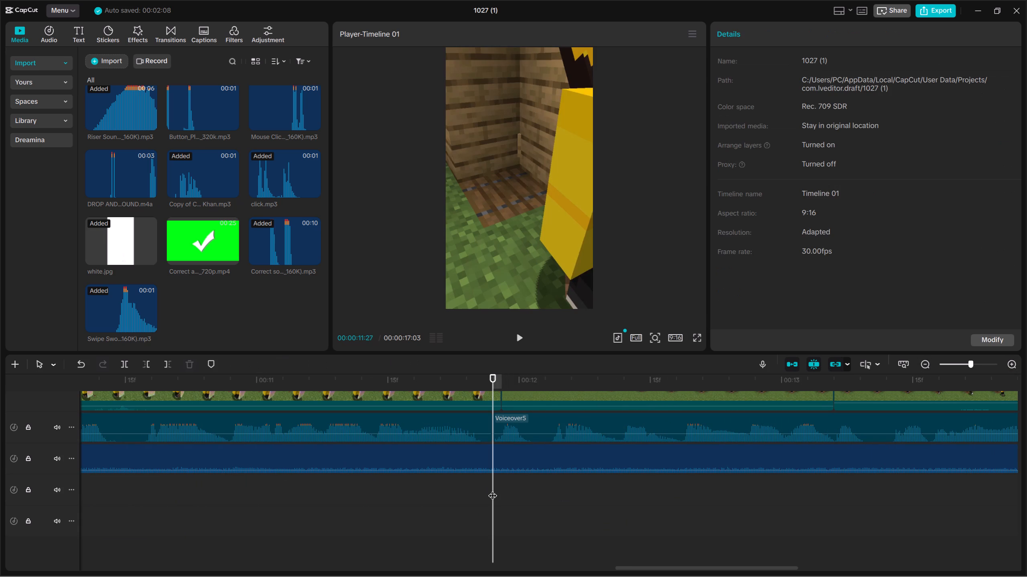
drag(271, 169, 248, 174)
drag(270, 105, 389, 490)
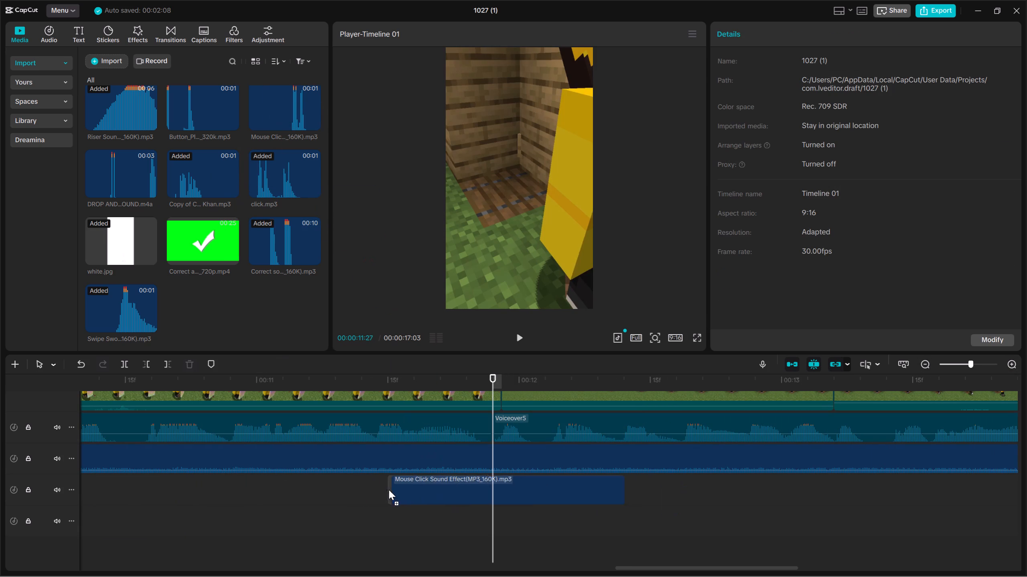
drag(389, 490, 386, 490)
drag(518, 489, 493, 488)
key(space)
key(space)
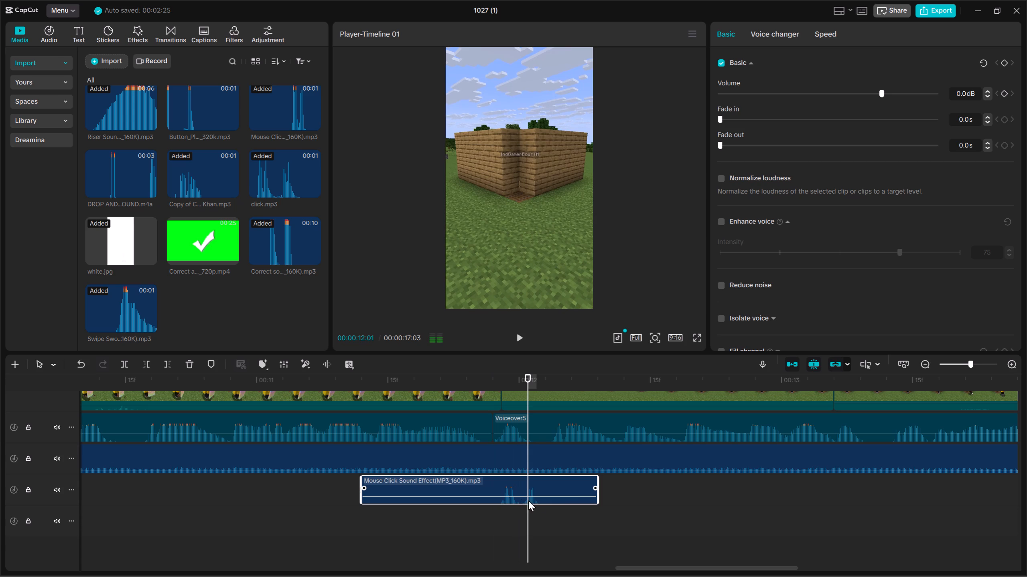
Raise the Mouse Click Sound Effect's volume to 3.1 dB and play the section with it.
key(Up)
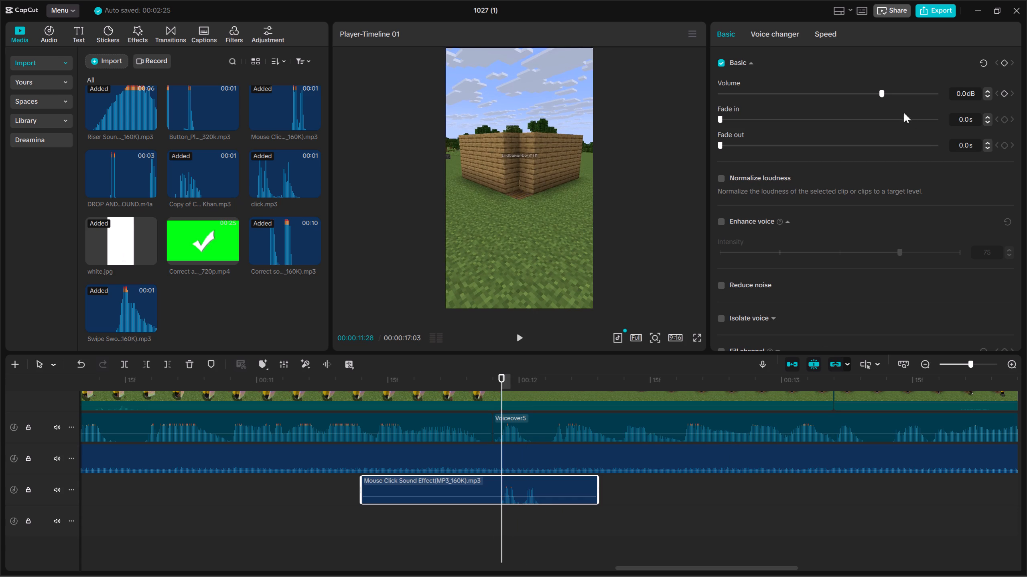
click(889, 95)
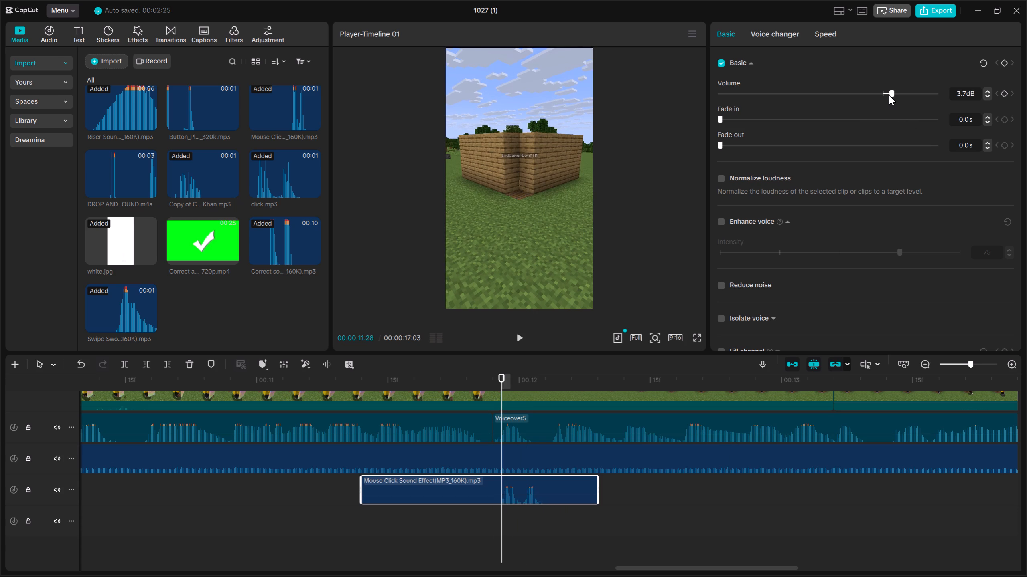
key(Up)
key(space)
key(space)
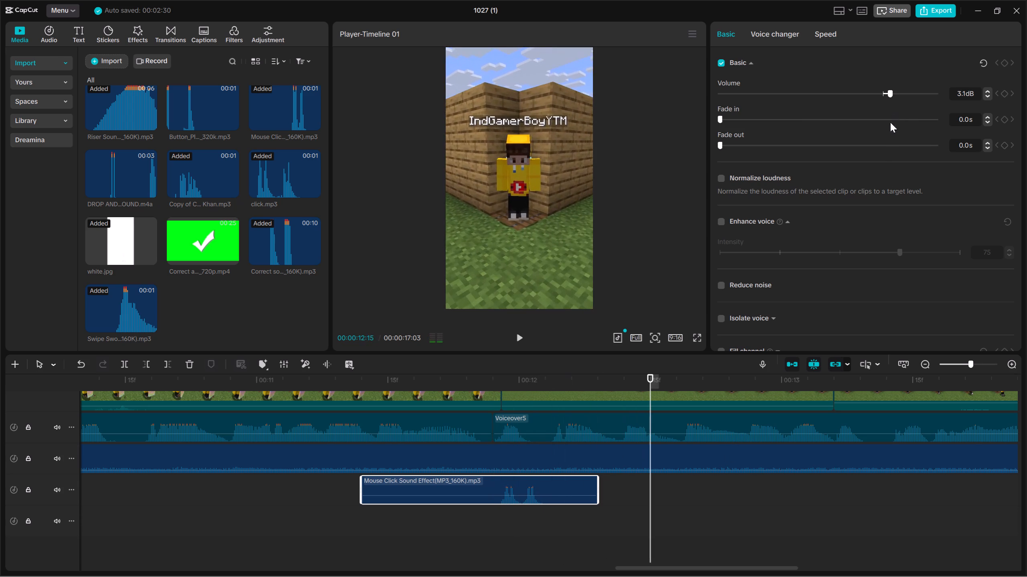
Play from about 00:00:12:15 to 00:00:14:15, then return to the start of the 2026-10-27T23_36_16.mp4 clip at 00:00:14:12.
key(space)
key(space)
key(space)
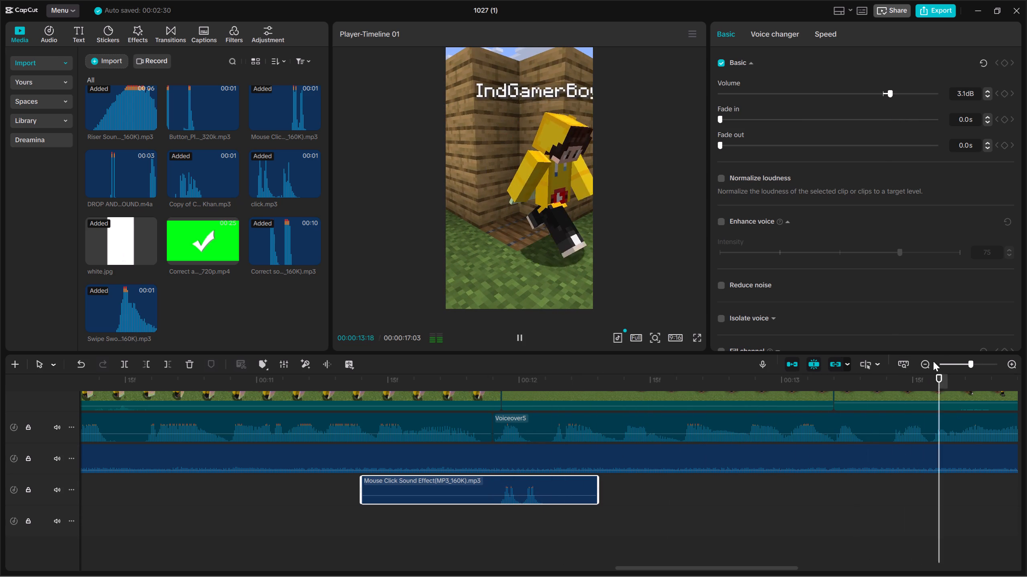
key(space)
key(space)
key(space)
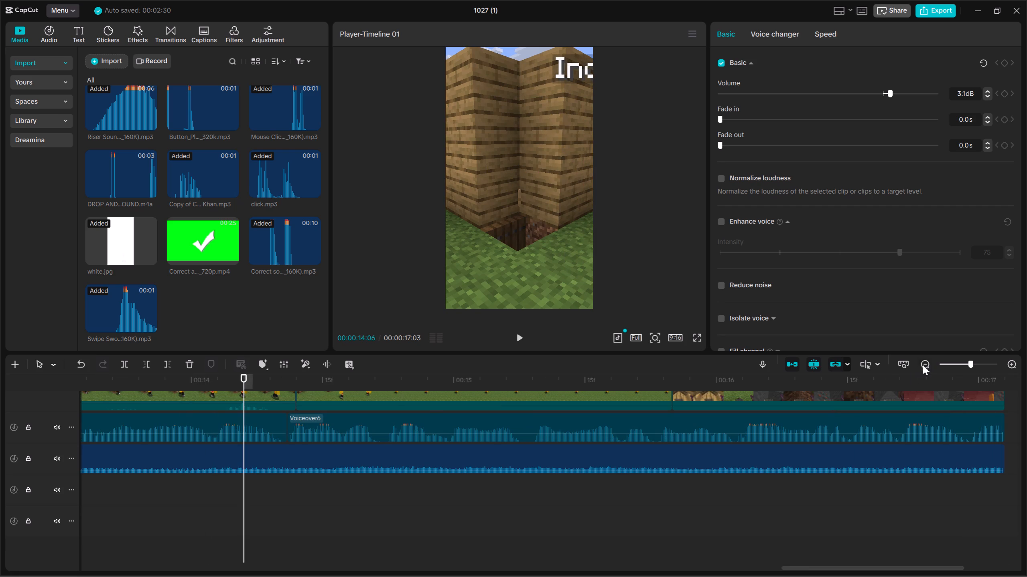
double_click(923, 365)
scroll(635, 448, down, 1)
scroll(635, 448, up, 4)
key(space)
key(space)
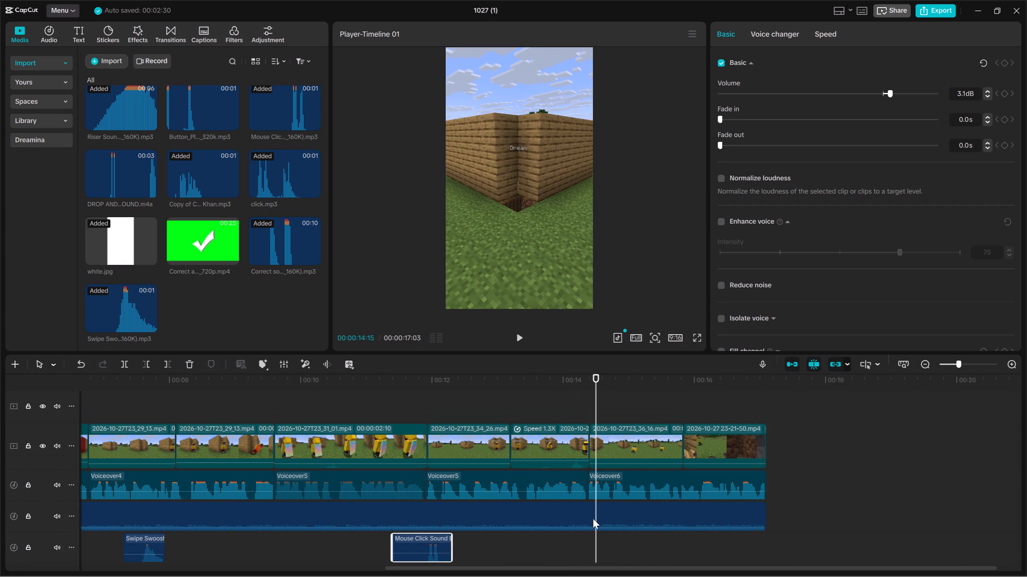
key(Up)
click(605, 542)
key(Up)
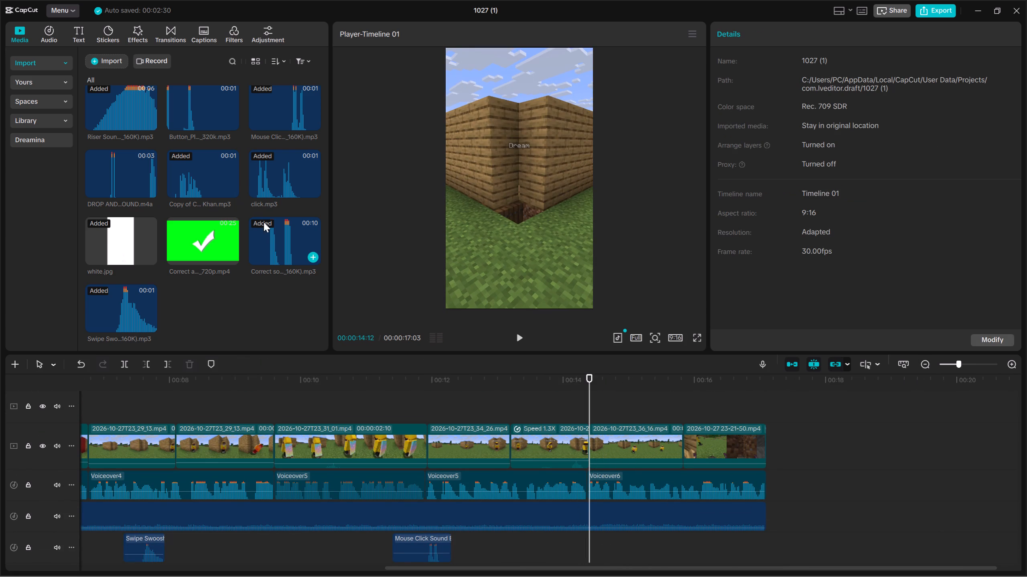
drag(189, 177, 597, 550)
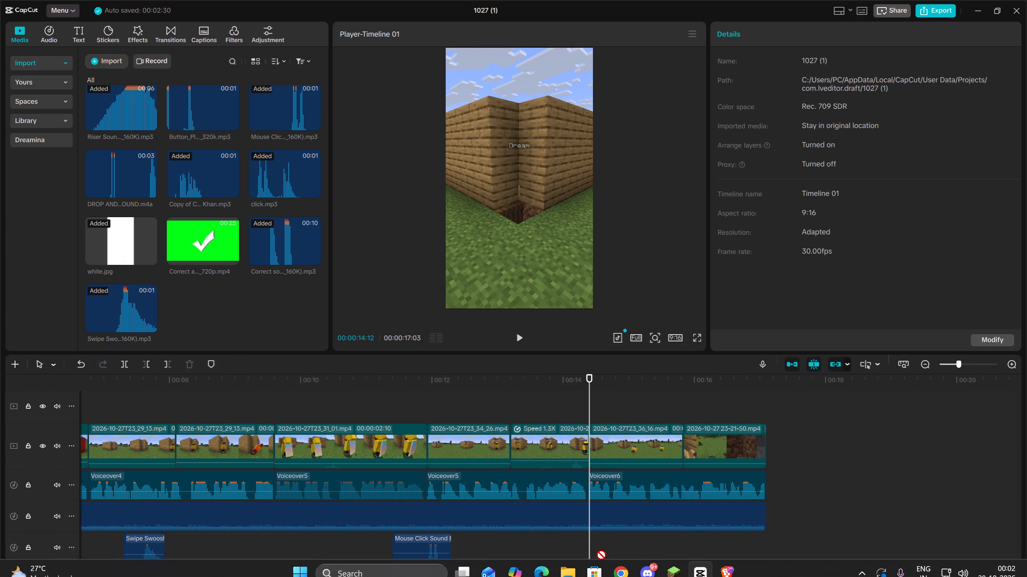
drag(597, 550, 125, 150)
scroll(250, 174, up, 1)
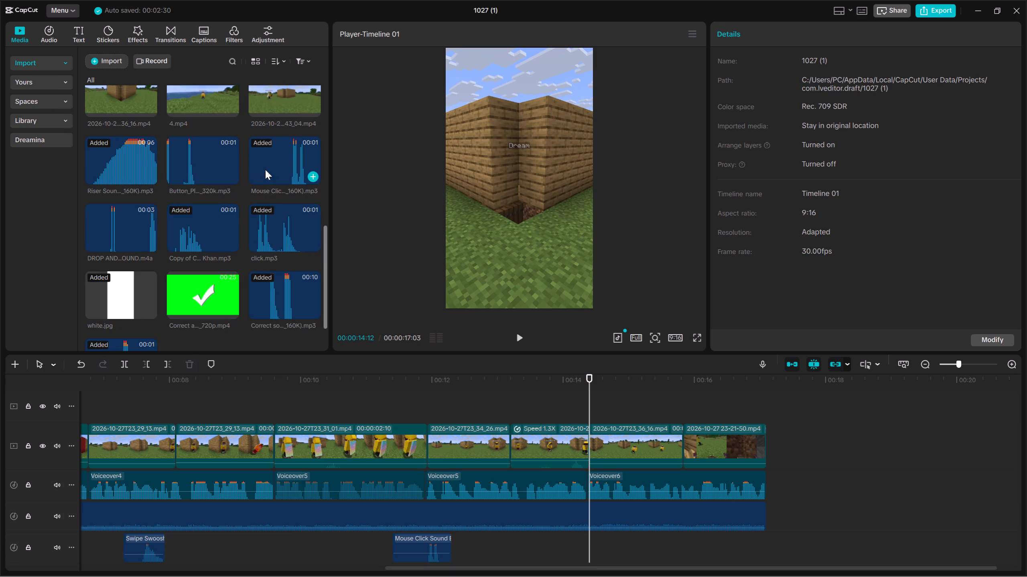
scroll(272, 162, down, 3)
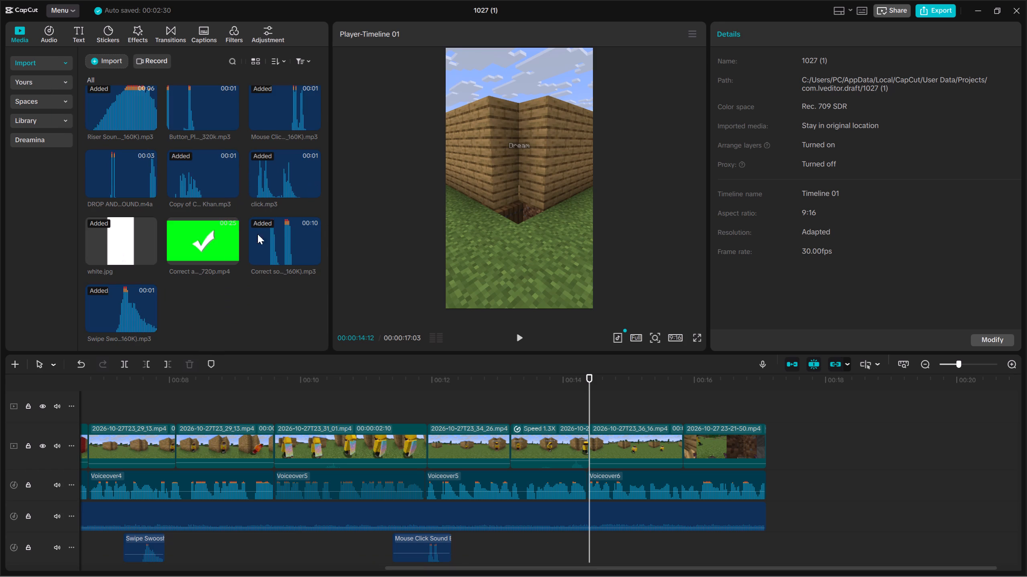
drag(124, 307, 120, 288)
Search Downloads for "twitc" and import the vidssave.com Breast Twitch Sound Effect 48KBPS file into the project media.
click(109, 59)
click(144, 89)
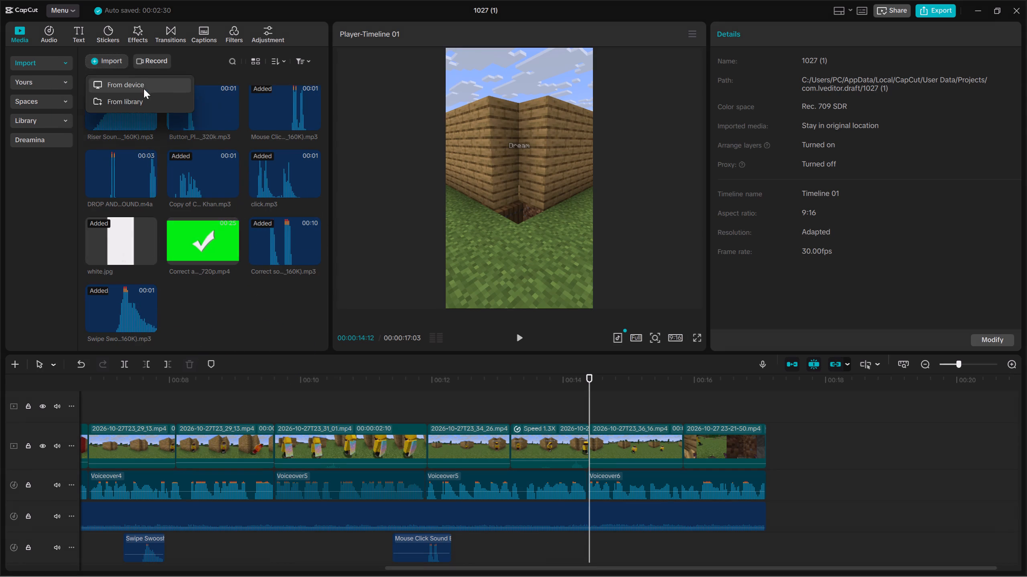
key(BackSpace)
text(twitc)
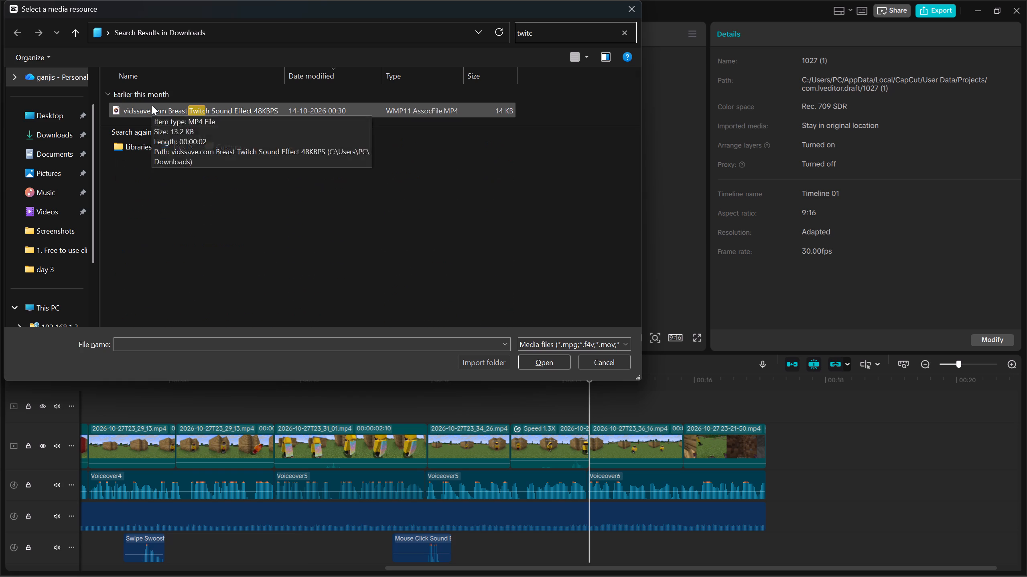
click(152, 105)
click(548, 363)
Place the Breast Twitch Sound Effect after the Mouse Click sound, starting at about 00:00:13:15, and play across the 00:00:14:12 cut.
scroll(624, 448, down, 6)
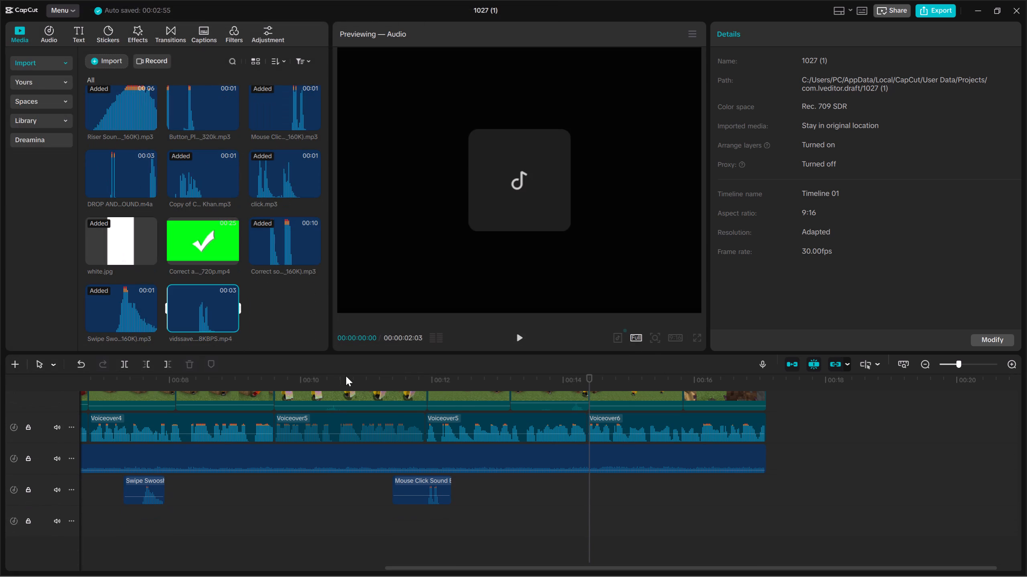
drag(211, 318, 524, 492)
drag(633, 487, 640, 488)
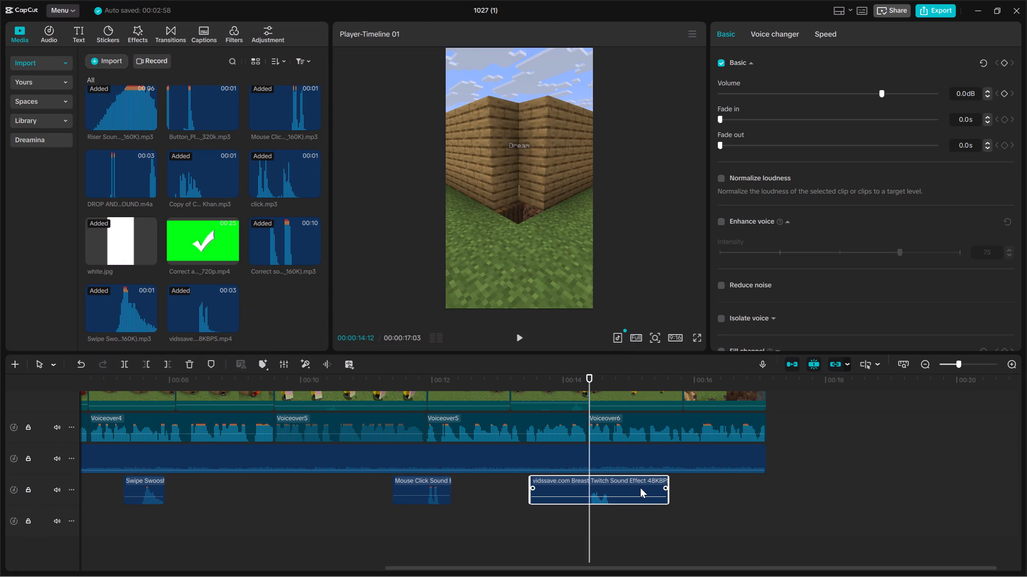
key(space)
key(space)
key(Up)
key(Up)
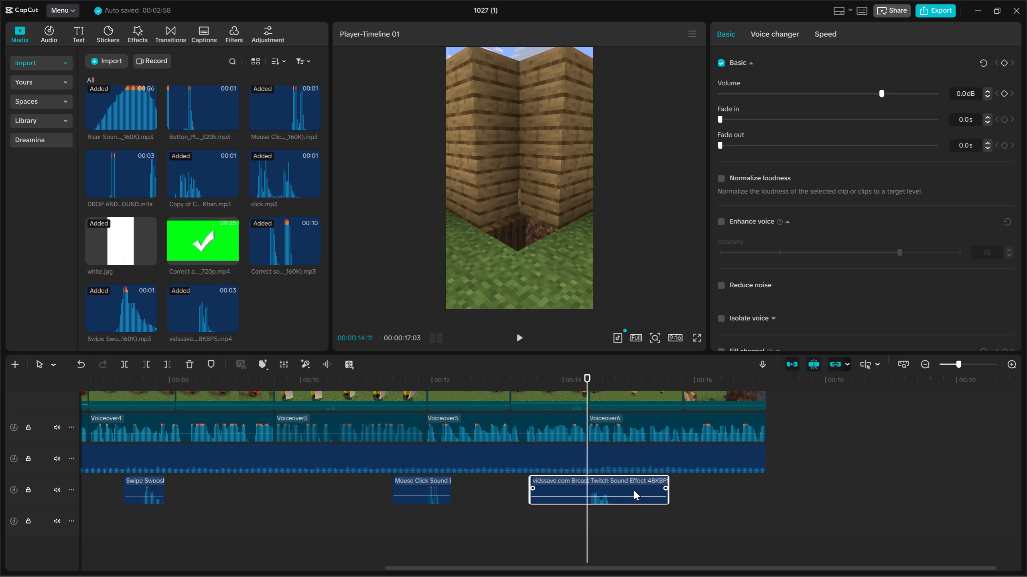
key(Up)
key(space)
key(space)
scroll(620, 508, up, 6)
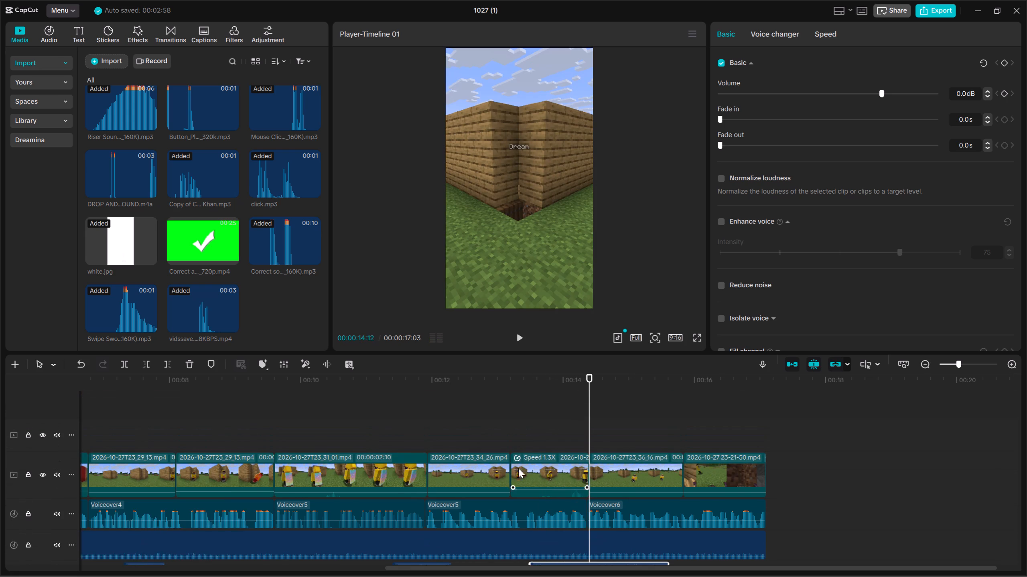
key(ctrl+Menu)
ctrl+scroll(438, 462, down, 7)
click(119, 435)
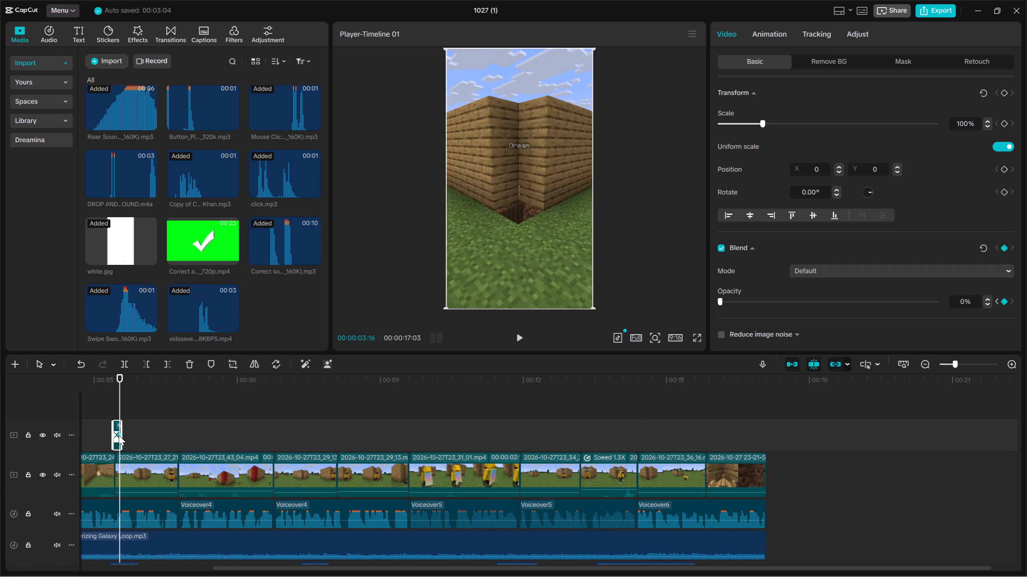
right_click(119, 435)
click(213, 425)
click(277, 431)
Play and replay the section around the Swipe Swoosh sound effect, from about 00:00:07 to 00:00:09:13, to judge its fit.
drag(278, 430, 294, 431)
scroll(294, 442, down, 6)
key(space)
key(space)
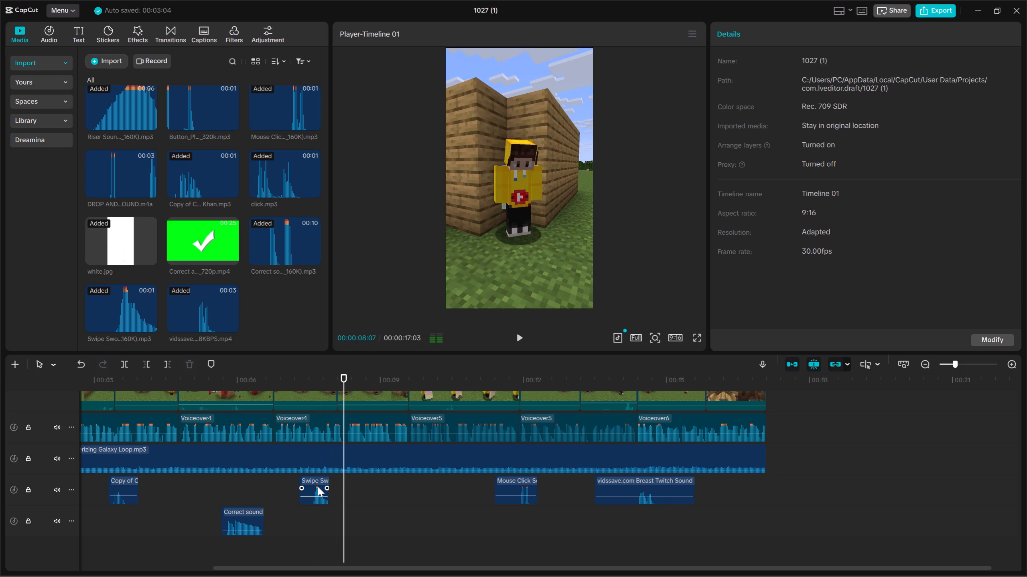
key(space)
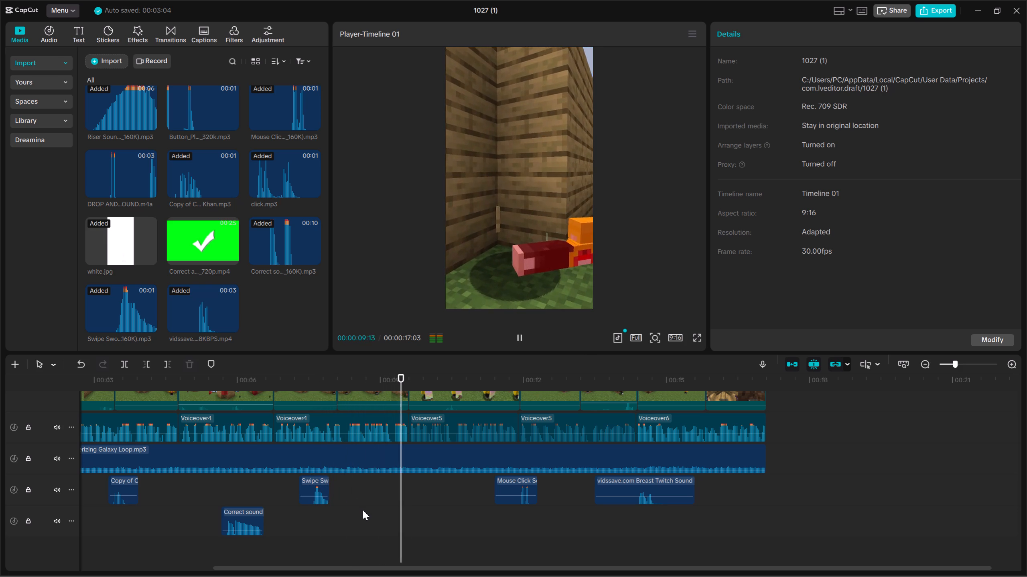
key(space)
click(363, 510)
drag(363, 510, 271, 515)
key(space)
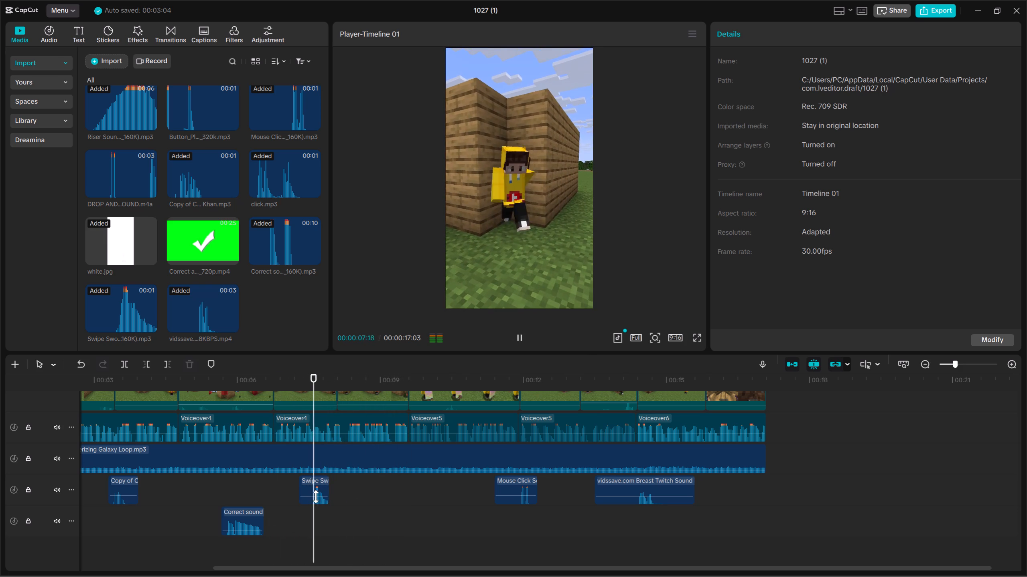
key(space)
Move the Swipe Swoosh Transition sound effect to the next audio track down, starting at about 00:00:14:00.
click(316, 496)
drag(317, 486, 604, 503)
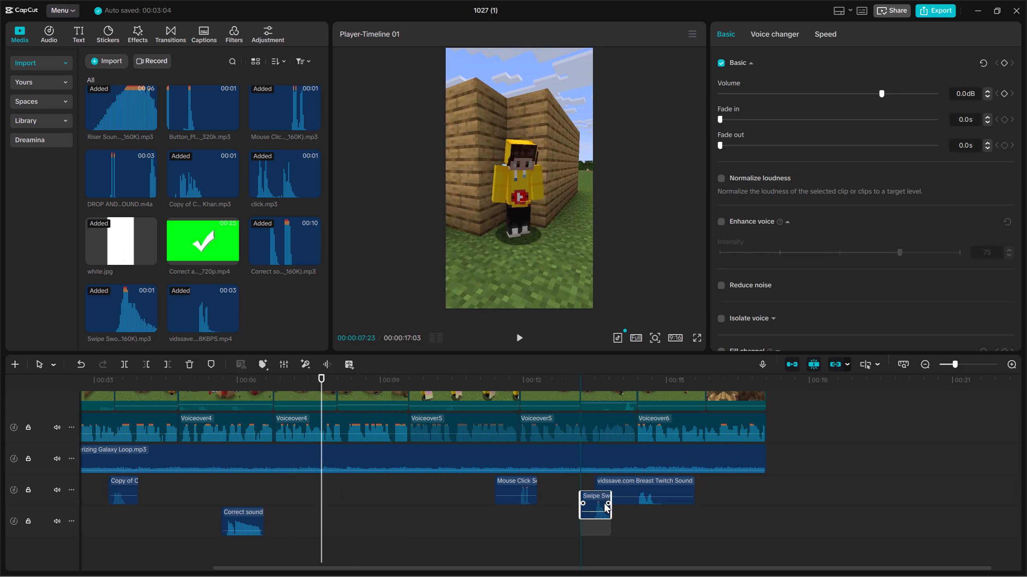
drag(604, 503, 634, 520)
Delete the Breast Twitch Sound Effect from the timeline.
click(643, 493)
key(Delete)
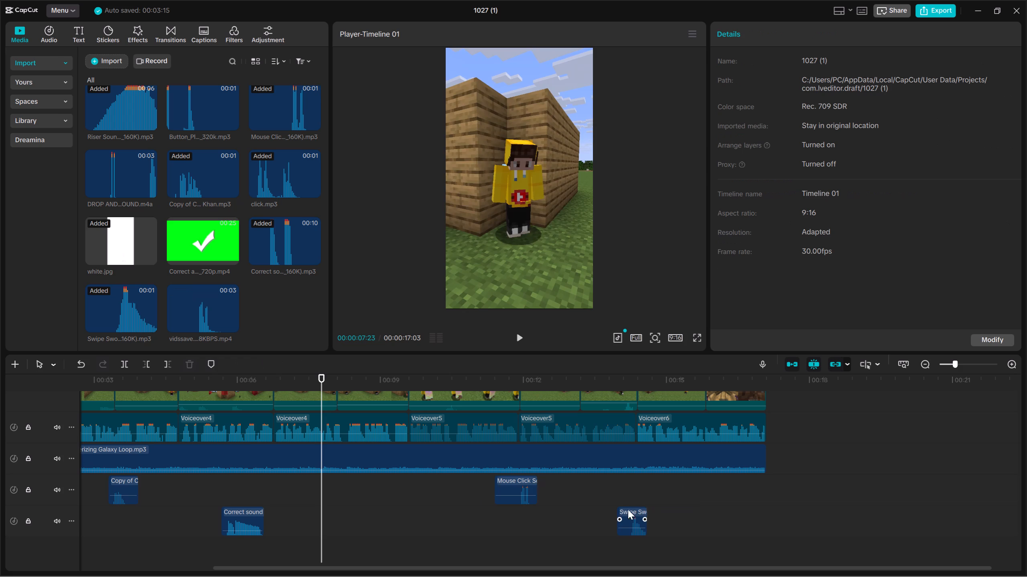
Place the Riser Sound Effect on a new bottom audio track, starting at about 00:00:06:01.
key(Up)
key(space)
key(space)
key(Up)
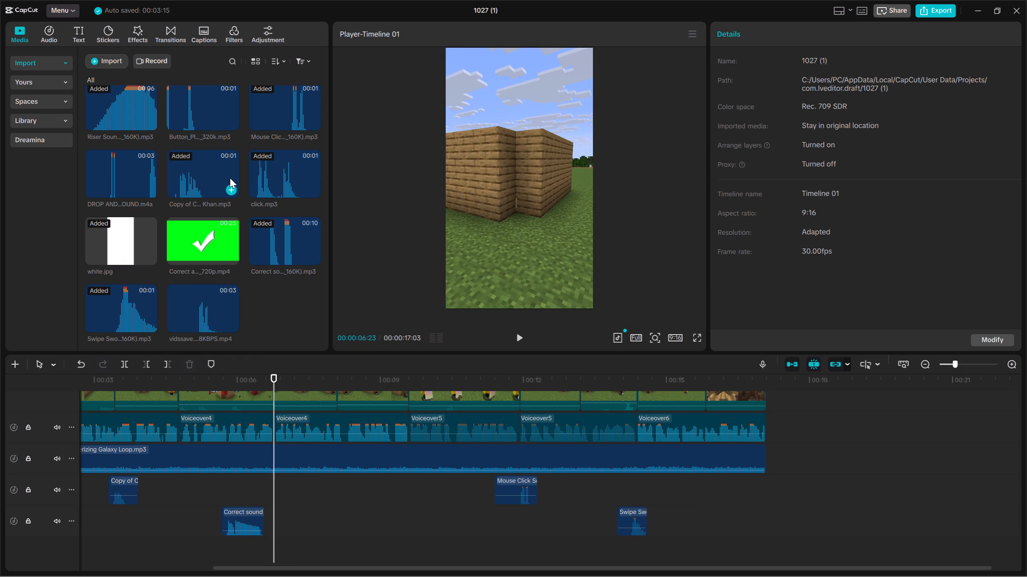
drag(130, 118, 234, 559)
drag(316, 547, 317, 547)
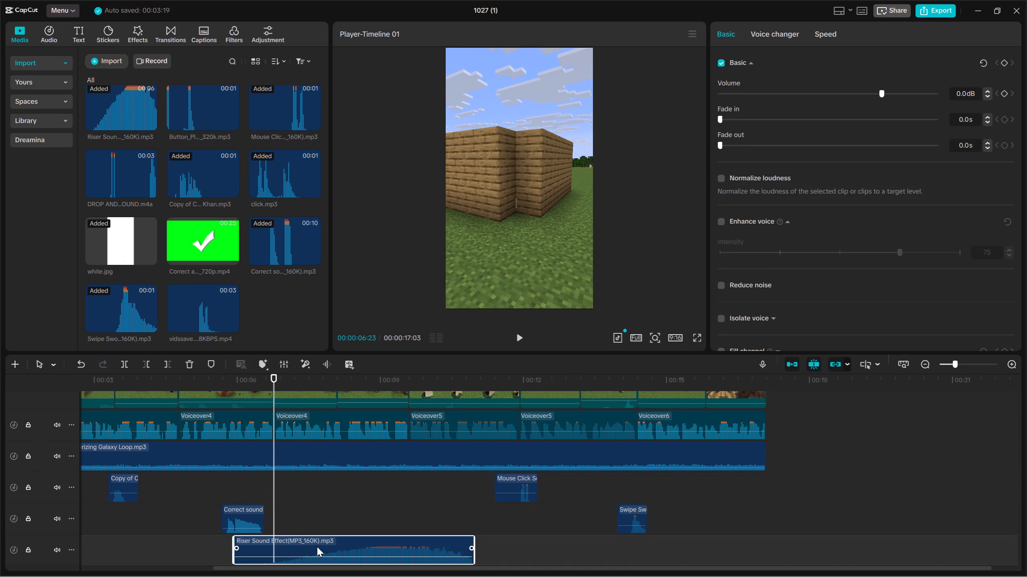
drag(317, 547, 322, 546)
Lower the newly placed Riser Sound Effect's volume to -7.2 dB.
drag(887, 91, 866, 91)
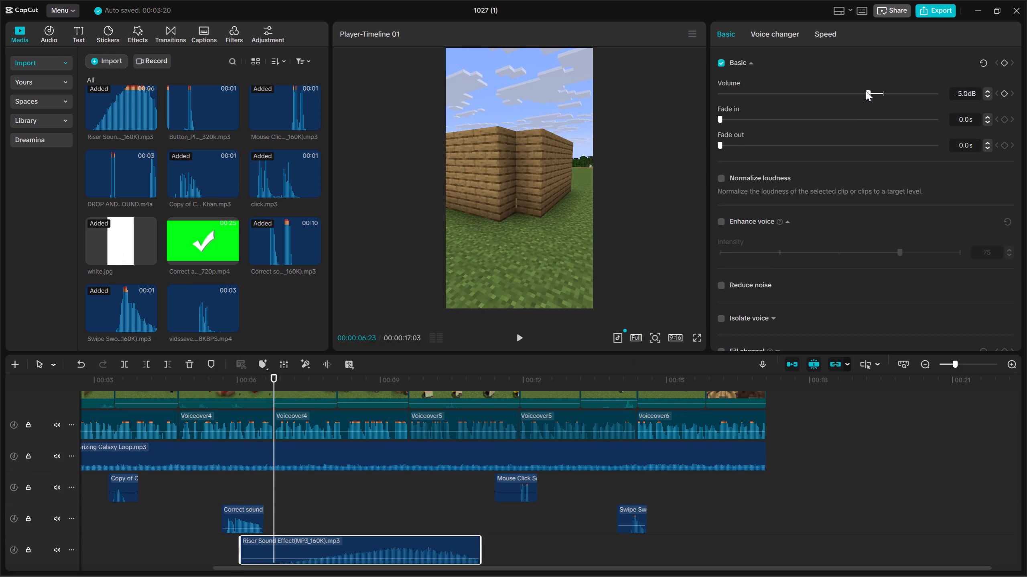
drag(866, 91, 861, 92)
Trim the riser's beginning up to about 00:00:07:08, shift the clip to start at about 00:00:06:26, and play through to 00:00:09:17.
key(space)
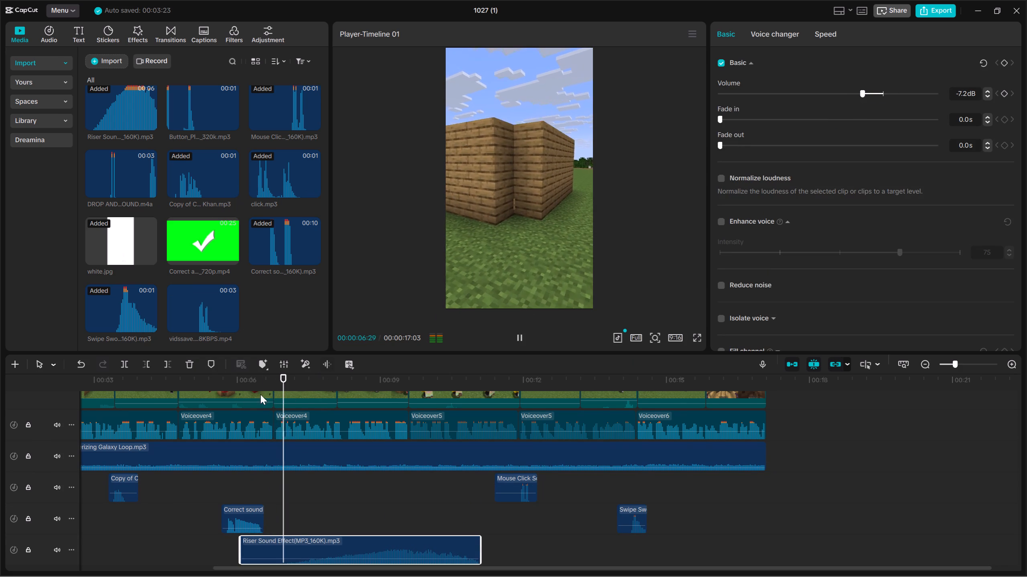
key(space)
click(147, 367)
key(Up)
drag(355, 554, 335, 554)
key(space)
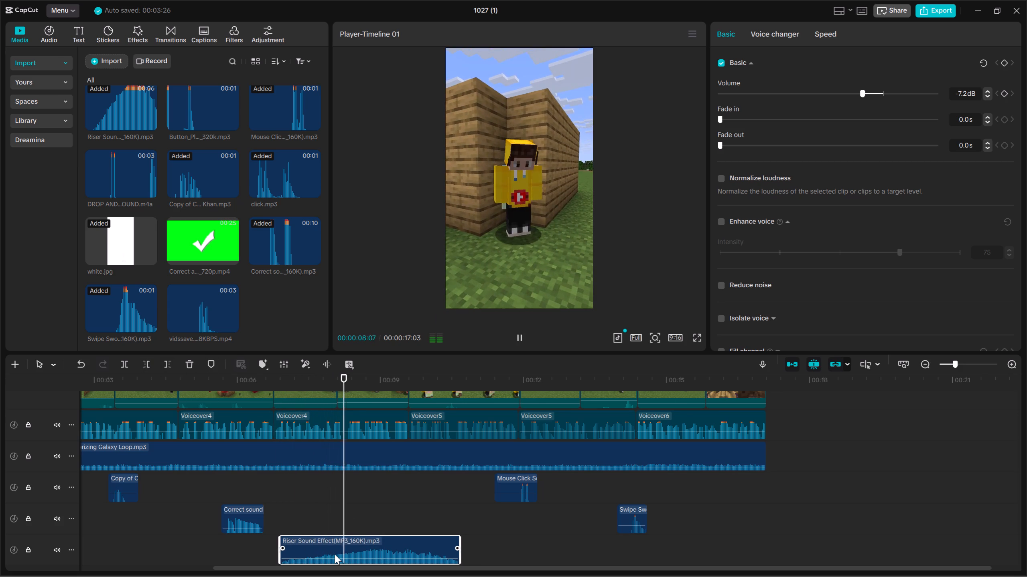
key(space)
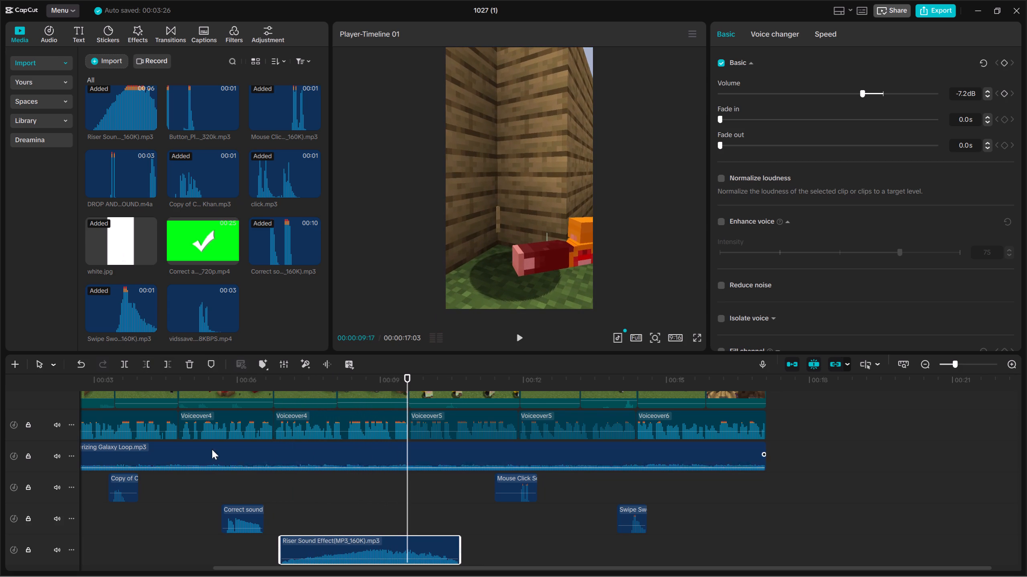
Trim the second riser's end back to 00:00:09:17 and play through the trimmed clip.
click(174, 361)
key(Up)
key(Up)
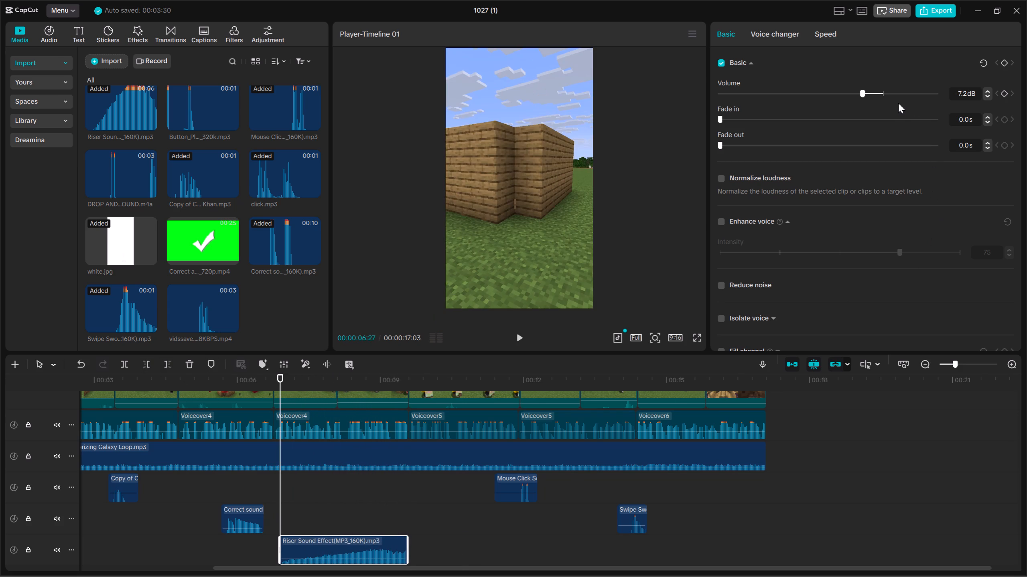
key(space)
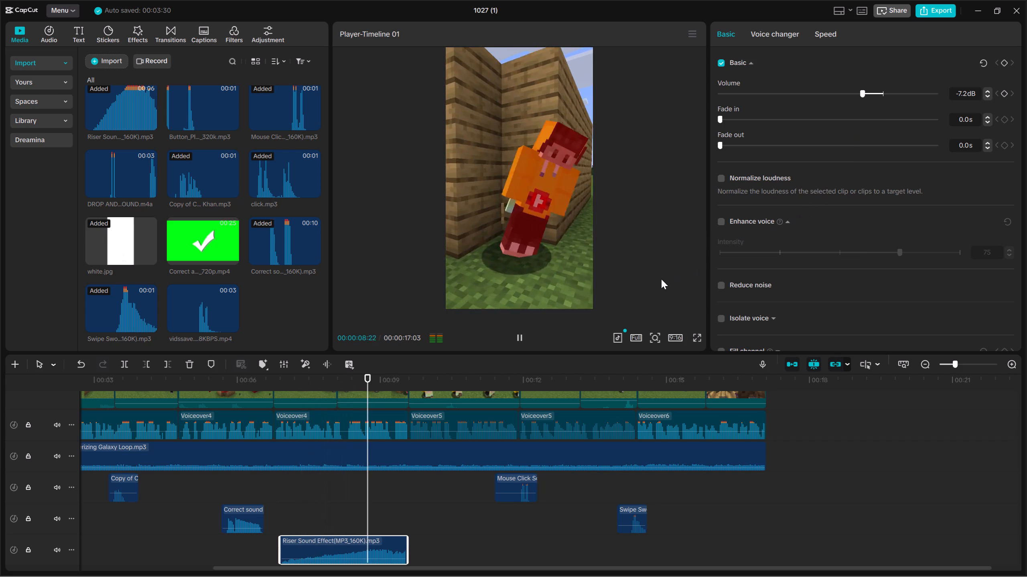
key(space)
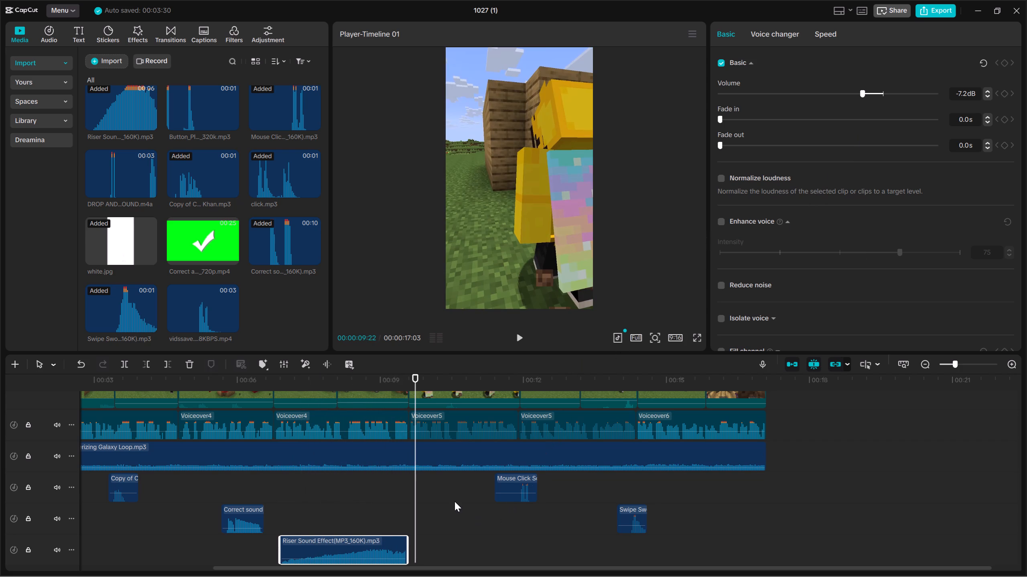
Move the second riser up to the audio track holding the Mouse Click Sound Effect and play it back.
click(289, 509)
key(Up)
drag(298, 552, 294, 484)
key(Up)
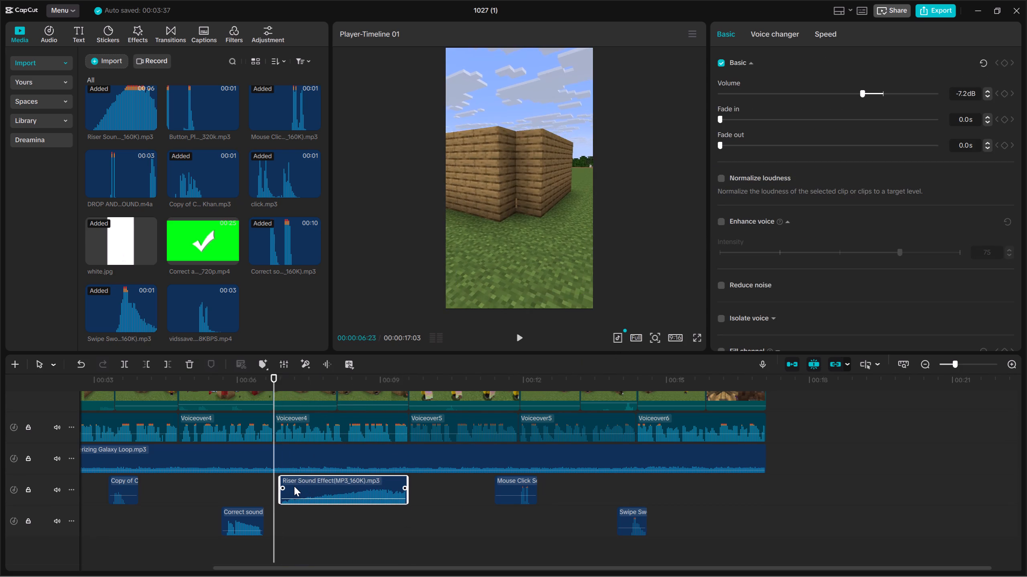
key(Up)
key(Up)
key(space)
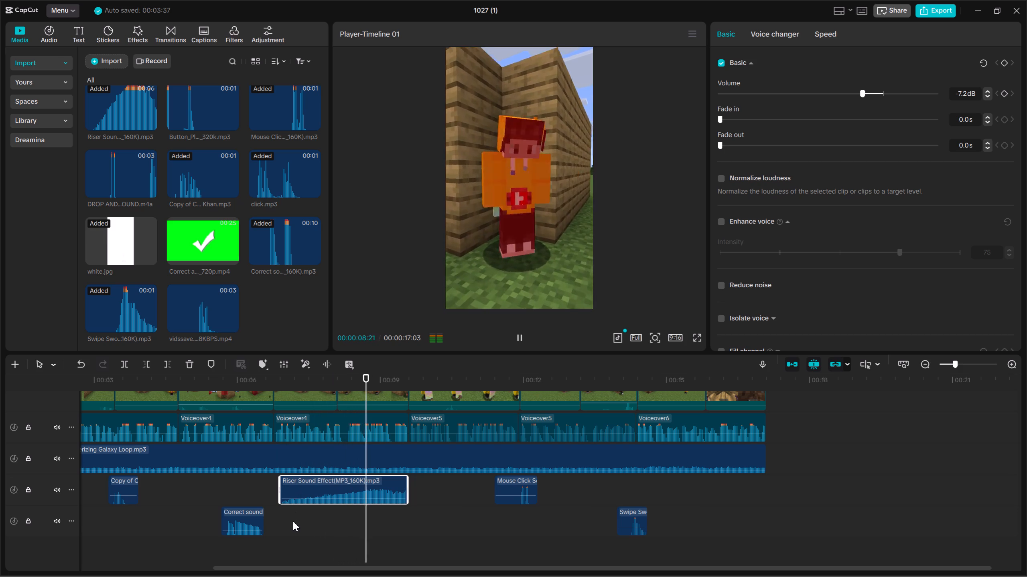
key(space)
Lower the second riser's volume to -14.9 dB and replay that section.
drag(865, 92, 840, 93)
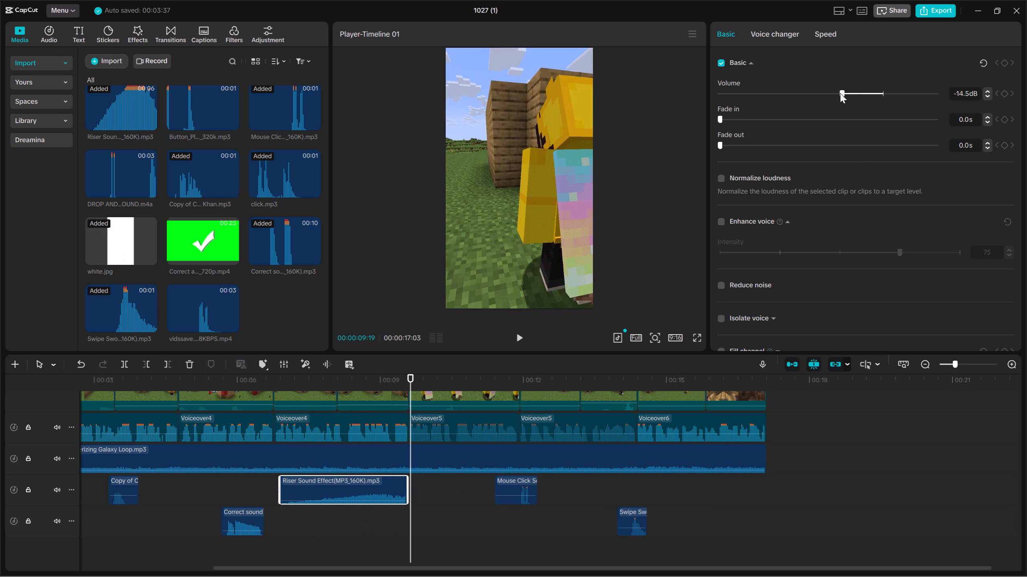
drag(840, 93, 840, 93)
key(Up)
key(Up)
key(Up)
key(Up)
key(space)
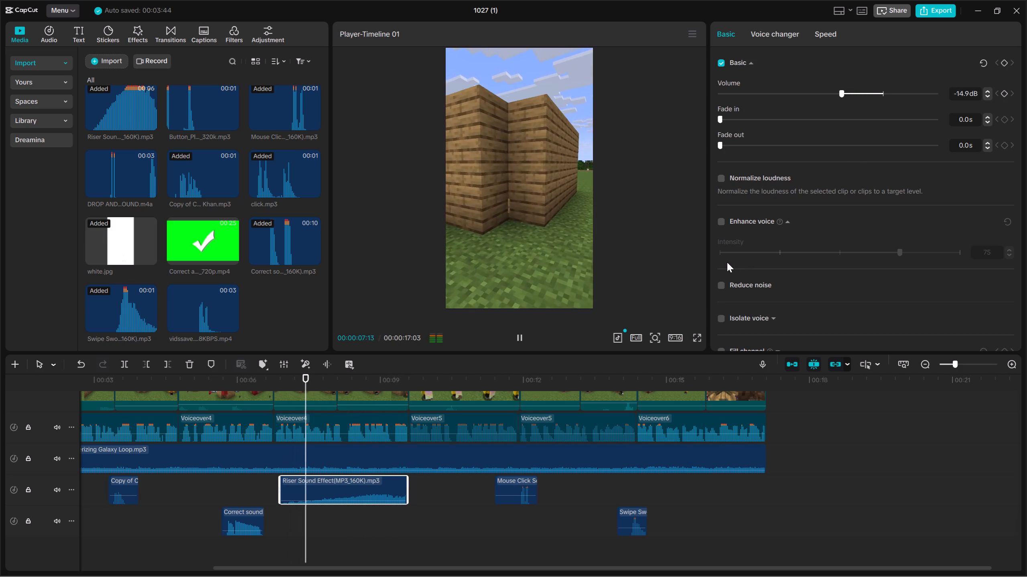
Remove the Mesmerizing Galaxy Loop music over the second riser, splitting it at 00:00:09:17 and trimming the earlier part back to the riser's start.
click(414, 462)
key(space)
key(Up)
click(120, 360)
key(Up)
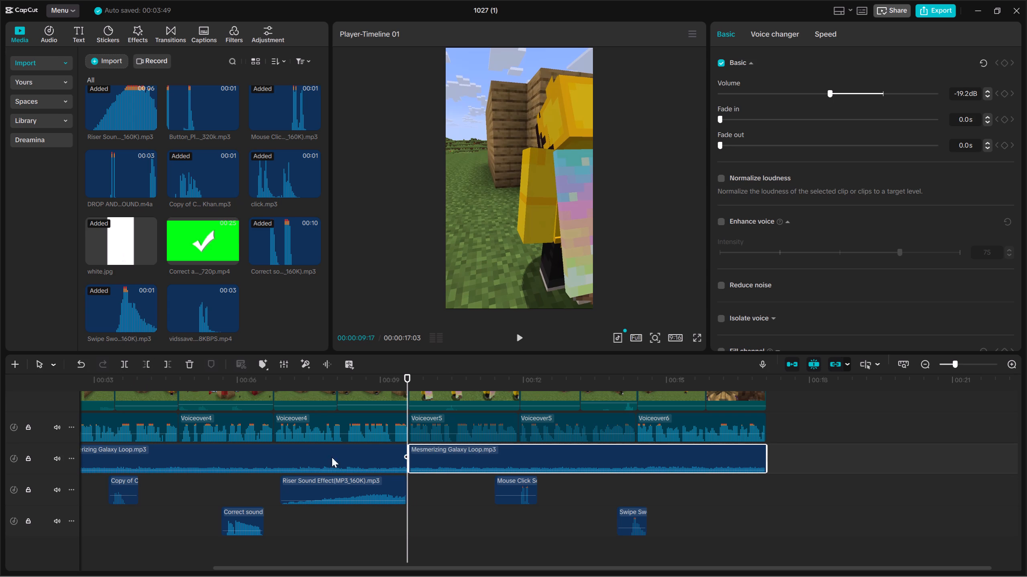
click(339, 462)
key(Up)
key(Up)
click(164, 364)
key(space)
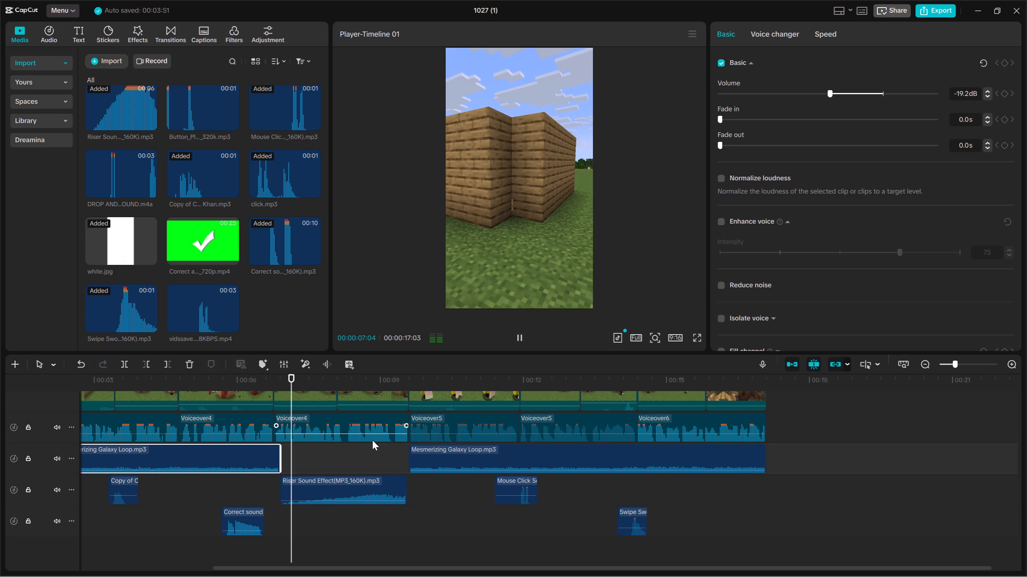
Play on to about 00:00:12:29 and set the Mouse Click Sound Effect's volume to -2 dB.
click(928, 362)
scroll(642, 424, down, 3)
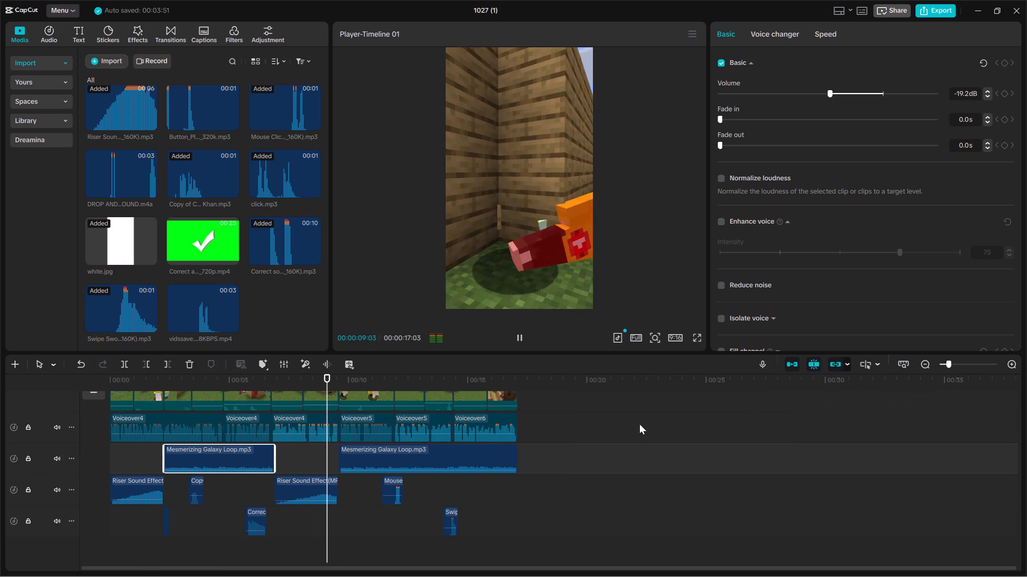
scroll(639, 424, down, 3)
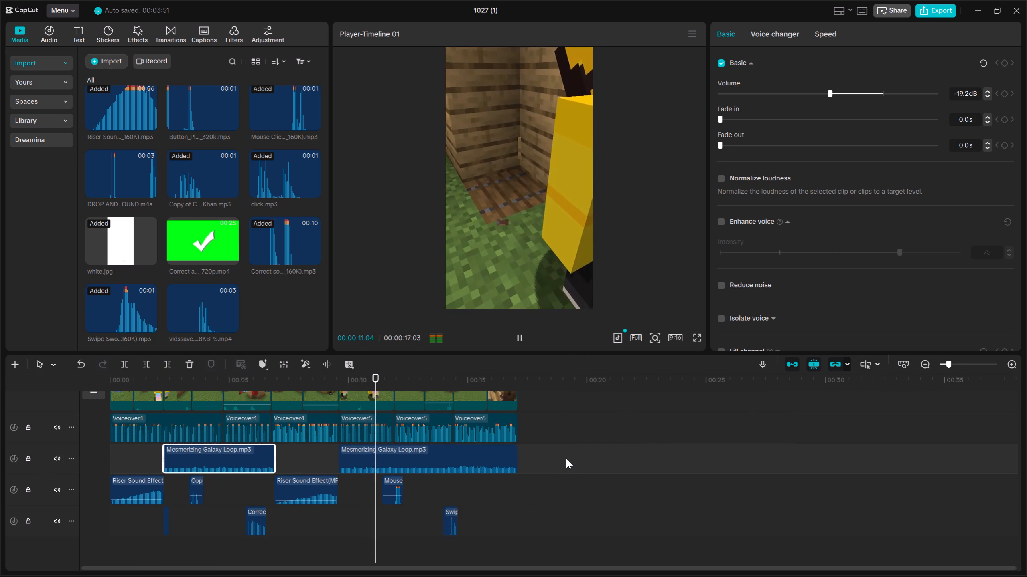
key(space)
key(space)
scroll(525, 482, down, 4)
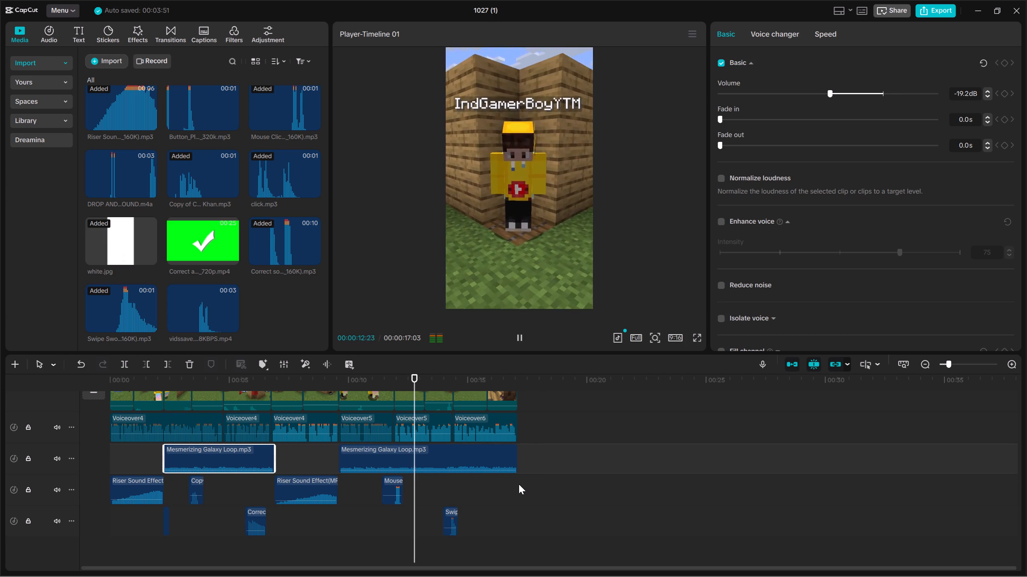
key(space)
click(385, 490)
drag(964, 89, 941, 87)
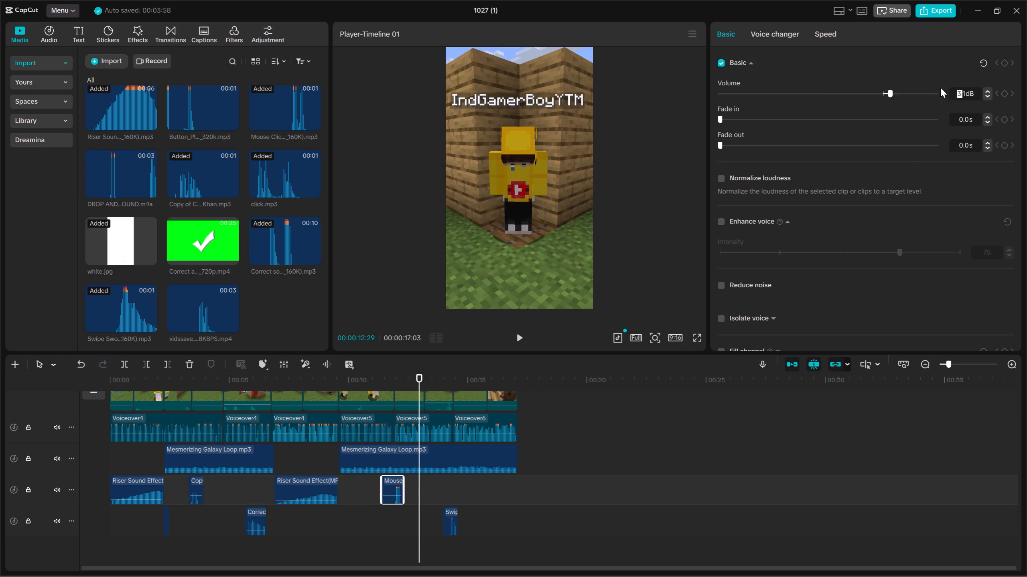
key(BackSpace)
click(966, 95)
key(BackSpace)
key(minus)
key(2)
click(366, 527)
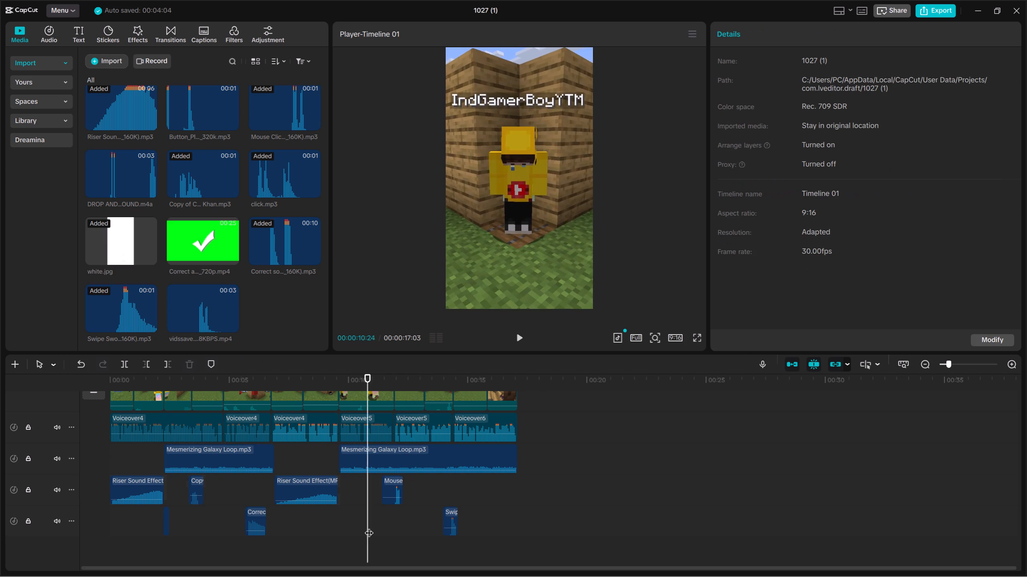
Play from just before the Mouse Click Sound Effect past 00:00:15:22 to check the click and swoosh sounds.
drag(370, 525, 380, 525)
key(space)
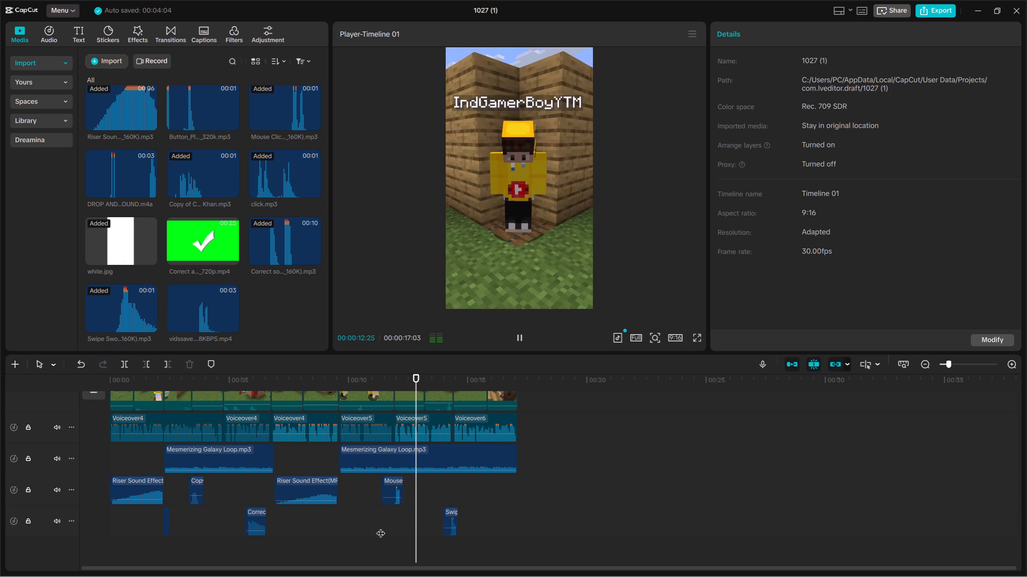
key(space)
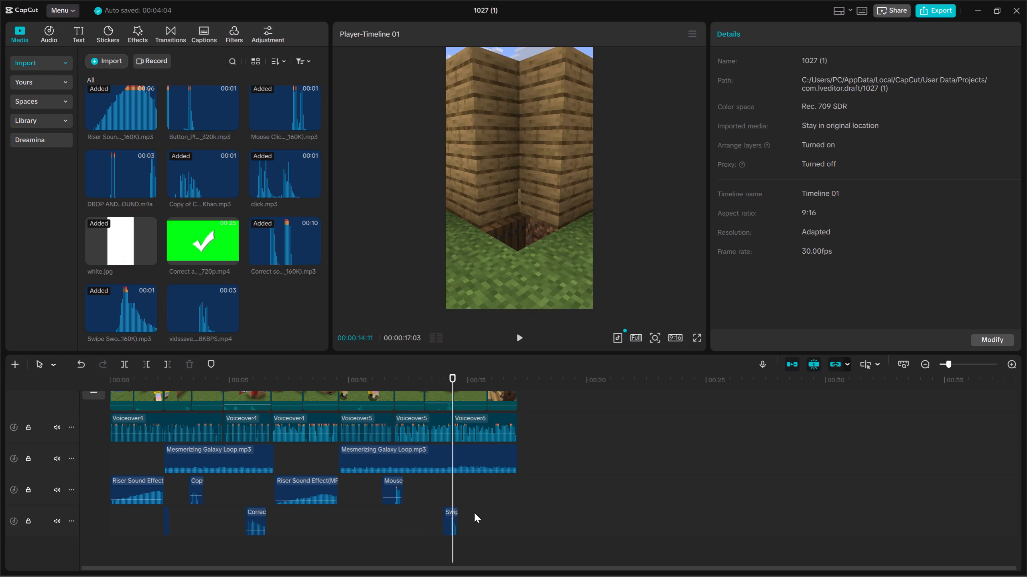
key(space)
key(space)
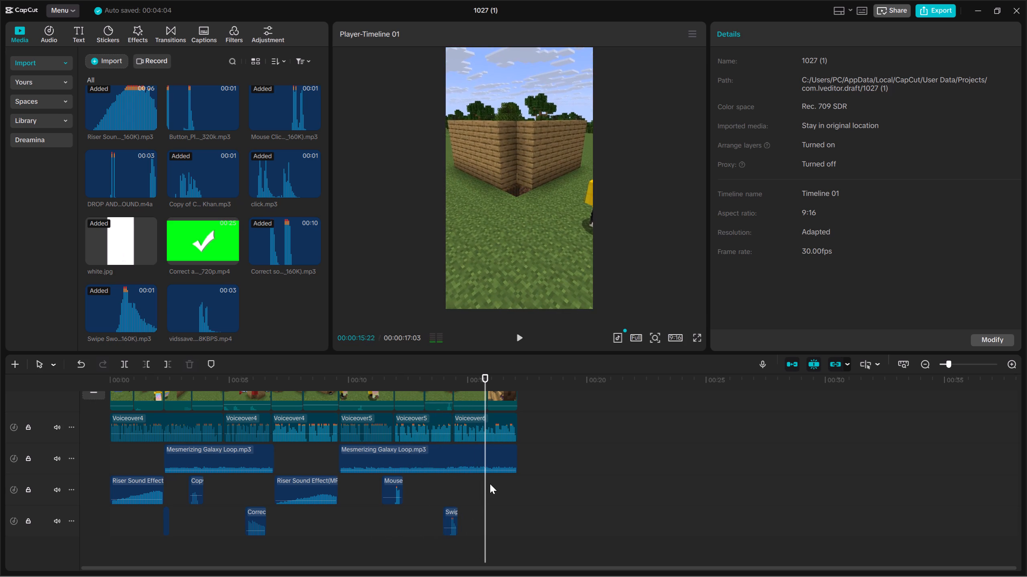
key(space)
key(space)
Replay the second-to-last video clip and return the playhead to its end cut at 00:00:15:25.
key(Up)
key(Up)
scroll(477, 406, up, 2)
click(458, 414)
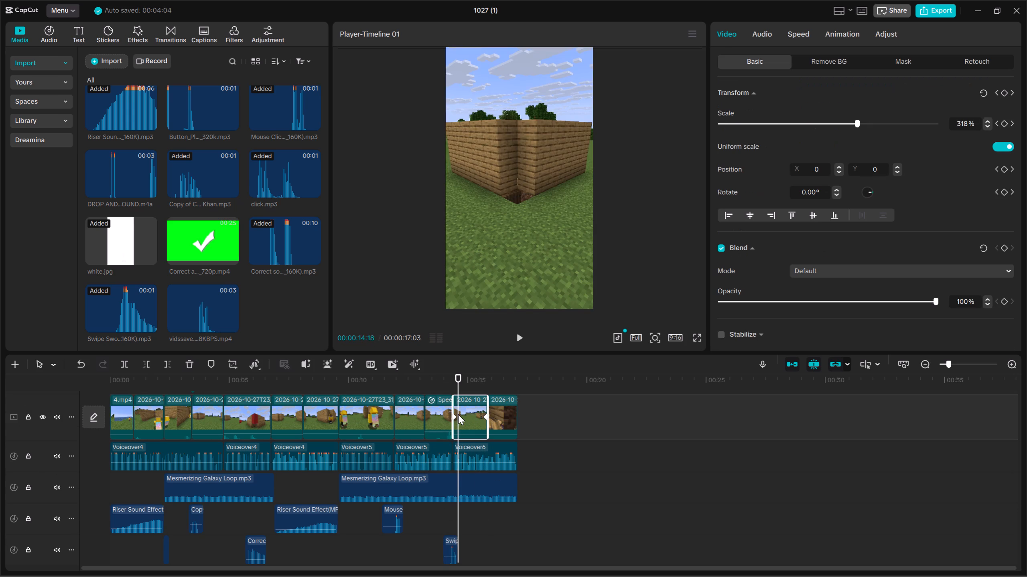
key(Up)
key(space)
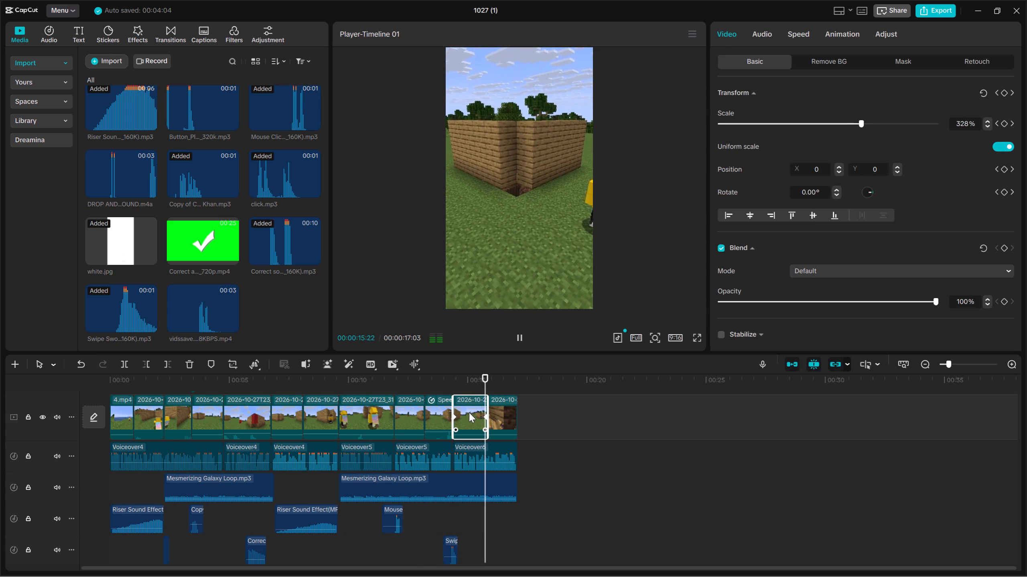
key(space)
key(Up)
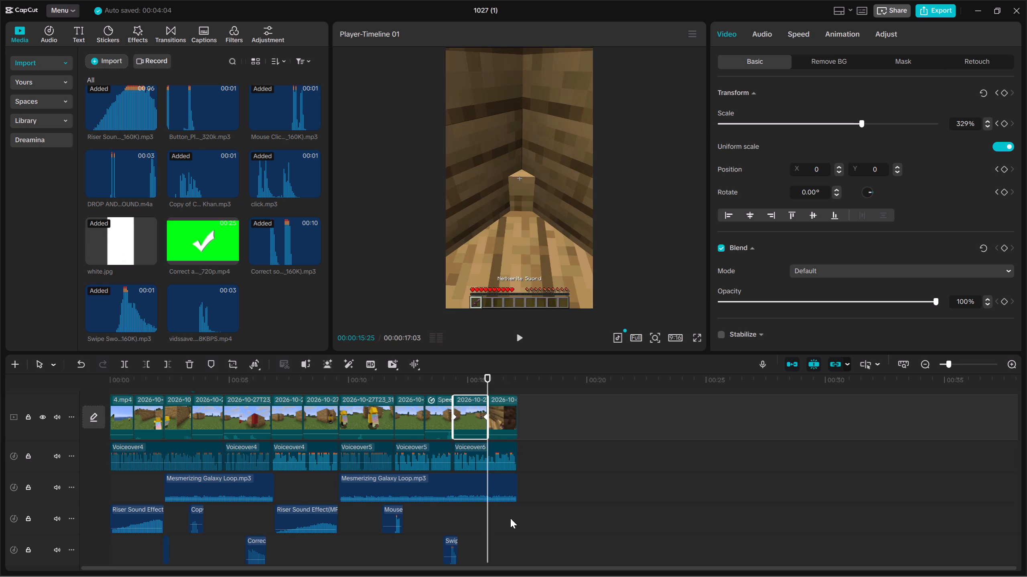
scroll(510, 518, down, 6)
key(space)
key(space)
key(Up)
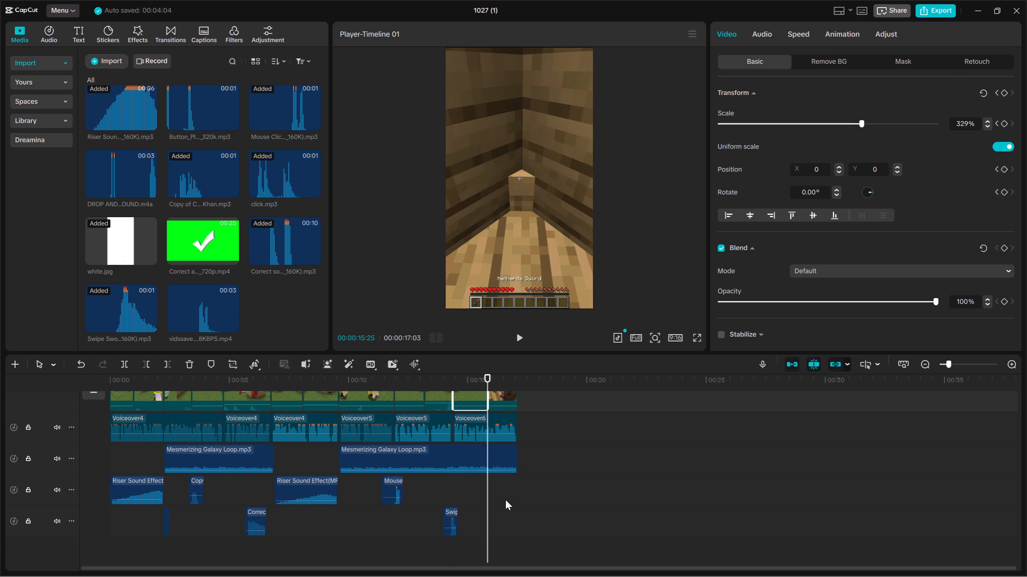
click(505, 500)
key(Up)
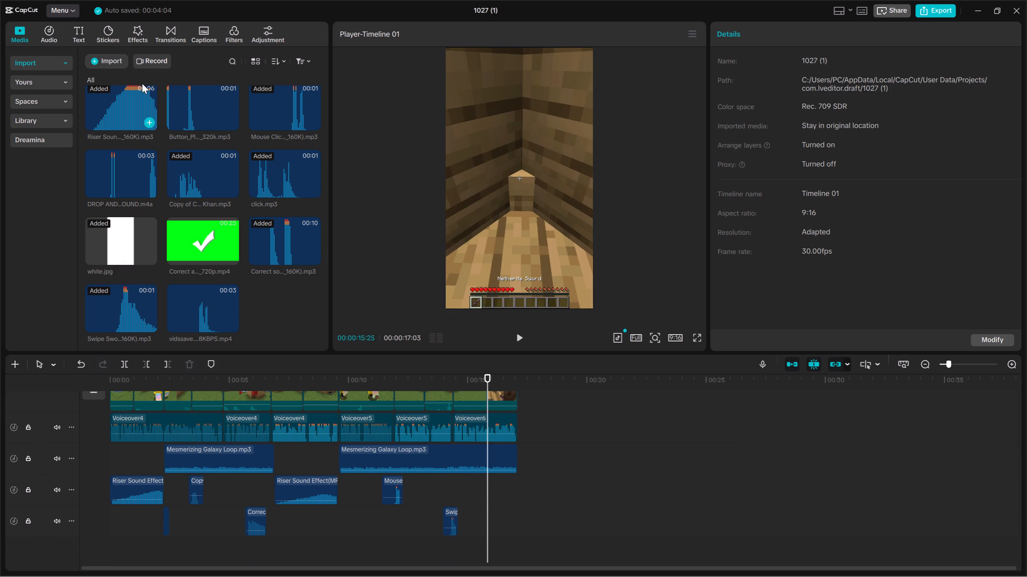
Search the Downloads folder for "hit" and import the Minecraft hit sound file.
click(110, 73)
click(115, 66)
click(124, 88)
key(BackSpace)
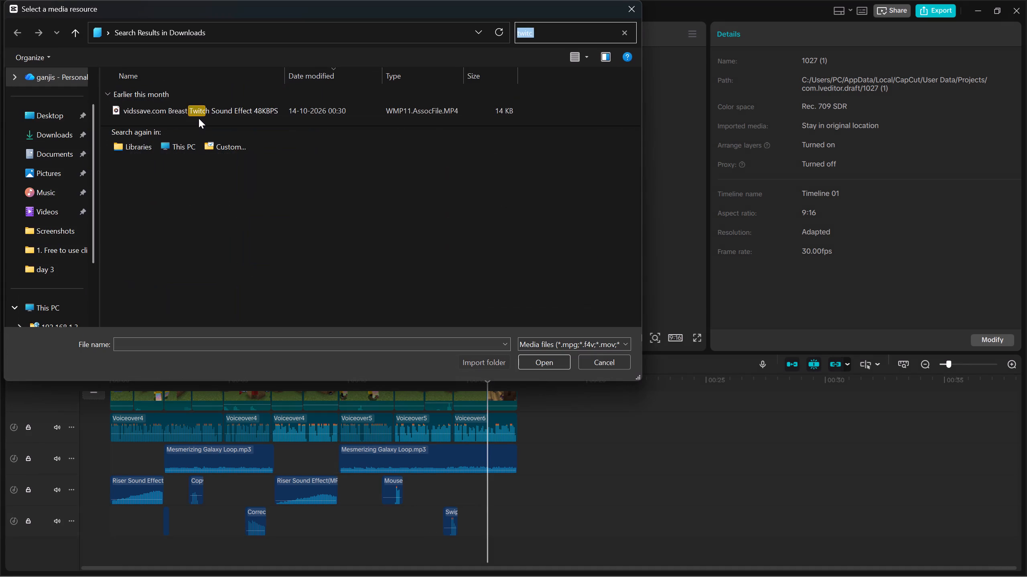
text(hiot)
key(BackSpace)
key(BackSpace)
key(t)
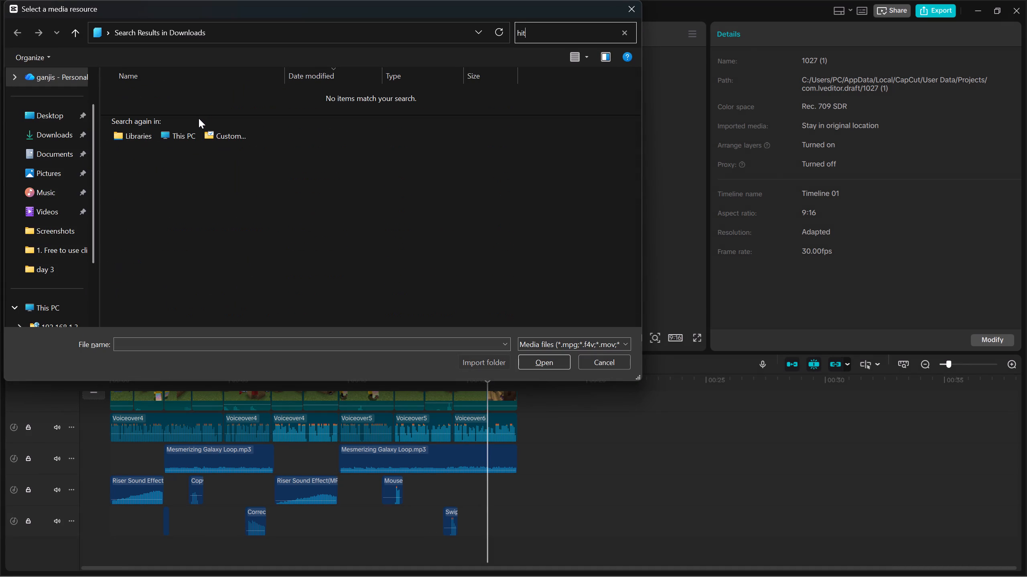
key(Return)
click(237, 148)
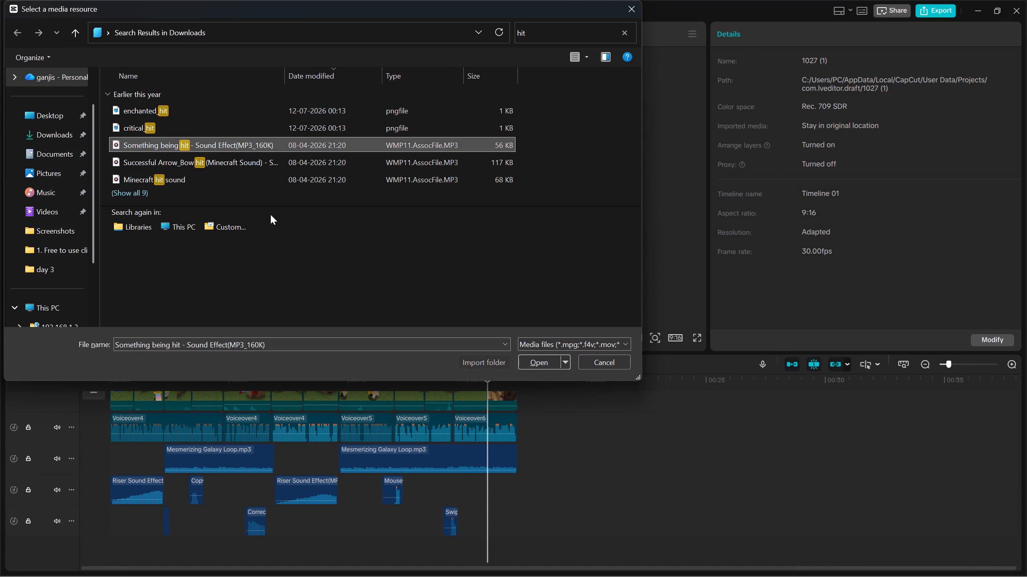
click(328, 174)
click(524, 359)
Place Minecraft hit sound on the Mouse Click Sound Effect's track, shift it to start at about 00:00:15:09, and check its timing.
scroll(627, 452, down, 6)
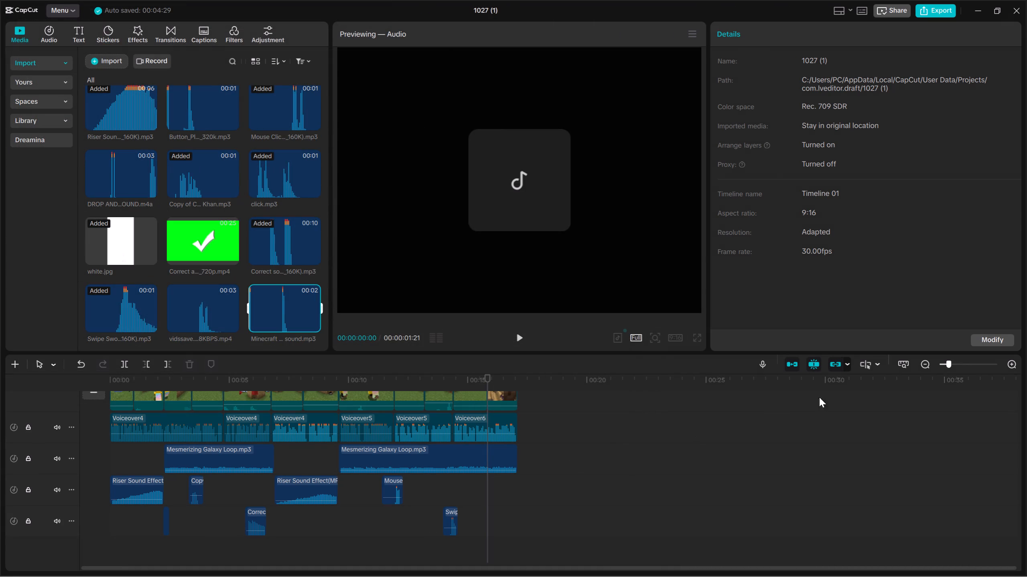
double_click(1010, 366)
click(294, 313)
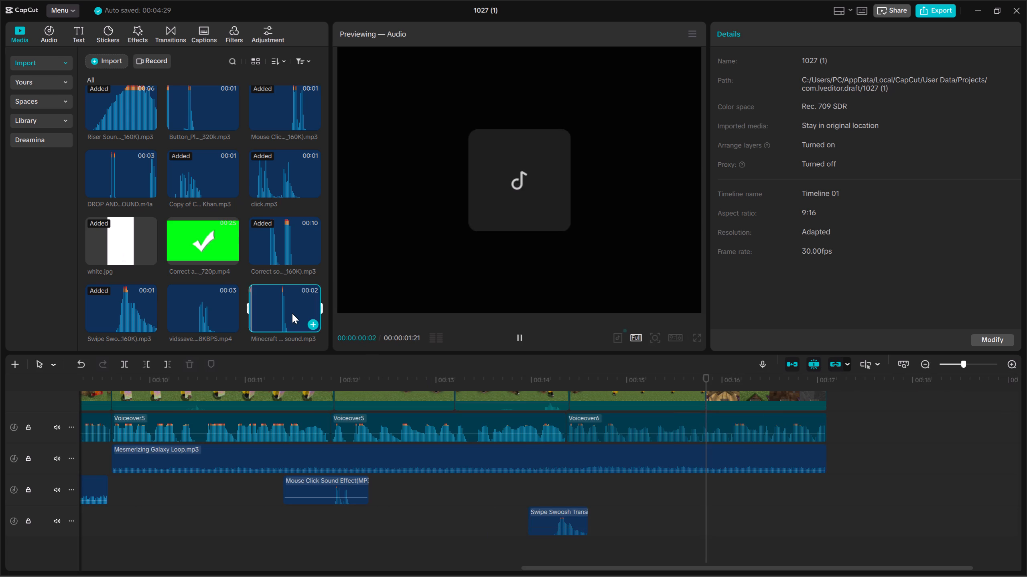
drag(283, 310, 616, 487)
drag(680, 492, 705, 492)
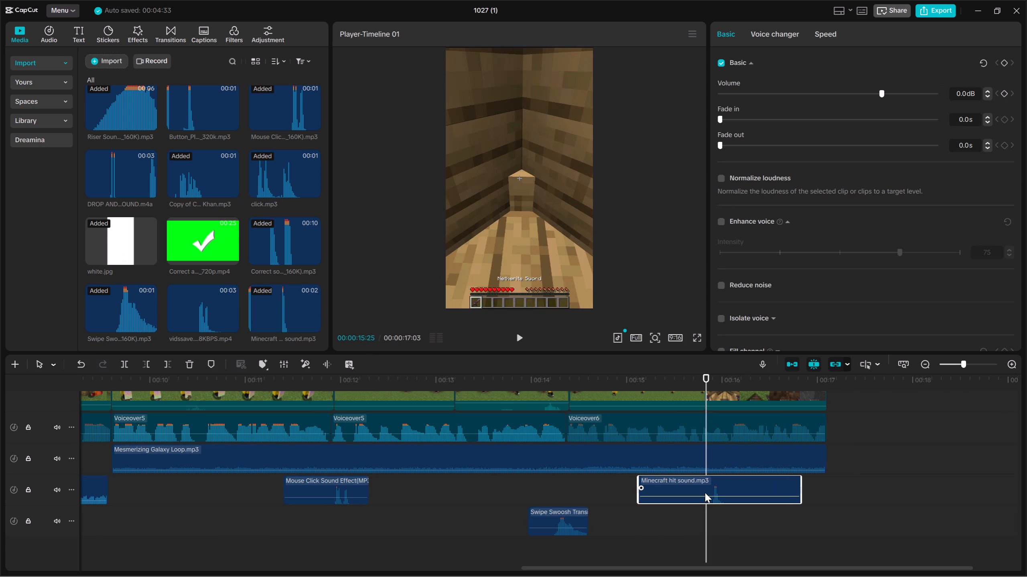
key(space)
key(space)
key(Up)
key(Up)
drag(722, 489, 739, 489)
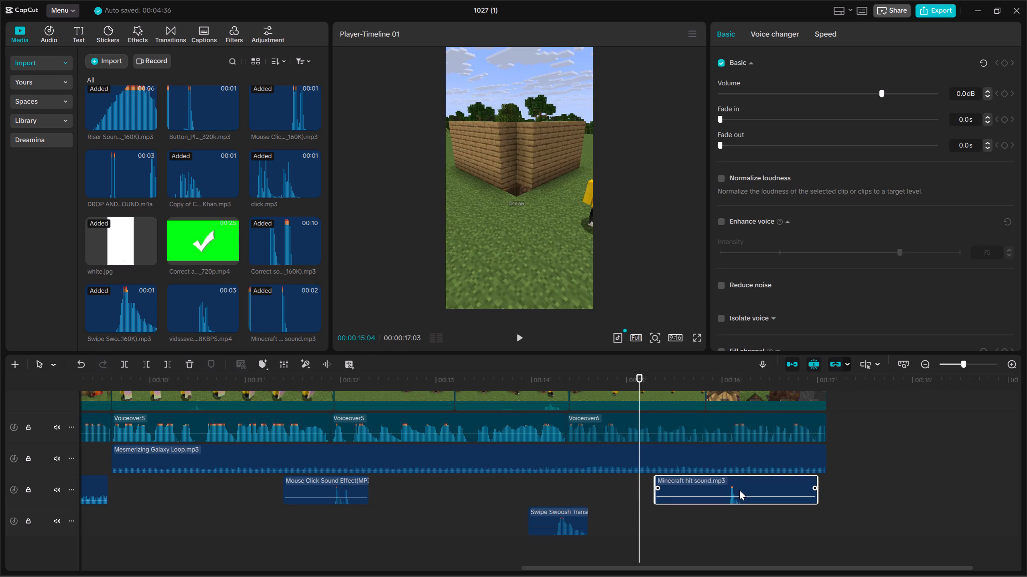
key(space)
key(space)
Lower the Minecraft hit sound's volume to -3.6 dB.
drag(875, 95, 870, 94)
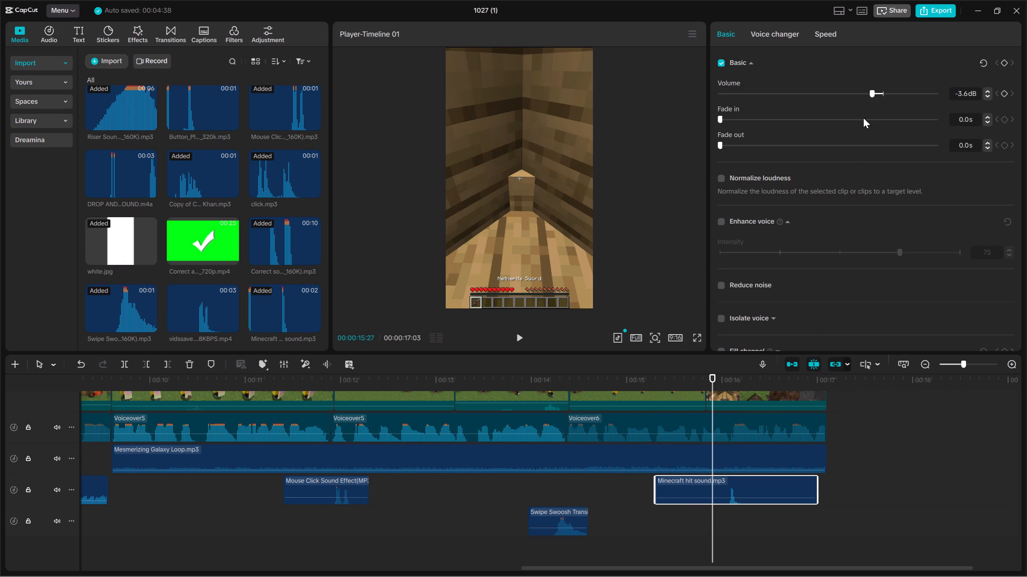
key(space)
Shift the Minecraft hit sound to start at about 00:00:15:17 and play it back.
drag(752, 490, 779, 490)
key(space)
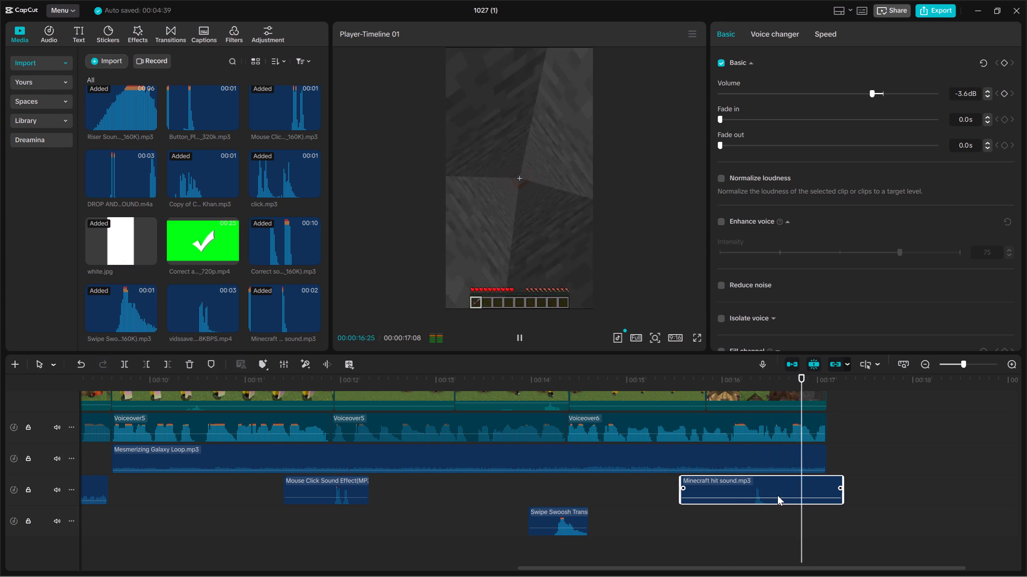
key(space)
key(space)
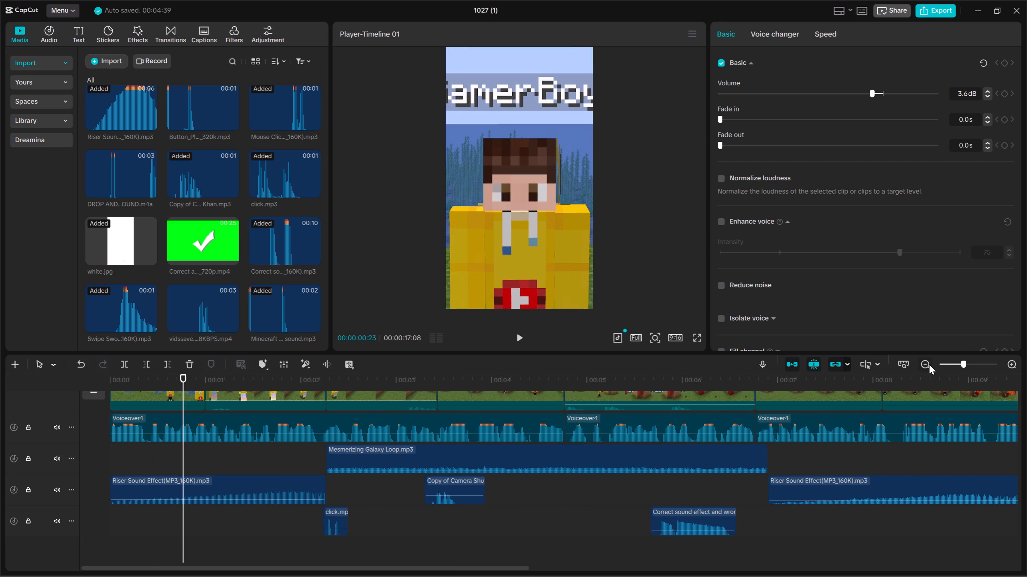
Trim the Minecraft hit sound's end to 00:00:17:03, matching the end of the video.
double_click(929, 364)
click(525, 448)
key(Up)
click(507, 487)
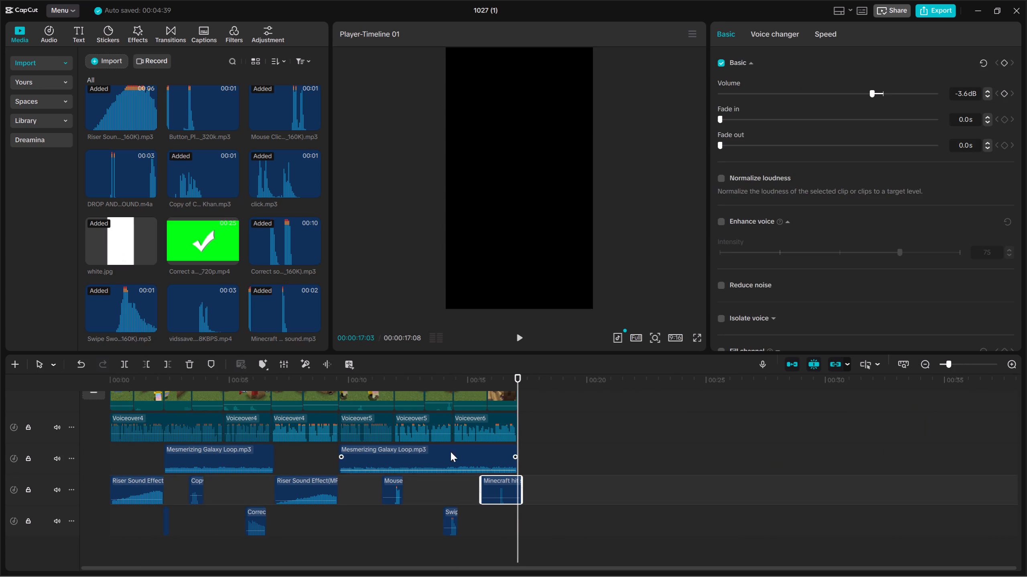
click(163, 368)
ctrl+scroll(410, 520, down, 7)
drag(438, 541, 367, 519)
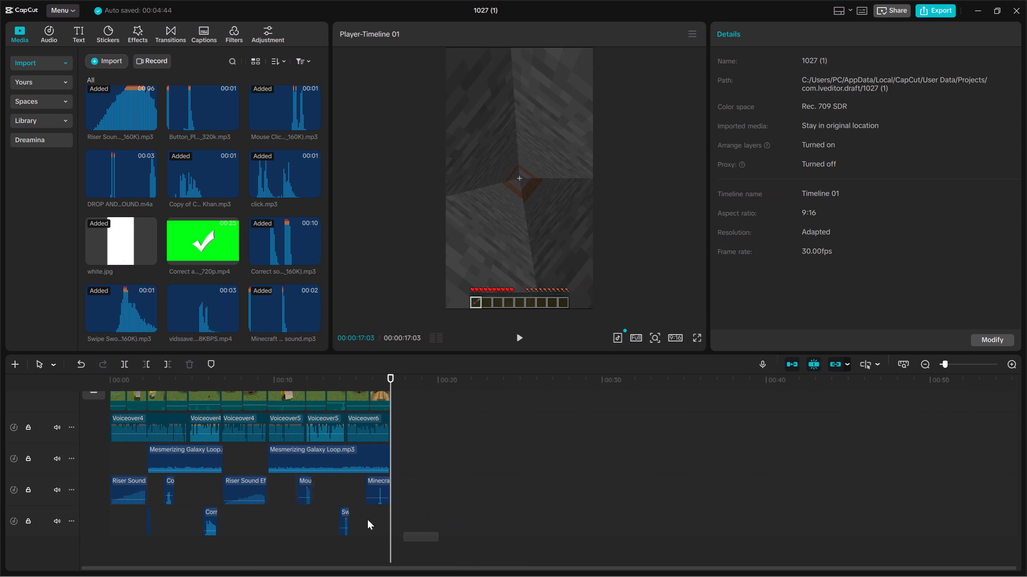
Play back the edit from about 00:00:11 to the swoosh sound at the cut near 00:00:14.
drag(367, 519, 102, 365)
scroll(50, 302, up, 5)
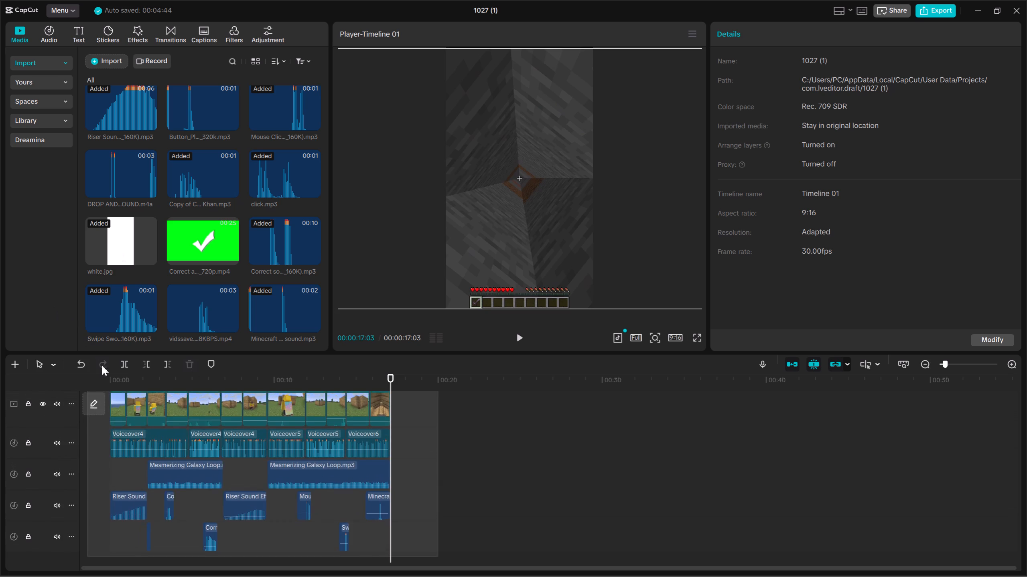
drag(102, 365, 431, 436)
scroll(361, 403, up, 4)
click(269, 412)
drag(270, 412, 298, 428)
key(space)
scroll(952, 456, down, 7)
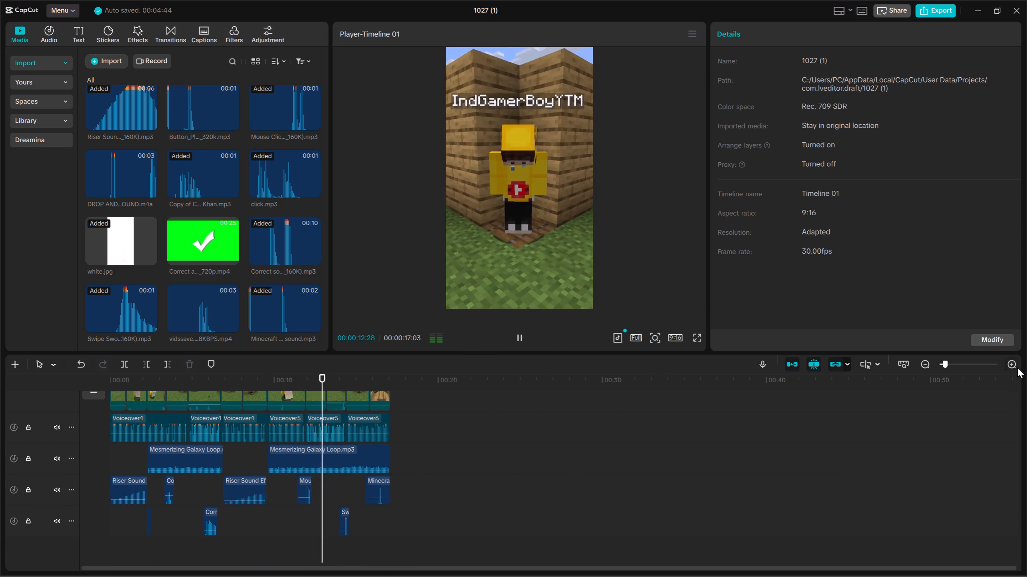
double_click(1017, 367)
scroll(713, 484, up, 4)
key(space)
scroll(711, 483, down, 5)
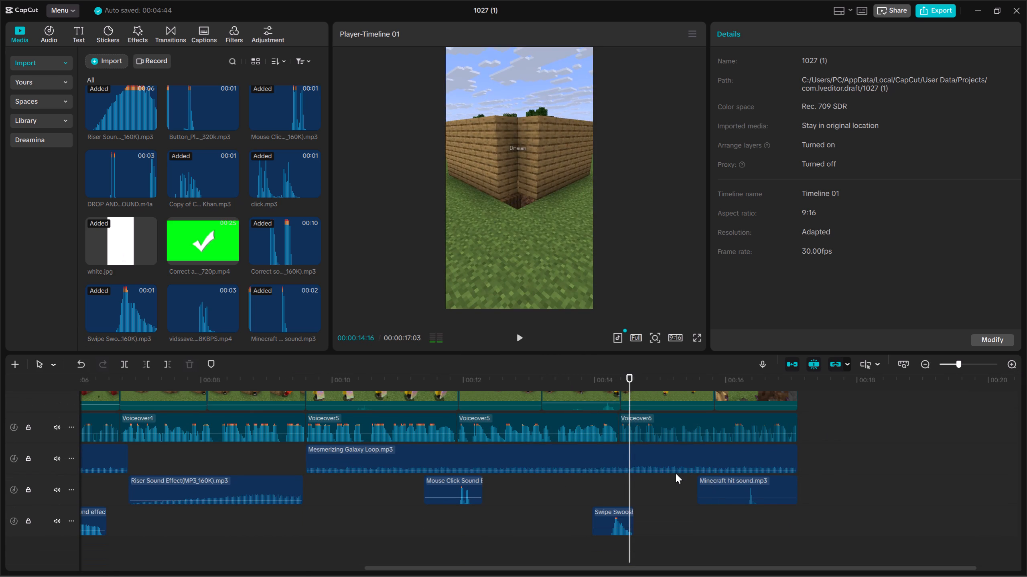
Go to the cut at 00:00:14:12 and search the transitions for "flick".
key(Up)
click(163, 32)
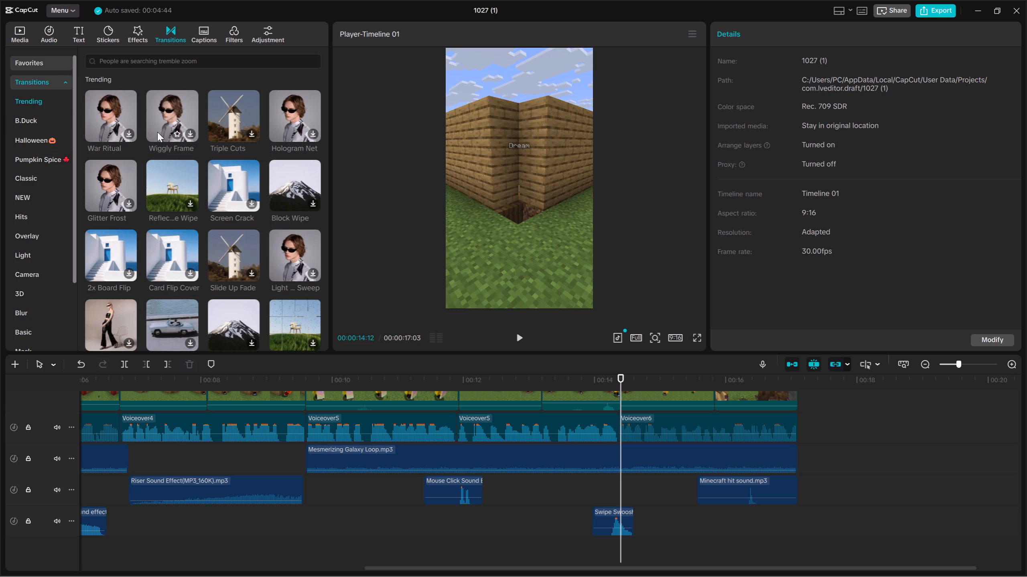
click(185, 64)
click(146, 91)
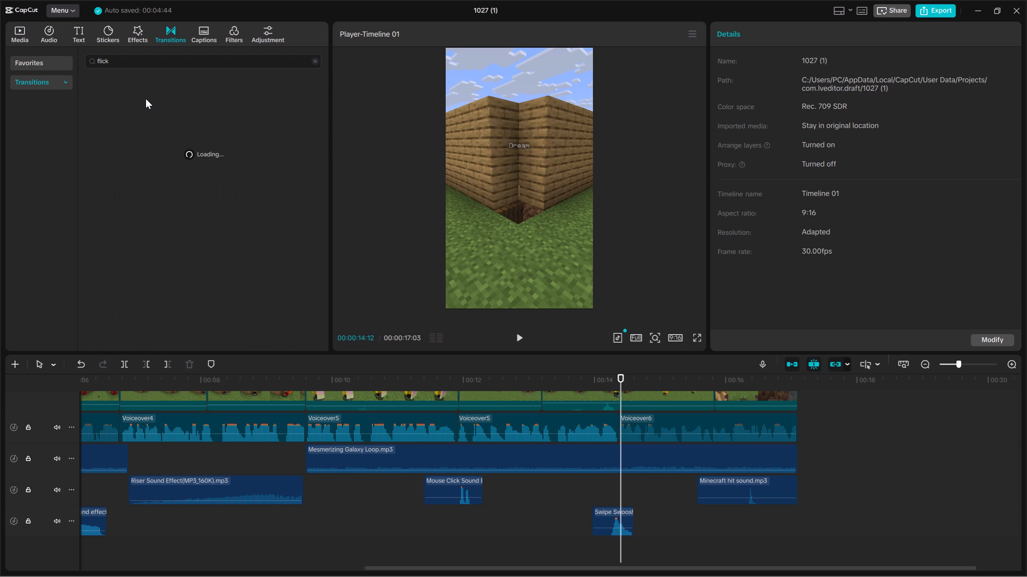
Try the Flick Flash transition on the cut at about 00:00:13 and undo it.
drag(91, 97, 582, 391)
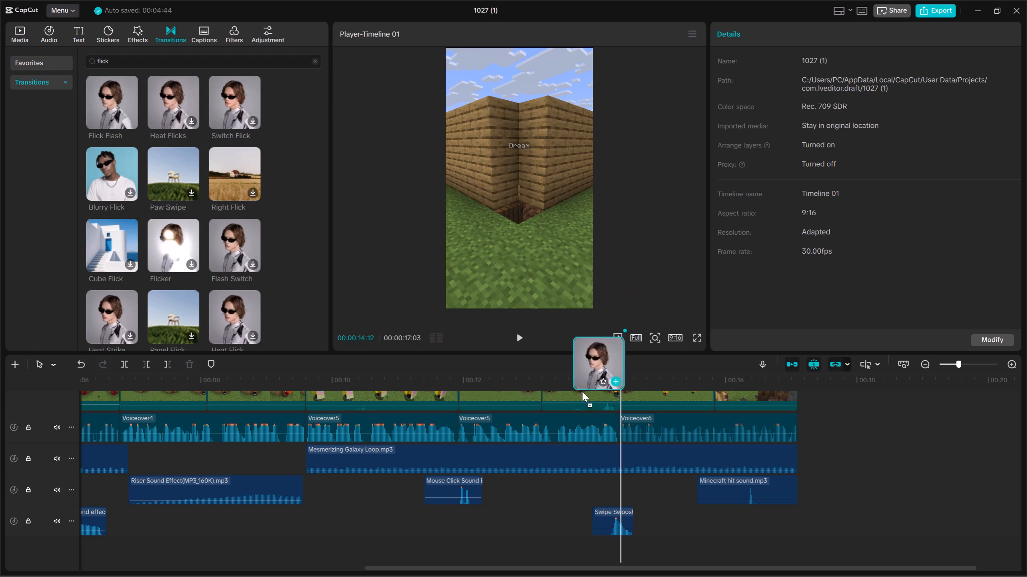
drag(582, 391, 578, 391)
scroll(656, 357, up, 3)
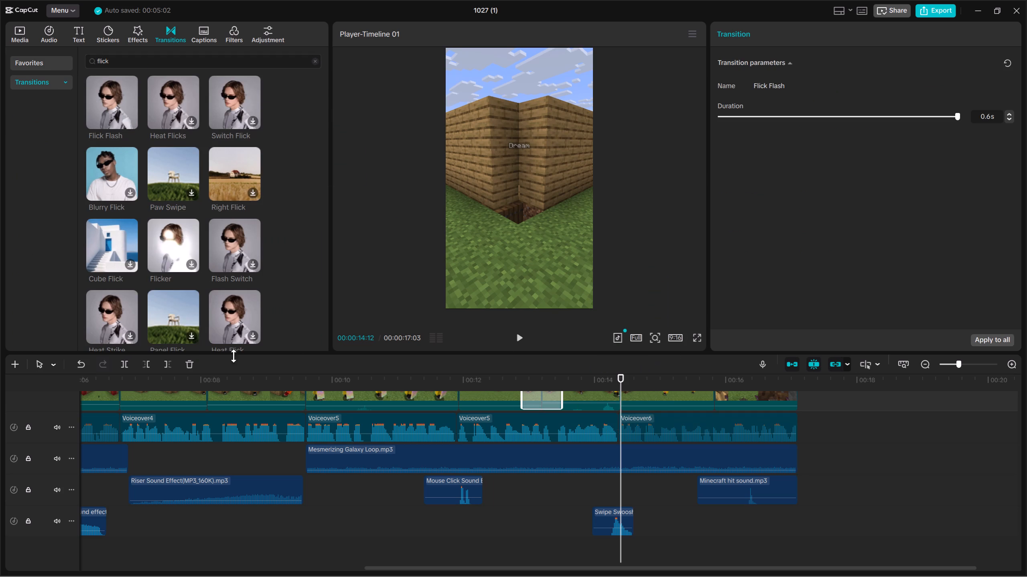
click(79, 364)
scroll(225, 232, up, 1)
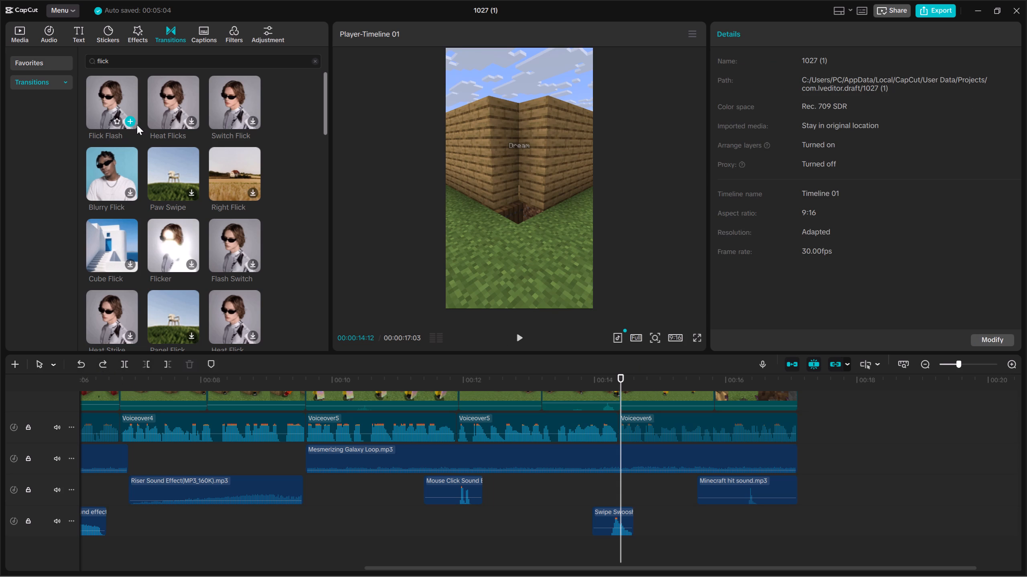
Add the Flick Flash transition at the 00:00:14:12 cut, shorten it to about 0.2 s and play it back.
click(132, 120)
drag(915, 119, 872, 116)
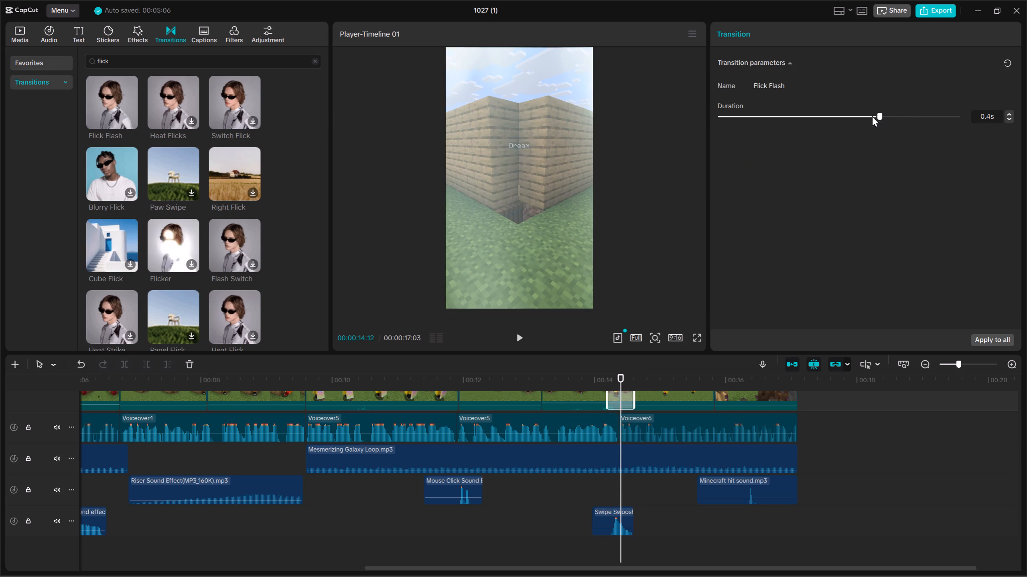
drag(872, 116, 799, 117)
click(581, 483)
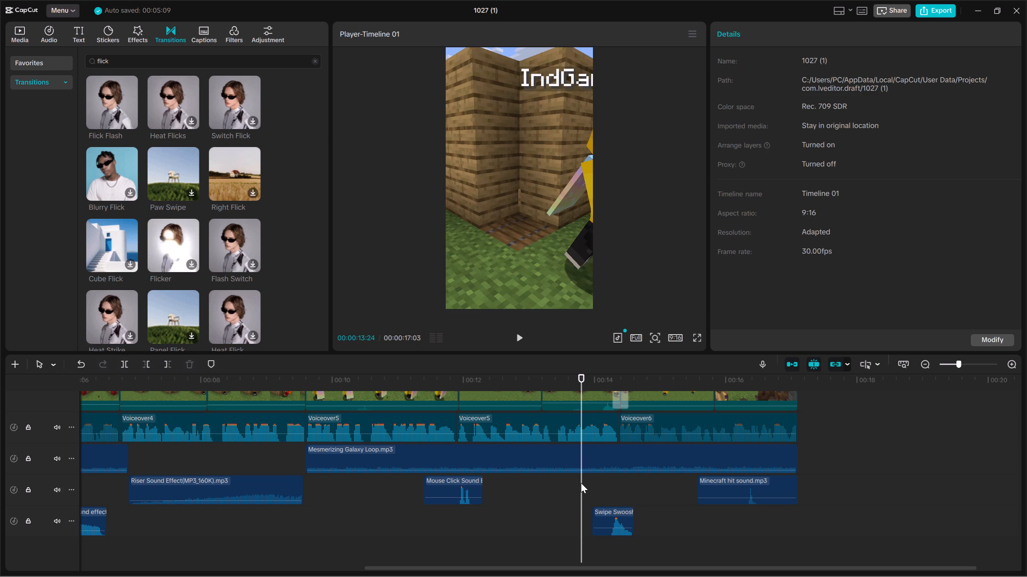
key(space)
key(space)
scroll(629, 488, up, 2)
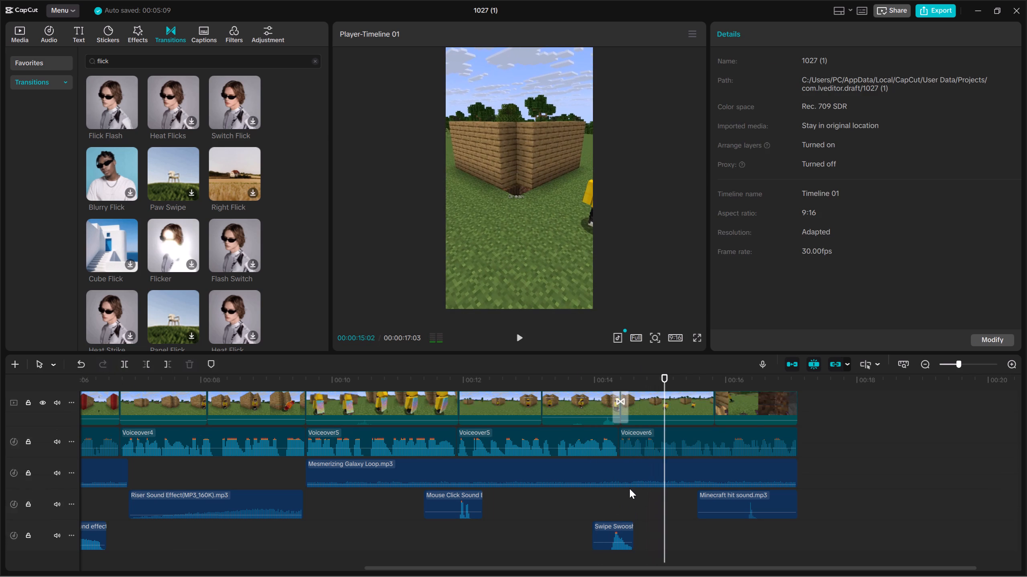
scroll(629, 488, up, 4)
scroll(794, 494, down, 5)
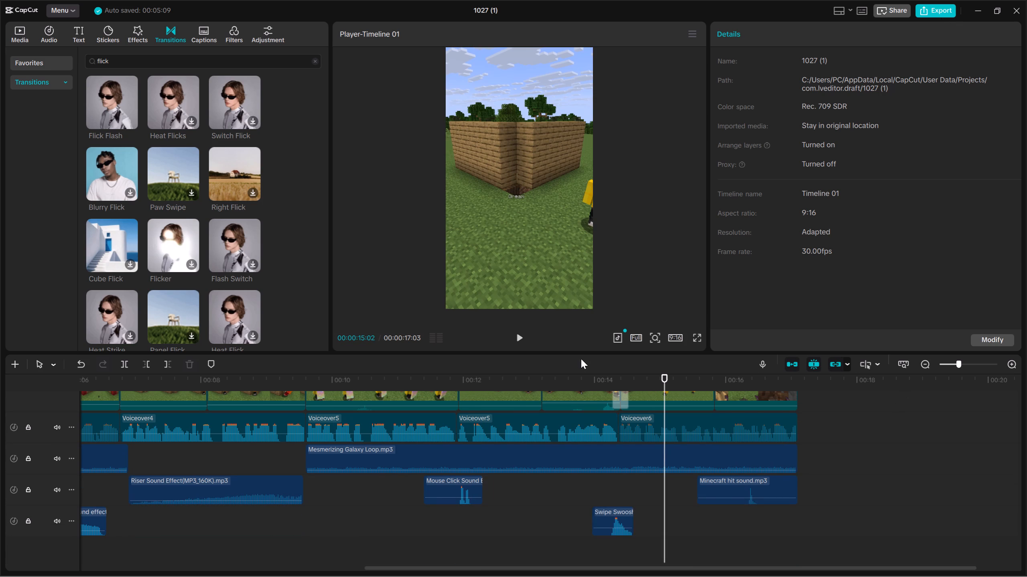
Select all video, voiceover, music and sound clips on the timeline and combine them into one compound clip.
drag(583, 352, 562, 10)
ctrl+scroll(807, 521, down, 10)
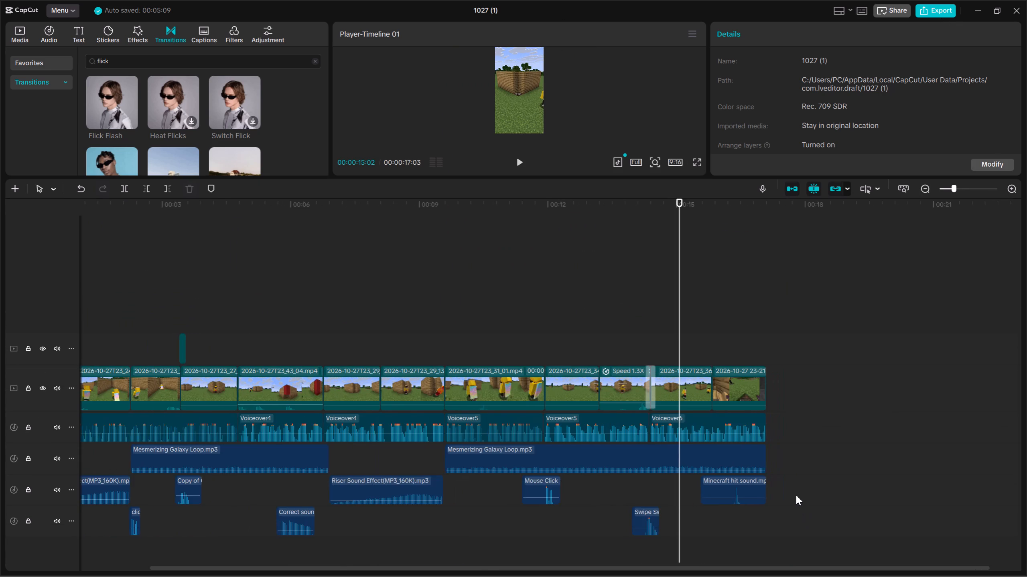
ctrl+scroll(796, 495, down, 11)
drag(654, 553, 0, 270)
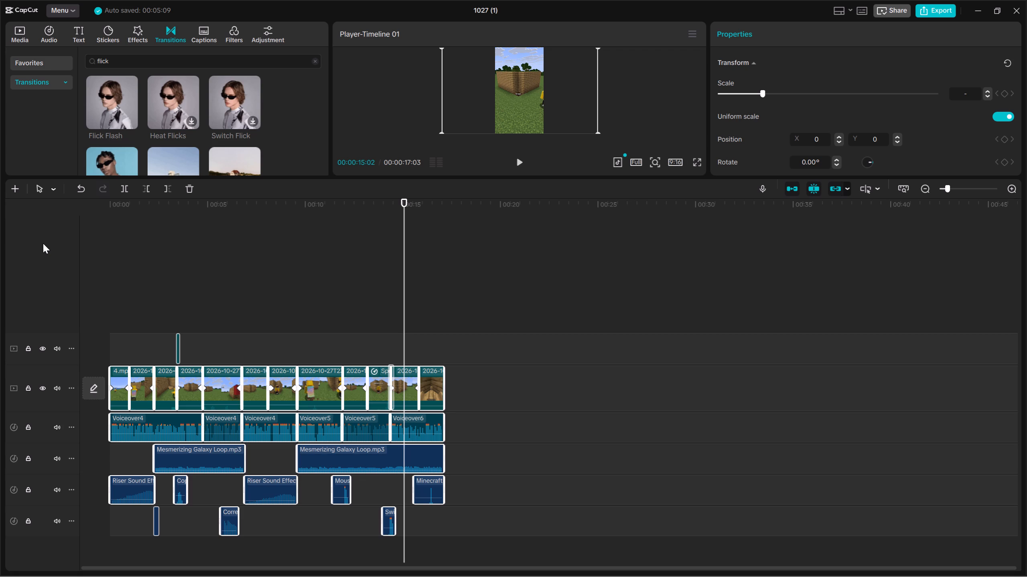
key(alt+g)
key(alt+g)
scroll(378, 348, down, 7)
scroll(400, 323, up, 3)
right_click(381, 393)
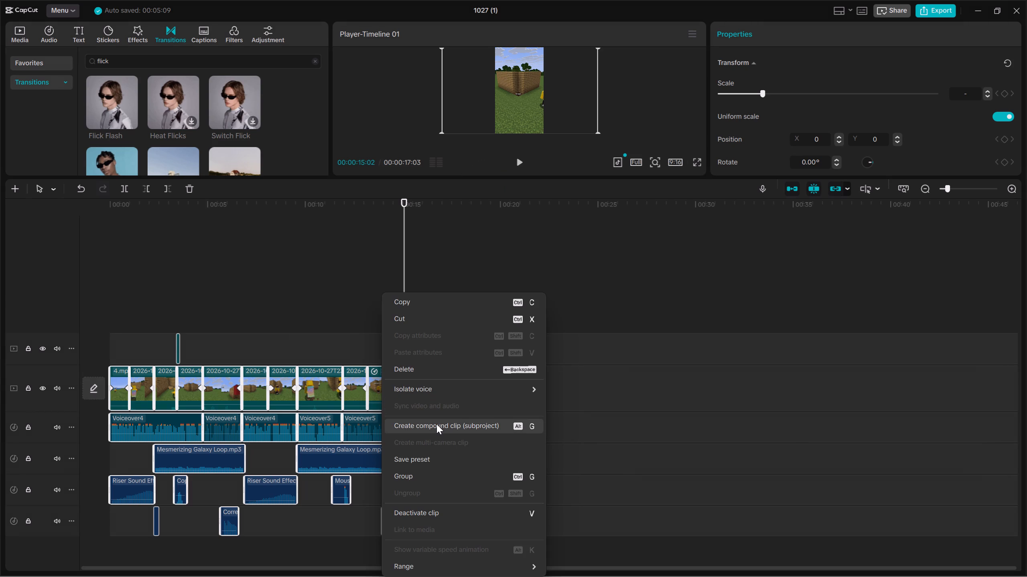
click(436, 426)
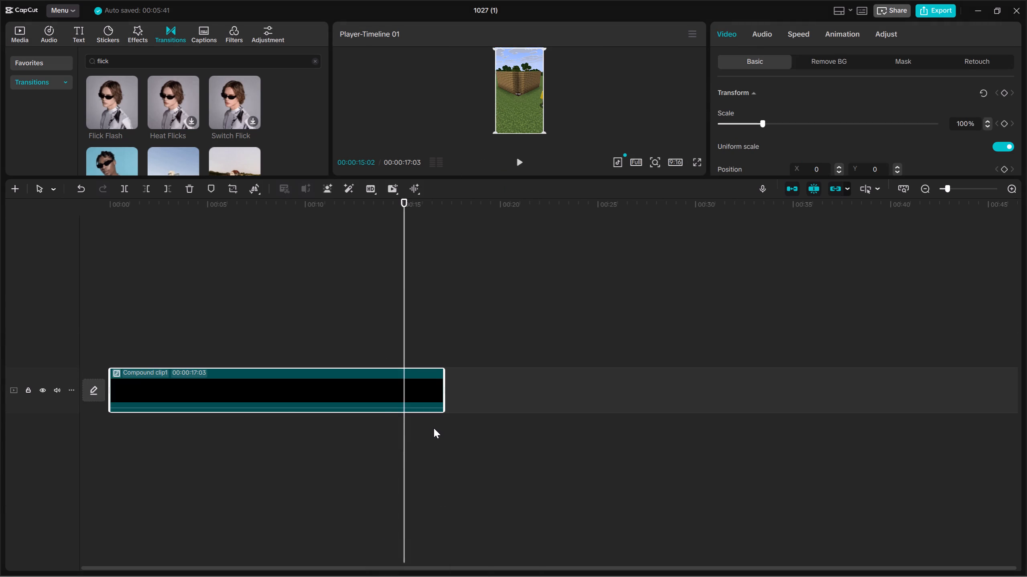
Return the playhead to 00:00:00:00 and enlarge the preview by shrinking the timeline area.
drag(216, 325, 151, 329)
click(150, 329)
drag(150, 328, 70, 336)
drag(325, 336, 375, 397)
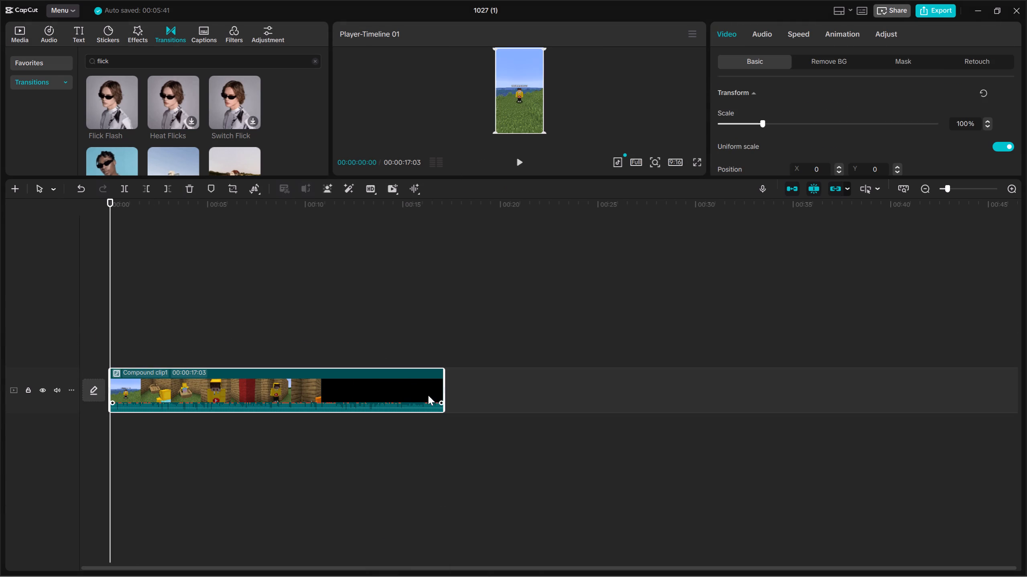
drag(576, 178, 543, 389)
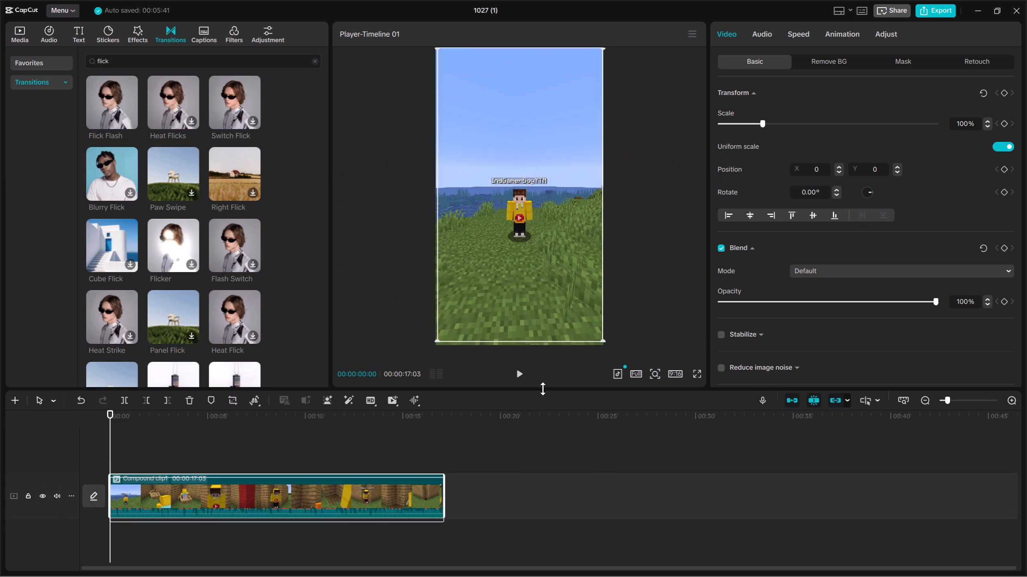
drag(543, 389, 546, 359)
Speed up the compound clip by setting its duration to 16 s.
click(3, 30)
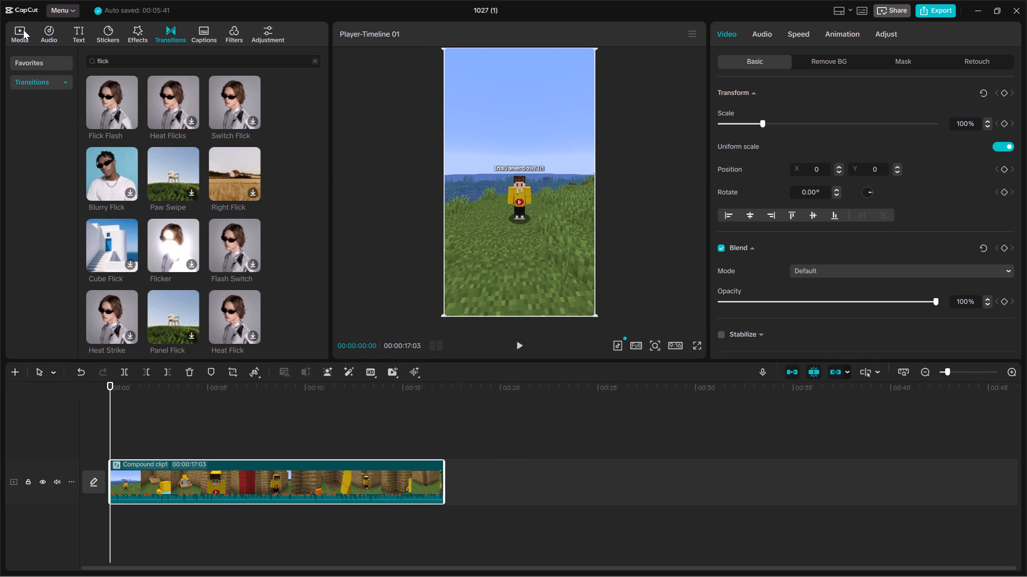
click(23, 30)
click(798, 37)
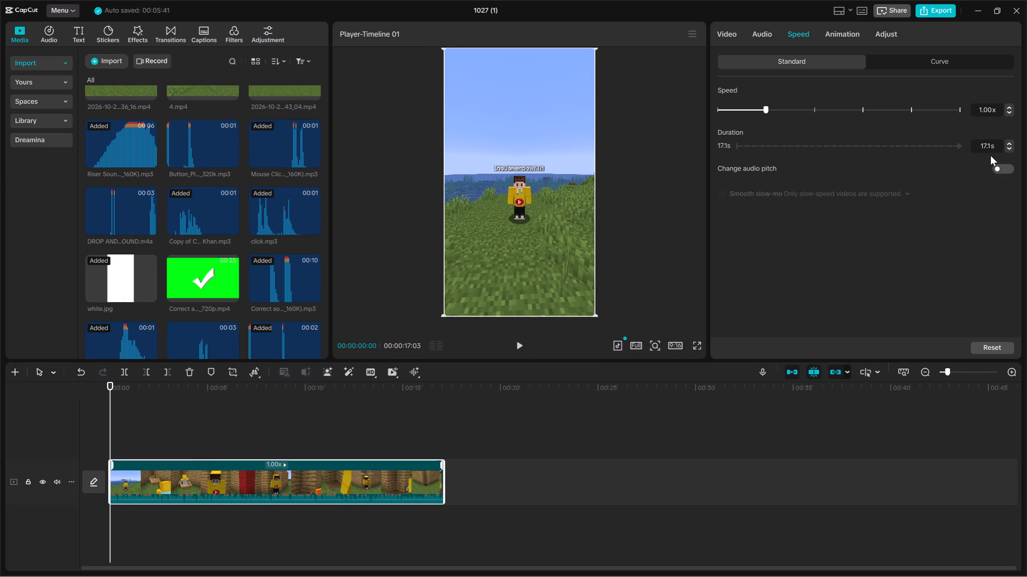
click(988, 140)
click(990, 145)
key(BackSpace)
key(BackSpace)
key(BackSpace)
key(6)
click(244, 426)
drag(244, 426, 76, 429)
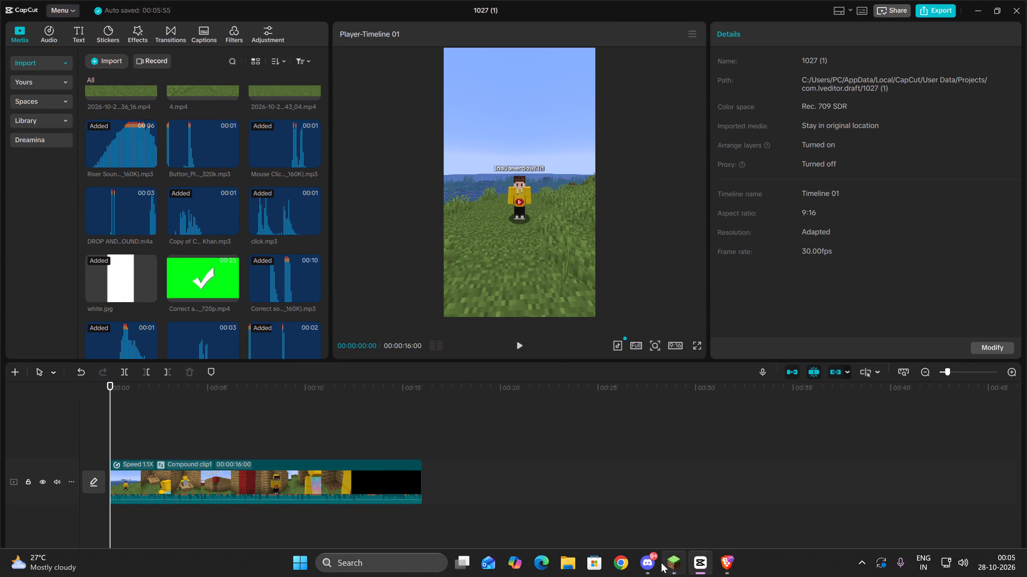
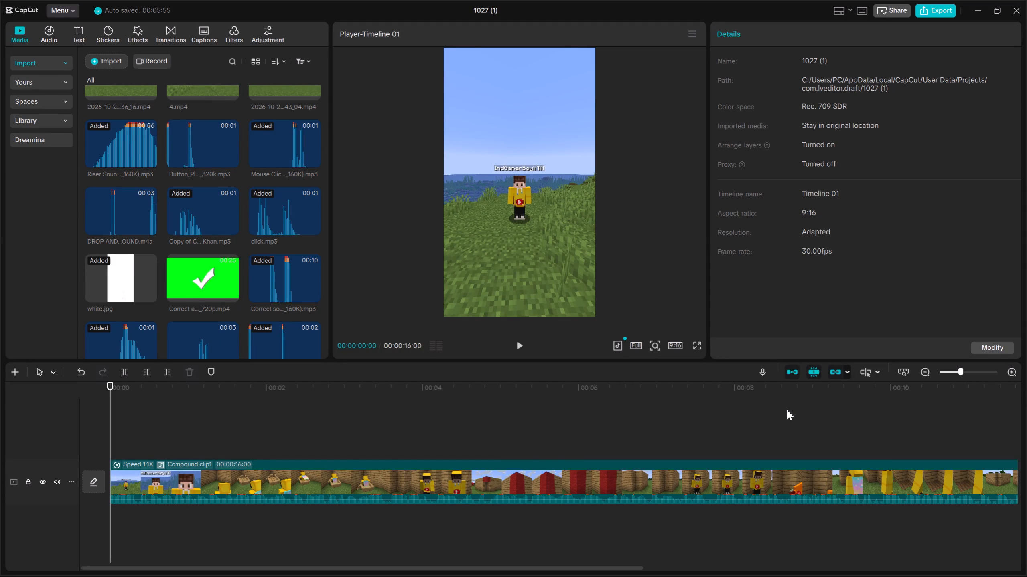
Add a default text clip above the compound clip at 00:00:00:00 and extend it to the video's 16 s end.
click(67, 38)
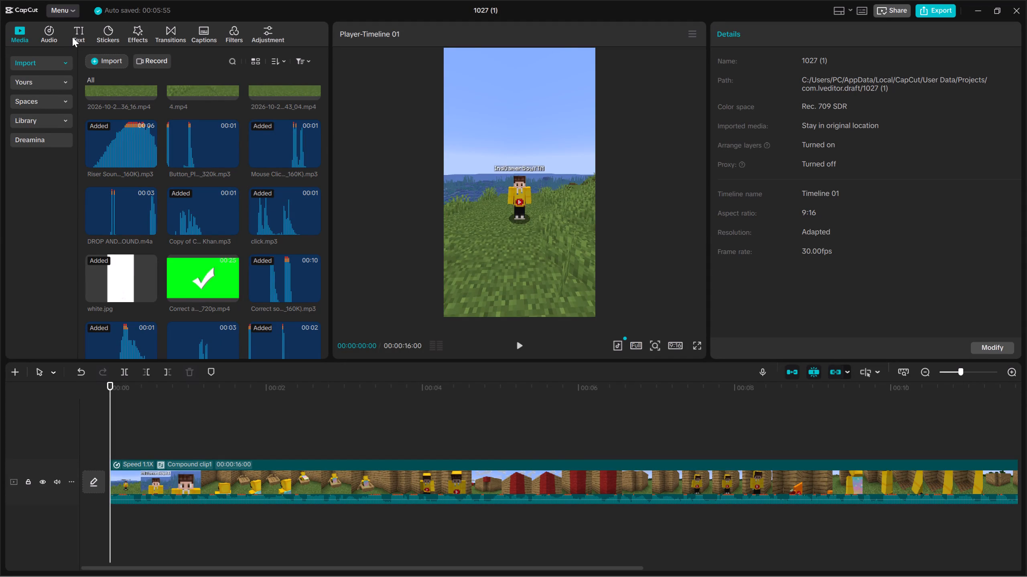
click(72, 37)
drag(103, 70, 91, 454)
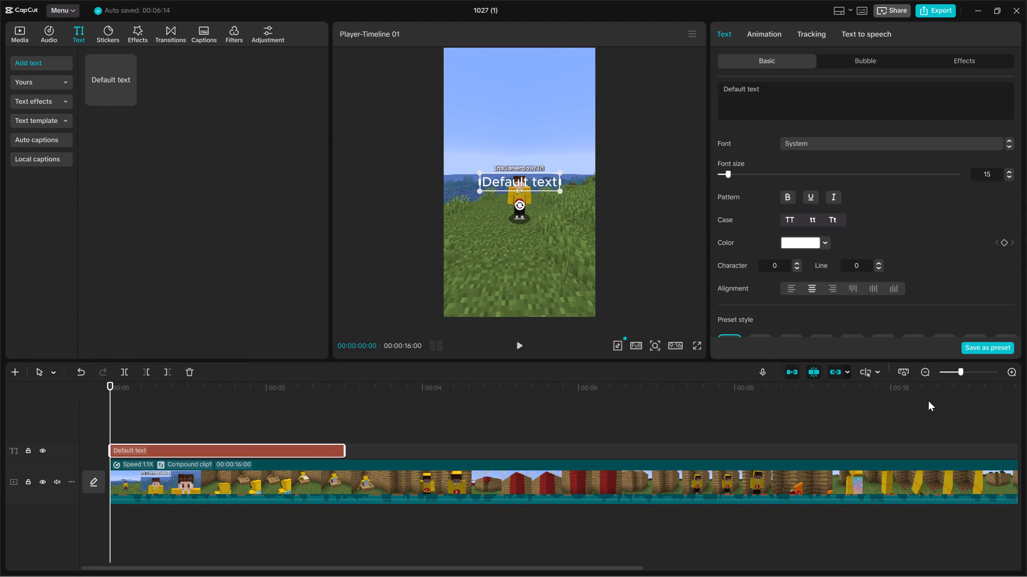
double_click(923, 371)
drag(166, 451, 362, 469)
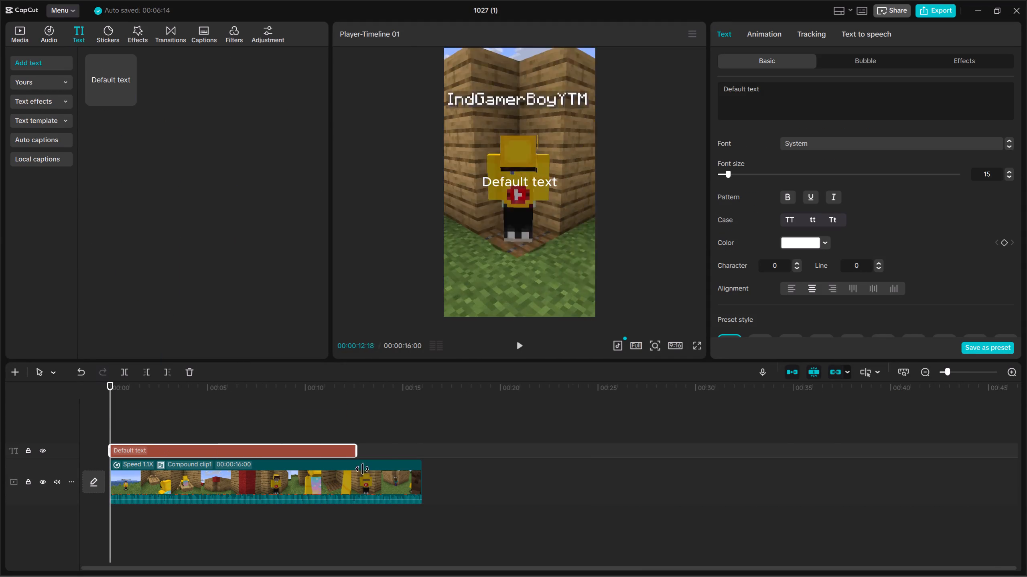
drag(362, 469, 418, 476)
Place the default text centred below the Minecraft character at about Y -844 and scale it down to 83%.
drag(532, 176, 541, 239)
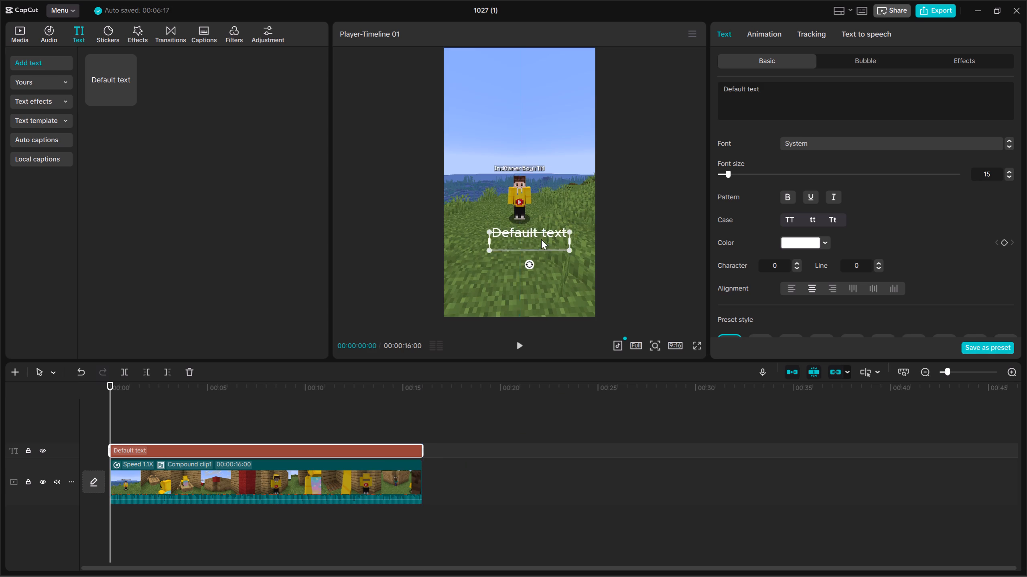
drag(541, 239, 532, 242)
drag(532, 242, 532, 231)
drag(539, 246, 537, 238)
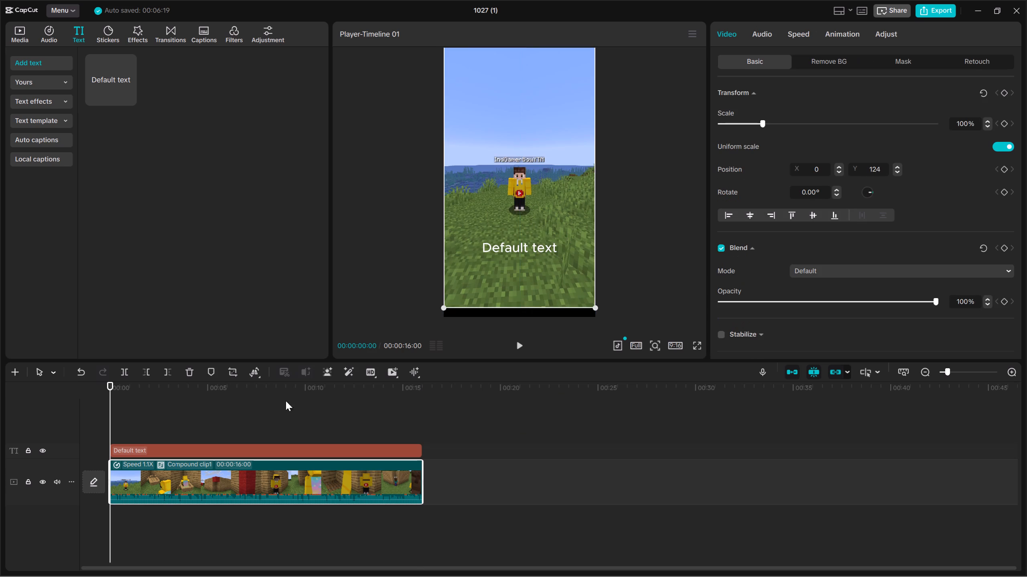
click(76, 372)
click(198, 447)
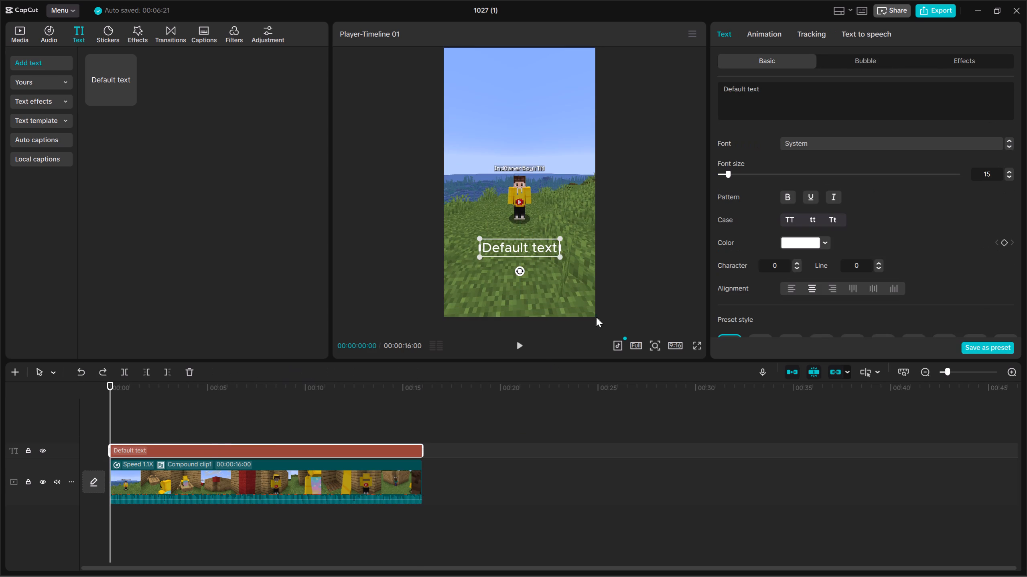
drag(558, 255, 547, 252)
drag(537, 249, 537, 240)
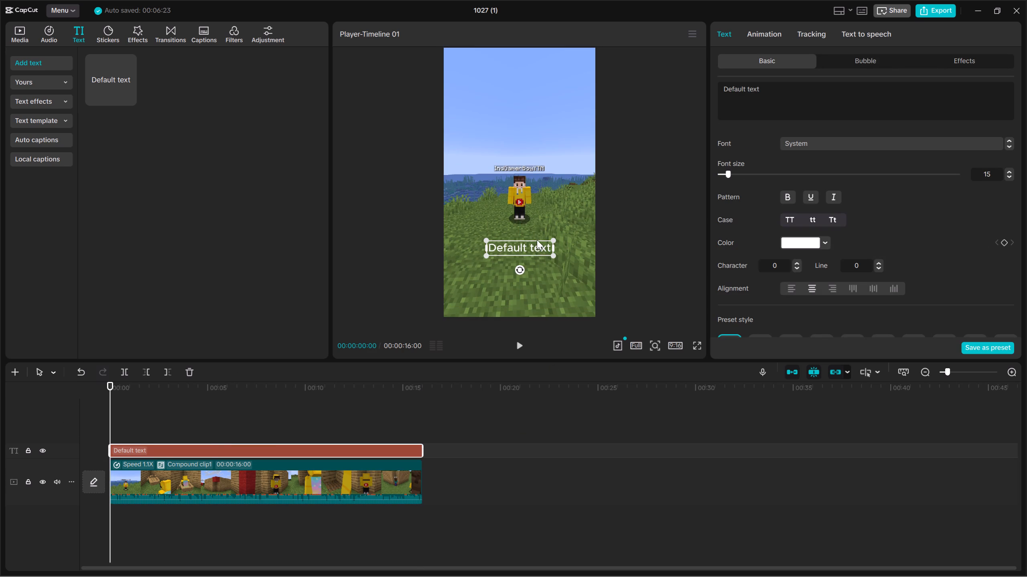
drag(537, 240, 537, 239)
click(531, 249)
click(323, 448)
drag(536, 245, 537, 238)
Give the text a black stroke with a thickness of 16.
scroll(790, 250, down, 8)
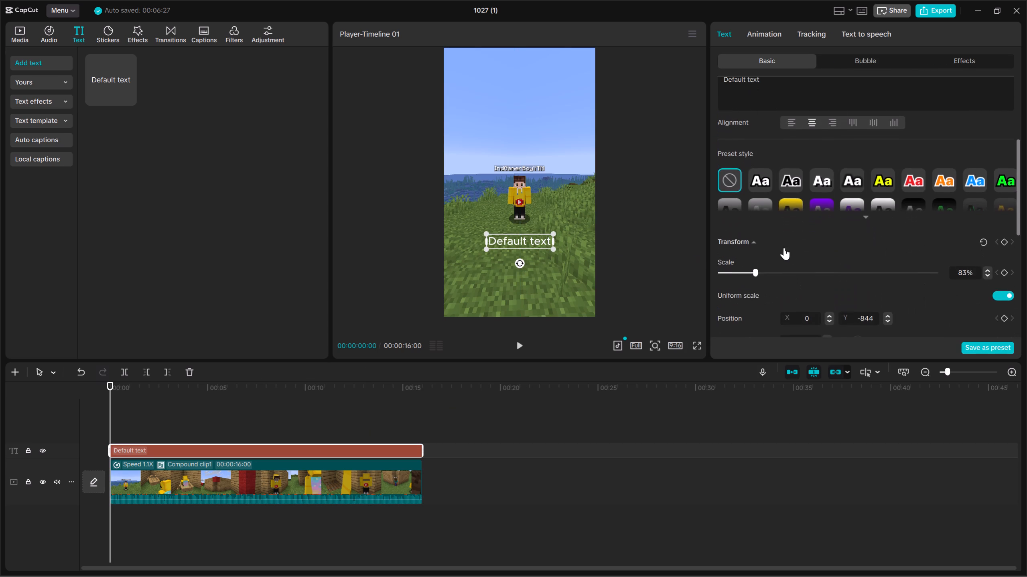
click(772, 182)
scroll(788, 235, down, 8)
scroll(784, 236, down, 13)
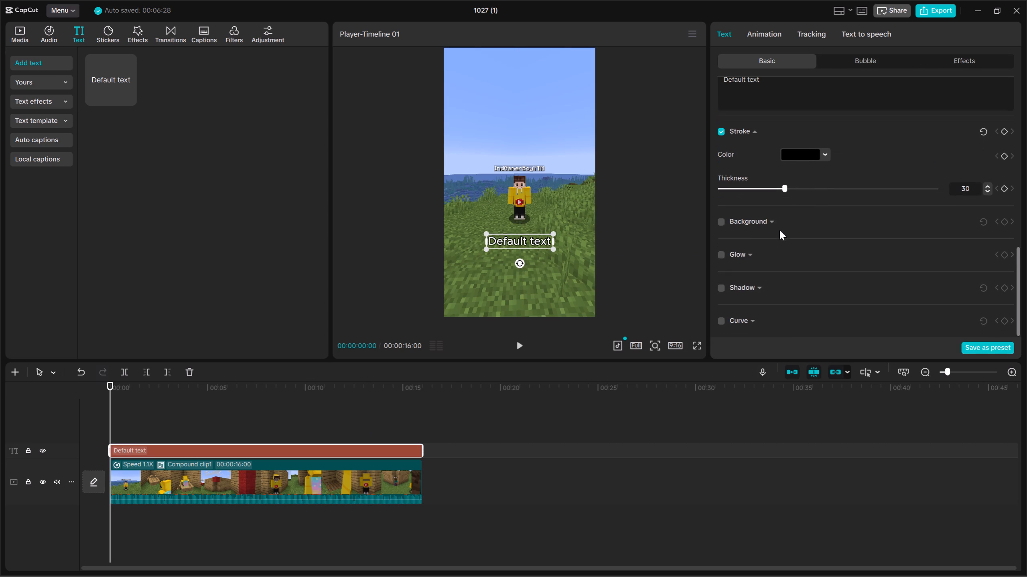
drag(775, 188, 754, 184)
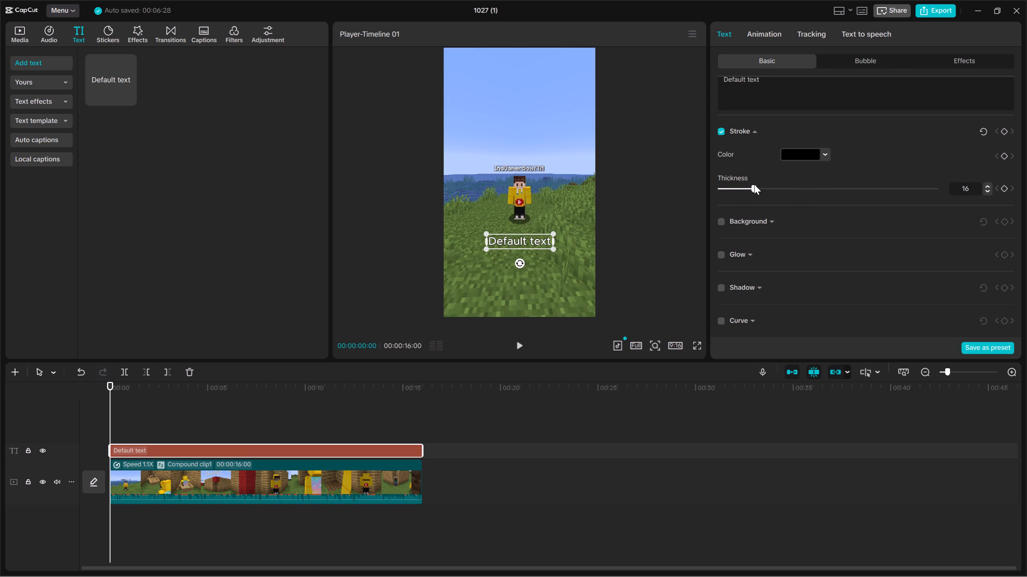
drag(754, 184, 755, 184)
Add a black glow to the text with intensity 50 and a slightly increased range, using an enlarged preview.
click(718, 223)
click(721, 251)
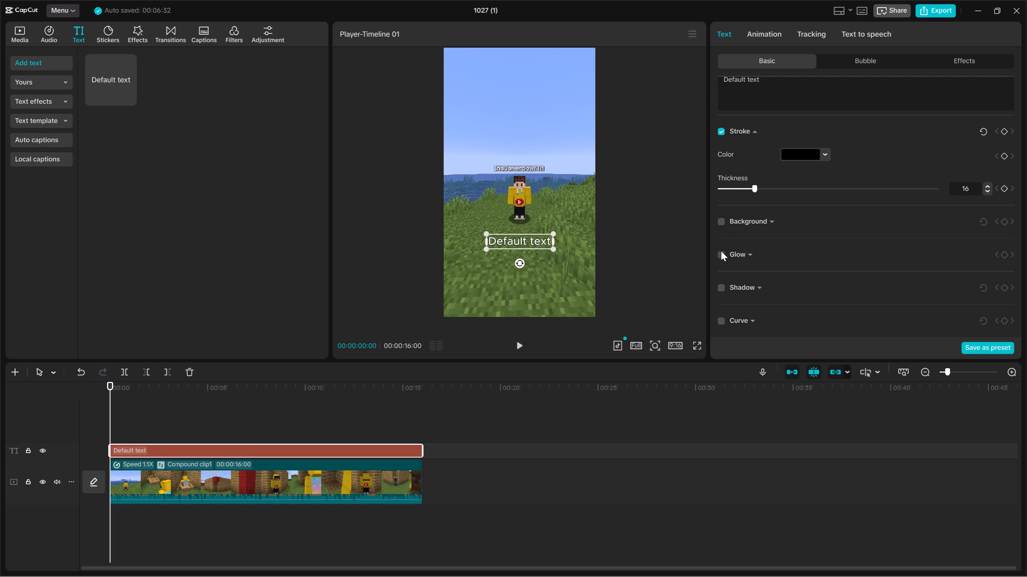
click(721, 254)
click(737, 313)
click(740, 298)
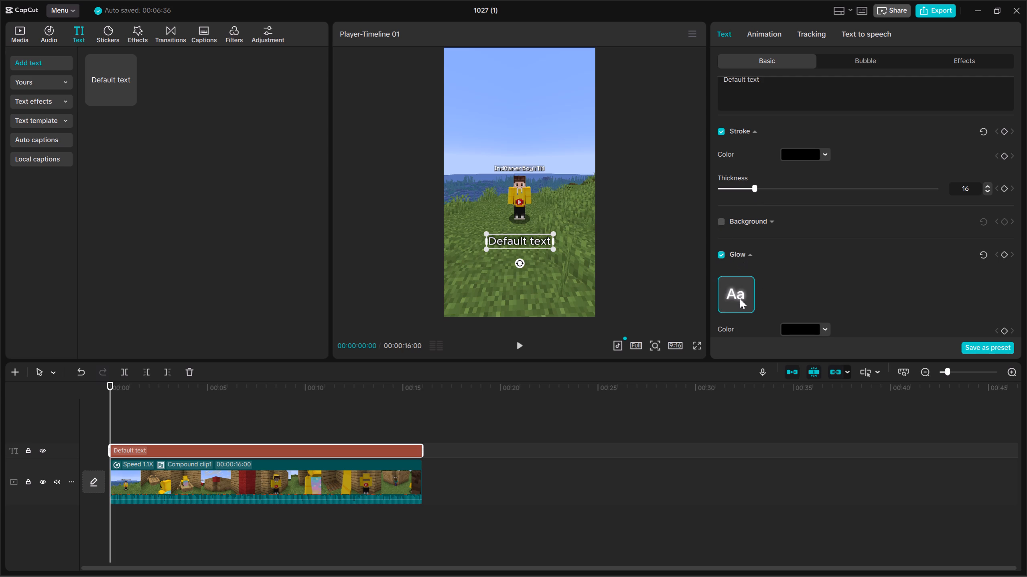
scroll(773, 288, down, 6)
drag(812, 229, 805, 229)
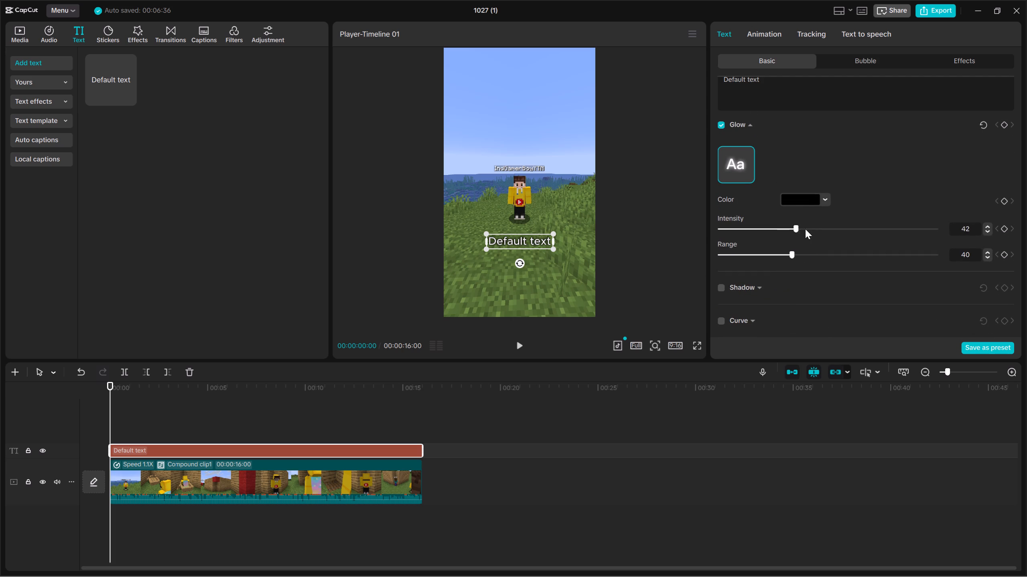
drag(805, 229, 817, 229)
drag(562, 361, 557, 474)
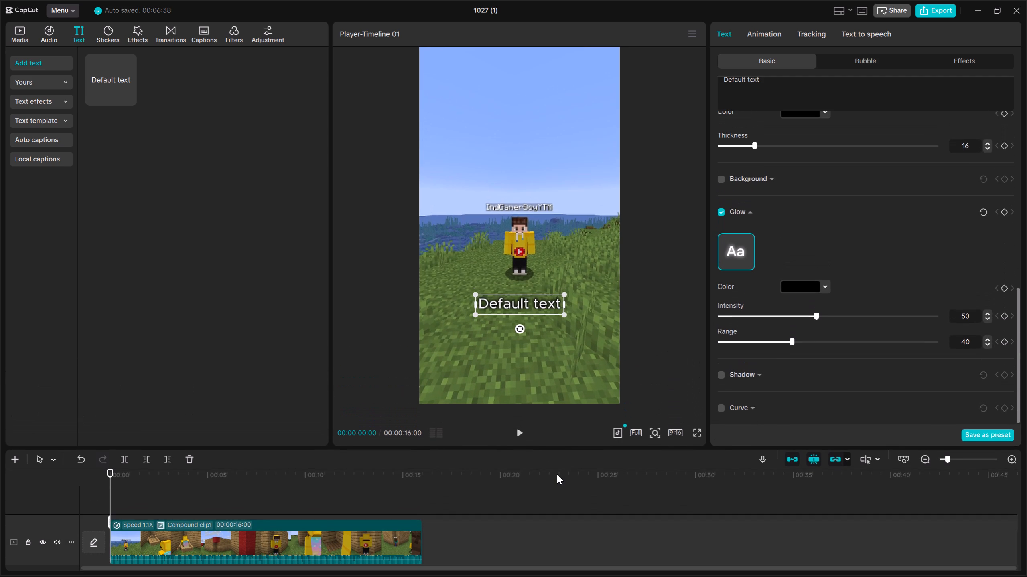
drag(557, 474, 564, 422)
scroll(839, 335, down, 4)
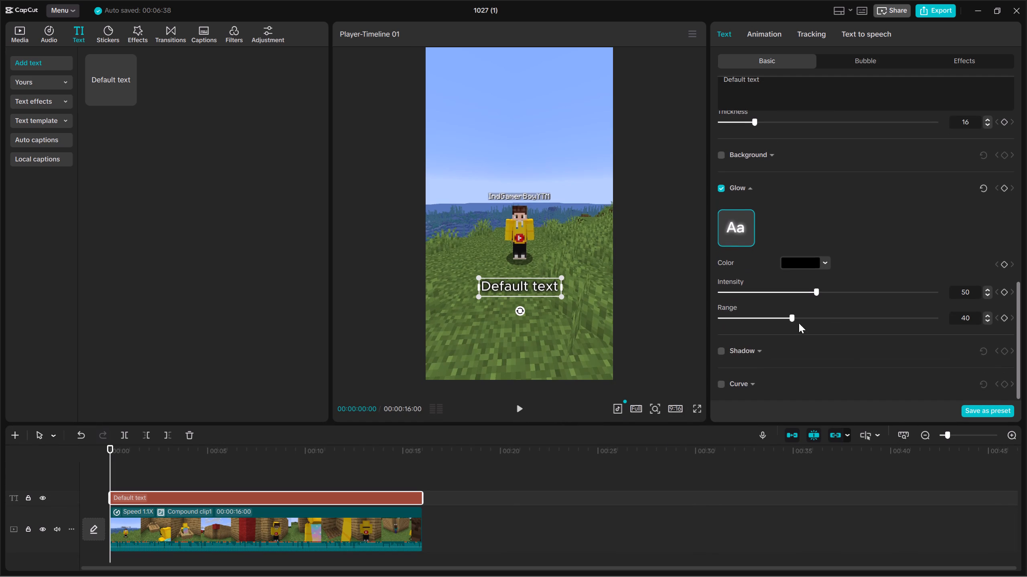
scroll(799, 323, down, 2)
drag(792, 314, 798, 314)
Change the text's font to Candy Beans.
scroll(859, 207, up, 20)
scroll(859, 207, up, 4)
scroll(856, 171, up, 6)
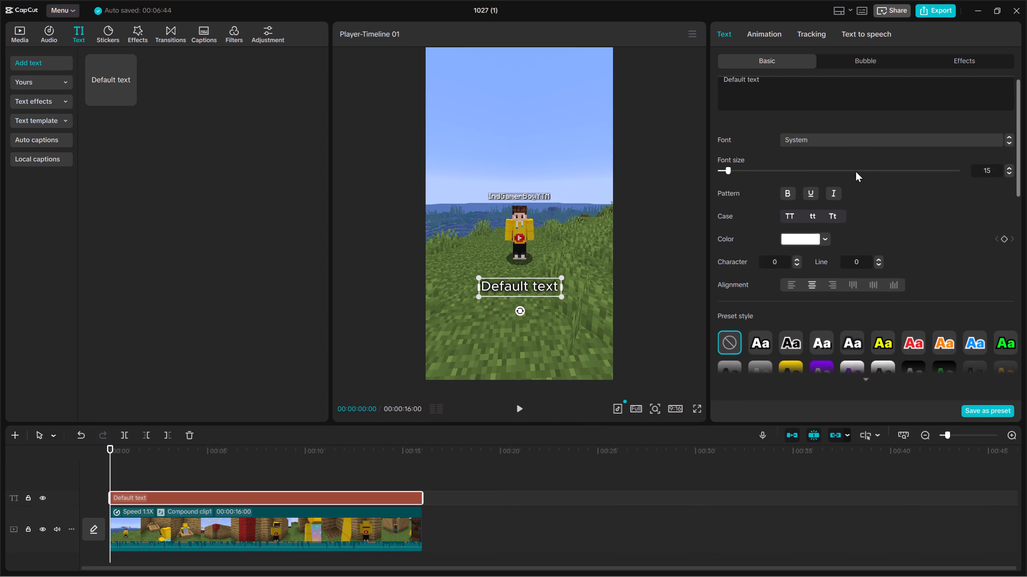
scroll(856, 171, up, 1)
click(838, 147)
click(829, 222)
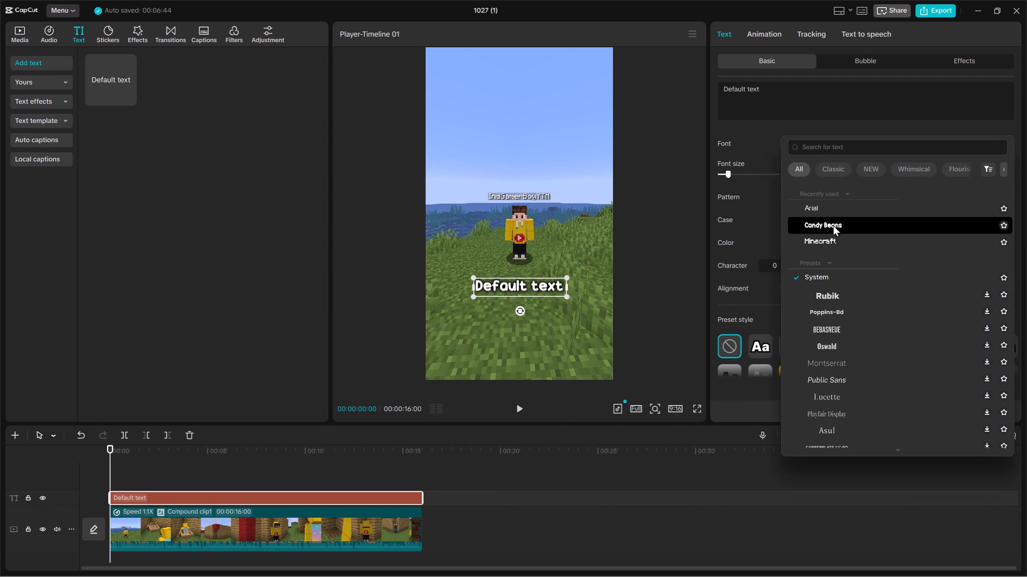
click(1006, 426)
Listen to the opening of the voiceover and replace the default text with "Tume Ye".
double_click(1009, 433)
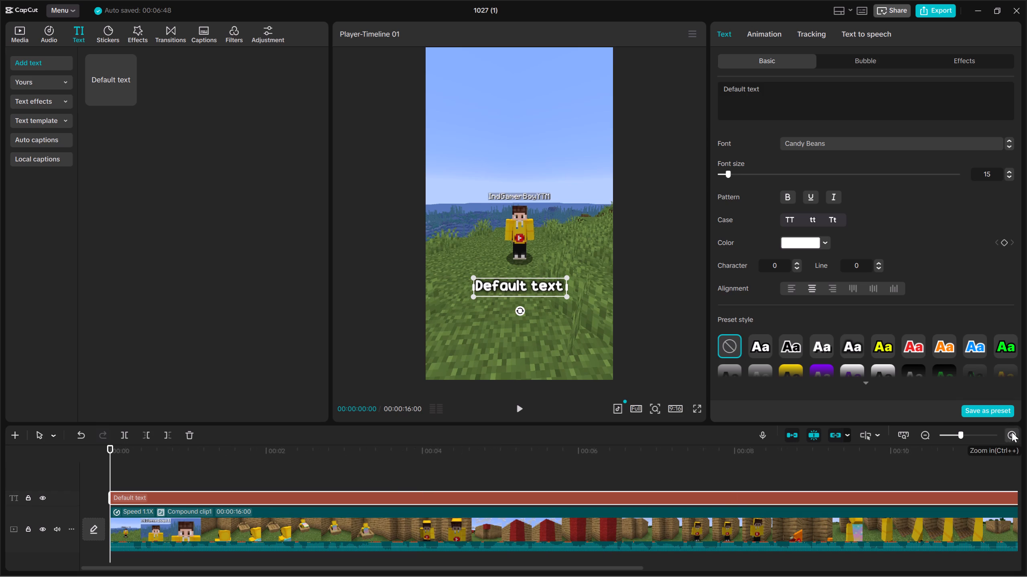
key(space)
key(space)
drag(800, 99, 695, 87)
key(BackSpace)
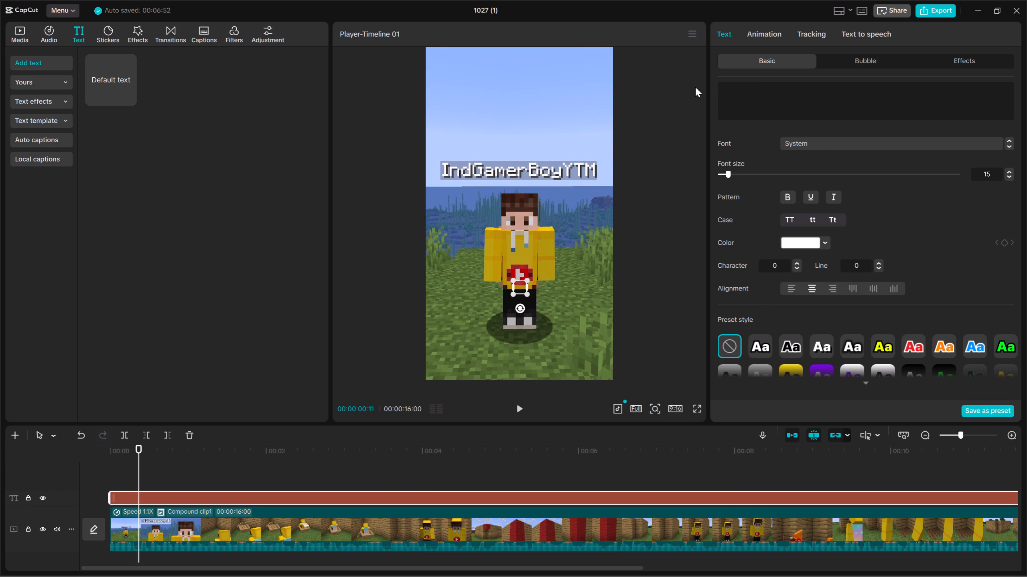
text(Tume Ye)
key(space)
key(BackSpace)
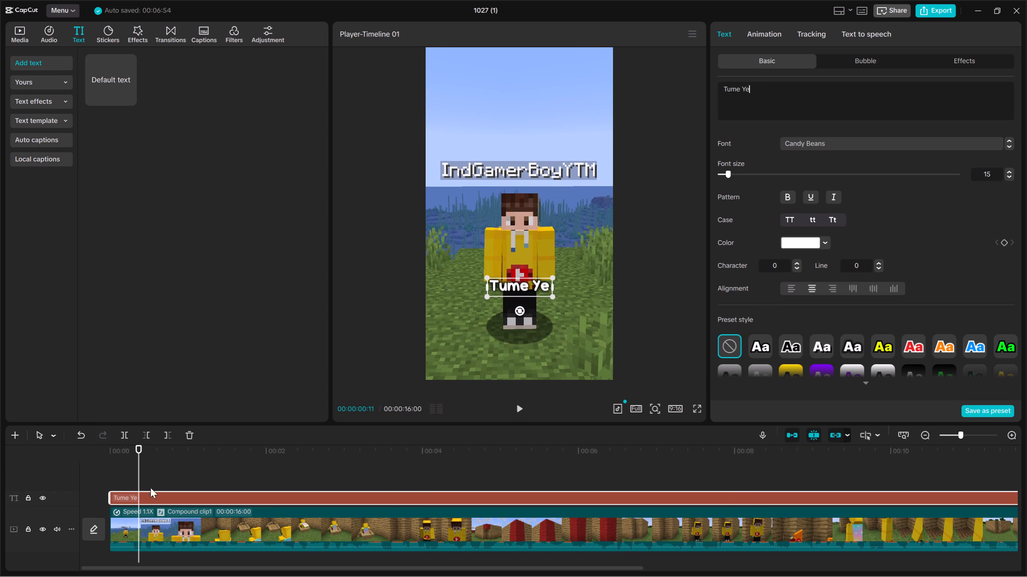
Split the caption at 00:00:00:08 in time with the voiceover and change the second part's text to "Pata Hi".
click(126, 481)
key(Up)
click(131, 500)
key(space)
key(space)
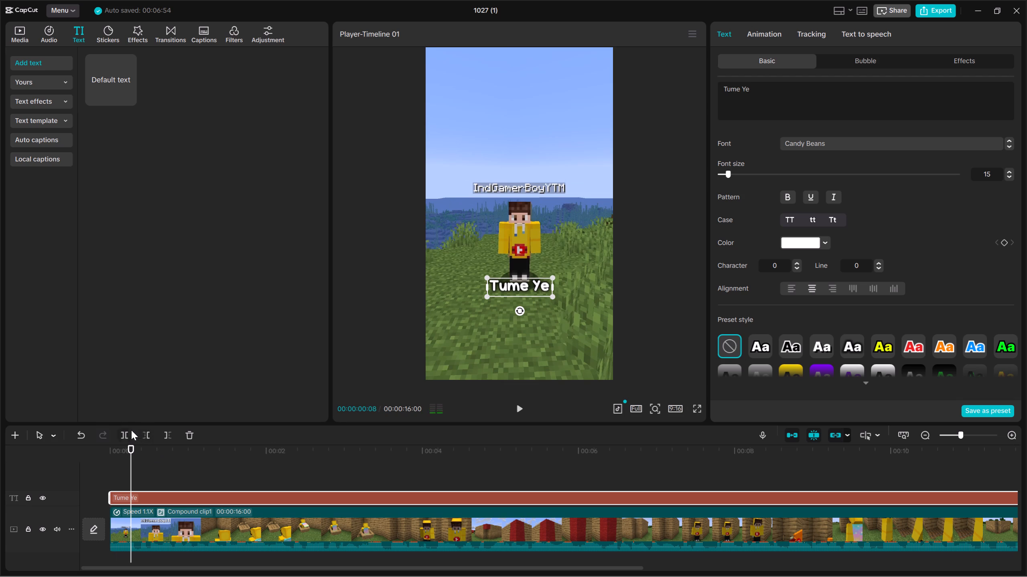
click(122, 432)
drag(813, 111, 715, 85)
key(BackSpace)
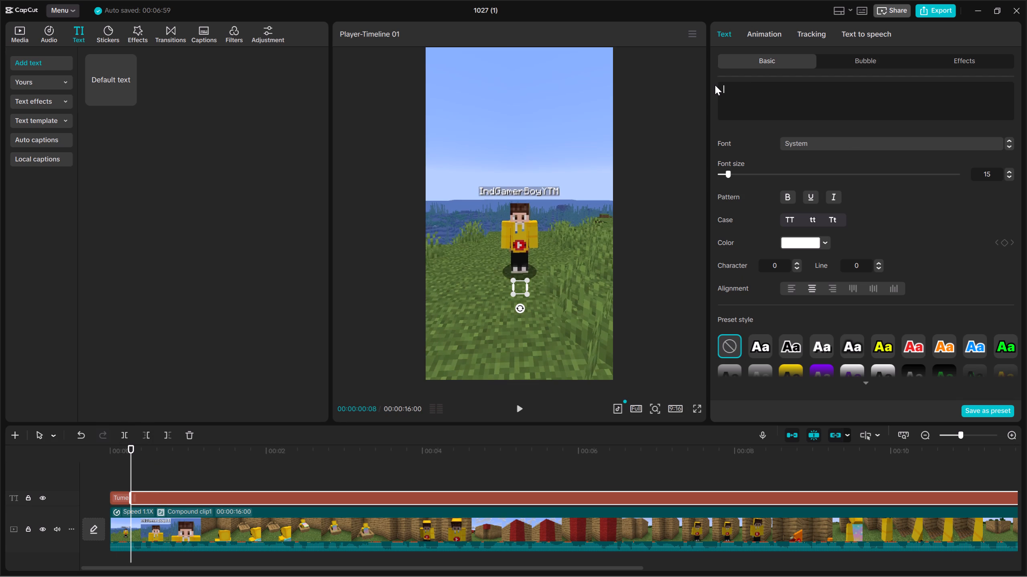
text(Pata HG)
key(BackSpace)
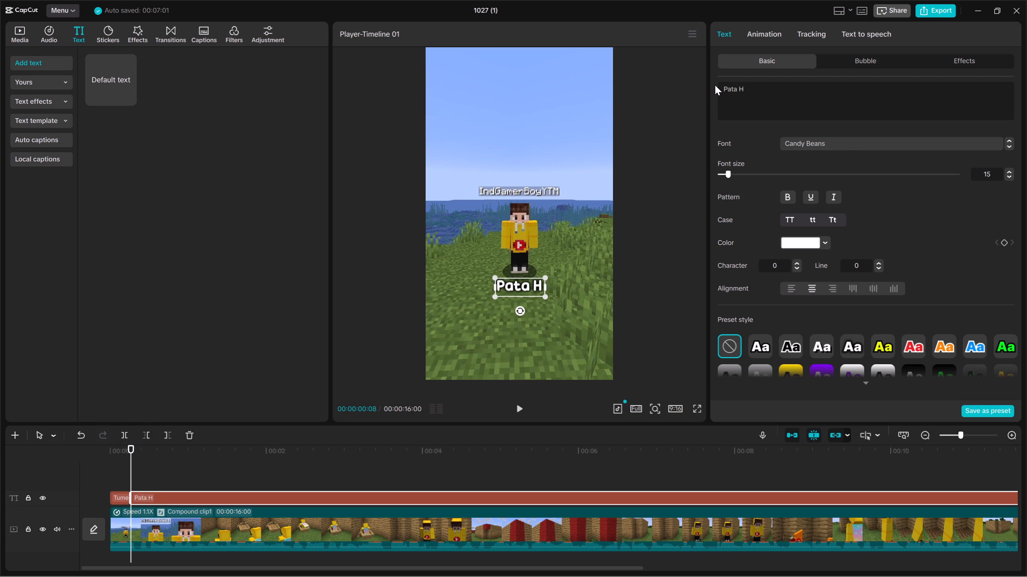
key(i)
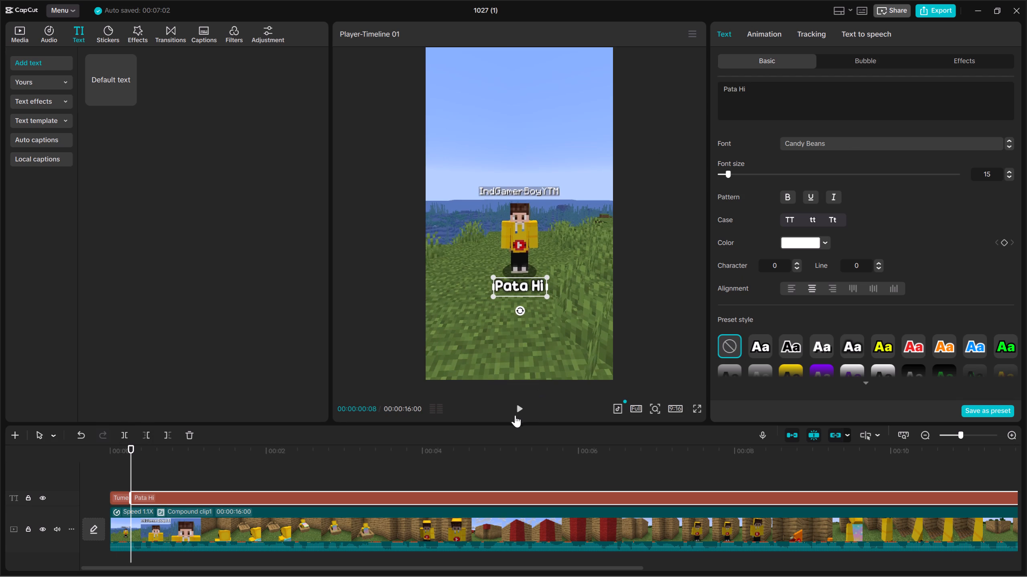
Split the "Pata Hi" caption at 00:00:00:21 in time with the voiceover and change the following part's text to "Hoga!".
double_click(520, 410)
key(space)
key(space)
key(Up)
key(space)
key(space)
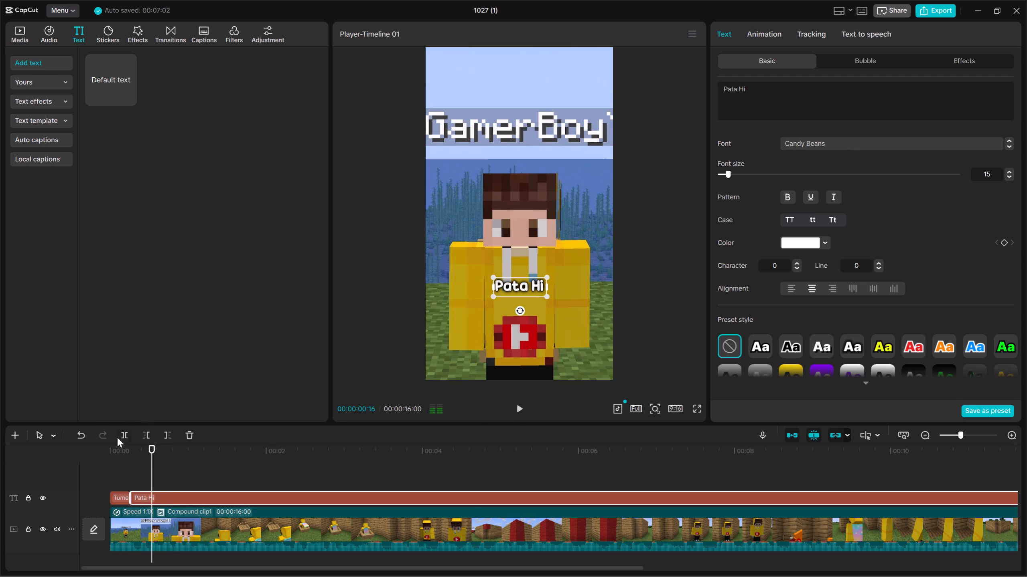
key(space)
key(space)
click(121, 437)
drag(776, 111, 760, 98)
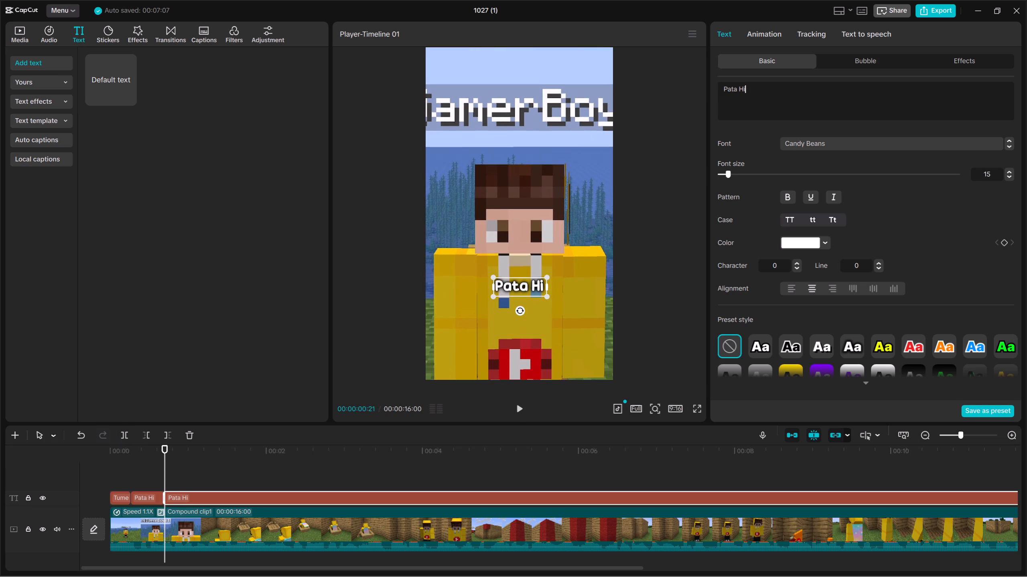
drag(760, 98, 696, 87)
key(BackSpace)
text(Hoga)
key(shift+exclam)
Split the "Hoga!" caption at 00:00:00:28 and change the following part's text to "Agar Tum".
click(522, 407)
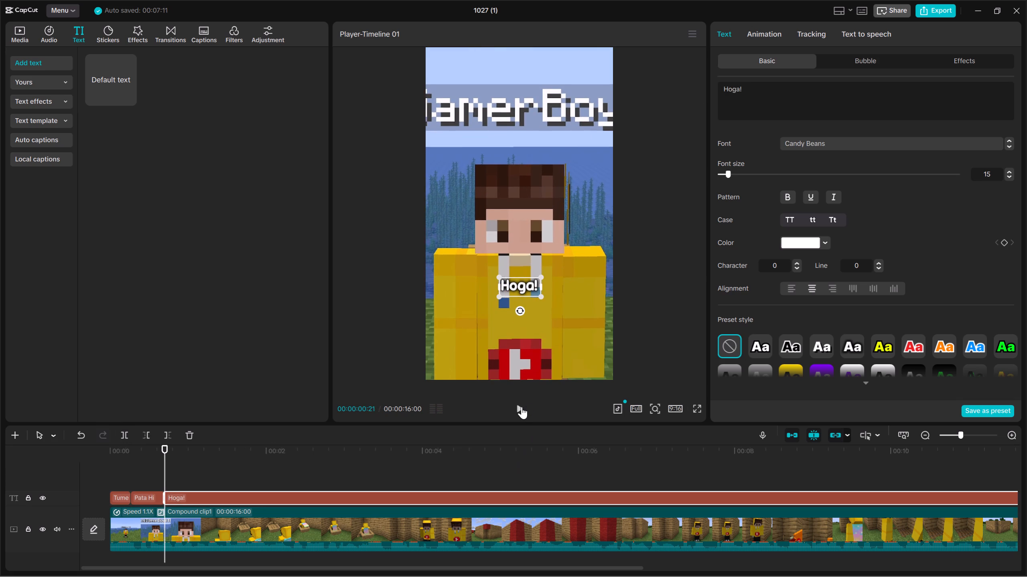
key(space)
click(127, 440)
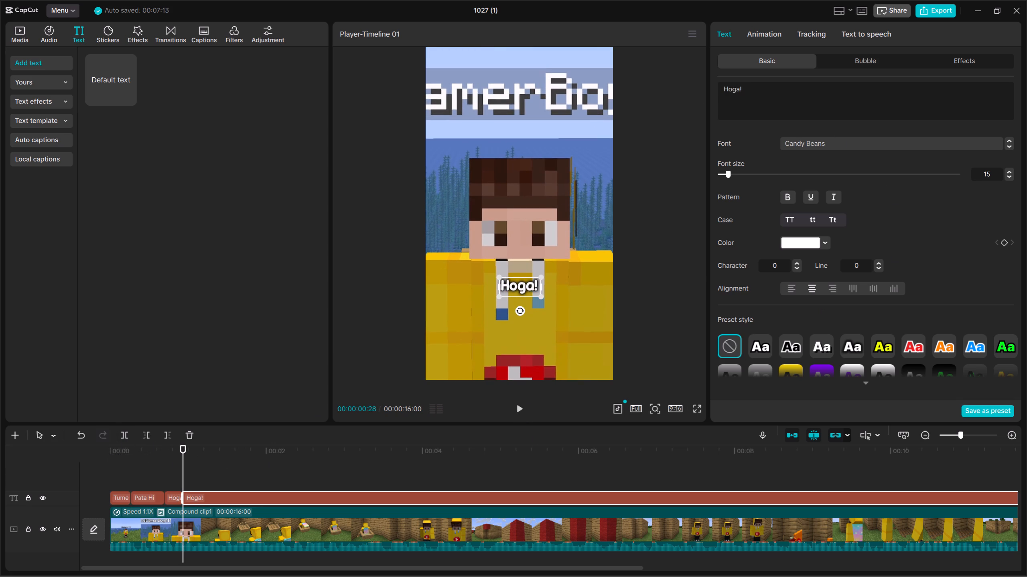
key(space)
key(space)
drag(793, 92, 724, 81)
key(BackSpace)
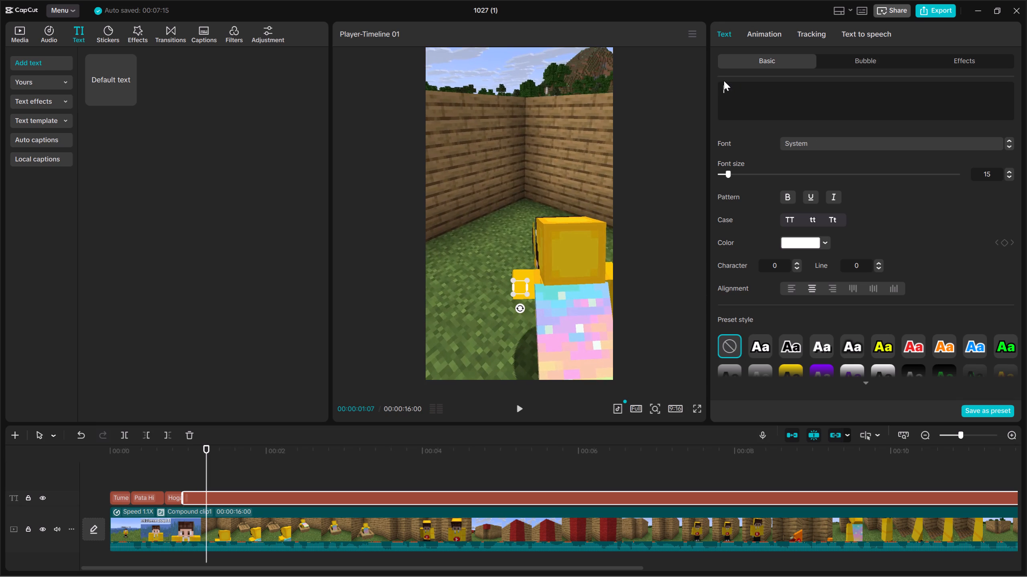
text(Agar Tum)
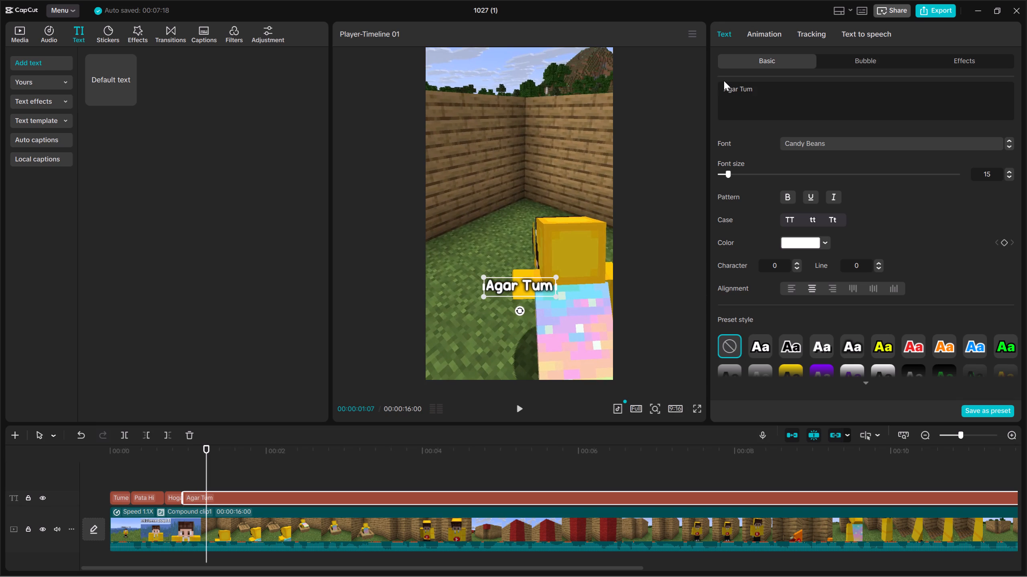
Split the "Agar Tum" caption at about 00:00:01:07 and change the following part's text to "Boat Ko".
click(197, 473)
key(Up)
click(208, 494)
key(space)
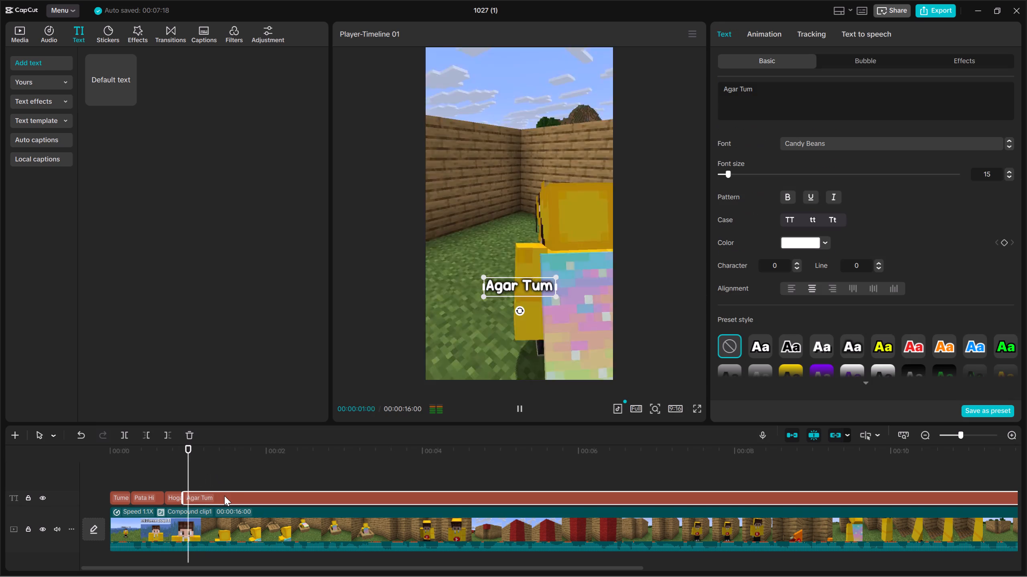
key(space)
click(127, 438)
key(space)
key(space)
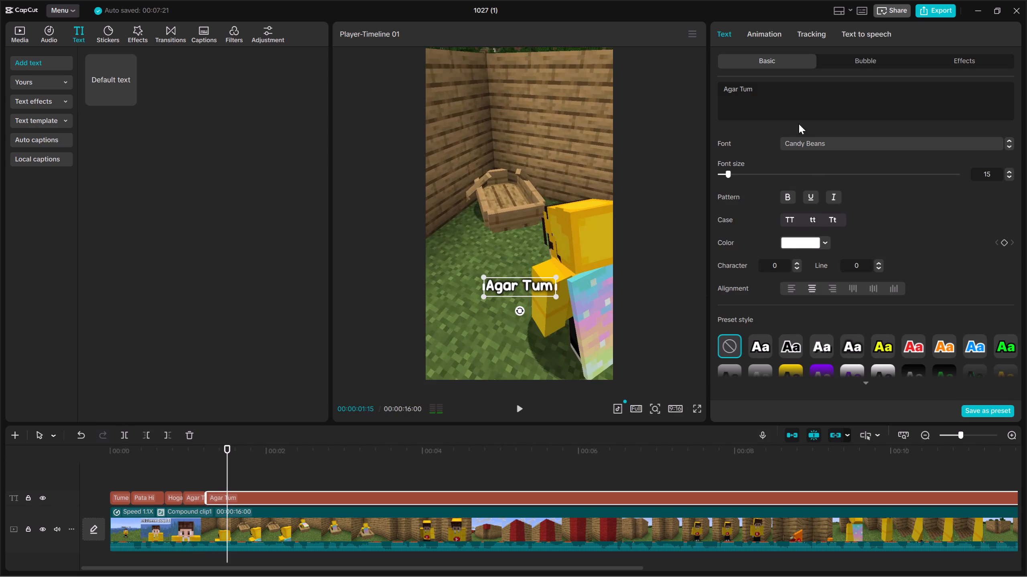
drag(783, 79, 738, 87)
drag(790, 100, 682, 79)
key(BackSpace)
text(Boat Ko)
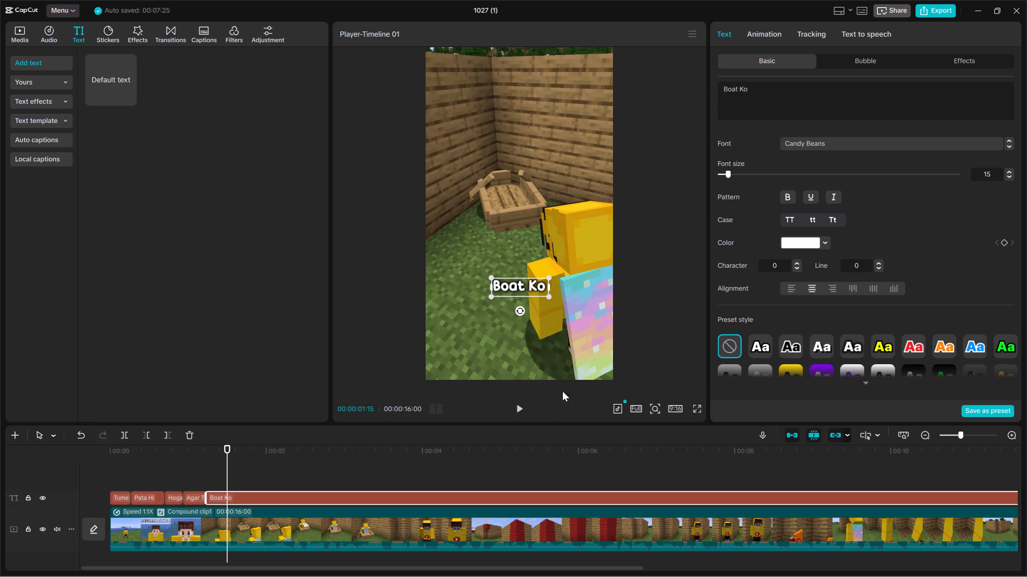
Split the "Boat Ko" caption at 00:00:01:20 in time with the voiceover and change the following part's text to "Corner Mai".
click(519, 408)
key(space)
key(Up)
key(space)
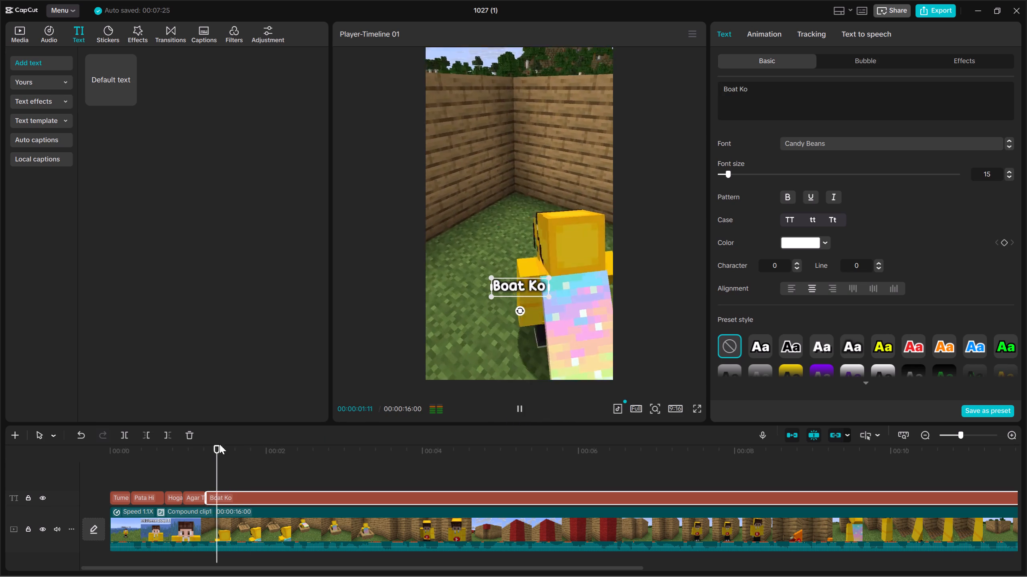
key(space)
click(124, 433)
drag(814, 95, 694, 85)
key(BackSpace)
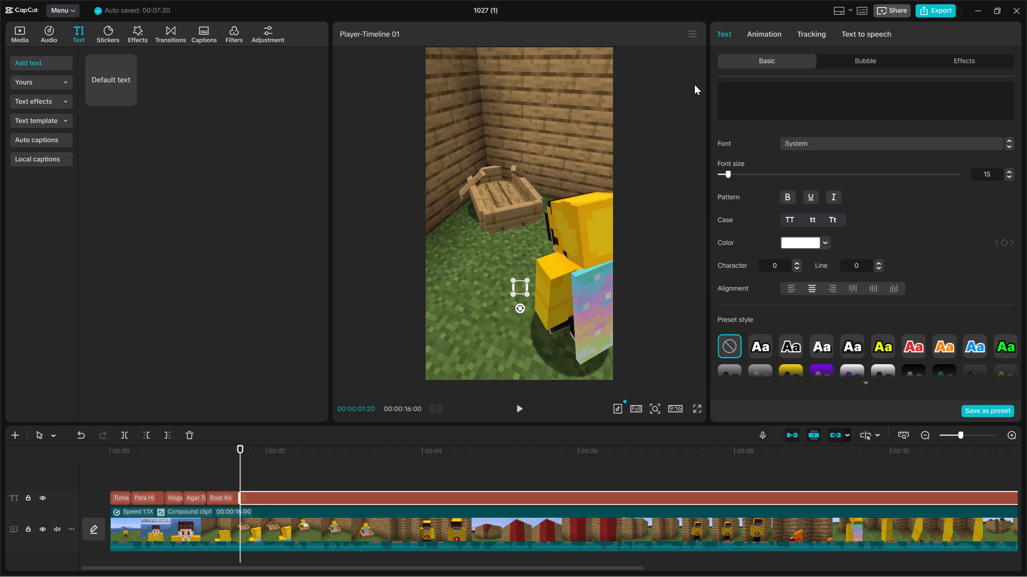
text(Corner Mai)
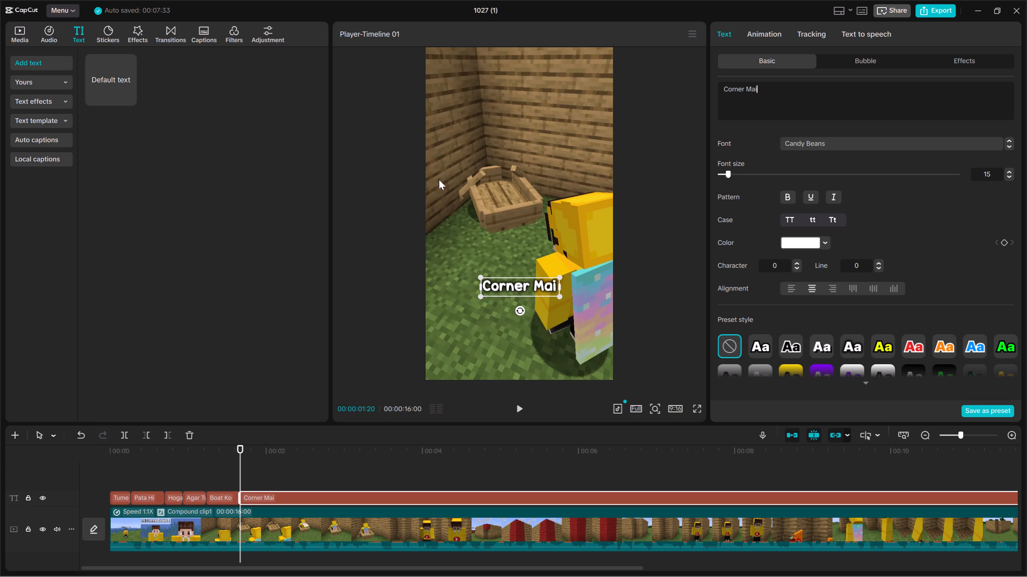
Split the "Corner Mai" caption at 00:00:02:02 in time with the voiceover and change the following part's text to "Place karte".
click(524, 410)
key(space)
key(space)
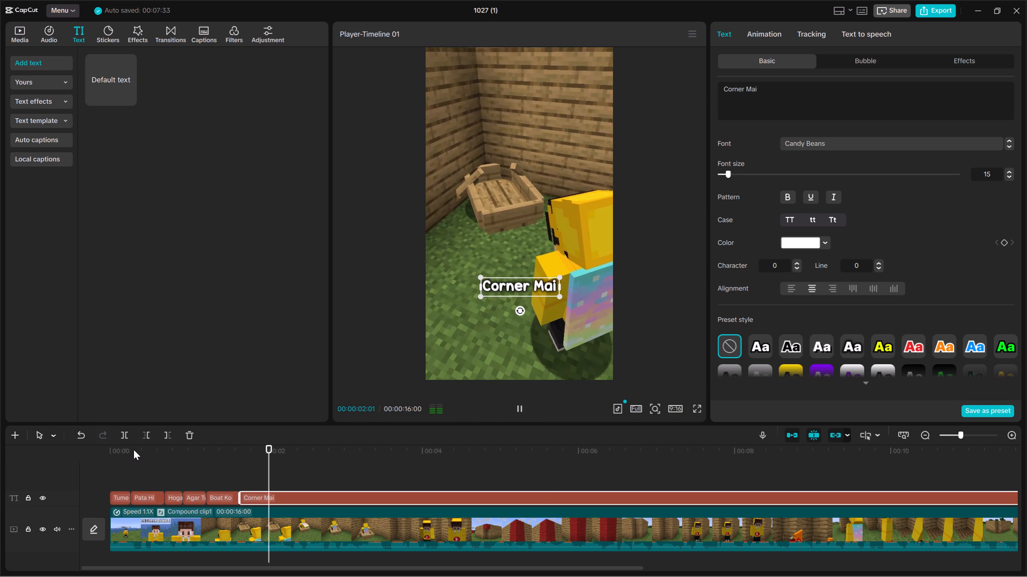
key(space)
key(Up)
key(space)
key(space)
click(124, 436)
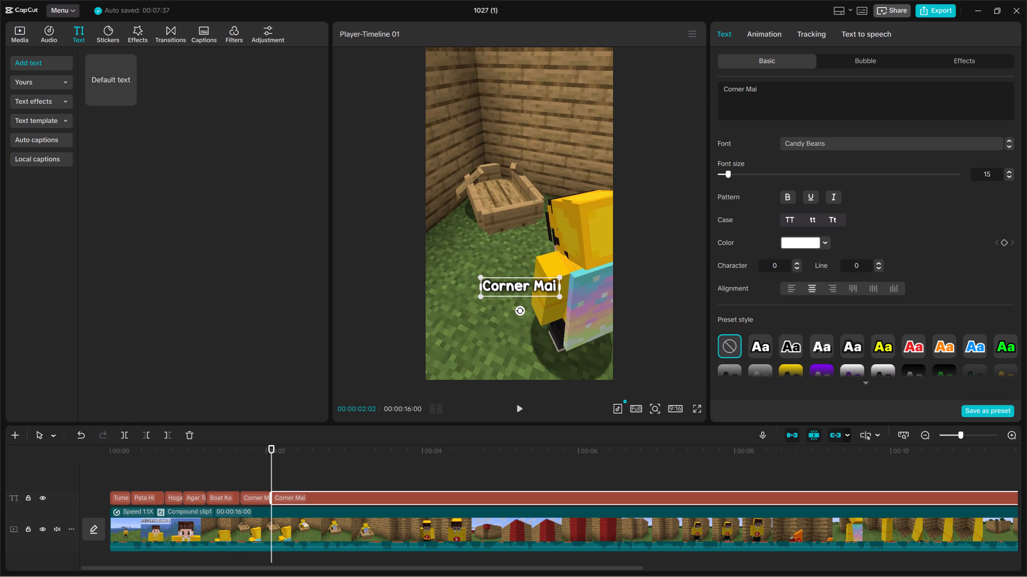
drag(786, 93, 742, 79)
key(BackSpace)
text(Place ak)
text(rte)
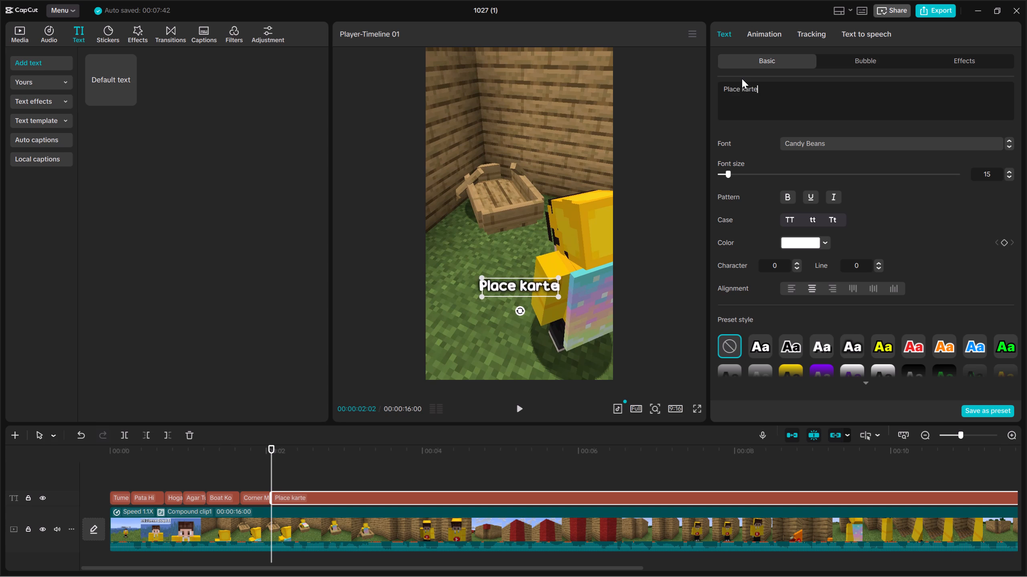
Split the "Place karte" caption at 00:00:02:25 in time with the voiceover and change the following part's text to "To Tum".
click(518, 409)
key(space)
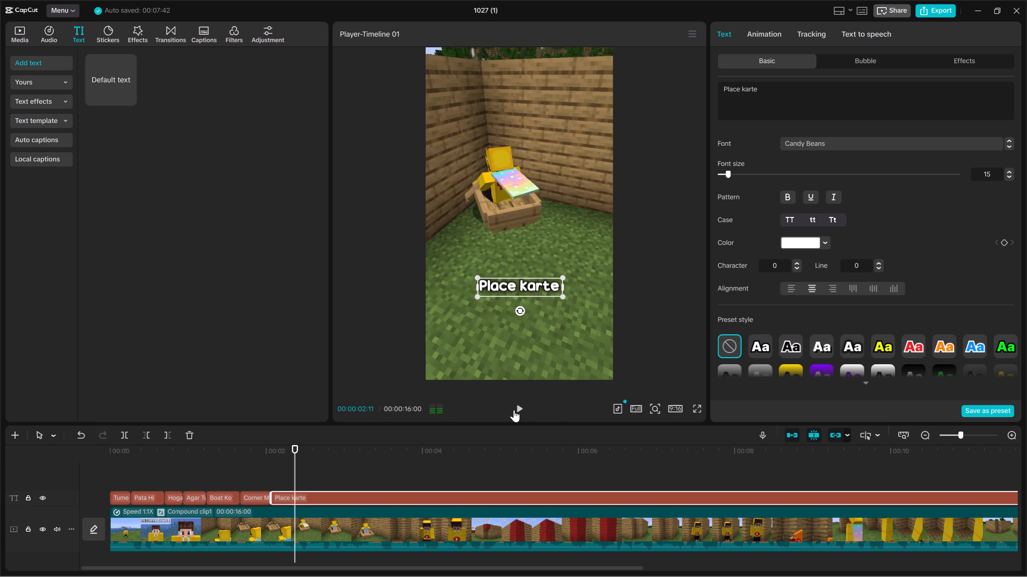
key(space)
key(space)
key(space)
key(space)
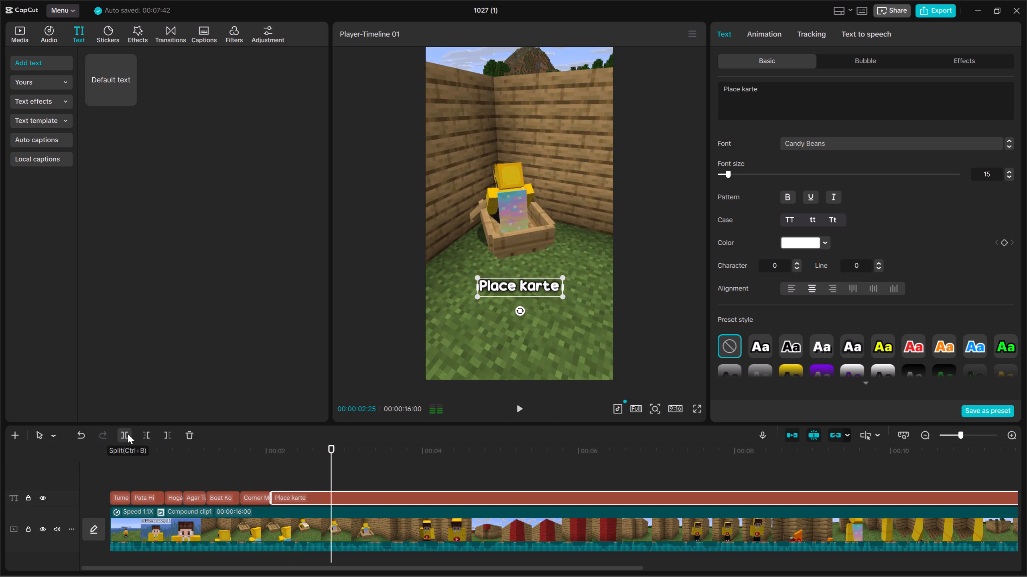
click(128, 434)
drag(810, 94, 724, 91)
key(BackSpace)
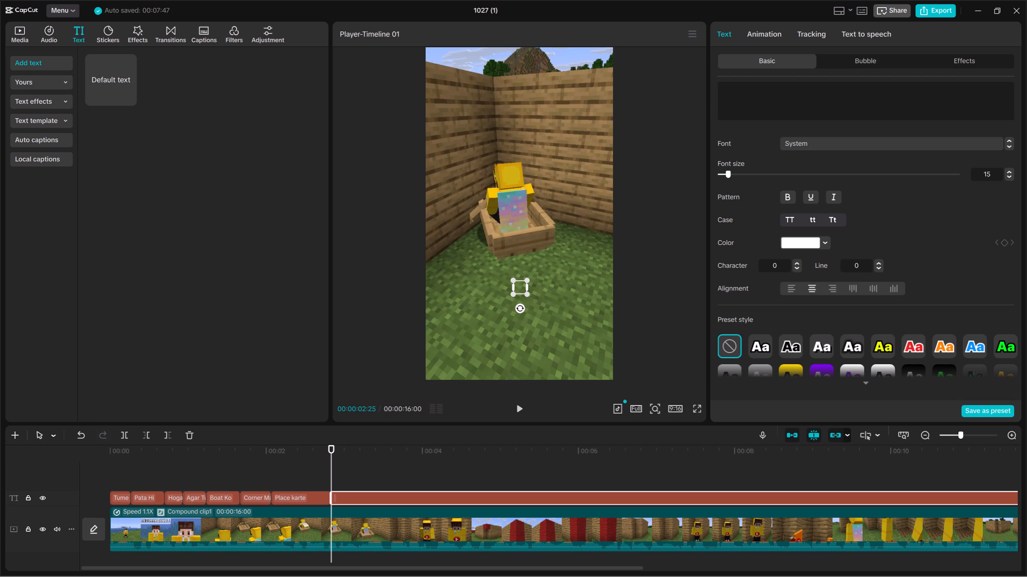
text(Tto)
key(space)
key(BackSpace)
key(BackSpace)
key(BackSpace)
text(o Tum)
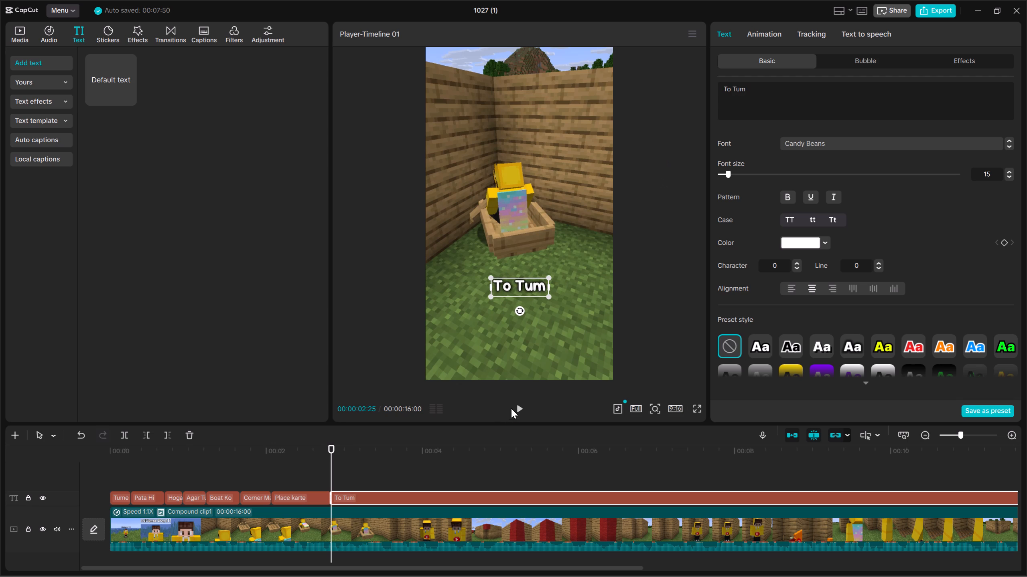
Split the "To Tum" caption at 00:00:03:03 in time with the voiceover and change the following part's text to "Uske".
click(514, 410)
key(space)
key(Up)
key(space)
key(space)
click(122, 434)
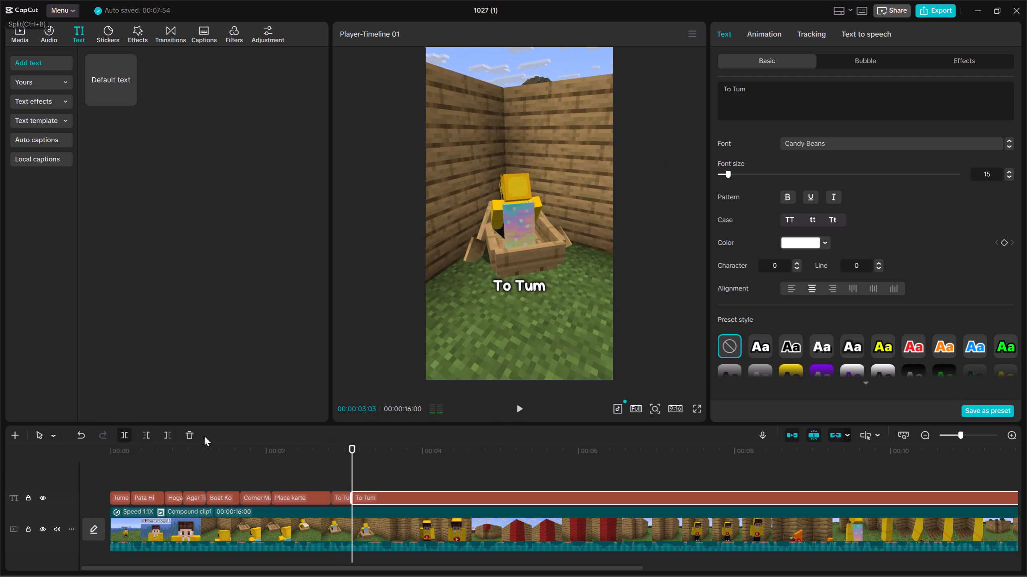
drag(774, 122, 721, 103)
drag(774, 98, 707, 85)
key(BackSpace)
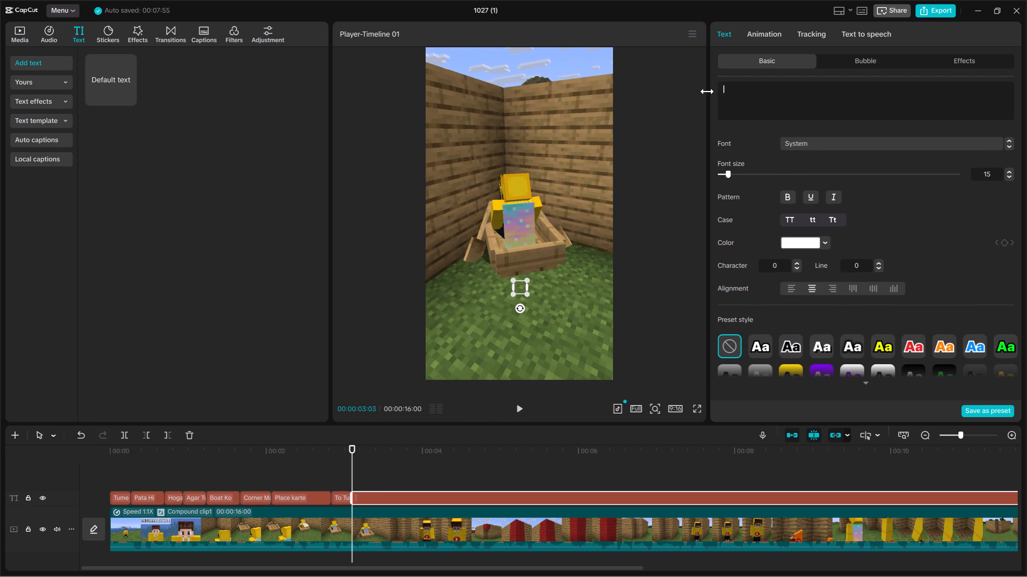
text(Uske)
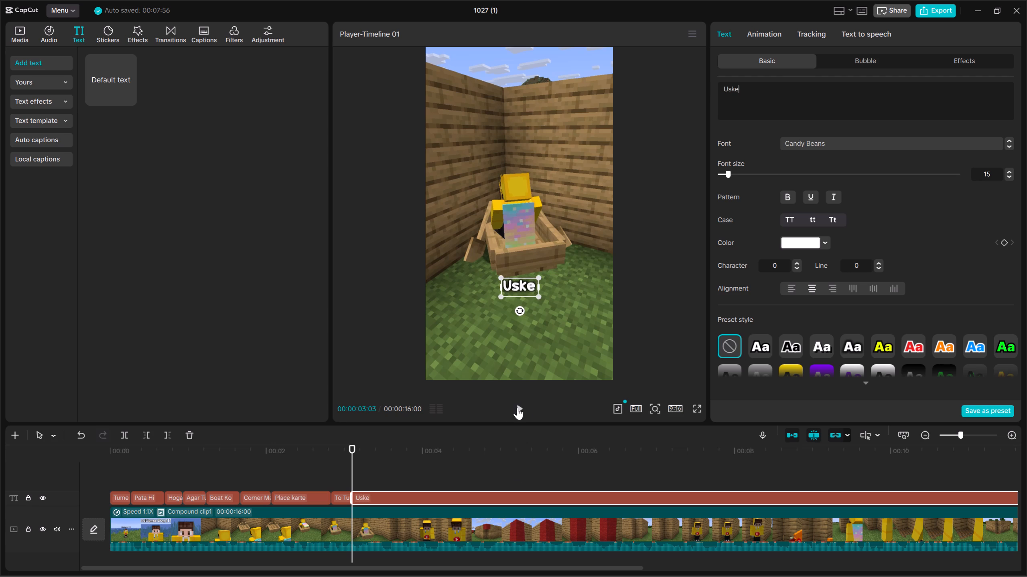
Split the "Uske" caption at 00:00:03:10 in time with the voiceover and change the following part's text to "Aar Par".
double_click(518, 408)
click(121, 432)
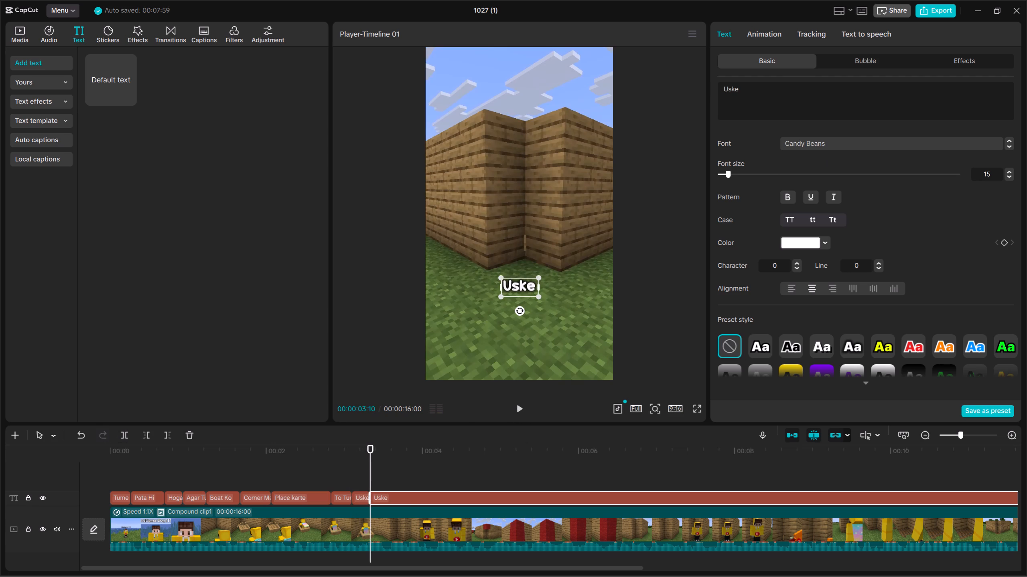
drag(805, 99, 710, 76)
key(BackSpace)
key(shift+a)
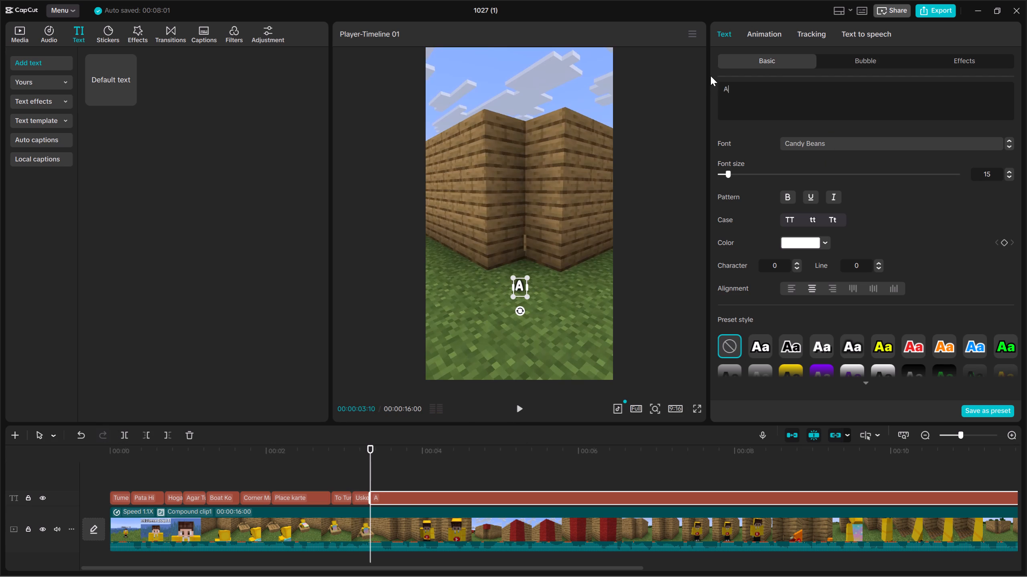
text(ar Par)
key(space)
key(BackSpace)
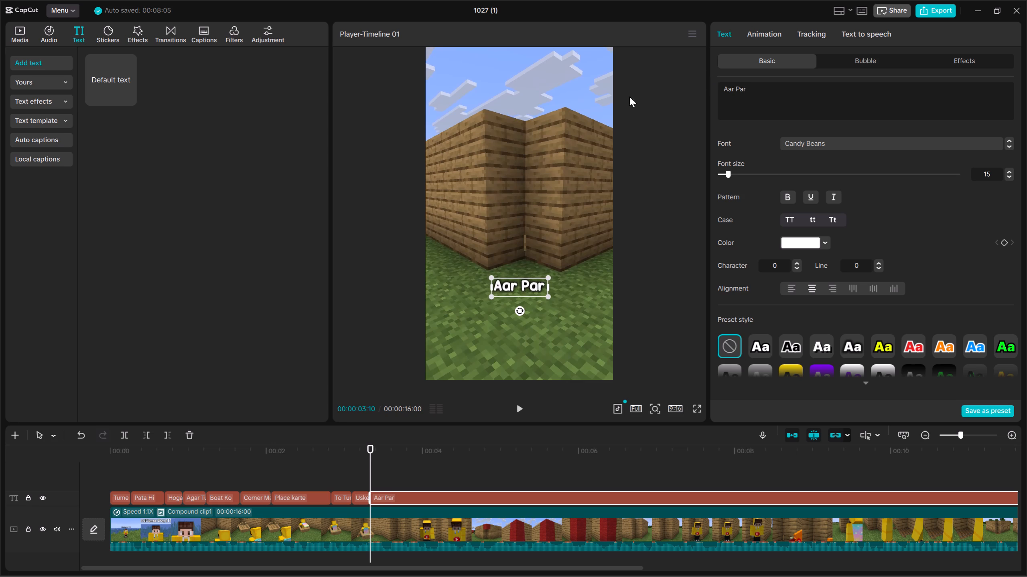
Split the "Aar Par" caption at 00:00:03:24 in time with the voiceover and change the following part's text to "Chale Jate".
click(518, 403)
key(space)
key(space)
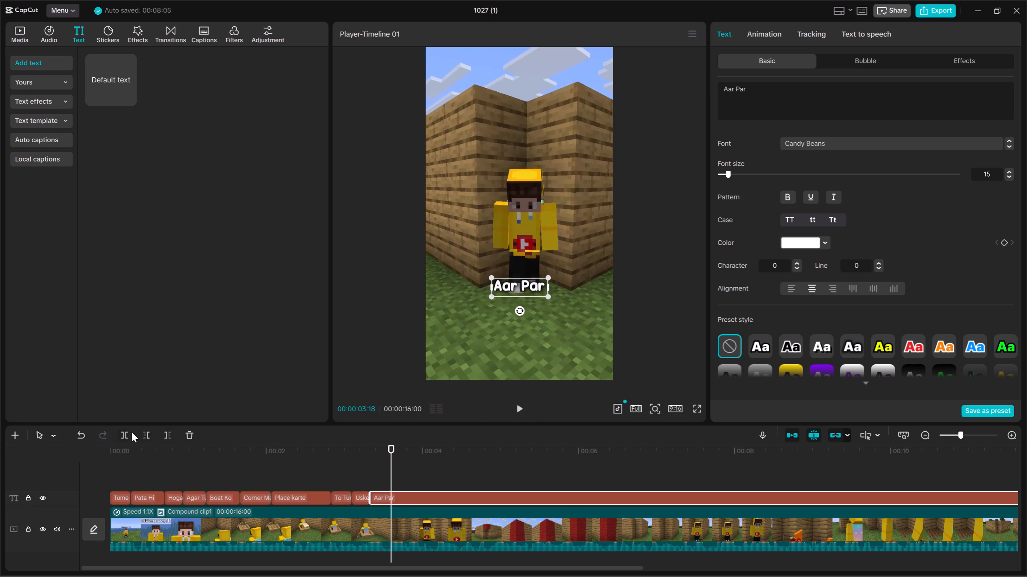
key(space)
click(130, 437)
drag(831, 100, 698, 84)
key(BackSpace)
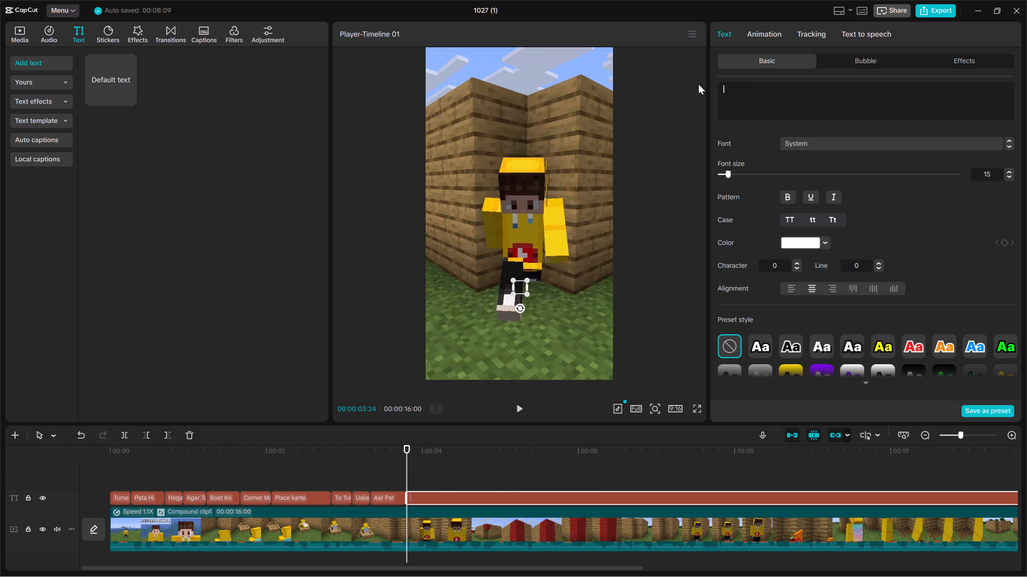
text(Chale Jate)
key(space)
key(BackSpace)
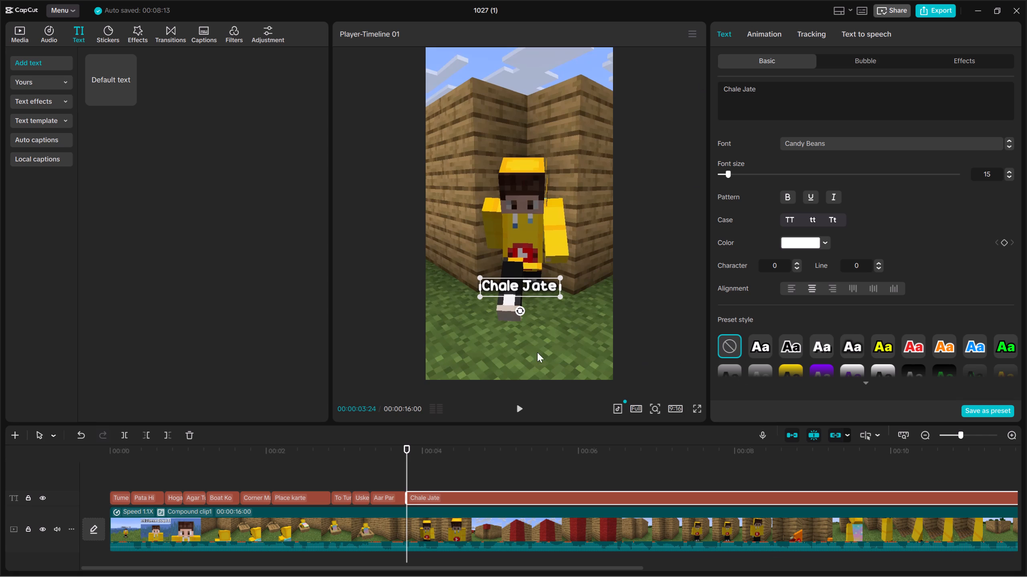
Replay the voiceover over the "Chale Jate" caption and correct its text to "Ja Skte Ho".
click(518, 404)
key(space)
key(Up)
drag(780, 95, 686, 75)
key(BackSpace)
text(Ja Skte Ho)
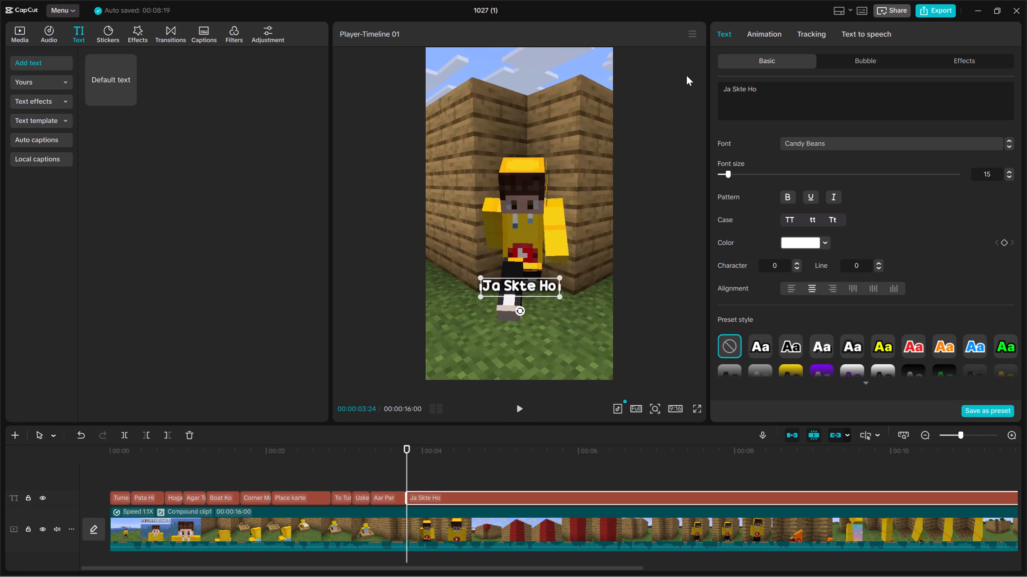
Split the "Ja Skte Ho" caption at 00:00:04:14 in time with the voiceover.
click(518, 401)
key(space)
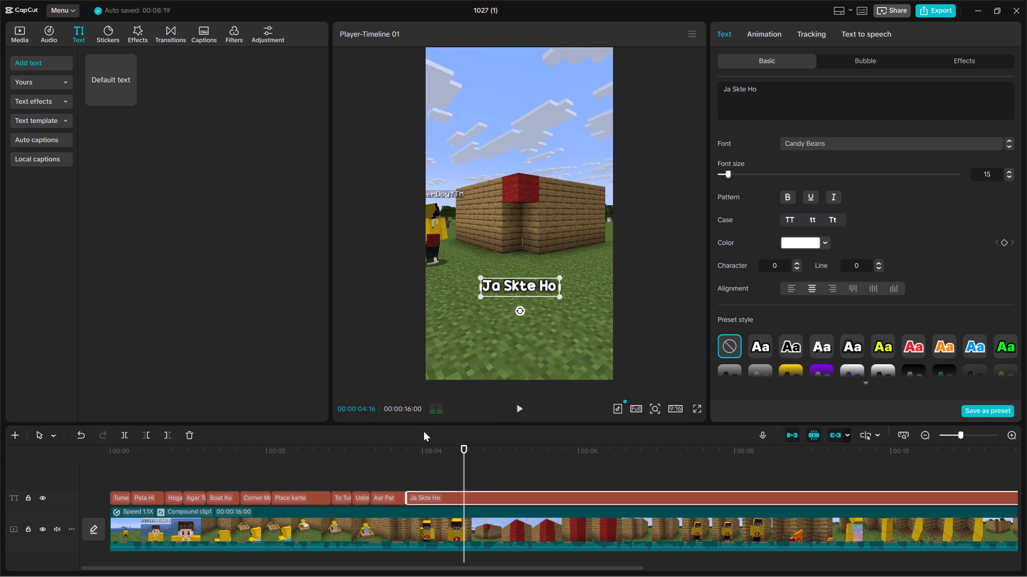
drag(458, 467, 457, 471)
triple_click(458, 471)
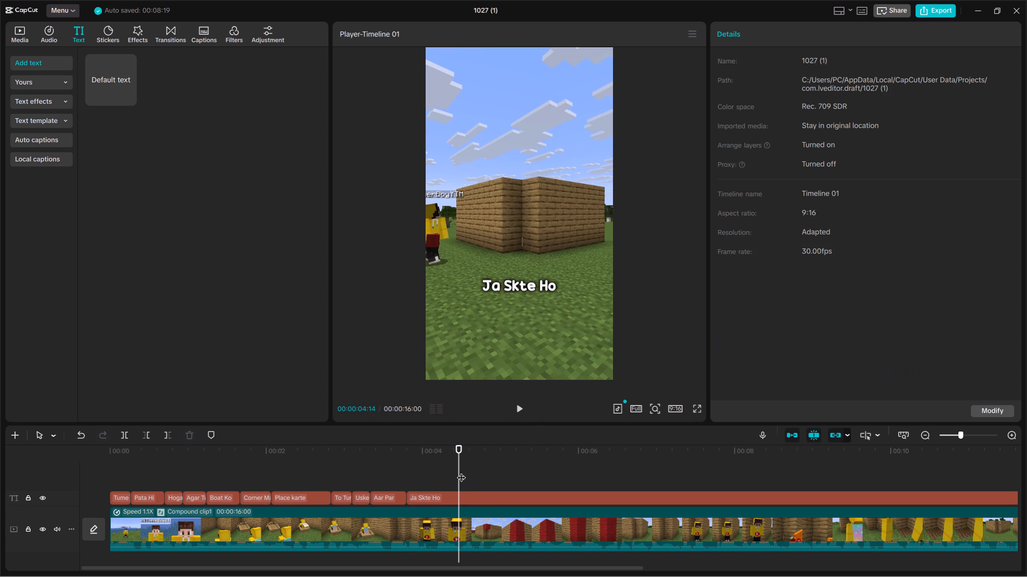
drag(475, 474, 483, 486)
drag(478, 476, 485, 493)
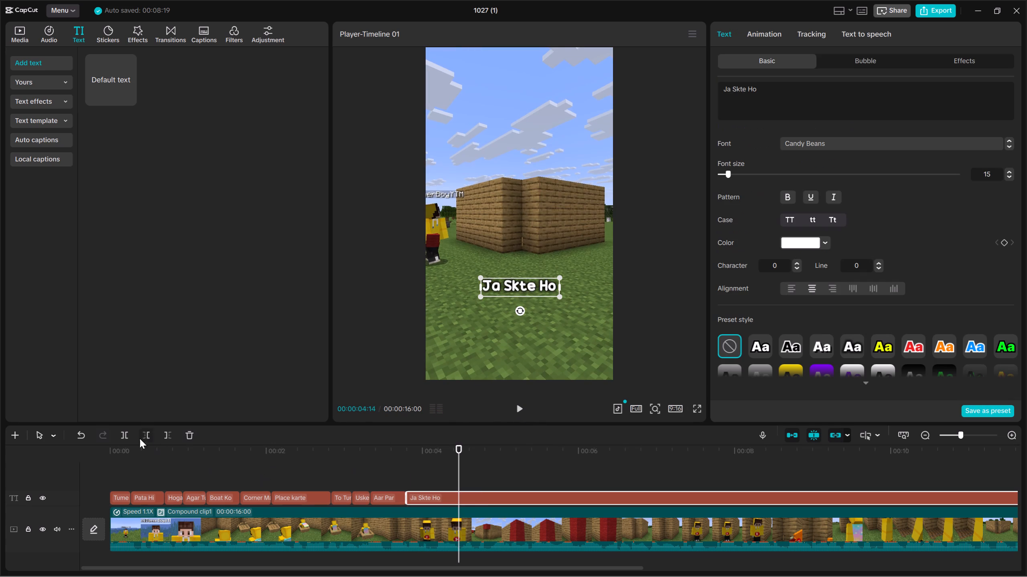
click(116, 434)
click(124, 435)
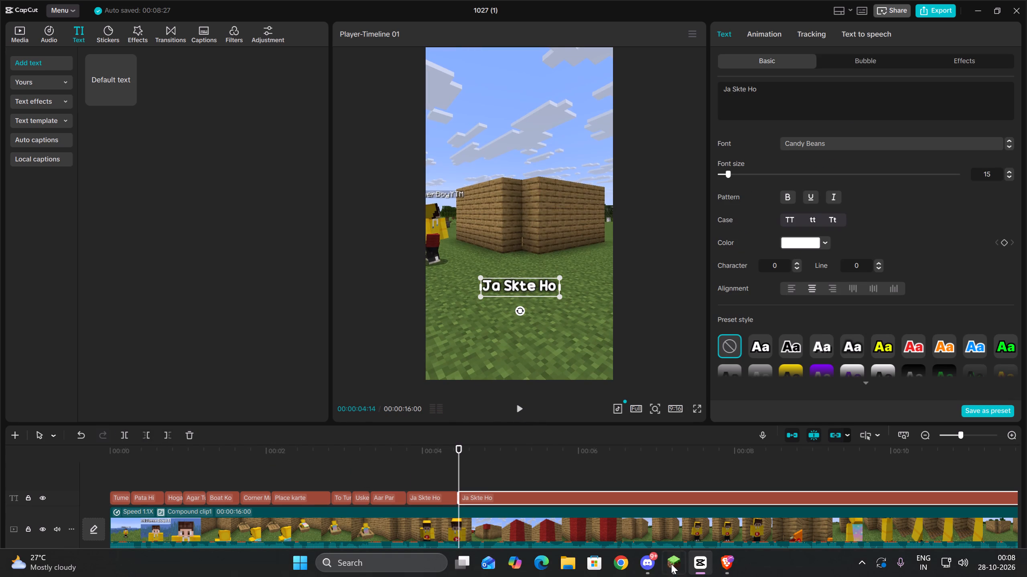
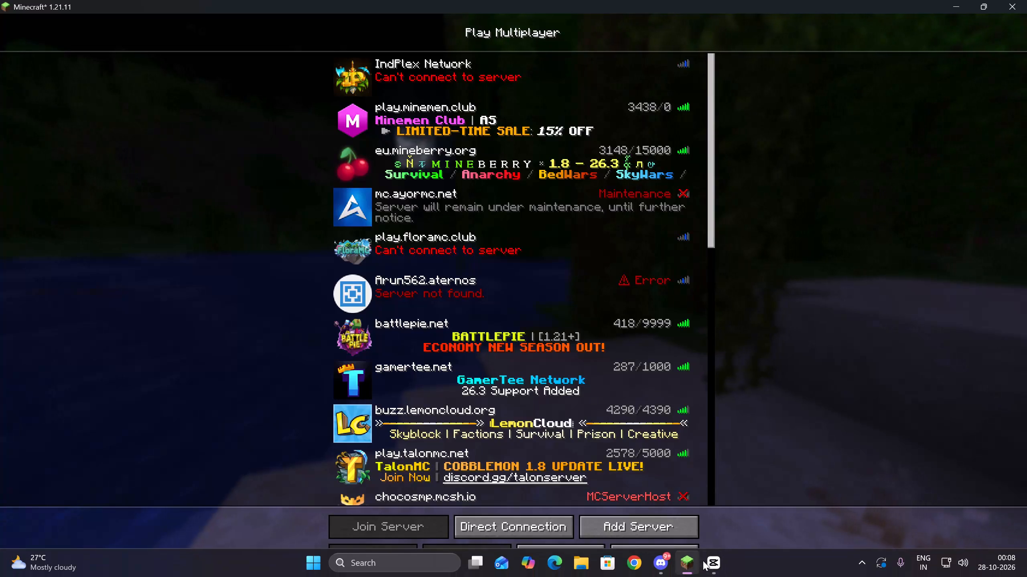
Switch back to CapCut and return the playhead to the start of the first "Ja Skte Ho" caption at 00:00:03:24.
click(714, 561)
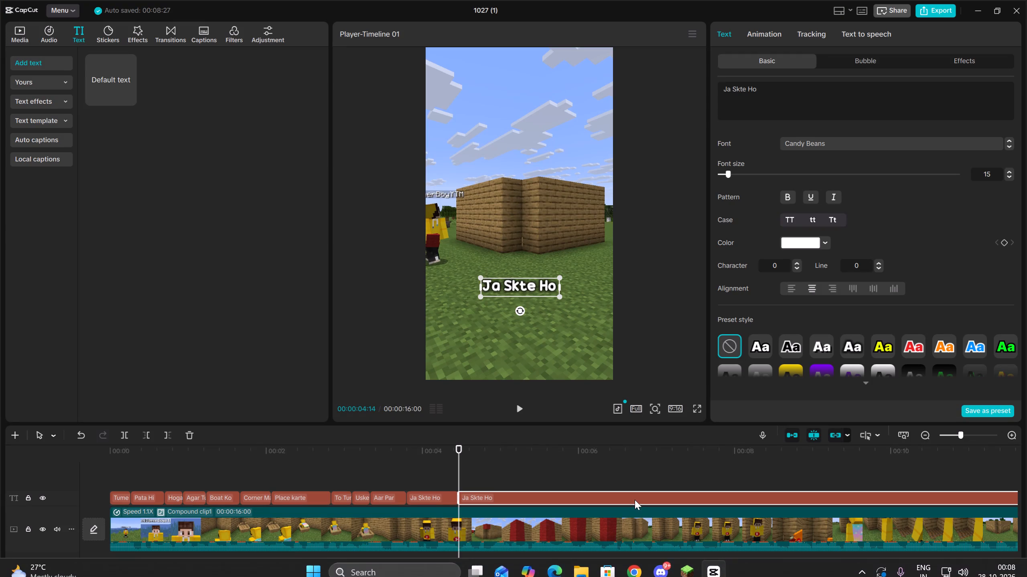
click(421, 471)
key(Up)
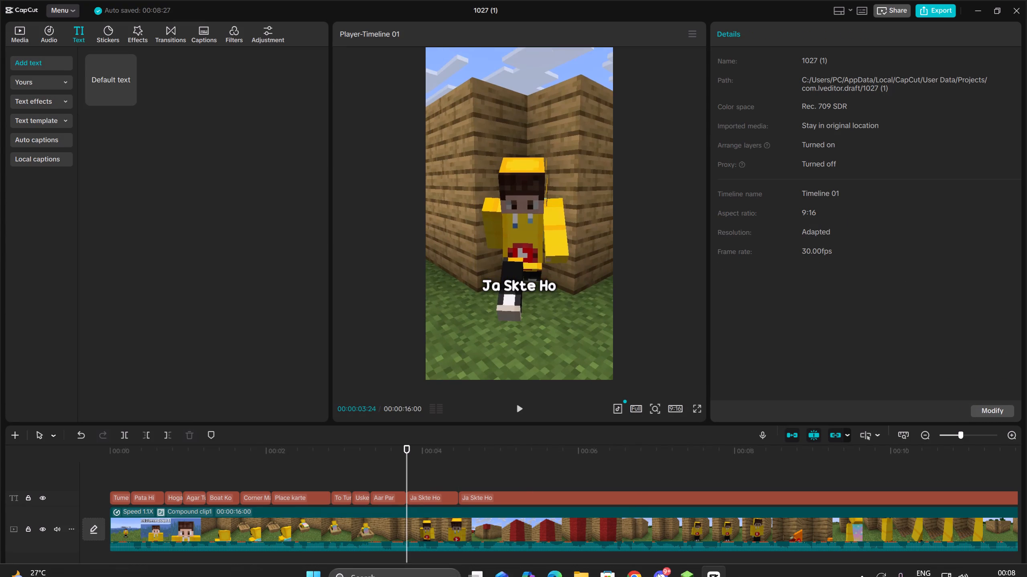
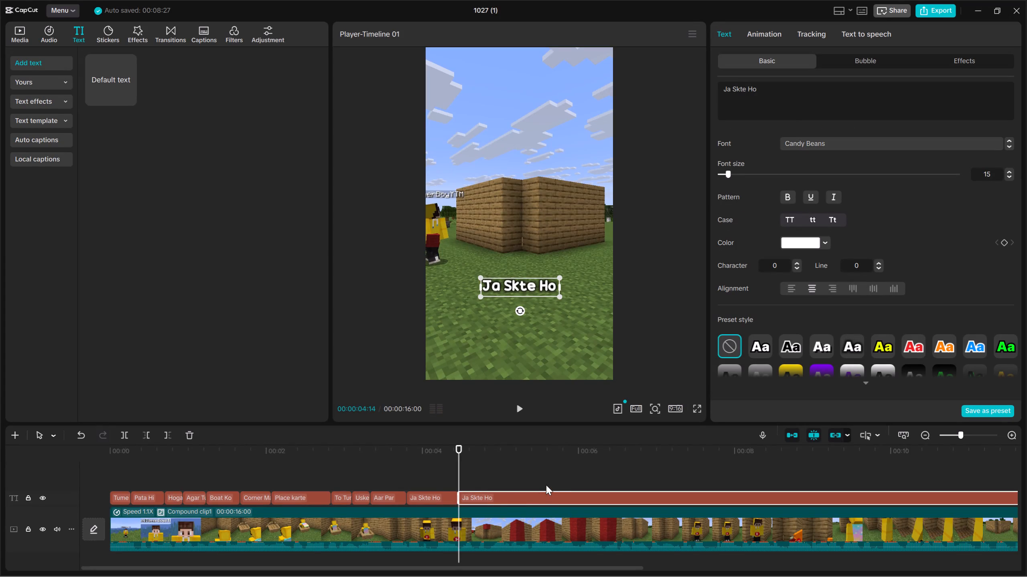
Listen to the voiceover from 00:00:04:14 and clear the text of the last, long "Ja Skte Ho" caption.
key(space)
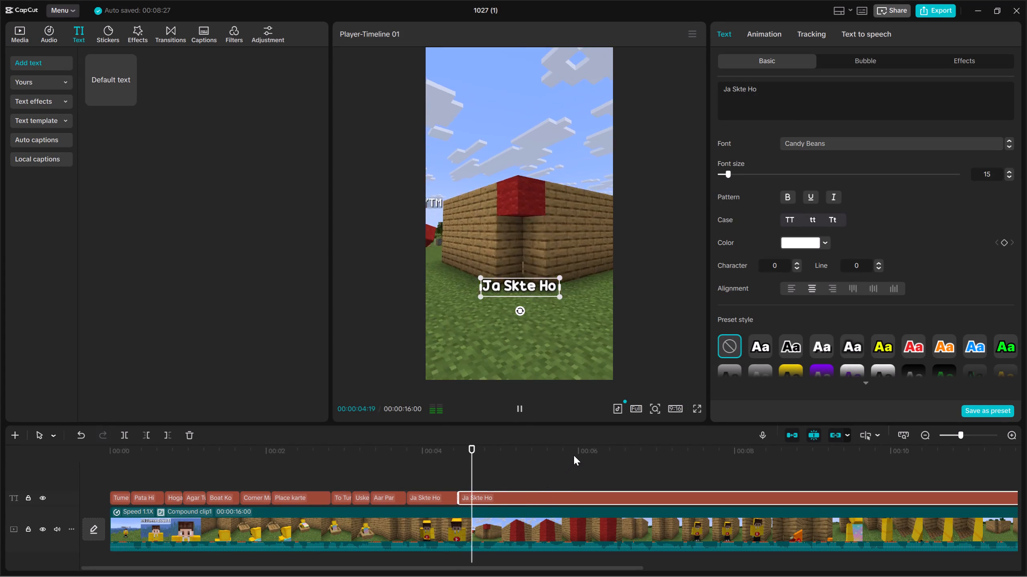
key(space)
drag(784, 97, 699, 84)
key(BackSpace)
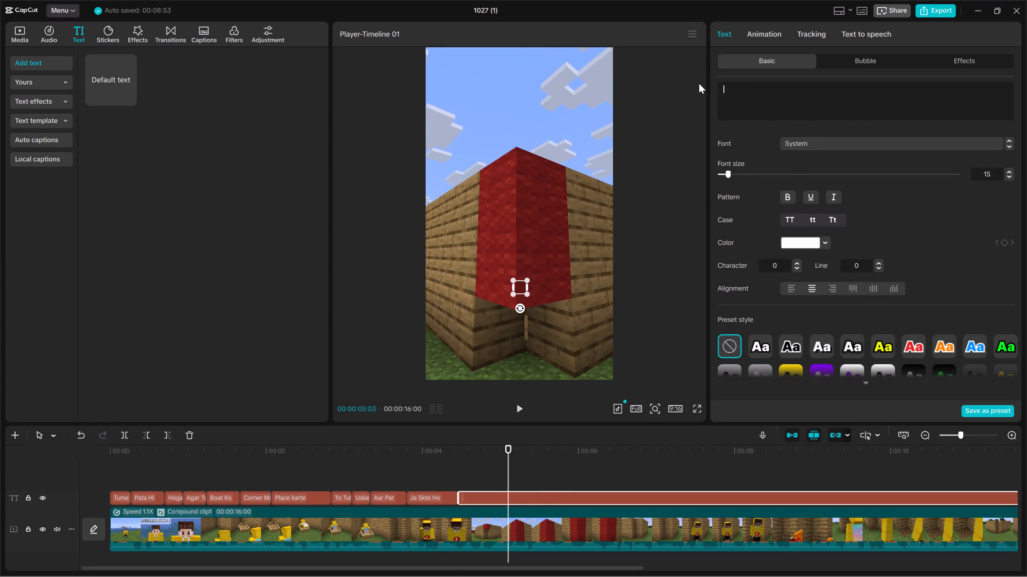
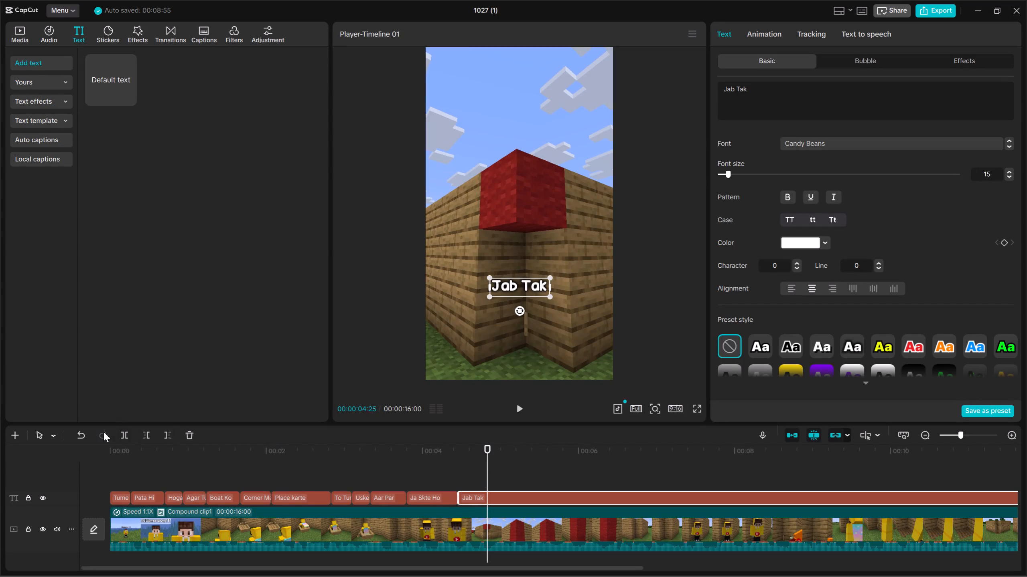
Split the last caption at 00:00:04:25 and set the new last caption's text to "Corner Mai".
click(122, 432)
key(space)
key(space)
drag(780, 86, 724, 83)
key(BackSpace)
text(Corner Mai)
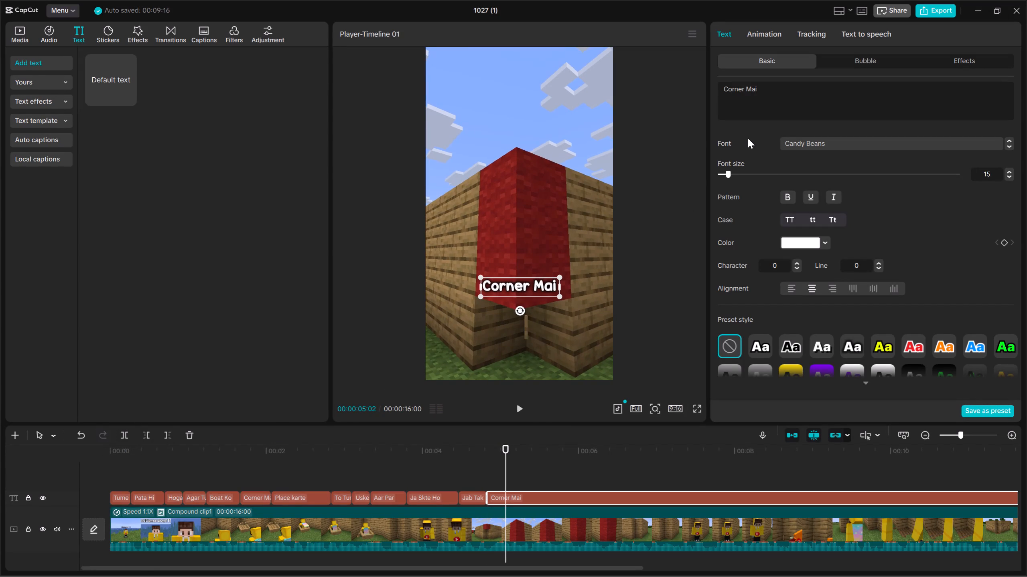
Play back the earlier captions from "Boat Ko" to "Place karte", and return to the start of the last "Corner Mai" caption.
click(243, 462)
key(Up)
key(space)
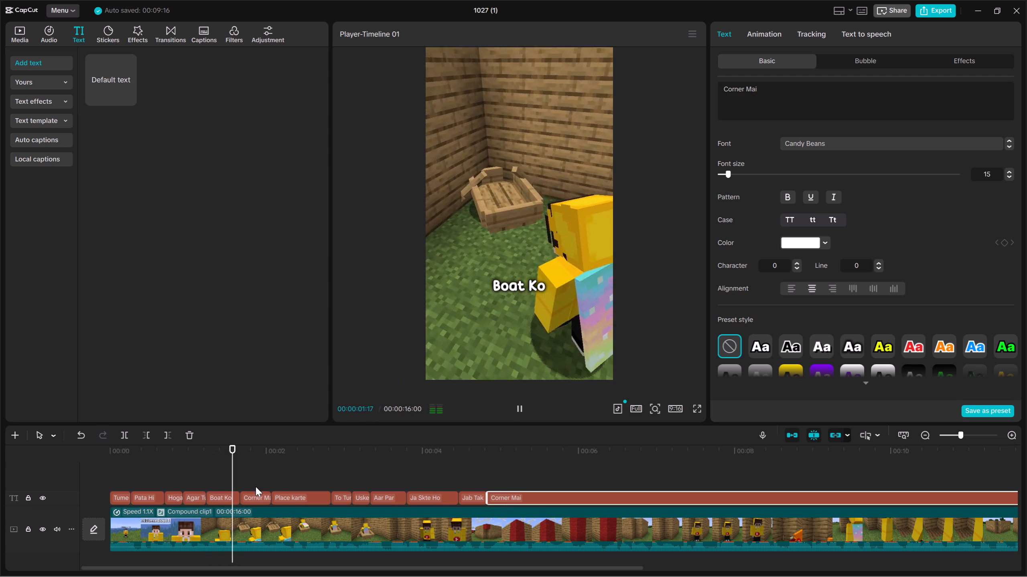
key(space)
key(Up)
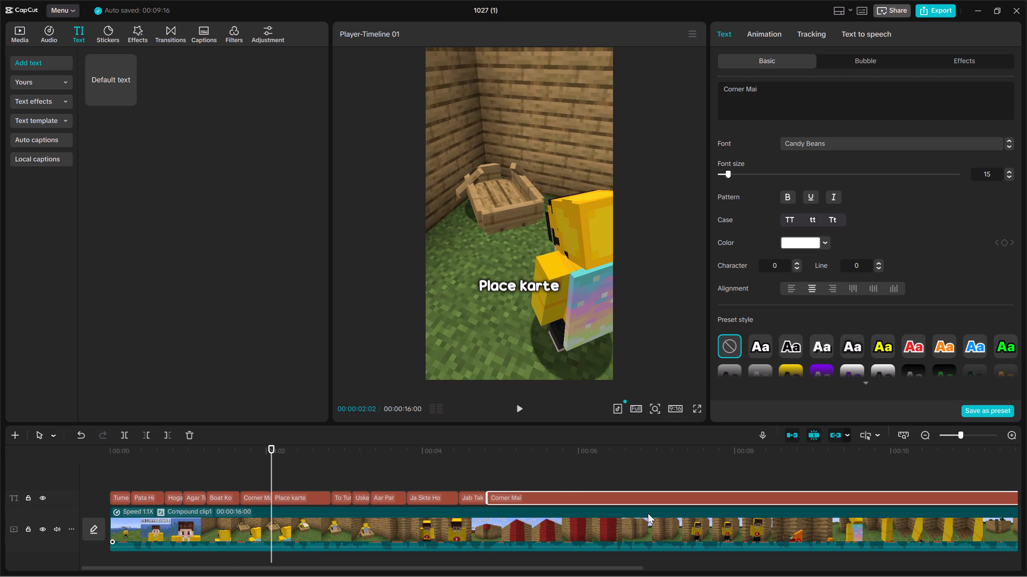
click(526, 473)
key(Up)
click(533, 494)
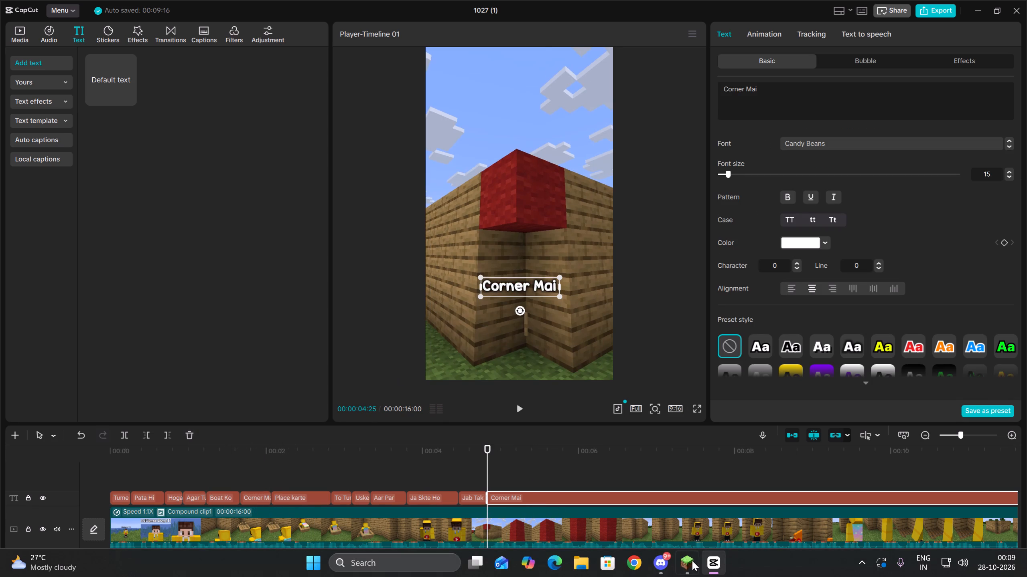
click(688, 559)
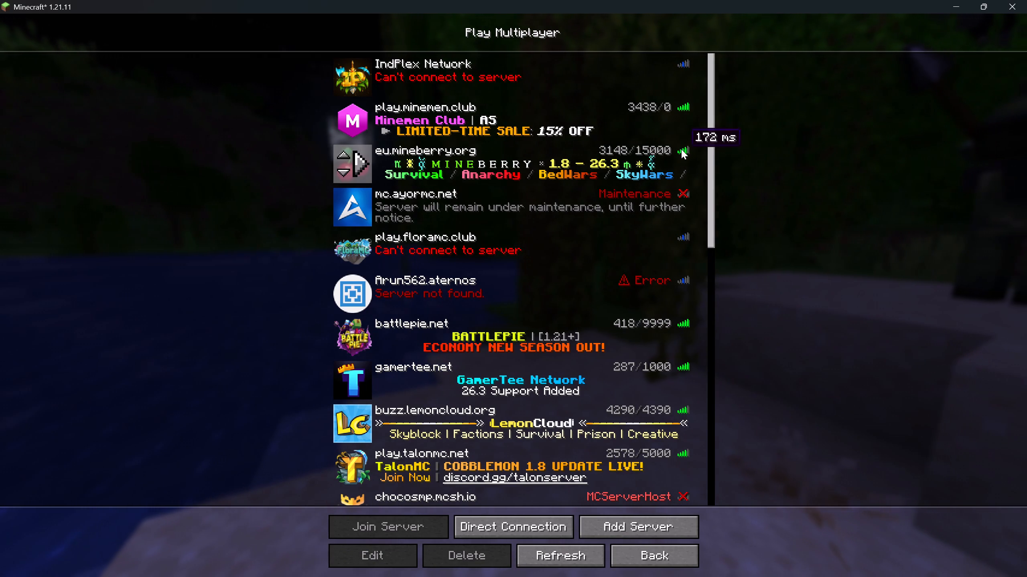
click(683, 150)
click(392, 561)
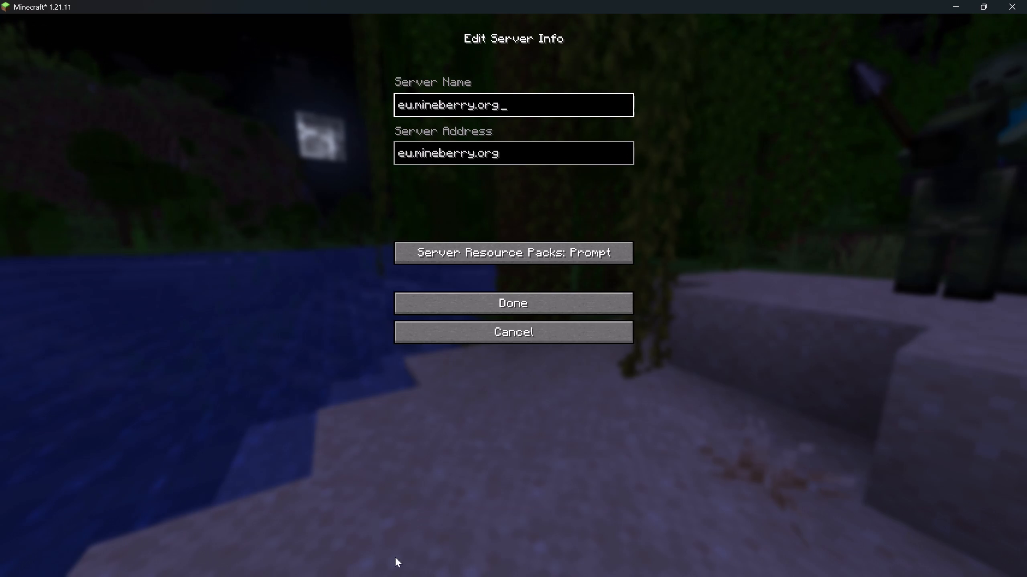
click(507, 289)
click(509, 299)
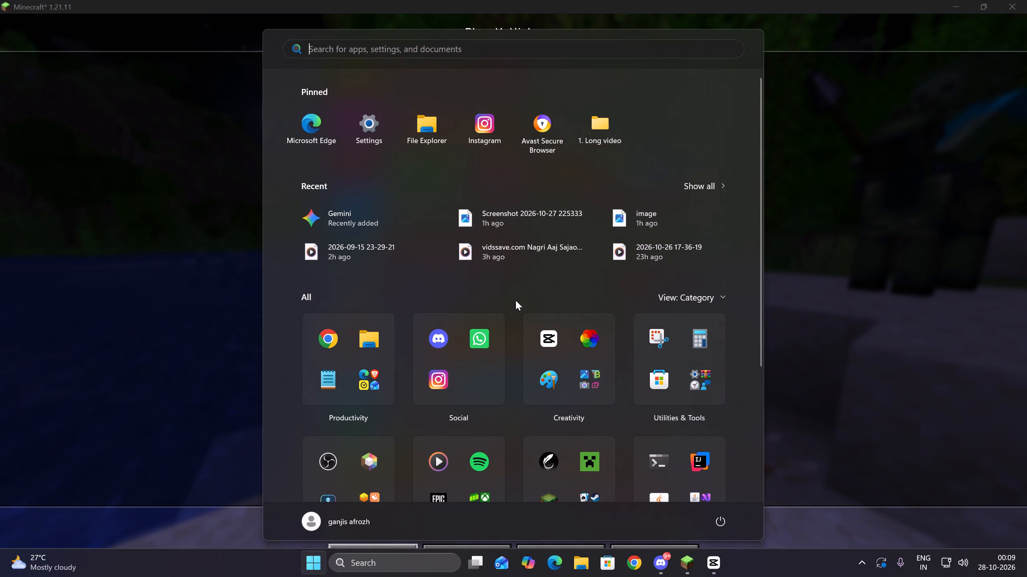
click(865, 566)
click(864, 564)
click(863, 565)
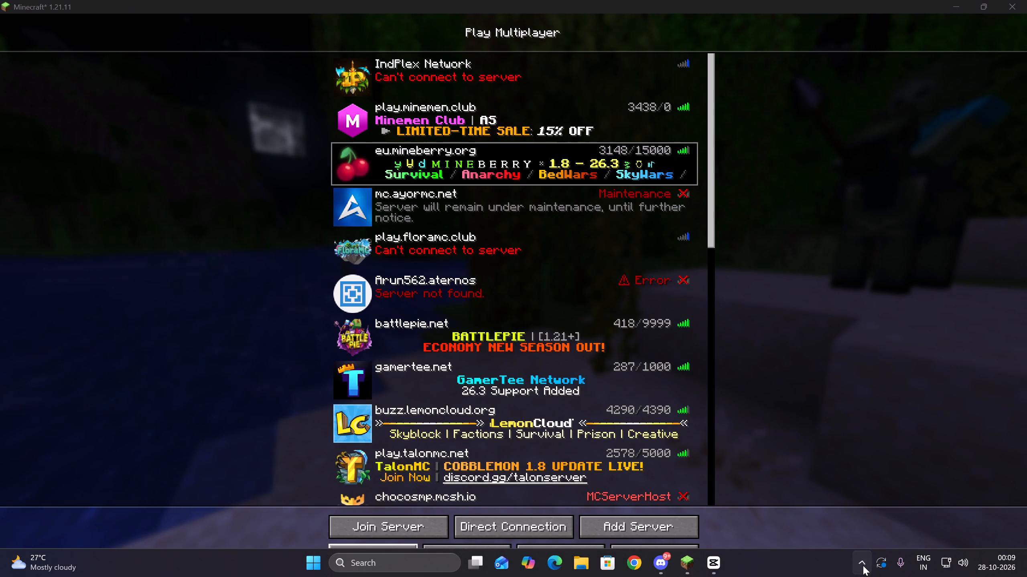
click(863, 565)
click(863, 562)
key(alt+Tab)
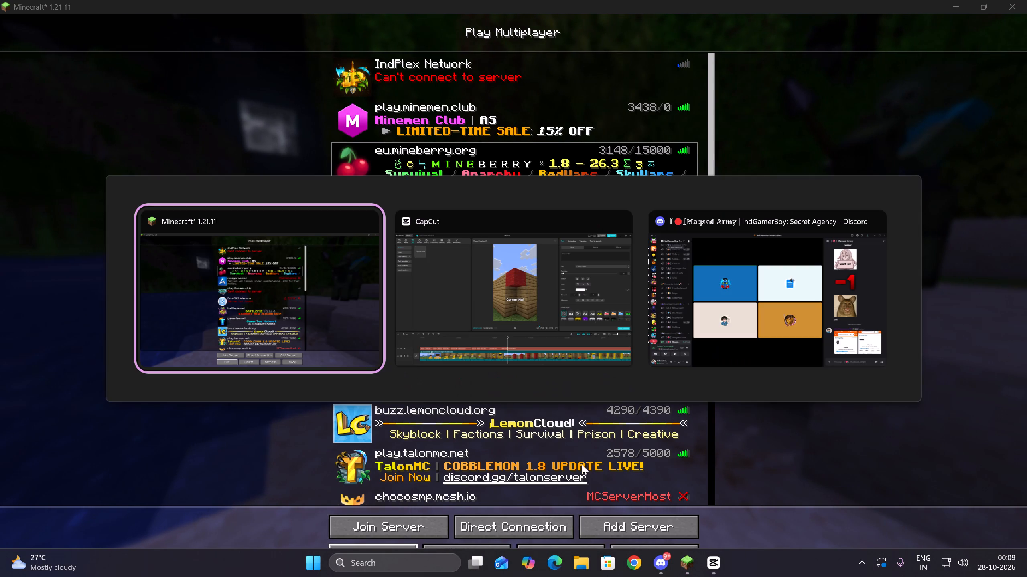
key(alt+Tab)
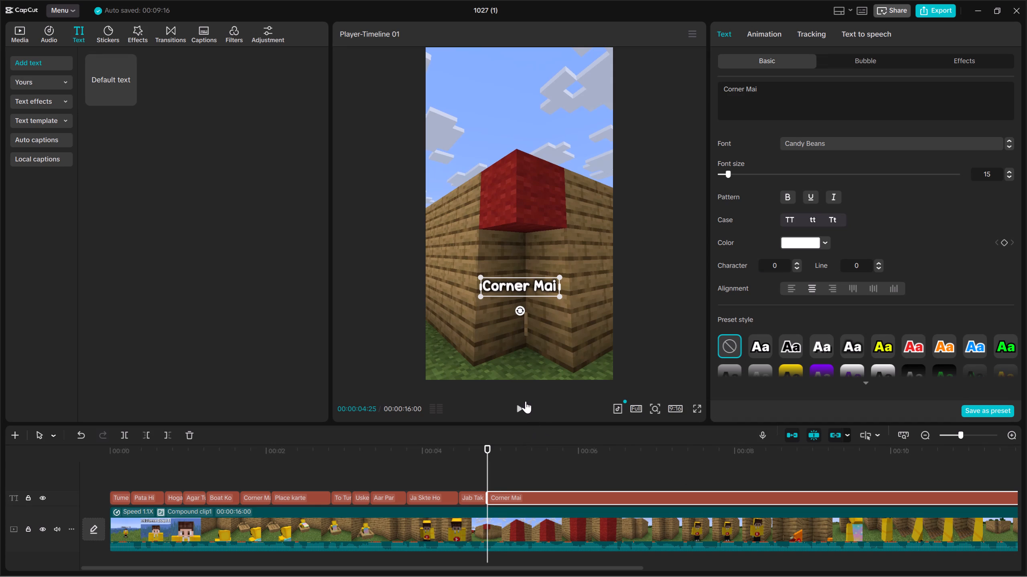
Split the last "Corner Mai" caption at 00:00:05:11 and set the new last caption's text to "Koi Bhi".
click(525, 401)
key(space)
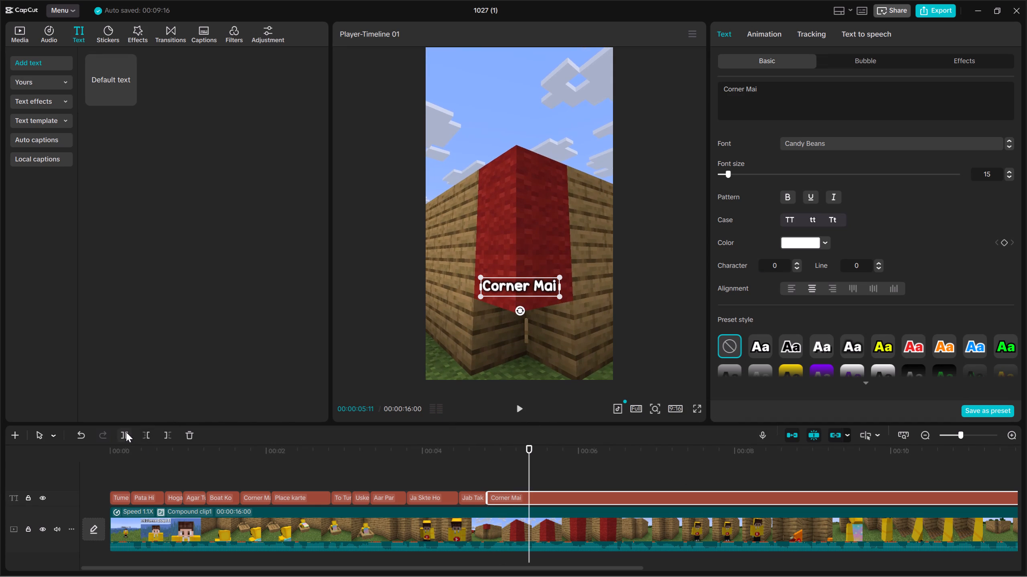
click(126, 432)
drag(783, 96, 714, 89)
key(BackSpace)
text(Koi Bhi)
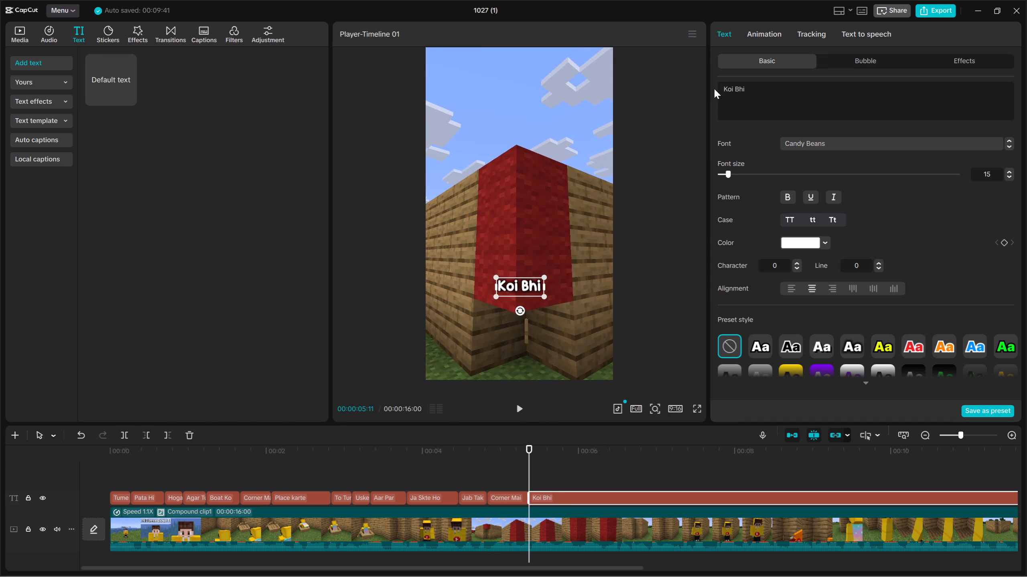
Split the "Koi Bhi" caption at 00:00:05:19 and set the new last caption's text to "Block Na".
click(522, 406)
key(space)
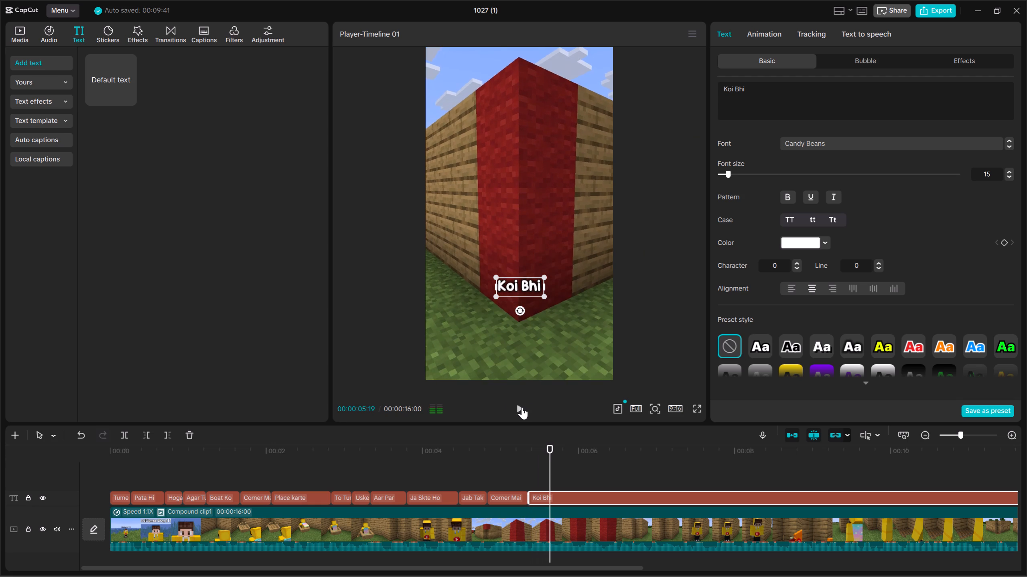
click(127, 434)
drag(775, 110, 710, 86)
key(BackSpace)
text(Block Na)
Split the "Block Na" caption at 00:00:06:02 and set the new last caption's text to "Ho!".
click(516, 407)
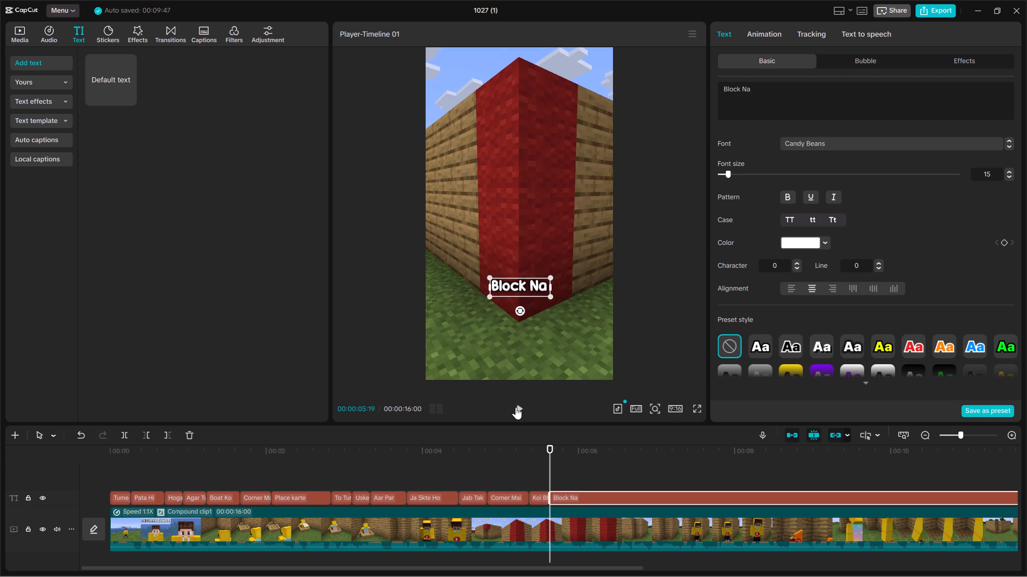
key(space)
click(127, 439)
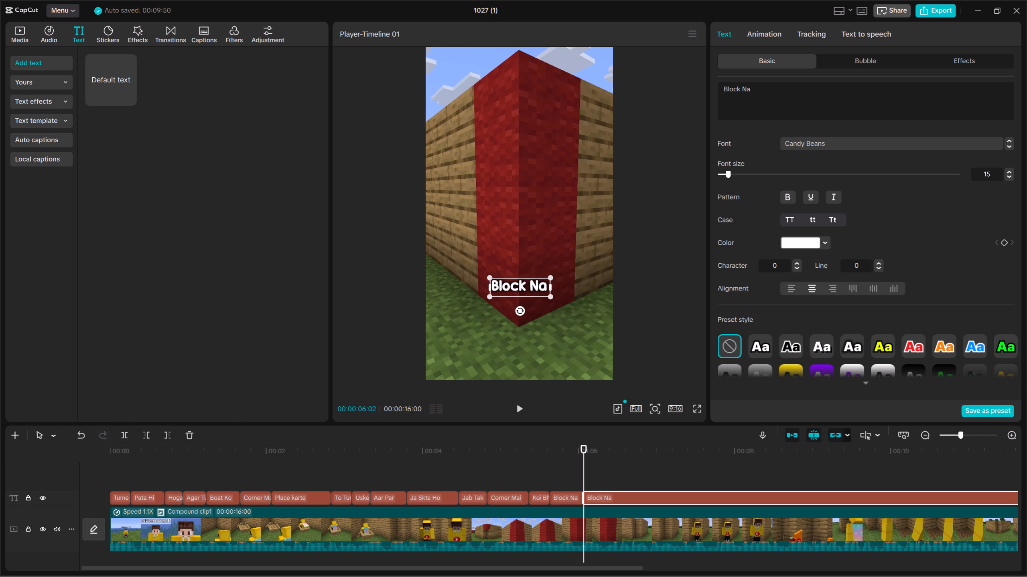
drag(784, 100, 716, 85)
key(BackSpace)
text(Ho!)
right_drag(716, 86, 690, 145)
Listen from the "Ho!" caption, split it at 00:00:06:07 and set the new last caption's text to "Lekin".
click(520, 406)
key(space)
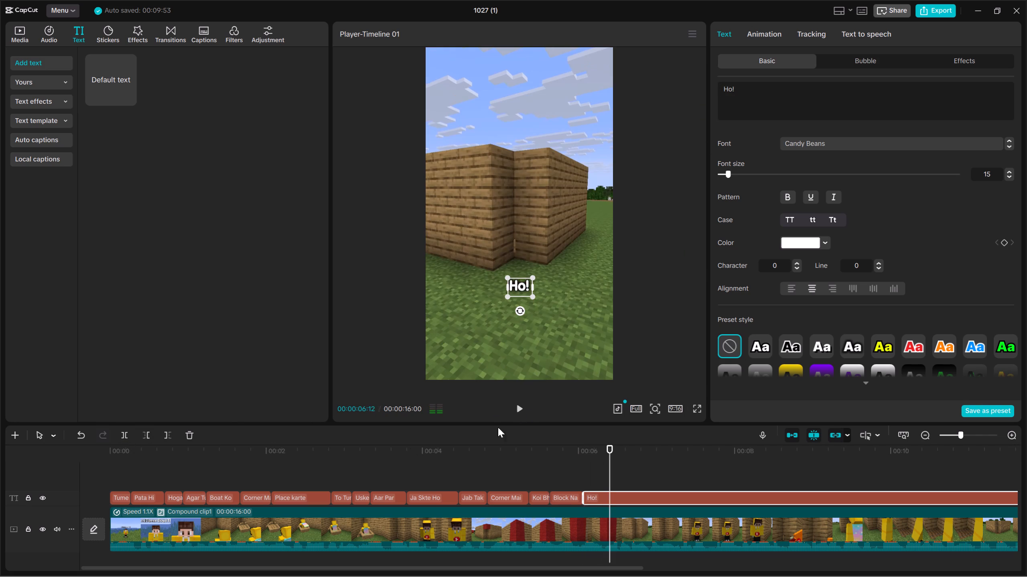
key(Up)
key(space)
key(space)
click(123, 434)
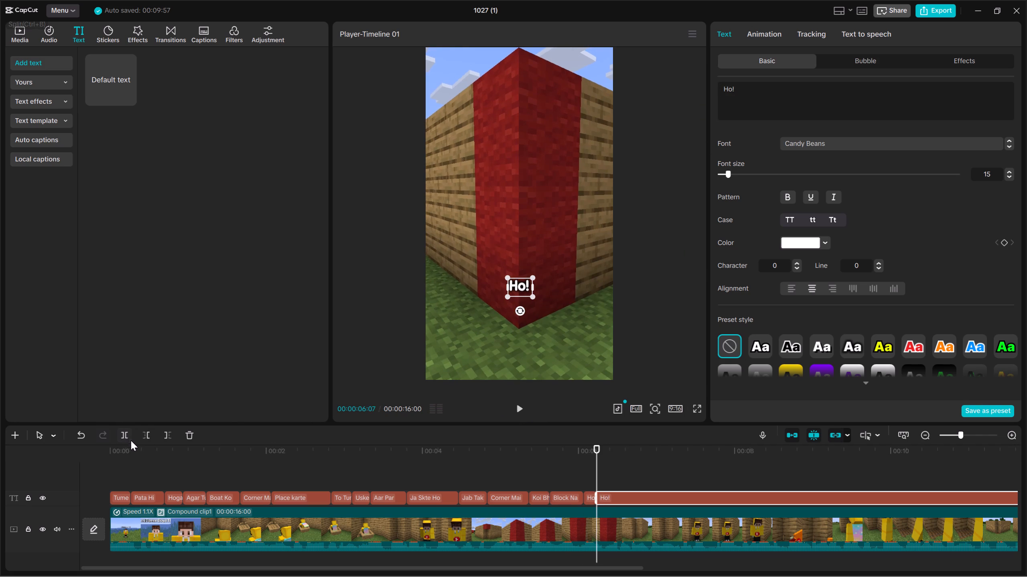
key(space)
key(space)
drag(761, 87, 703, 82)
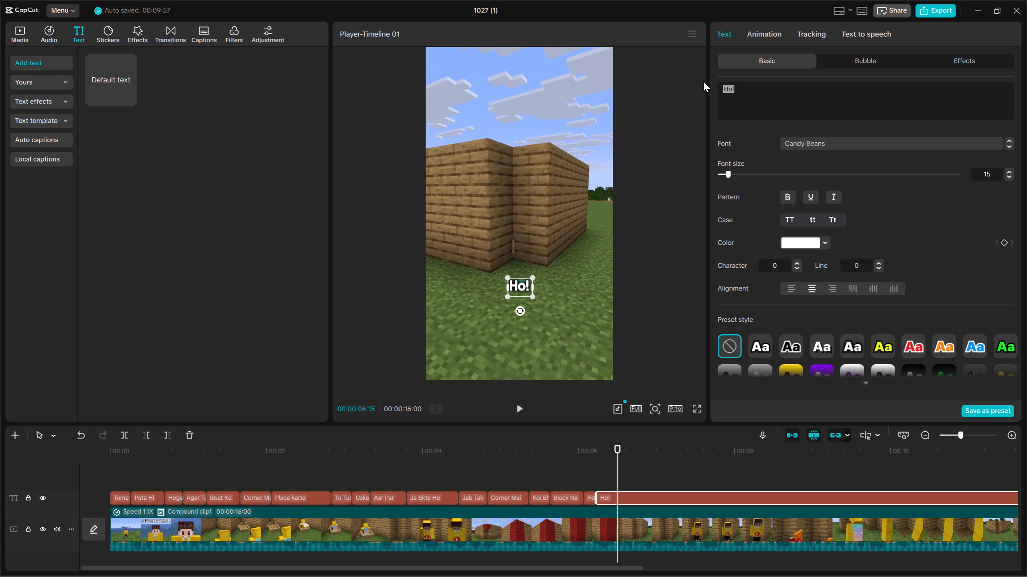
key(BackSpace)
text(Lekin)
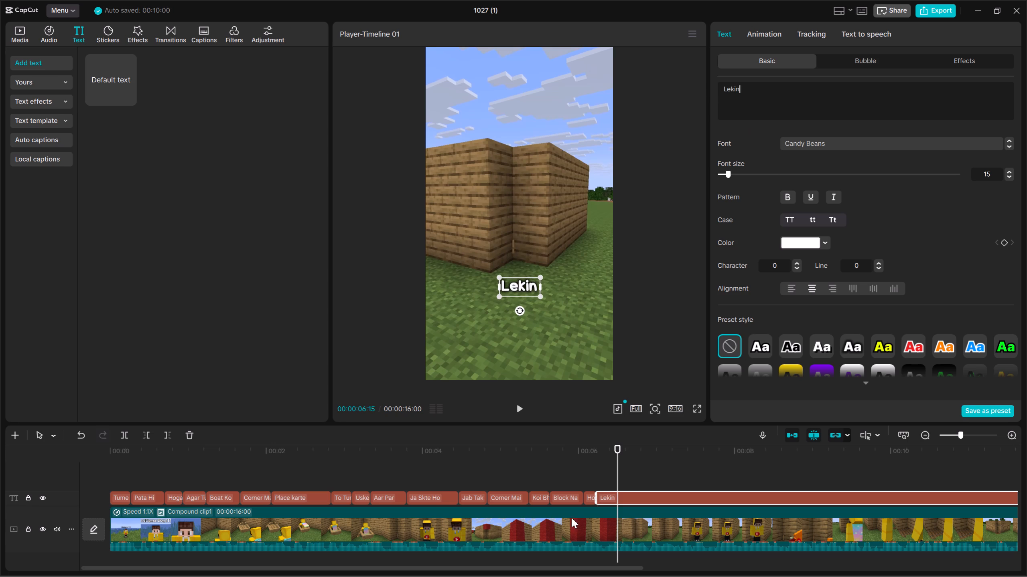
Split the "Lekin" caption where that word ends in the voiceover and set the new last caption's text to "Tum Uska".
click(613, 465)
key(Up)
click(617, 493)
key(space)
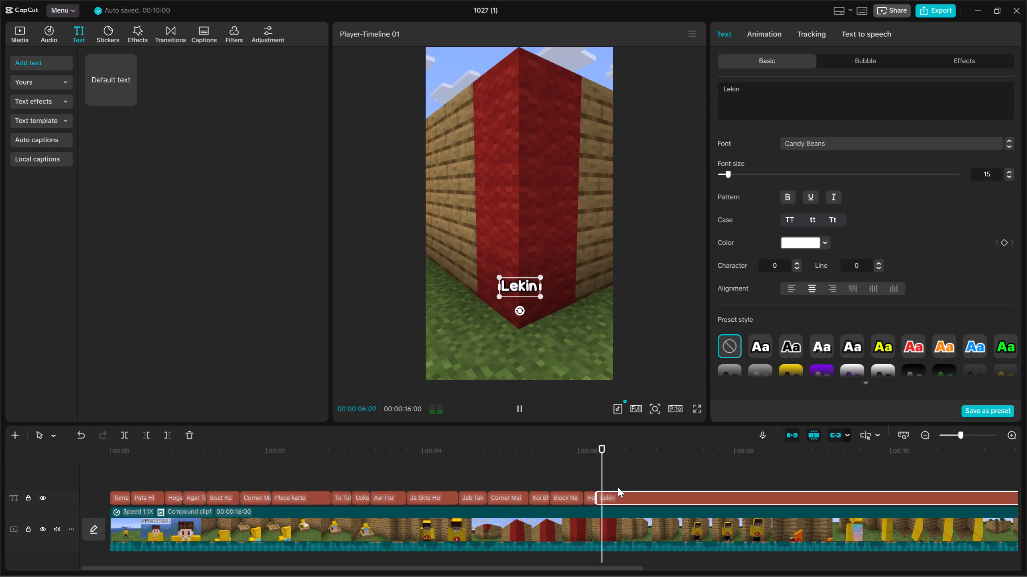
key(space)
click(122, 436)
key(space)
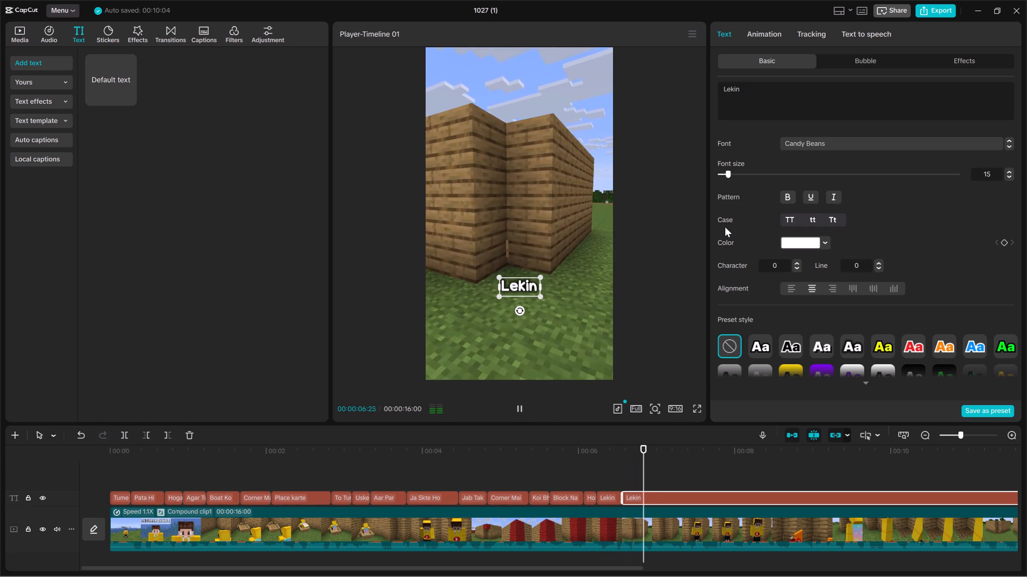
key(space)
drag(777, 101, 709, 85)
key(BackSpace)
text(Tum)
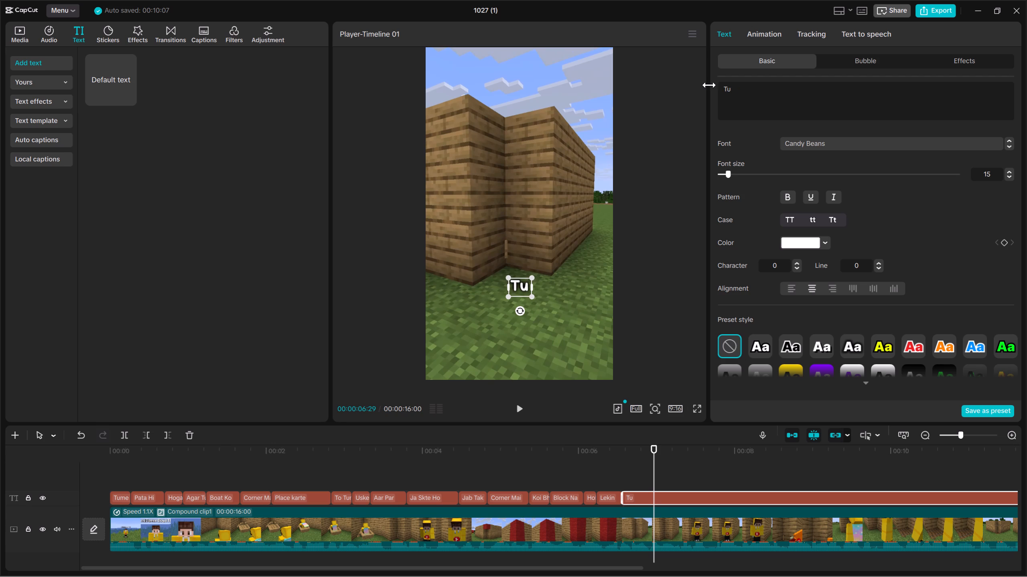
key(space)
text(Uska)
right_drag(707, 87, 704, 132)
Listen to the voiceover under the "Tum Uska" caption again and change its text to "Tum Iska".
click(640, 484)
key(Up)
click(641, 495)
key(space)
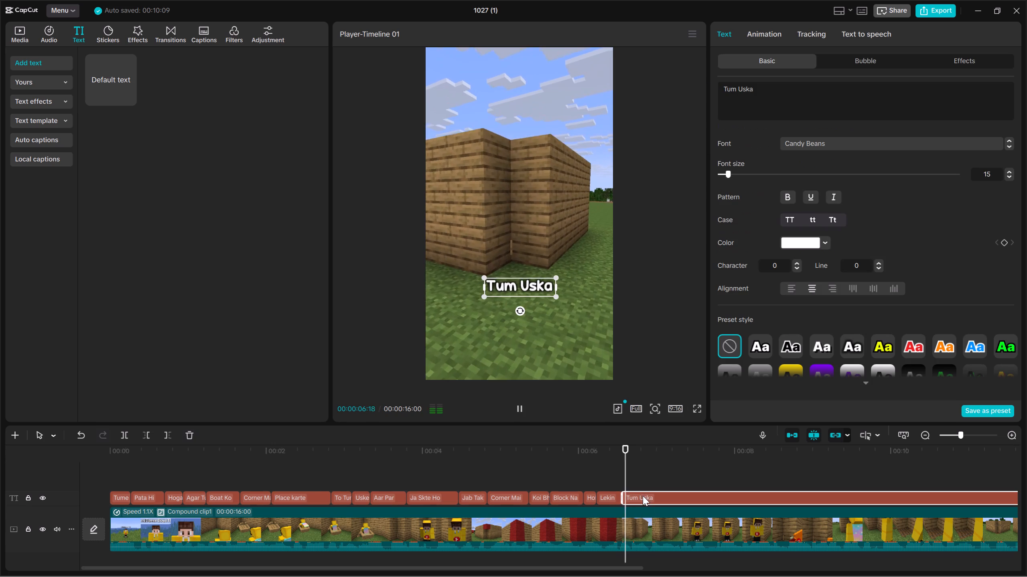
key(space)
key(Up)
key(space)
key(space)
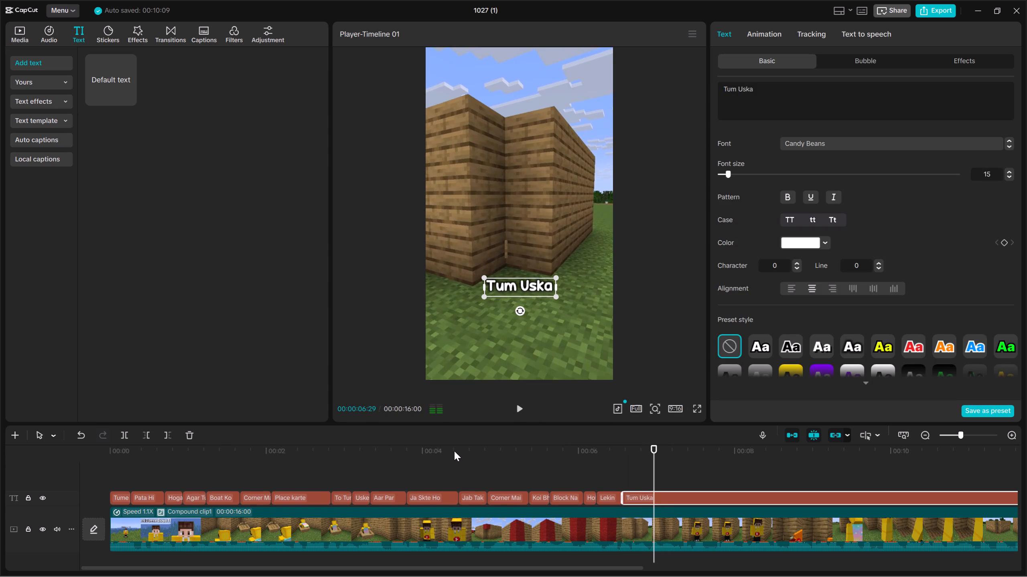
click(785, 105)
key(BackSpace)
key(BackSpace)
key(BackSpace)
key(BackSpace)
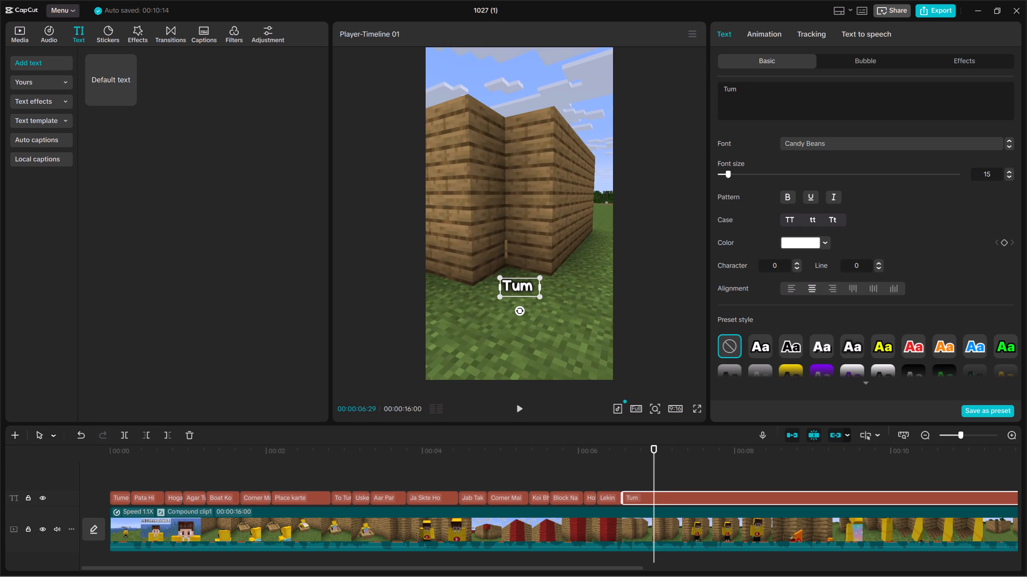
text(Iska)
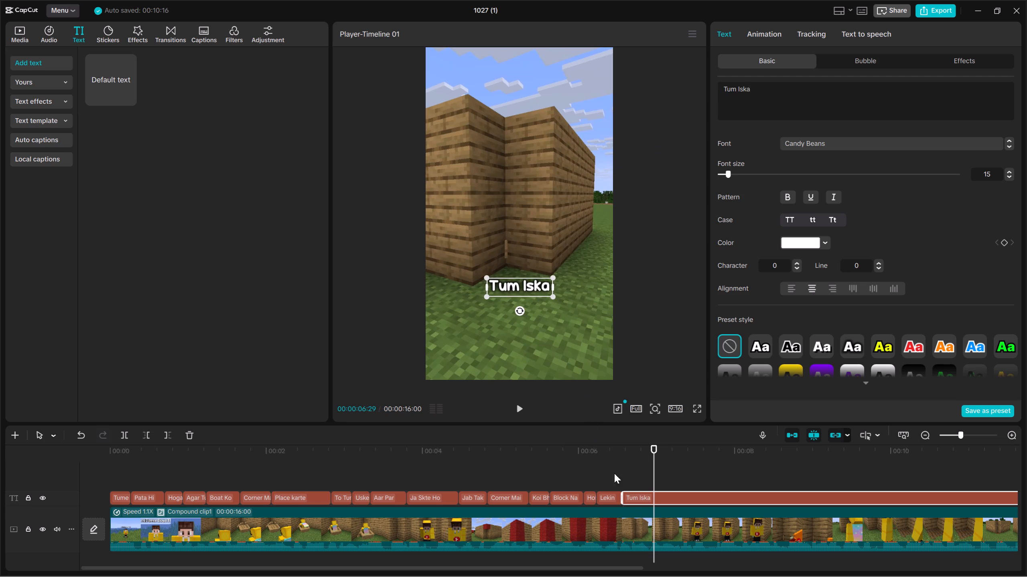
Split the "Tum Iska" caption at 00:00:06:28 and set the new last caption's text to "Use Karke".
click(635, 484)
key(Up)
click(646, 500)
key(space)
key(space)
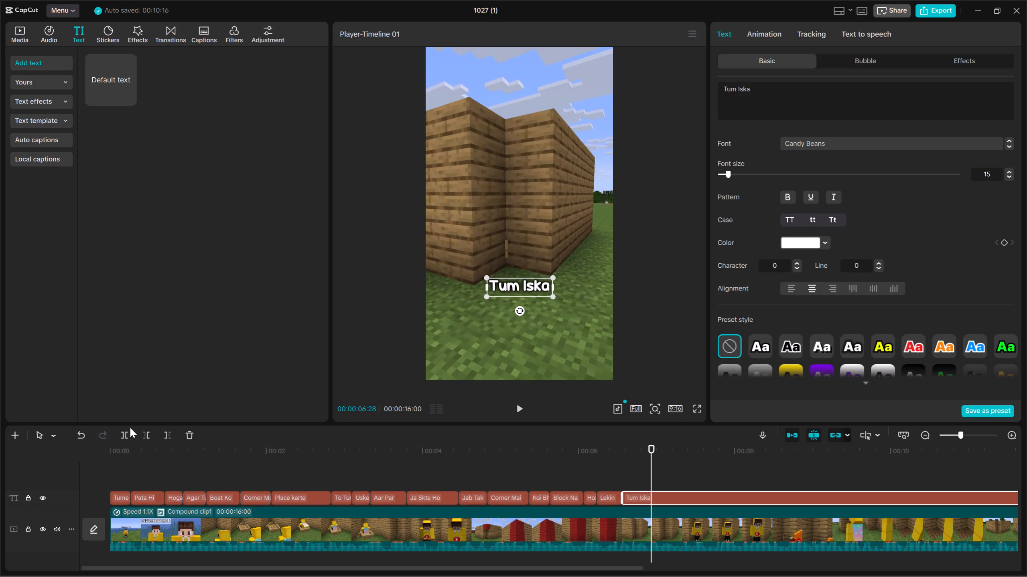
click(131, 432)
drag(814, 81, 737, 89)
drag(769, 98, 663, 82)
key(BackSpace)
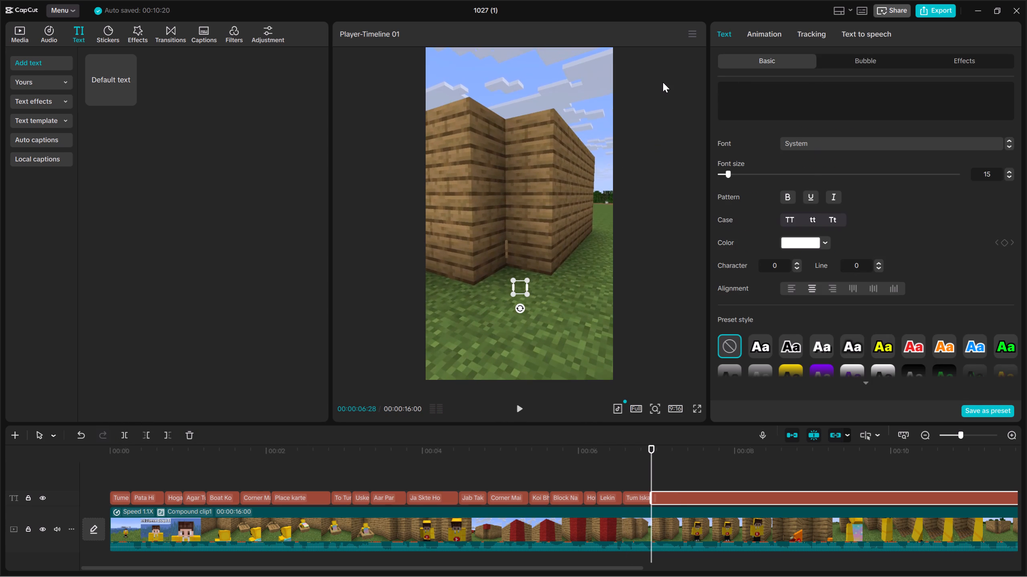
text(Use Karke)
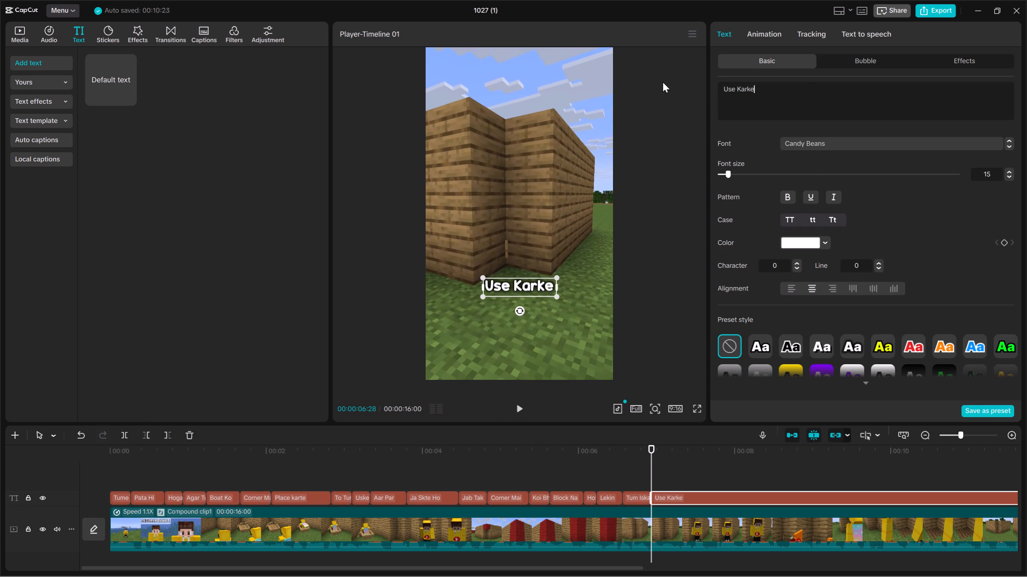
Listen to the "Use Karke" section, split its caption where the phrase ends and set the new last caption's text to "Ek Trap".
click(516, 412)
key(space)
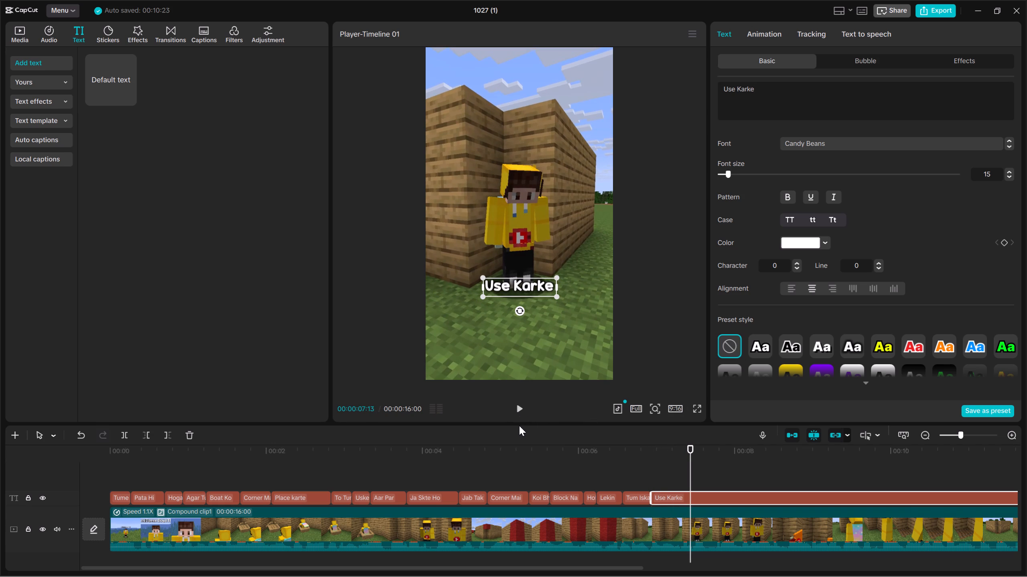
click(664, 482)
key(Up)
click(671, 499)
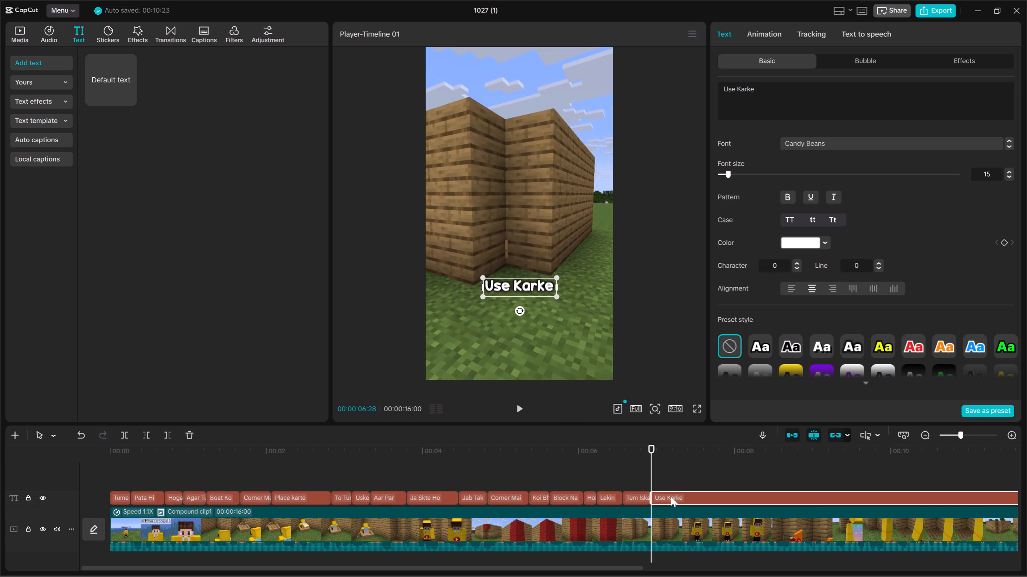
key(space)
key(space)
key(Up)
key(space)
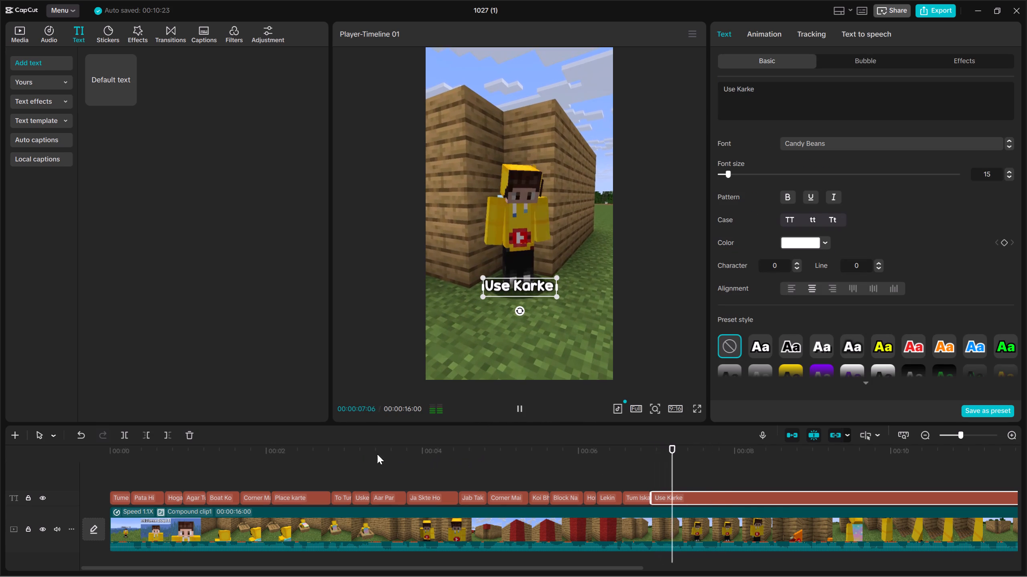
key(space)
click(123, 435)
key(space)
key(space)
drag(790, 105, 772, 98)
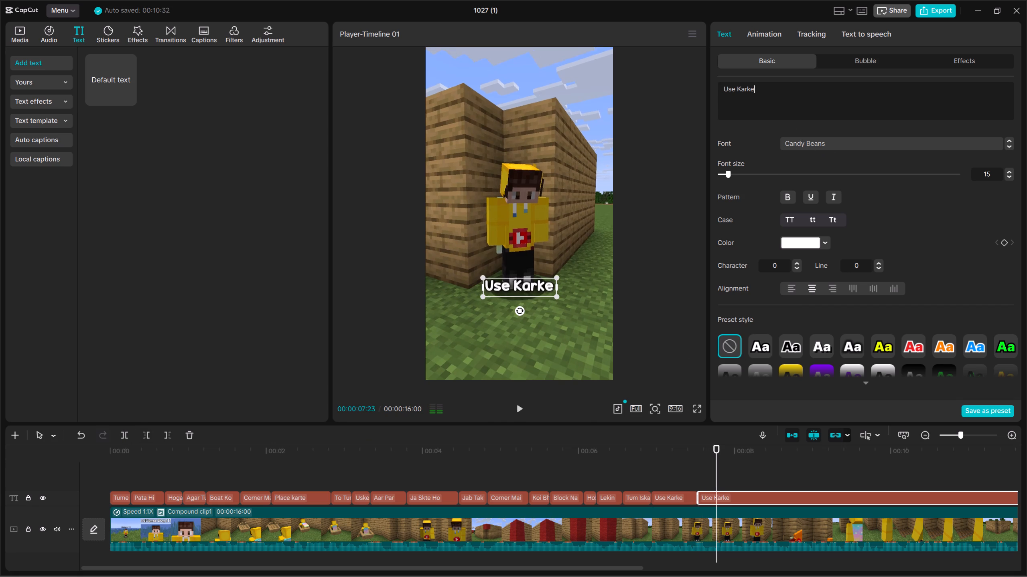
drag(772, 98, 717, 87)
key(BackSpace)
text(Ek Trap)
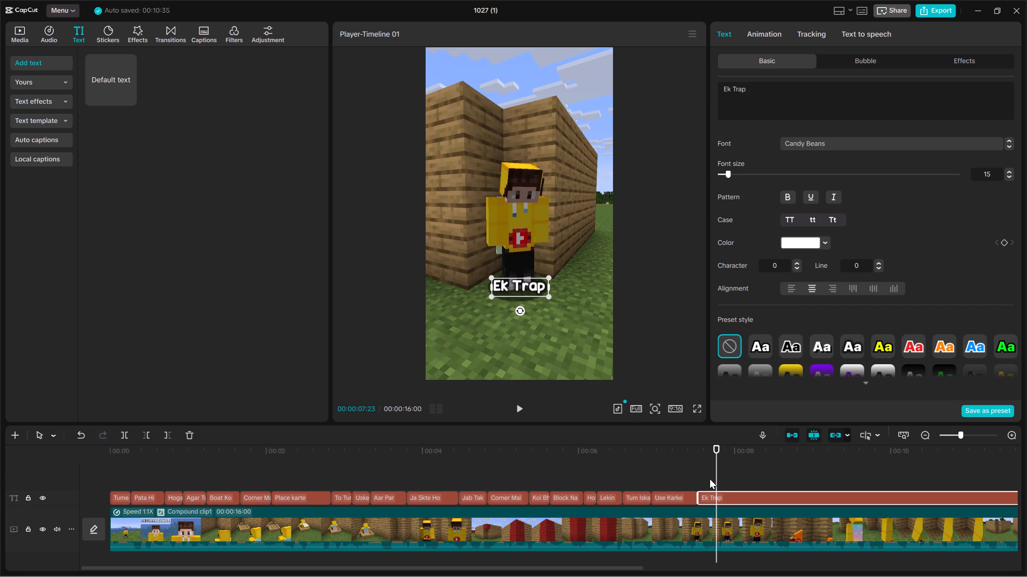
Listen to the "Ek Trap" section, split its caption at 00:00:08:02 and set the new last caption's text to "Bana Skte".
click(709, 479)
key(Up)
click(713, 500)
key(space)
key(space)
click(129, 434)
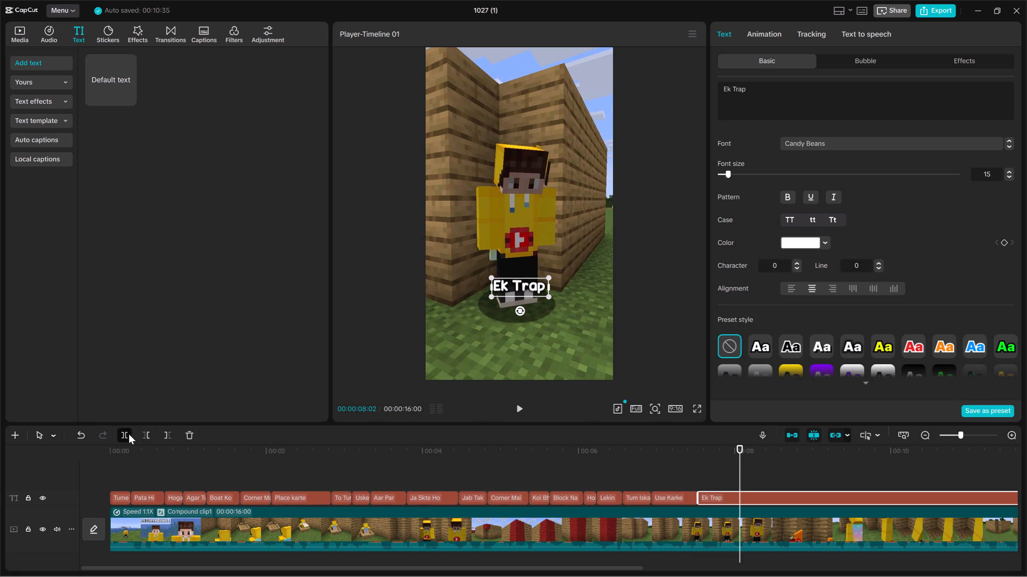
drag(820, 101, 716, 75)
key(BackSpace)
text(Bana Skte)
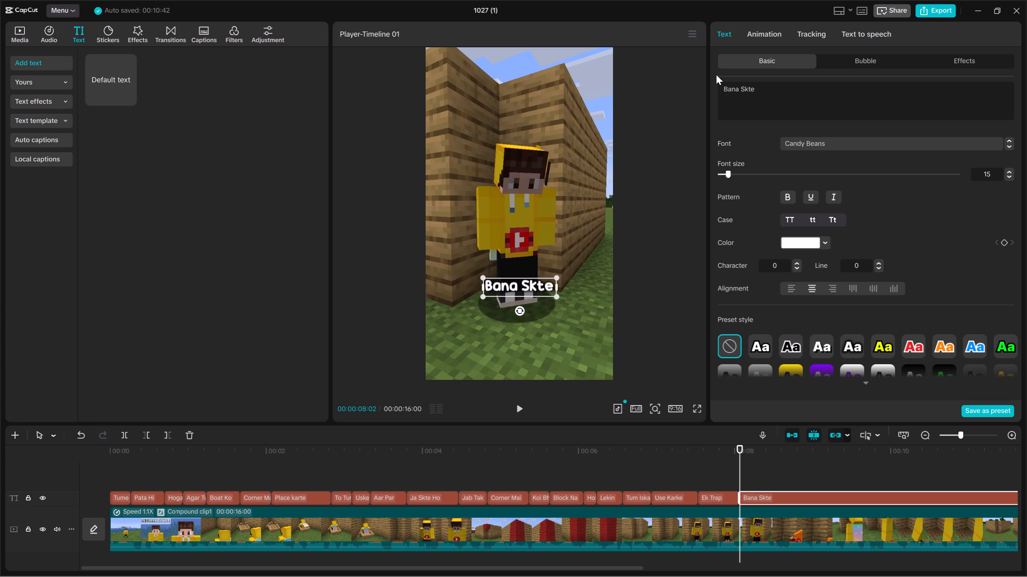
Split the "Bana Skte" caption at 00:00:09:01, where the phrase ends, and set the new last caption's text to "Tume Bas".
click(521, 410)
key(space)
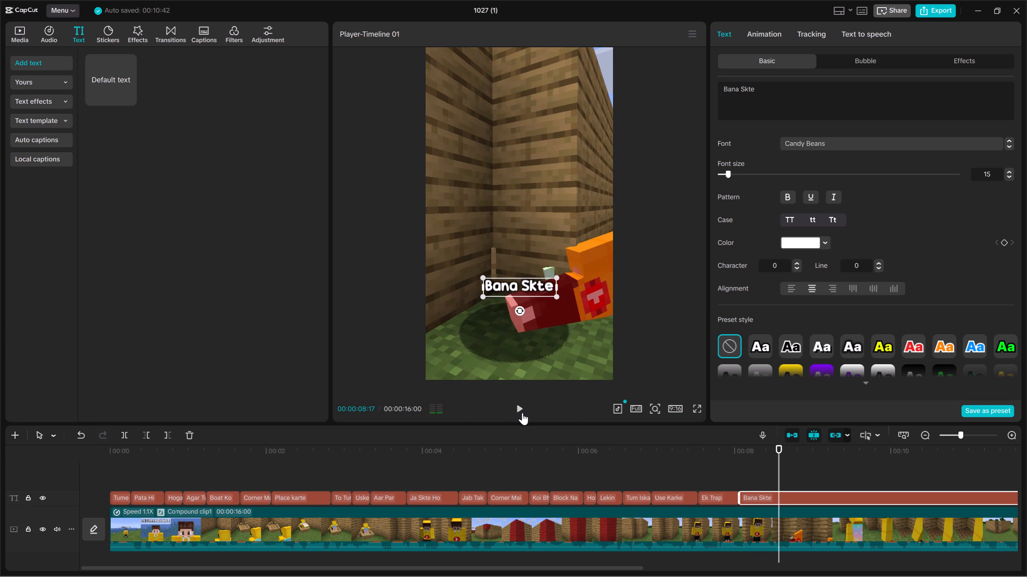
key(space)
key(space)
key(space)
key(space)
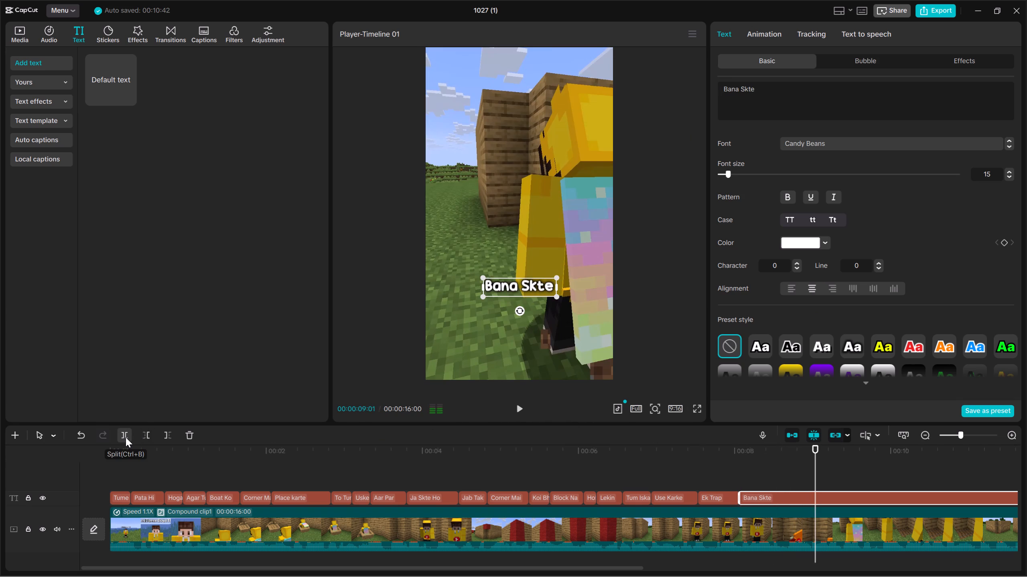
click(126, 437)
drag(785, 103, 703, 94)
key(BackSpace)
key(BackSpace)
key(BackSpace)
key(BackSpace)
key(BackSpace)
key(BackSpace)
key(BackSpace)
key(BackSpace)
key(BackSpace)
key(BackSpace)
key(BackSpace)
key(BackSpace)
key(BackSpace)
key(BackSpace)
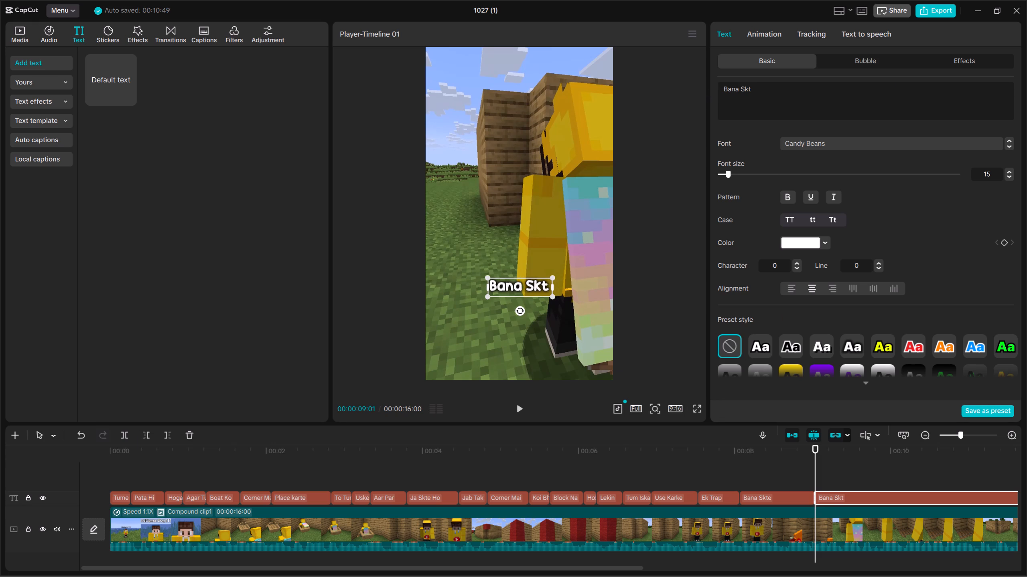
text(Tume Bas)
Split the "Tume Bas" caption at 00:00:09:09, listen to the following words and set the new last caption's text to "Vaha Per".
click(516, 412)
key(space)
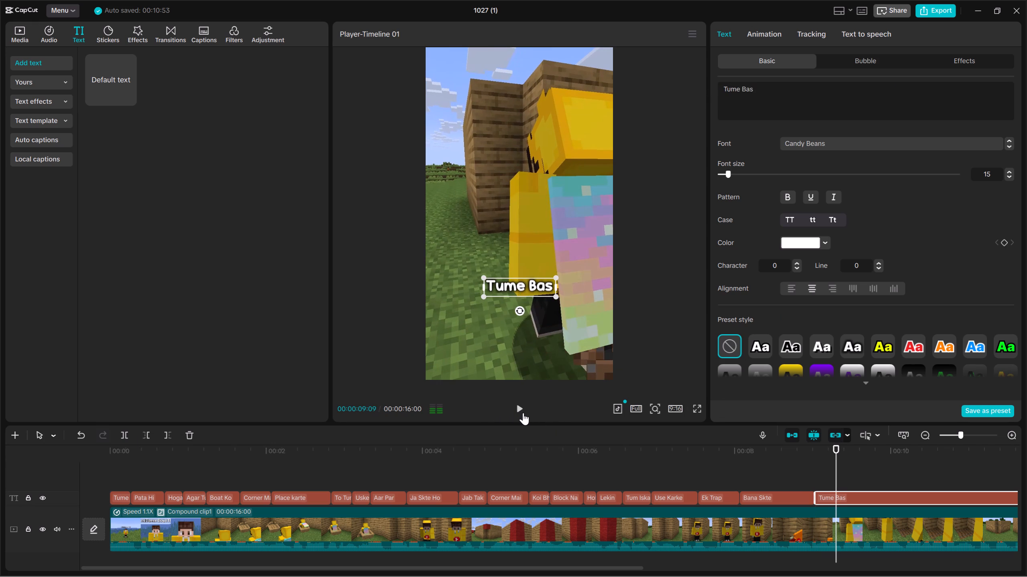
click(121, 434)
key(space)
key(space)
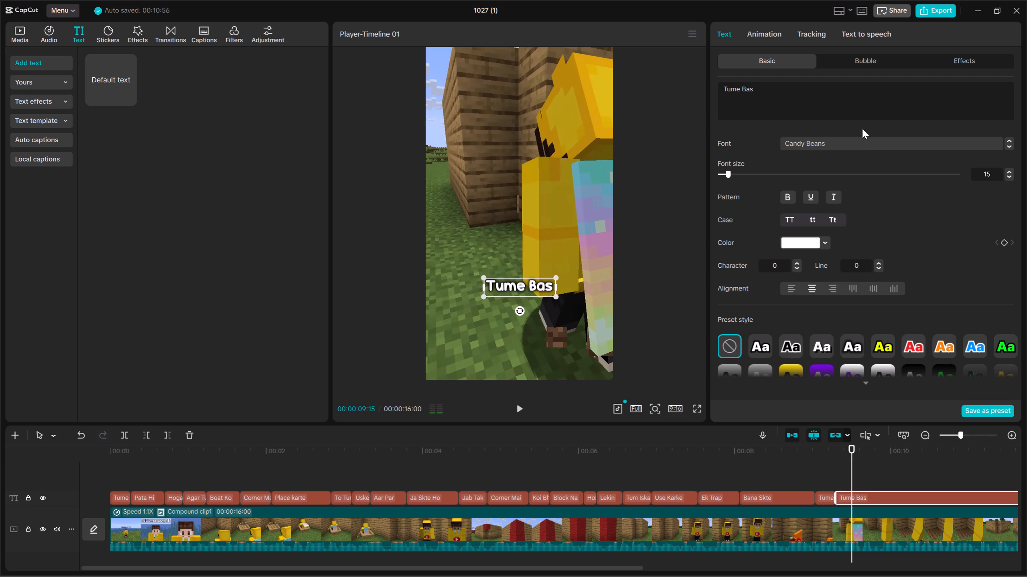
drag(794, 99, 690, 78)
key(BackSpace)
text(Vaha OP)
key(BackSpace)
text(er)
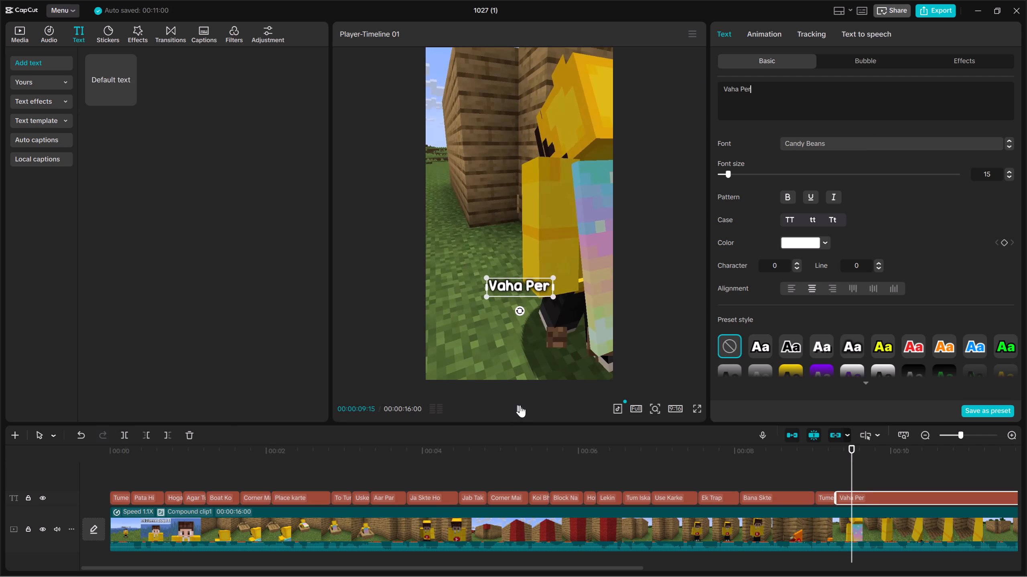
Split the "Vaha Per" caption at 00:00:09:24 and set the new last caption's text to "TRAPDOOR".
double_click(520, 405)
key(space)
key(space)
key(Up)
key(space)
key(space)
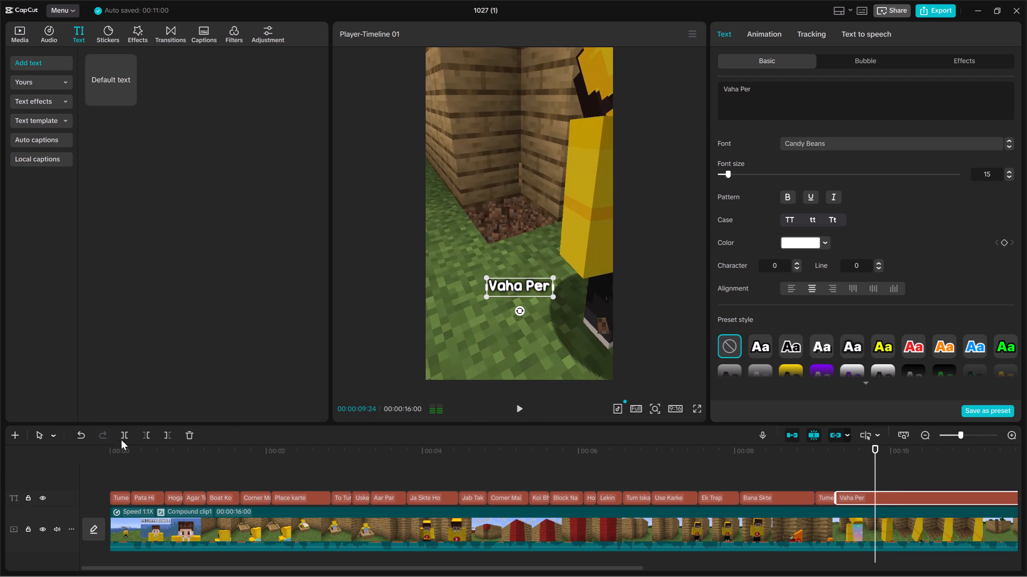
click(125, 432)
drag(796, 98, 704, 75)
key(BackSpace)
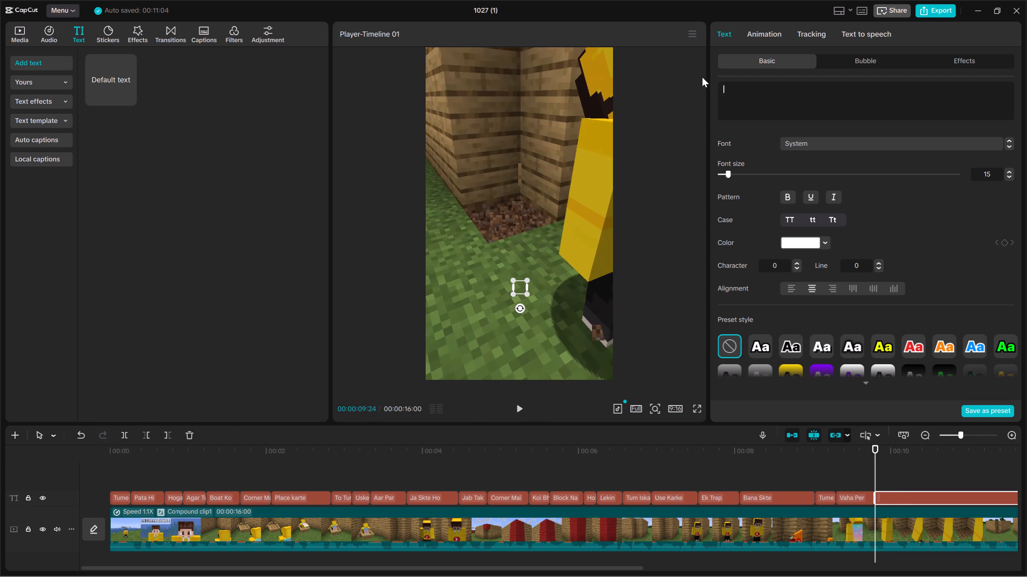
text(TRAPDOOR)
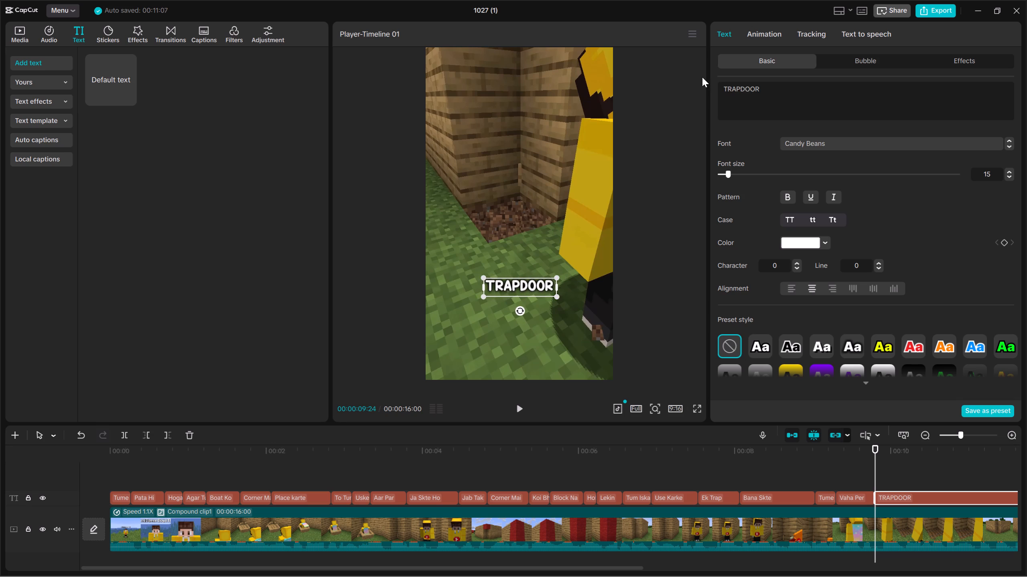
Split the "TRAPDOOR" caption at 00:00:10:11, listen to the following words and set the new last caption's text to "Laga Dena Hai!".
click(526, 403)
key(space)
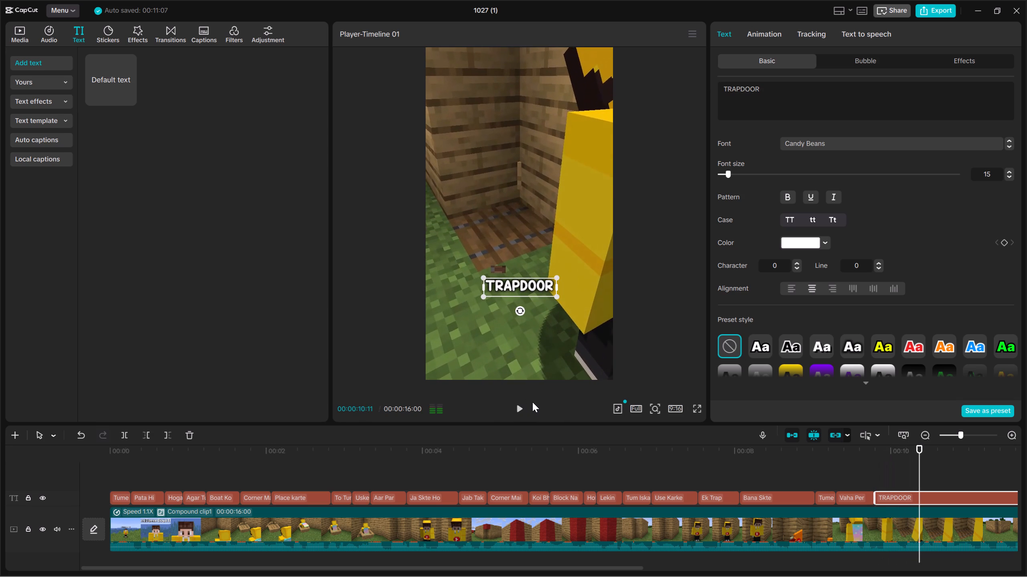
click(130, 441)
key(space)
key(space)
drag(792, 94, 722, 82)
key(BackSpace)
text(Laga Dena Hai!)
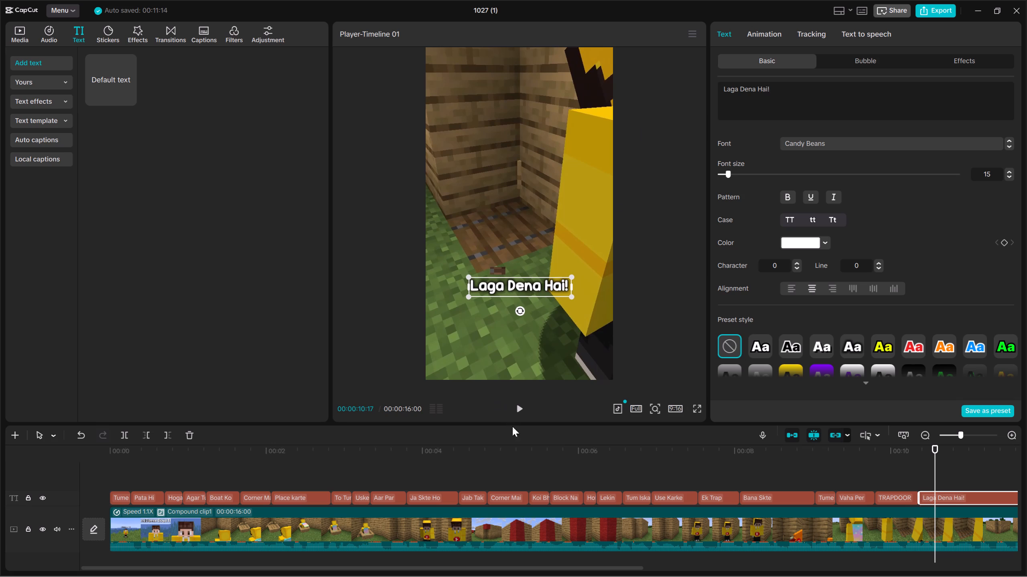
Split the "Laga Dena Hai!" caption at 00:00:11:04, listen on and set the new last caption's text to "Jab Trapdoor".
click(522, 409)
key(space)
click(124, 432)
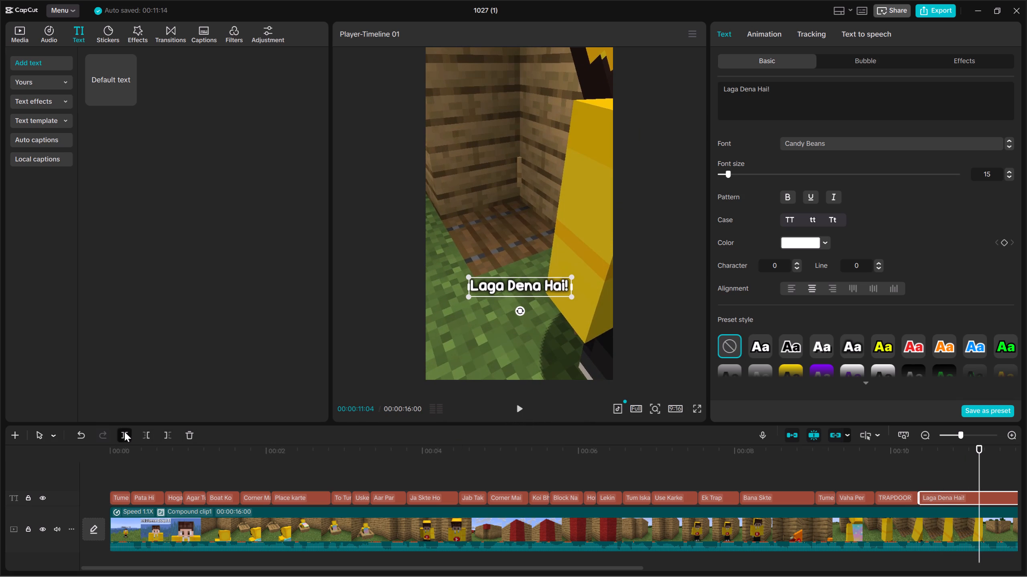
key(space)
key(space)
drag(795, 107, 714, 82)
key(BackSpace)
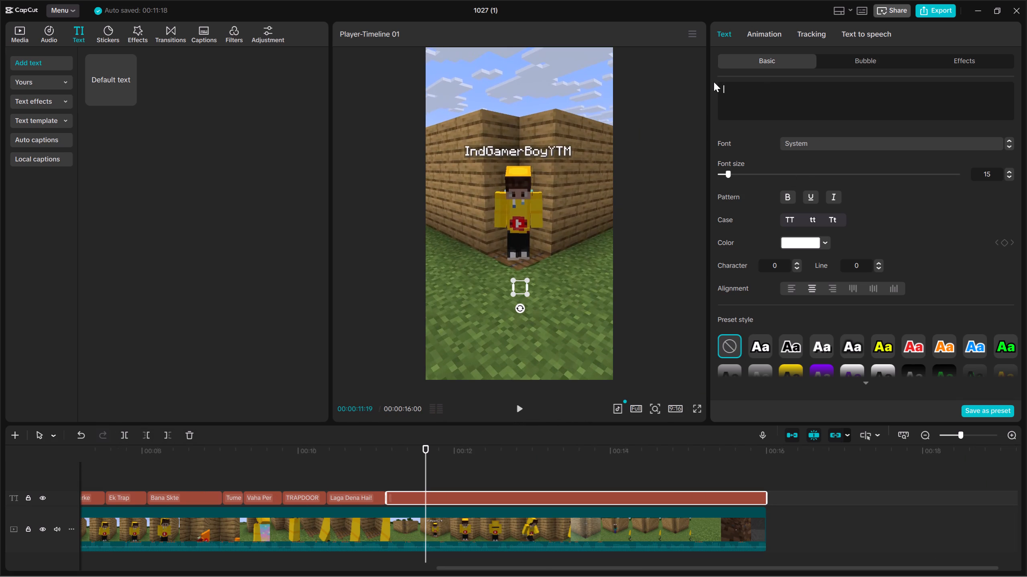
text(Jab Trapdoor)
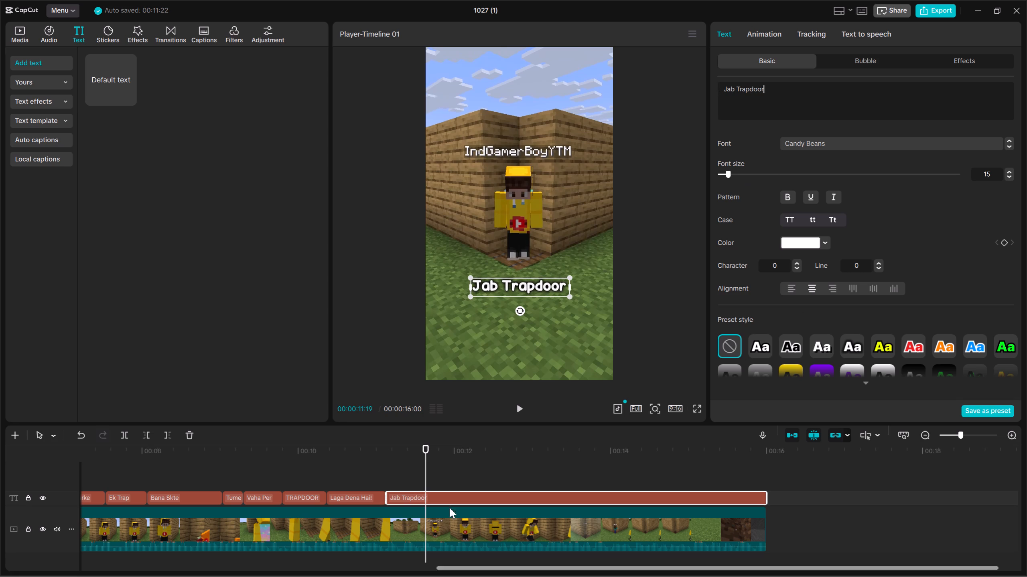
Replay the "Jab Trapdoor" section, split its caption at 00:00:11:22 and set the new last caption's text to "Band Hoga".
click(374, 465)
key(Up)
key(Down)
click(416, 495)
key(space)
key(space)
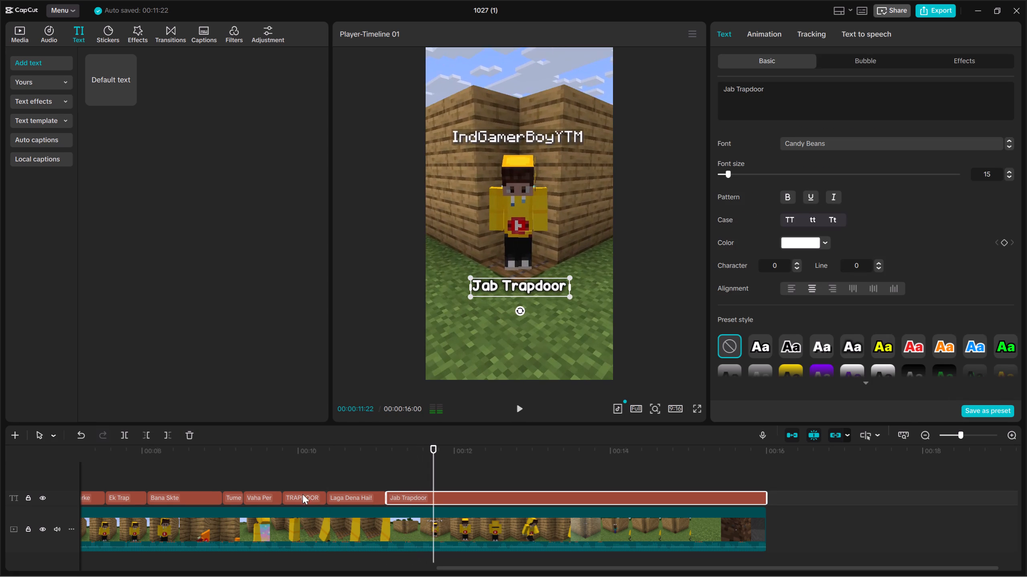
click(128, 436)
drag(817, 107, 706, 87)
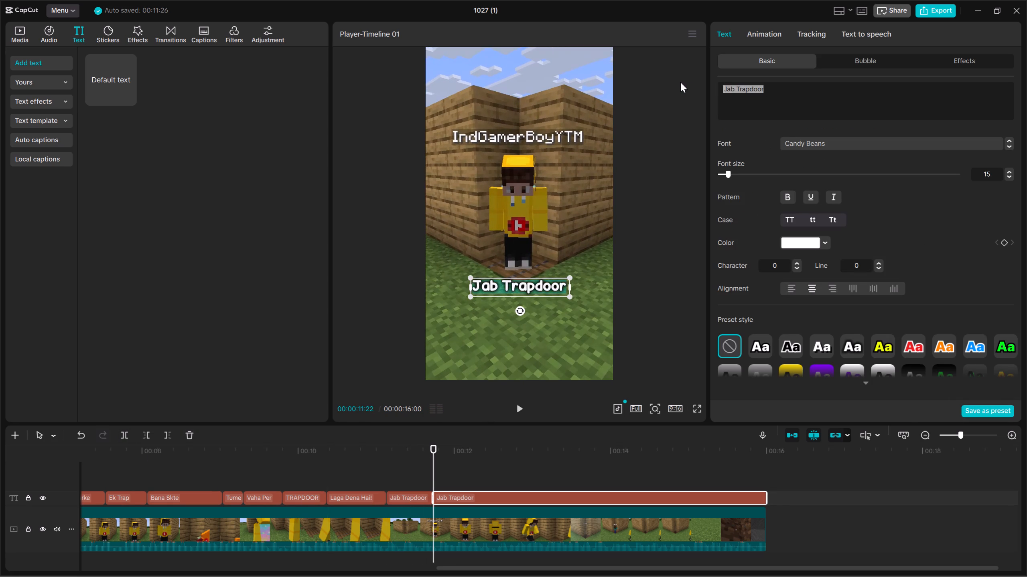
key(BackSpace)
text(Band)
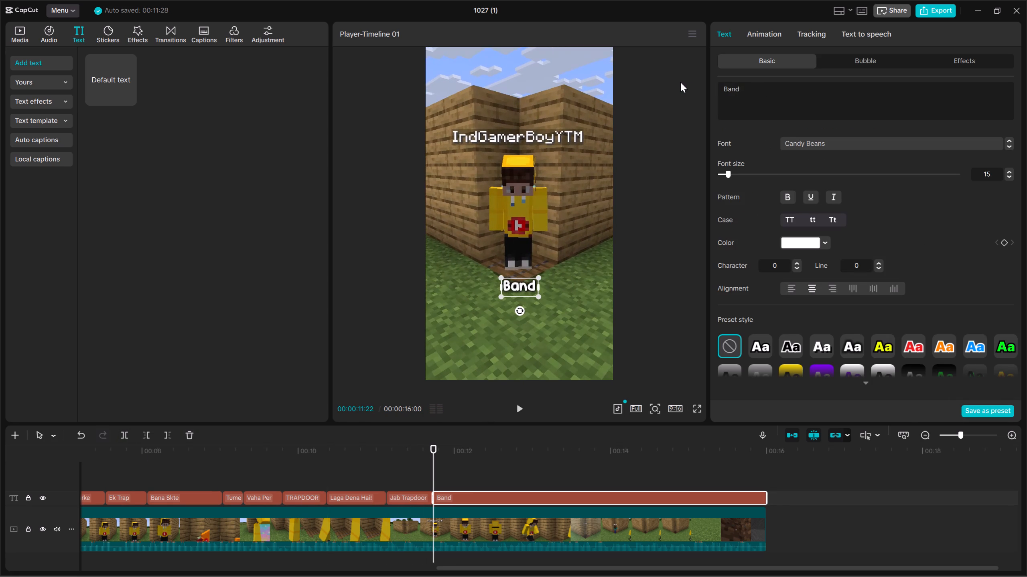
key(space)
text(Hoga)
Split the "Band Hoga" caption at about 00:00:12:06, listen on and set the new last caption's text to "Tab Kuch Bhi".
scroll(664, 79, up, 1)
click(520, 401)
key(space)
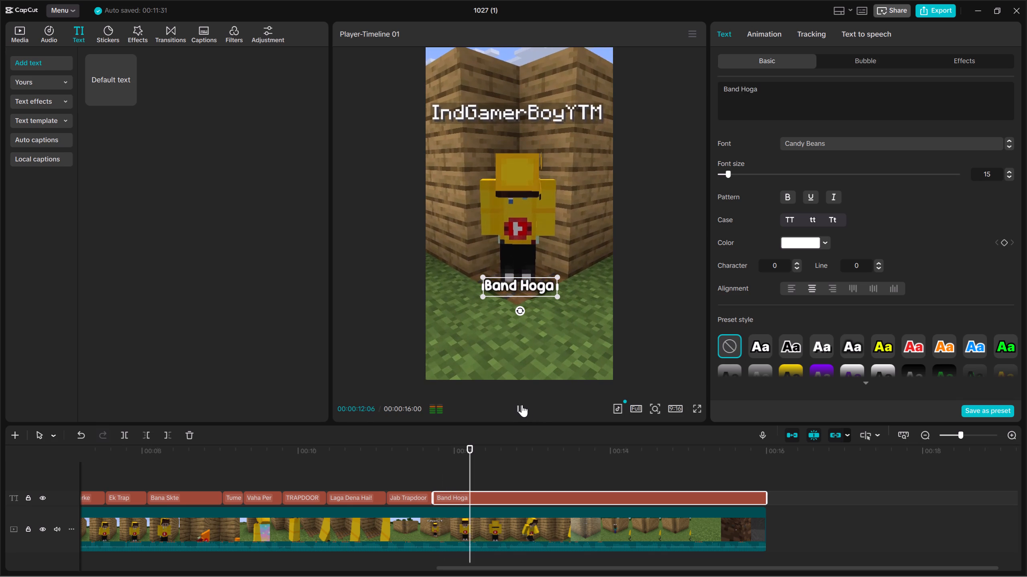
click(128, 433)
key(space)
key(space)
drag(813, 99, 721, 87)
key(BackSpace)
text(Tab Kuch Bhi)
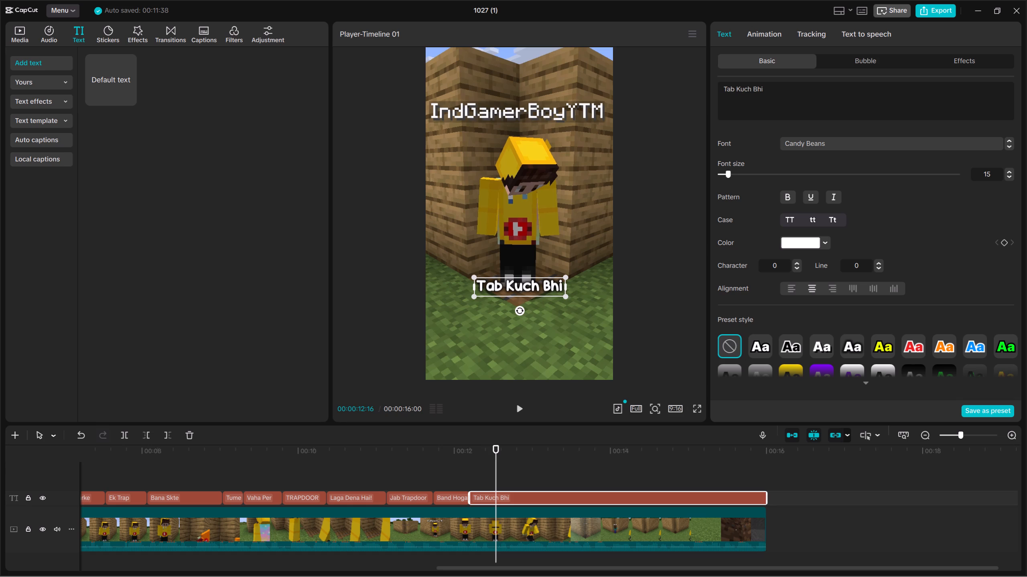
Replay the "Tab Kuch Bhi" section, split its caption at 00:00:12:26 and set the new last caption's text to "Nahi Hoga!".
drag(466, 462, 469, 466)
key(Up)
click(485, 493)
key(space)
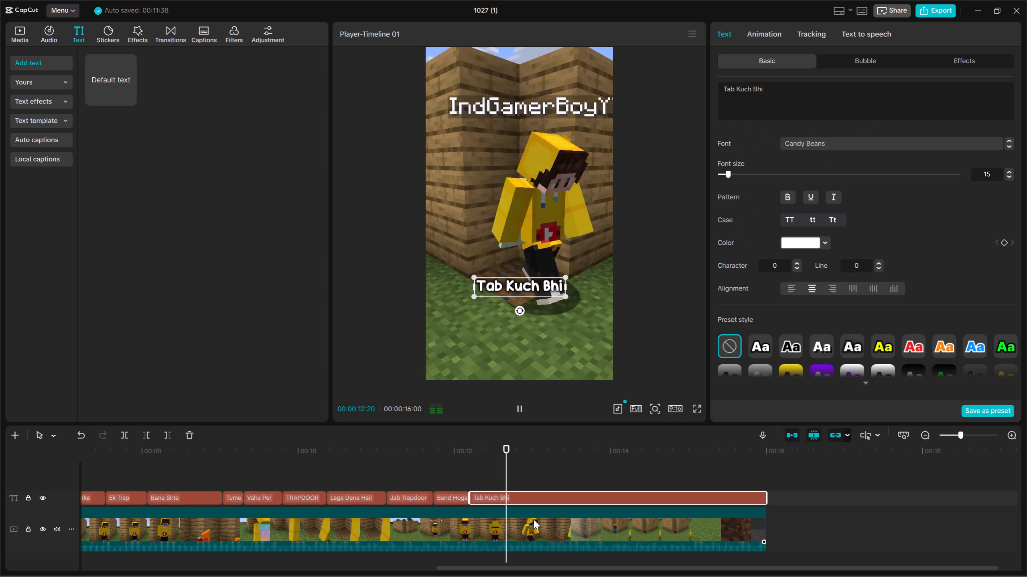
key(space)
click(131, 437)
drag(785, 105, 754, 89)
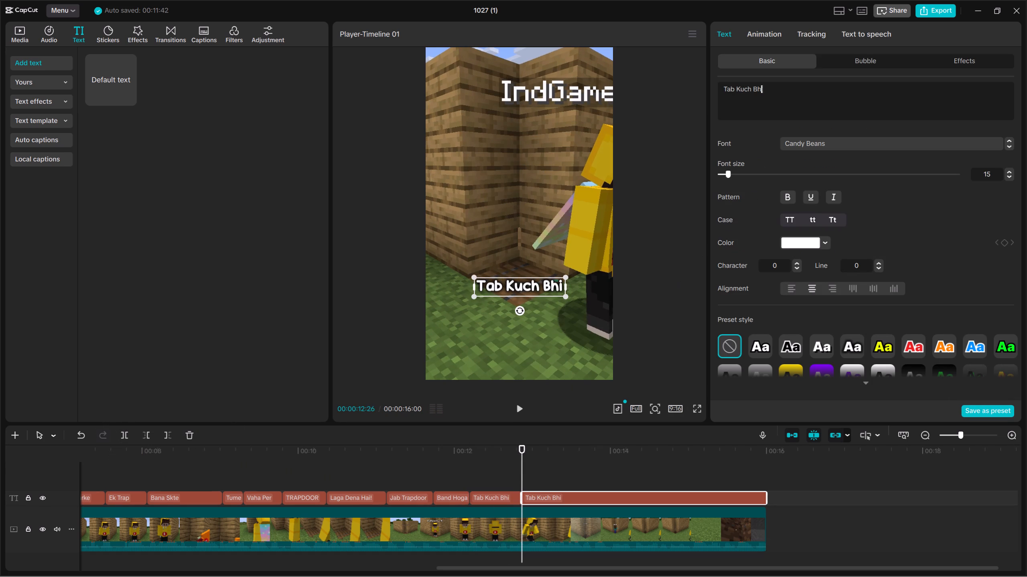
drag(754, 89, 729, 86)
key(BackSpace)
key(BackSpace)
text(Nahi Hoga!)
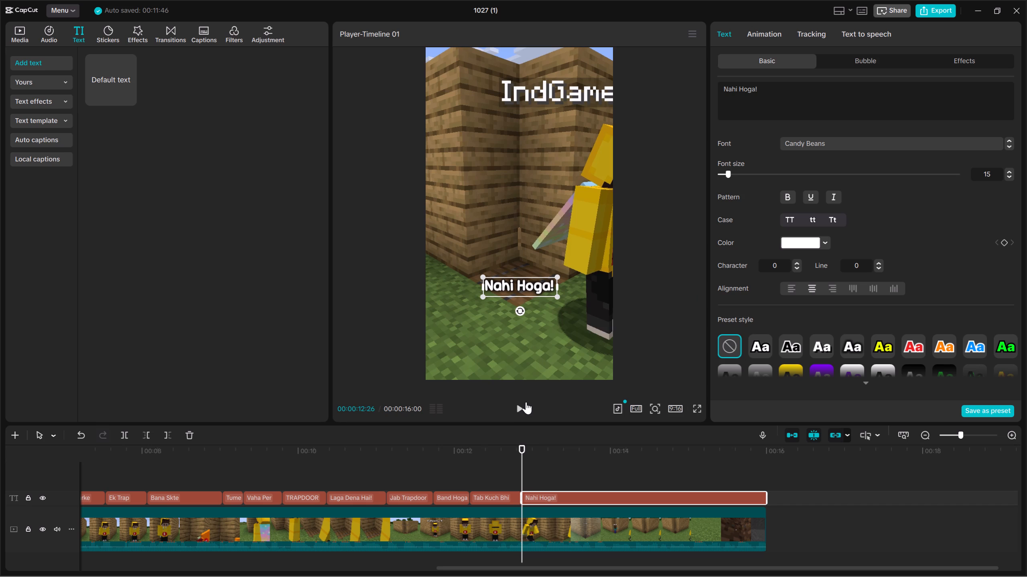
Play to the end of the "Nahi Hoga!" phrase and split its caption at 00:00:13:11.
click(523, 412)
key(space)
click(133, 433)
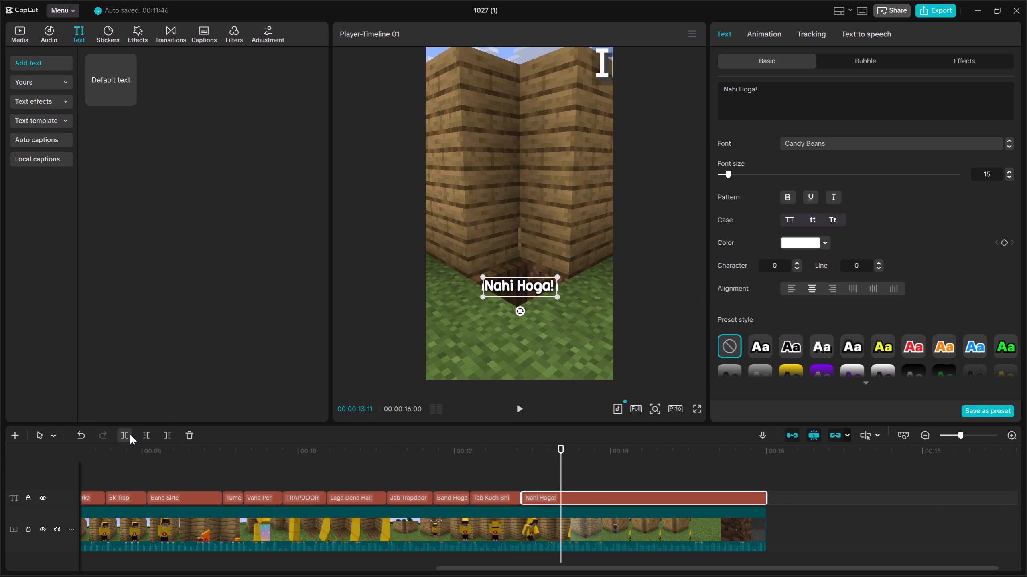
click(130, 434)
Listen on, trim the last caption's start to 00:00:13:16 and set its text to "Lekin Agar".
key(space)
key(space)
key(Up)
key(space)
key(space)
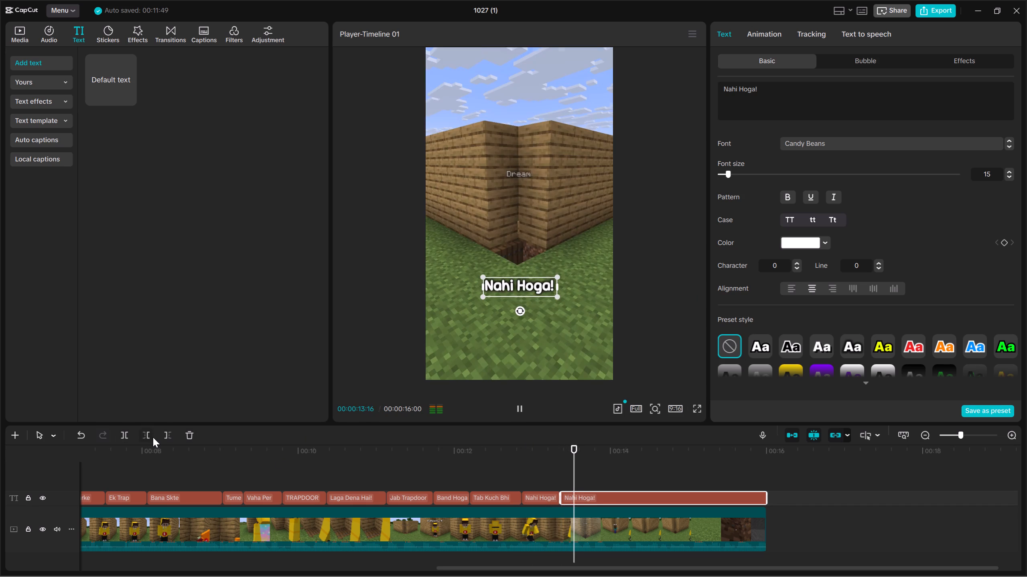
click(151, 436)
drag(779, 91, 721, 72)
key(BackSpace)
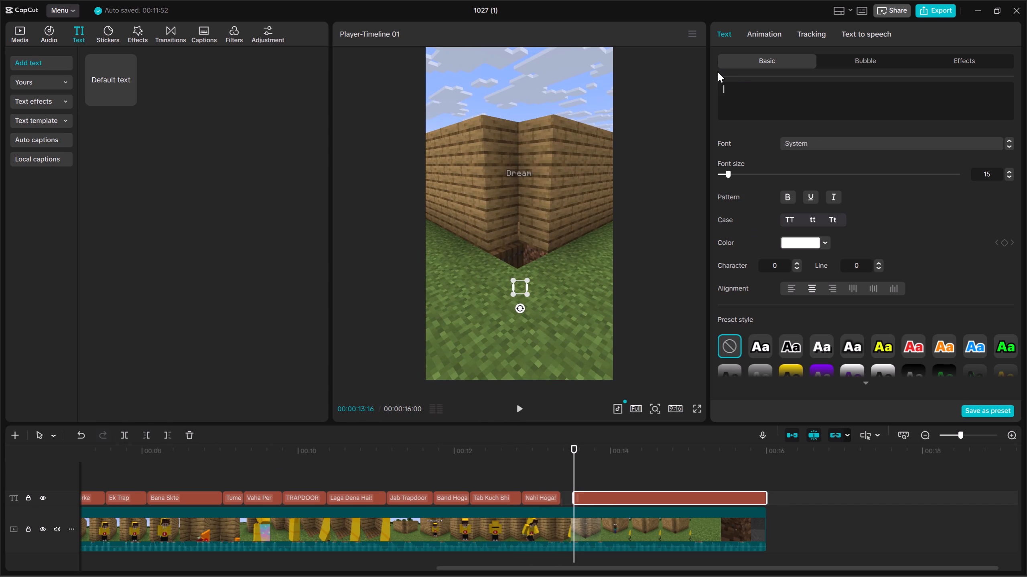
text(Leki)
key(space)
key(BackSpace)
text(n Agar)
Split the "Lekin Agar" caption at 00:00:13:27 and set the new last caption's text to "Trapdoor Open".
click(511, 409)
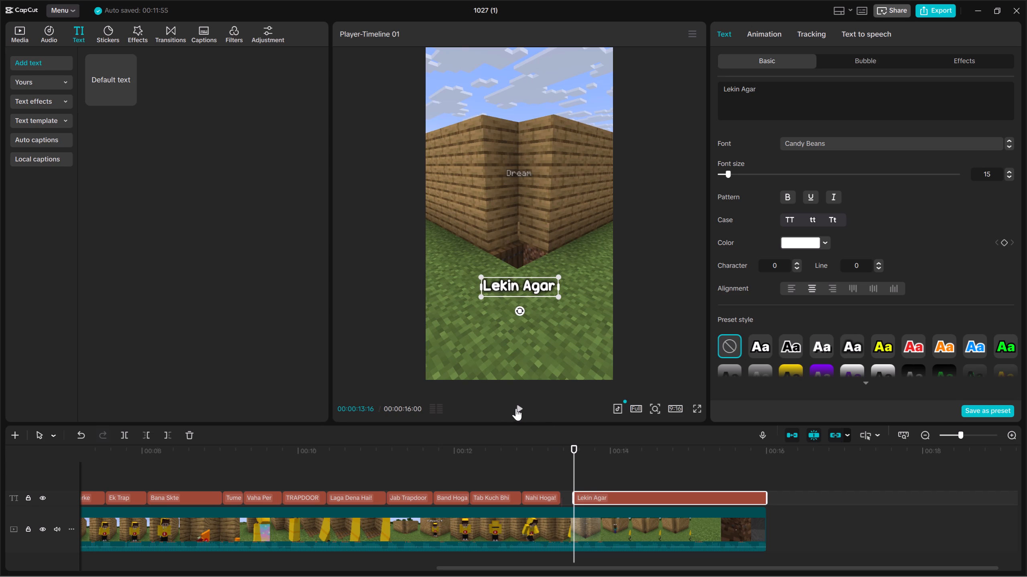
click(516, 408)
key(space)
click(128, 433)
drag(781, 105, 656, 85)
key(BackSpace)
text(Trap)
key(space)
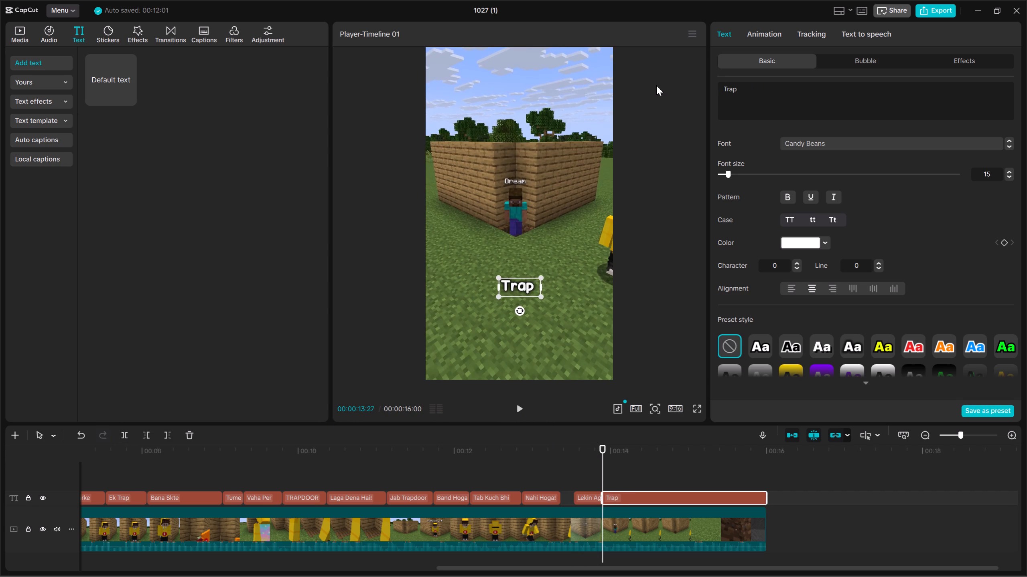
key(BackSpace)
text(door Open)
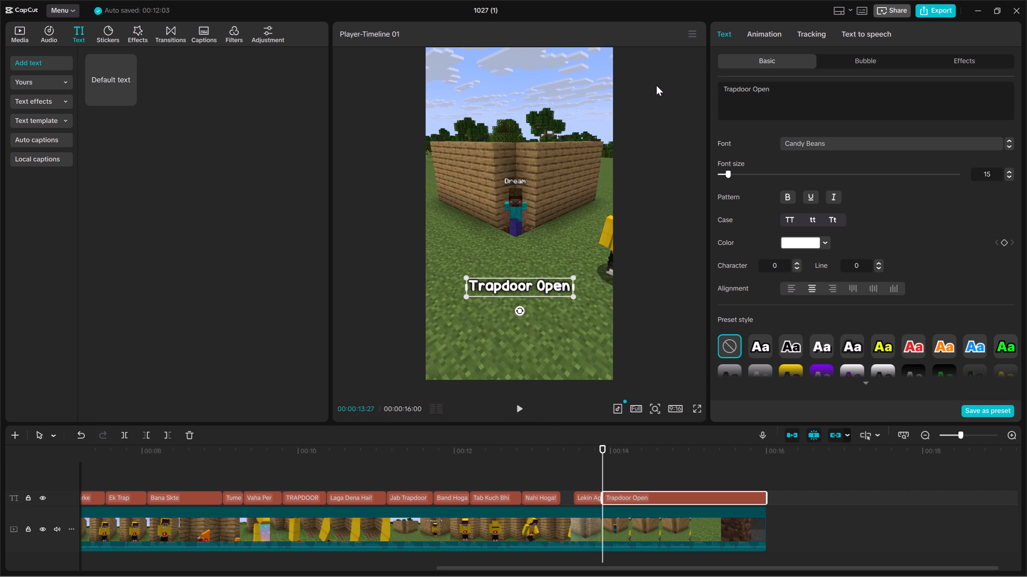
Listen to the "Trapdoor Open" section, split its caption at 00:00:14:13 and set the new last caption's text to "Hoga To".
click(516, 407)
key(space)
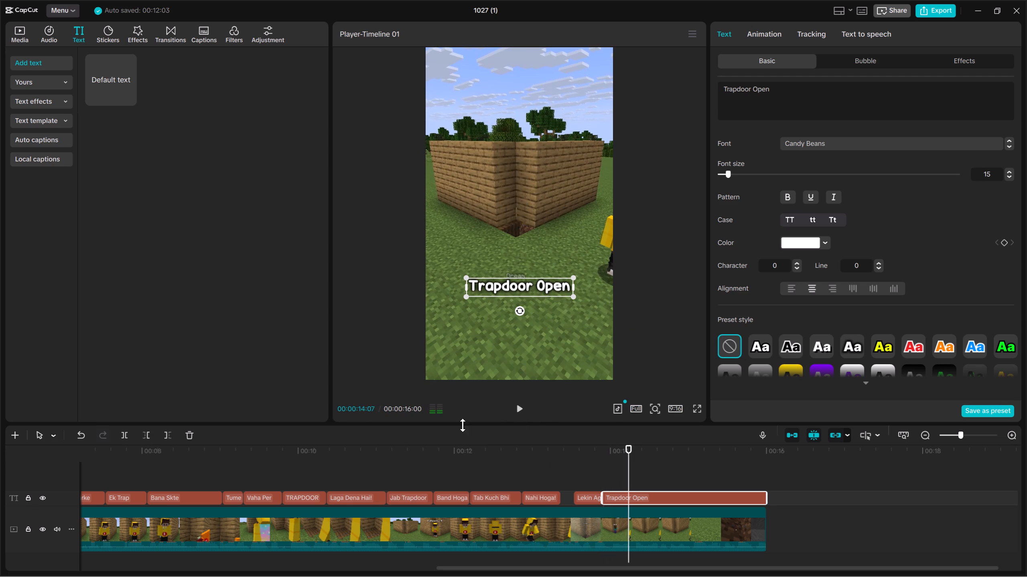
key(space)
key(space)
click(126, 434)
drag(803, 99, 719, 87)
key(BackSpace)
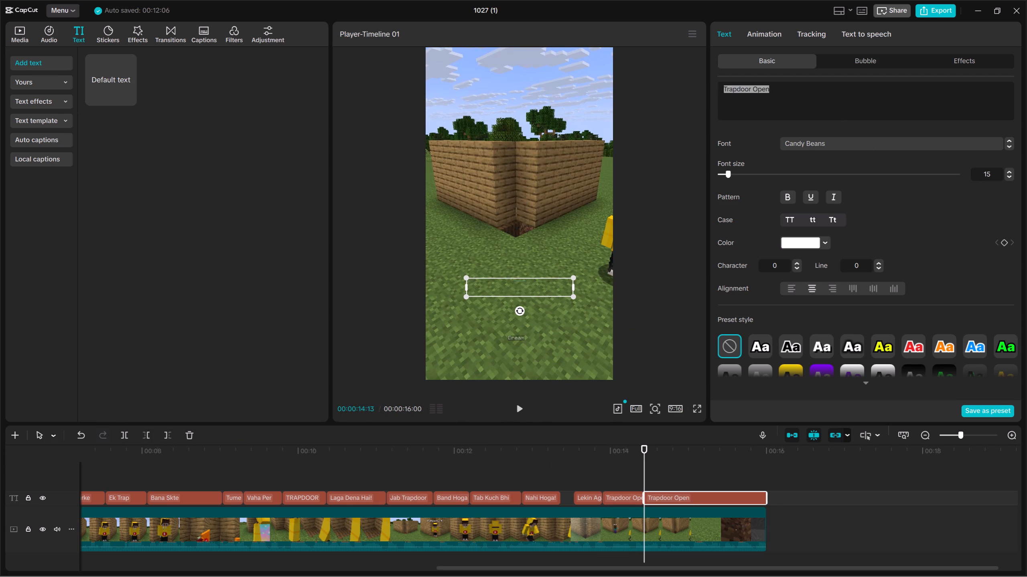
text(Hoga To)
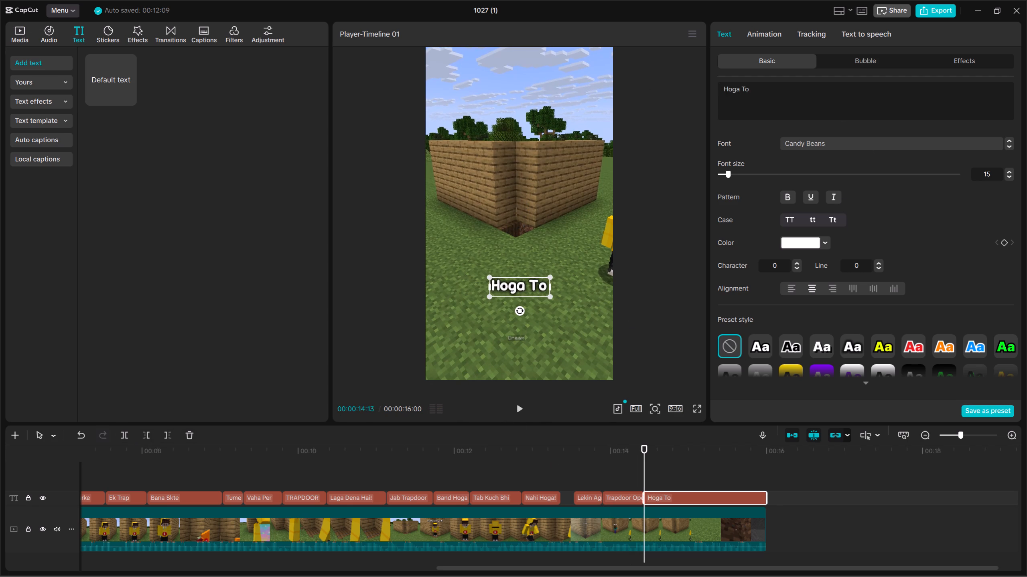
Listen on, split the "Hoga To" caption at 00:00:14:23 and set the new last caption's text to "To Tume".
click(522, 411)
key(space)
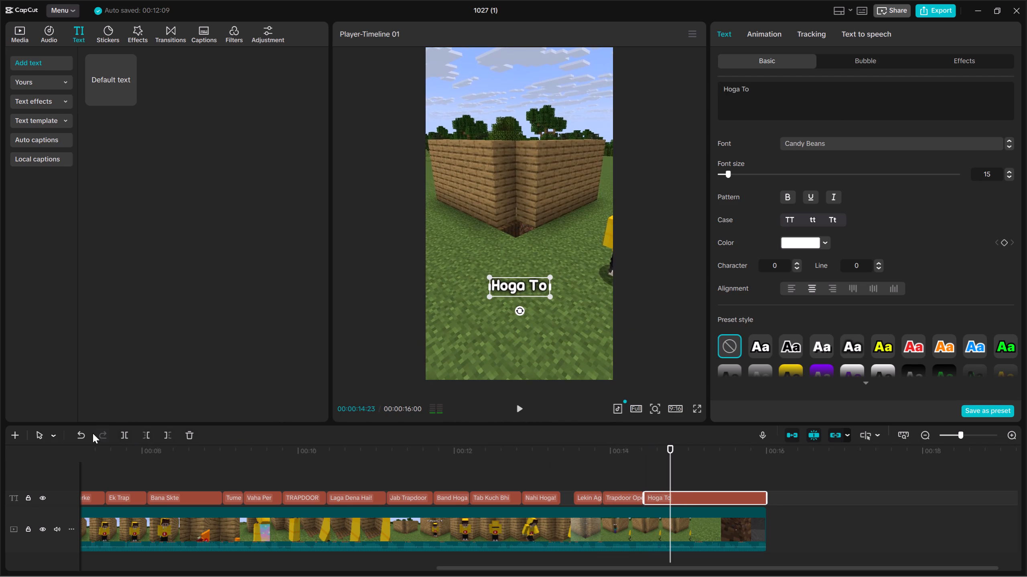
click(124, 430)
drag(774, 95, 706, 84)
key(BackSpace)
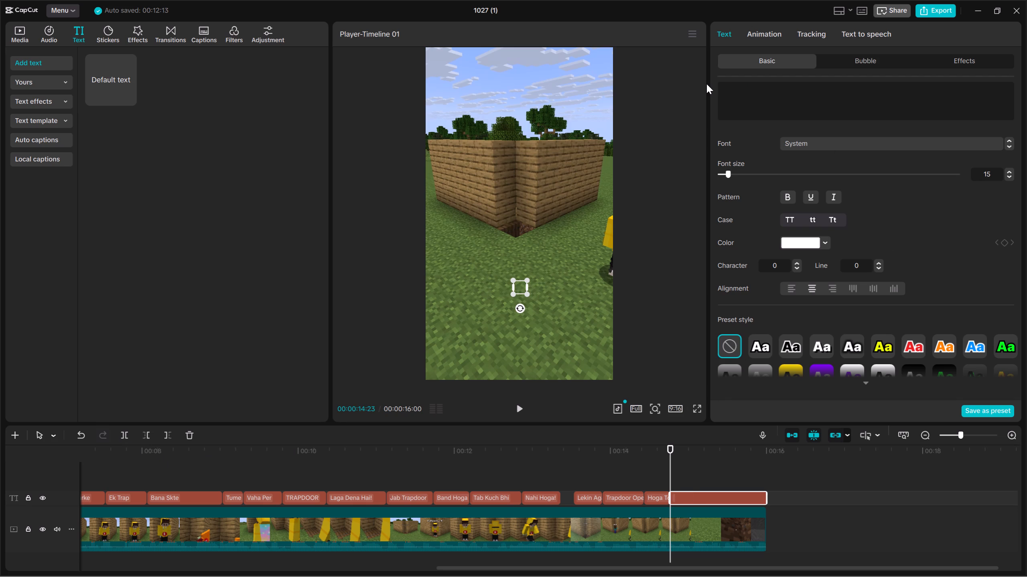
text(To Tume)
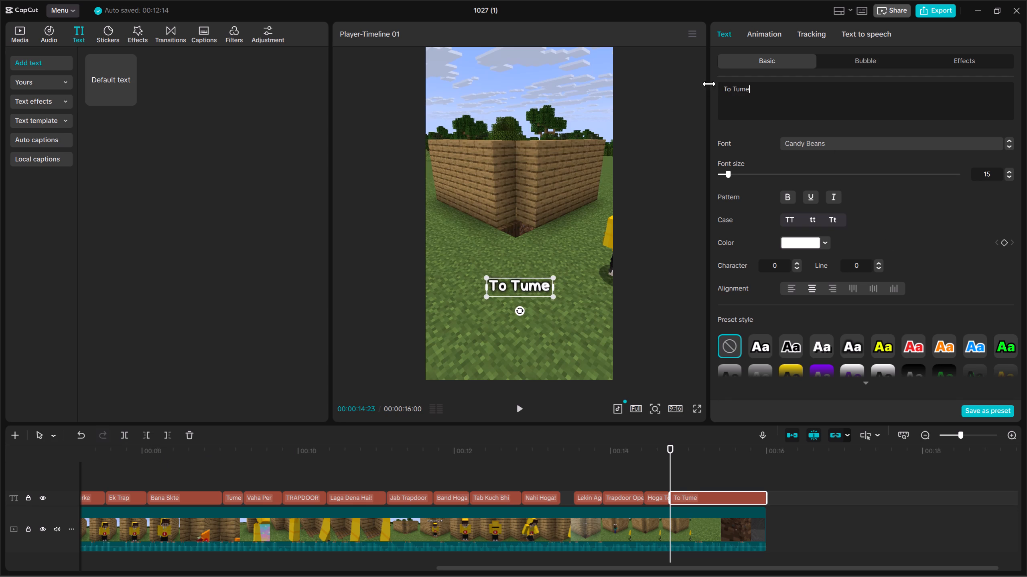
Play on to 00:00:15:01 and correct the last caption's text to "To Tum".
click(511, 406)
key(space)
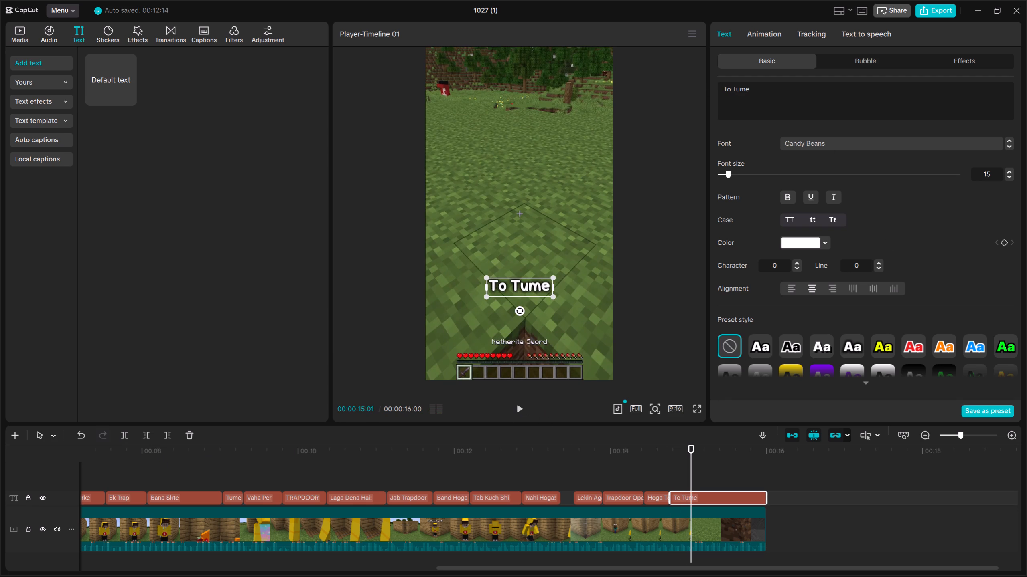
click(804, 101)
key(BackSpace)
key(BackSpace)
key(BackSpace)
text(um)
Split the "To Tum" caption at 00:00:15:01, play a little further and set the new last caption's text to "Uske Ander".
click(131, 438)
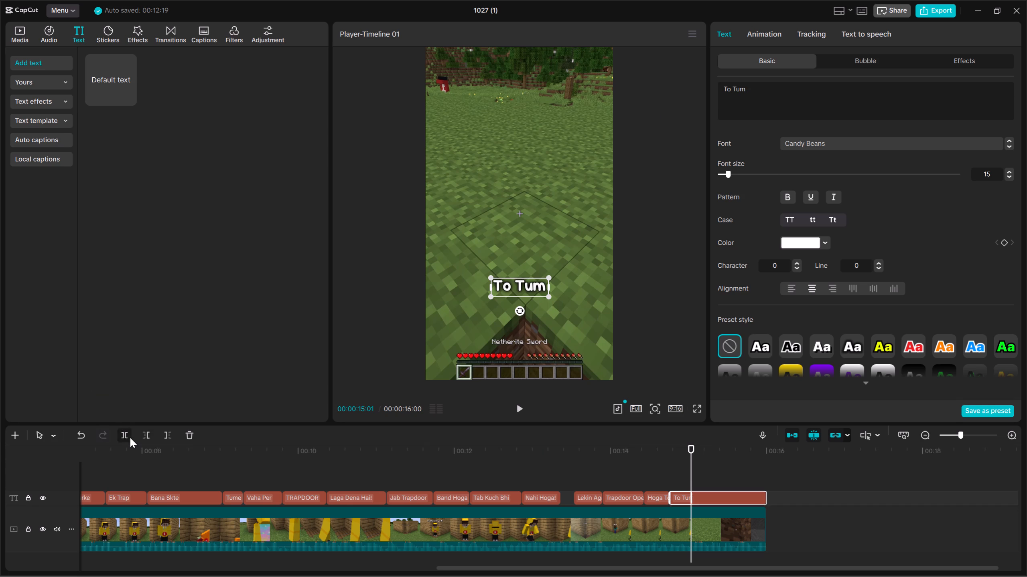
key(space)
key(space)
drag(772, 100, 716, 86)
key(BackSpace)
text(Uske Ander)
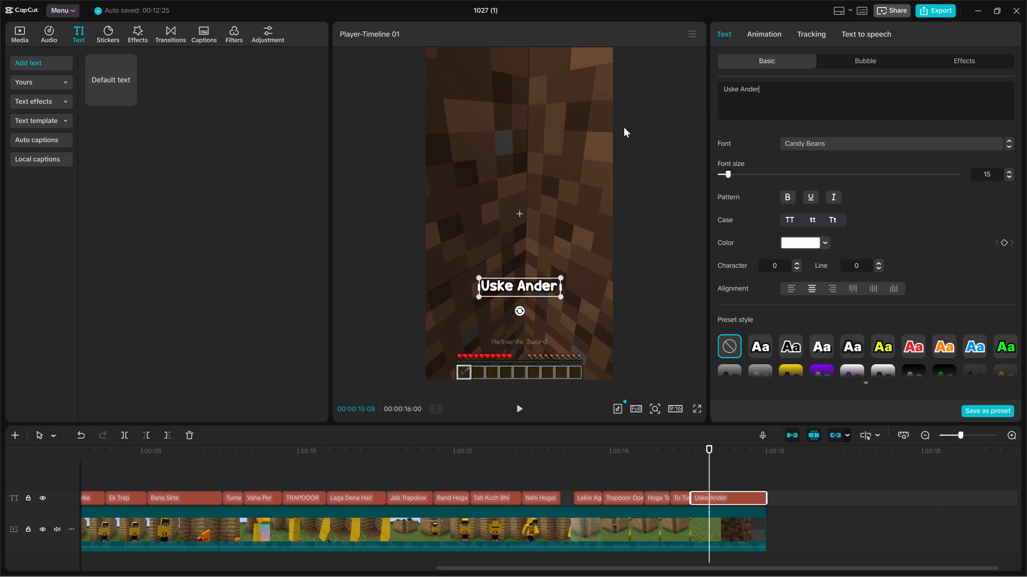
Replay the "Uske Ander" phrase, split its caption at 00:00:15:17 and set the new last caption's text to "Jaoge!".
click(520, 405)
key(space)
key(Up)
key(space)
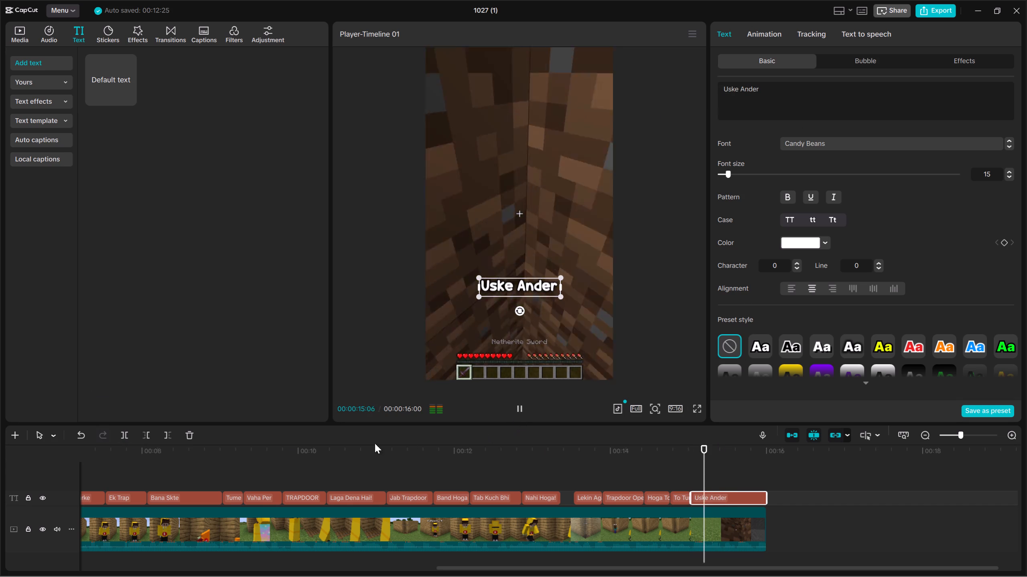
key(space)
click(117, 436)
click(124, 436)
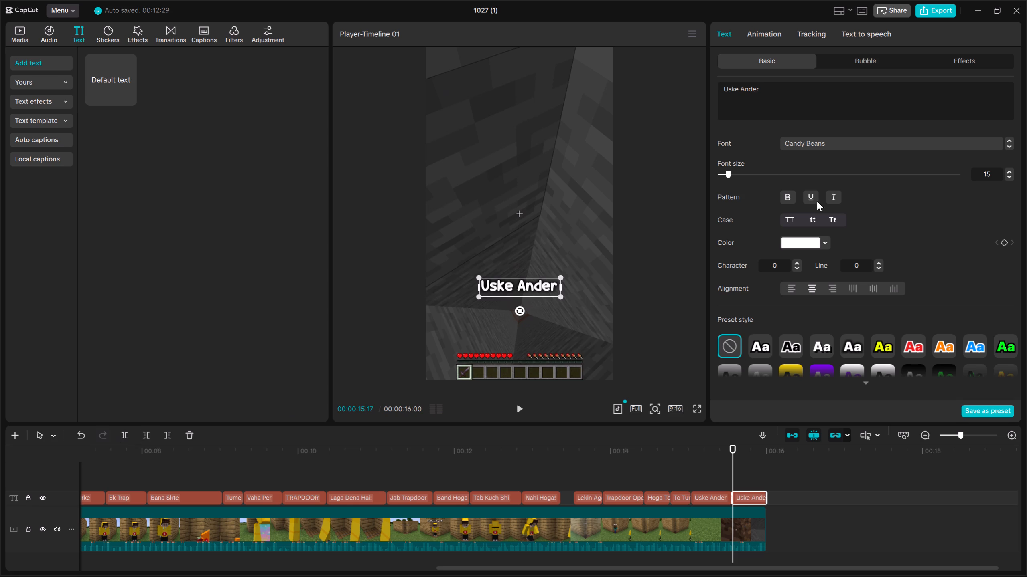
drag(812, 104, 713, 83)
key(BackSpace)
text(Jaoge!)
click(516, 410)
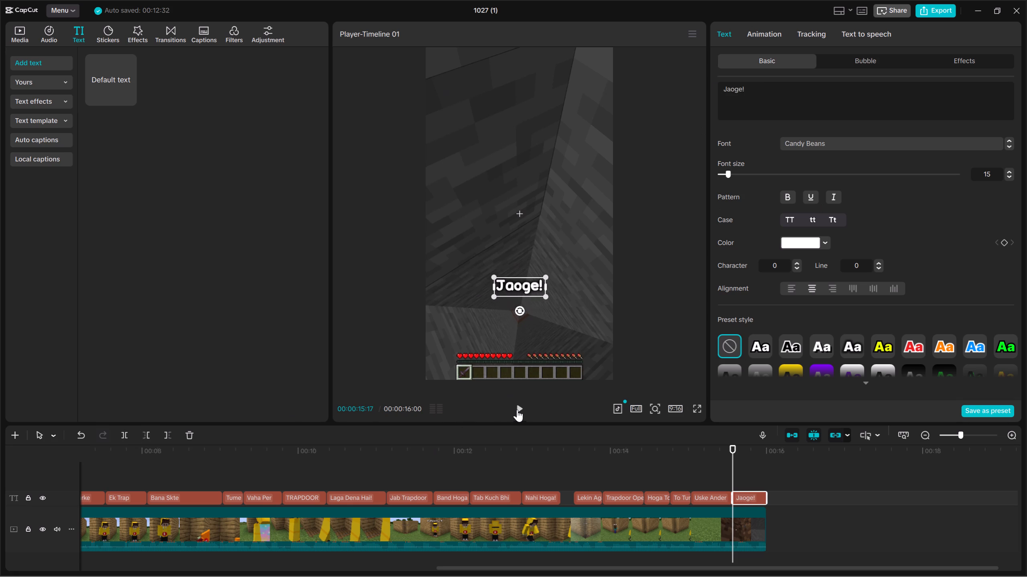
Select all captions on the timeline and apply the Pop Up entrance animation to them.
triple_click(922, 434)
drag(369, 501, 252, 475)
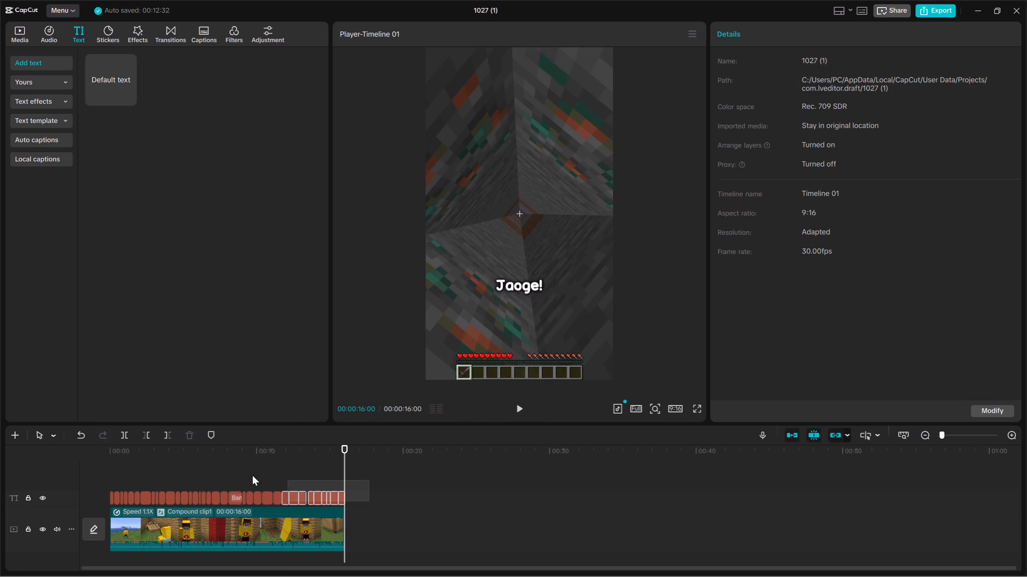
drag(252, 475, 0, 438)
click(776, 32)
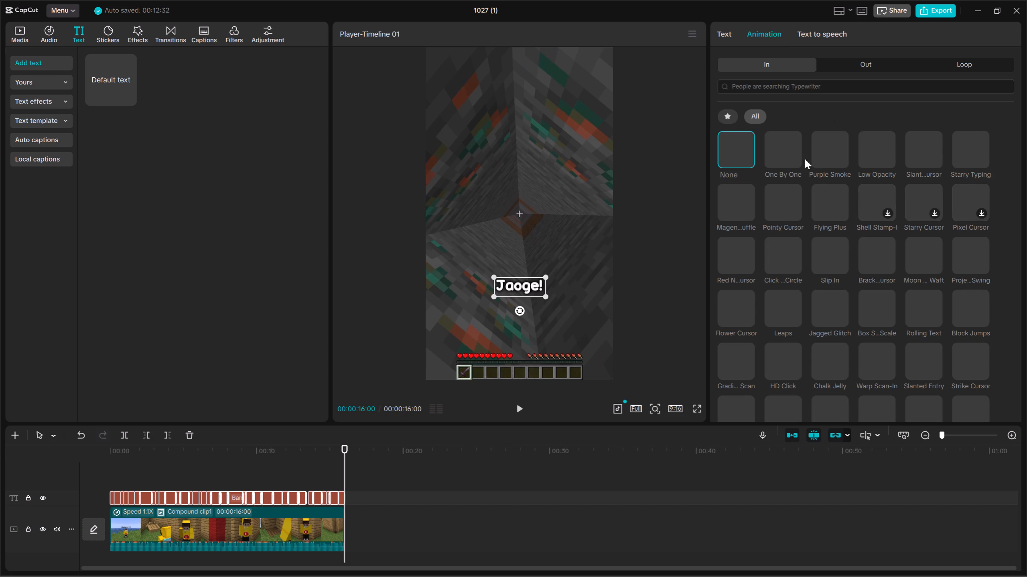
click(808, 85)
click(869, 118)
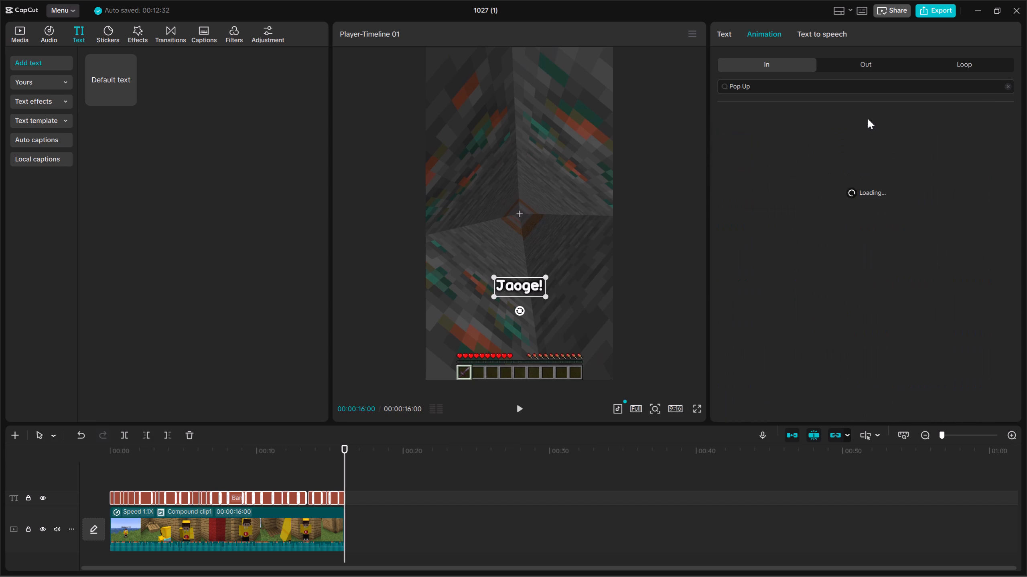
click(790, 137)
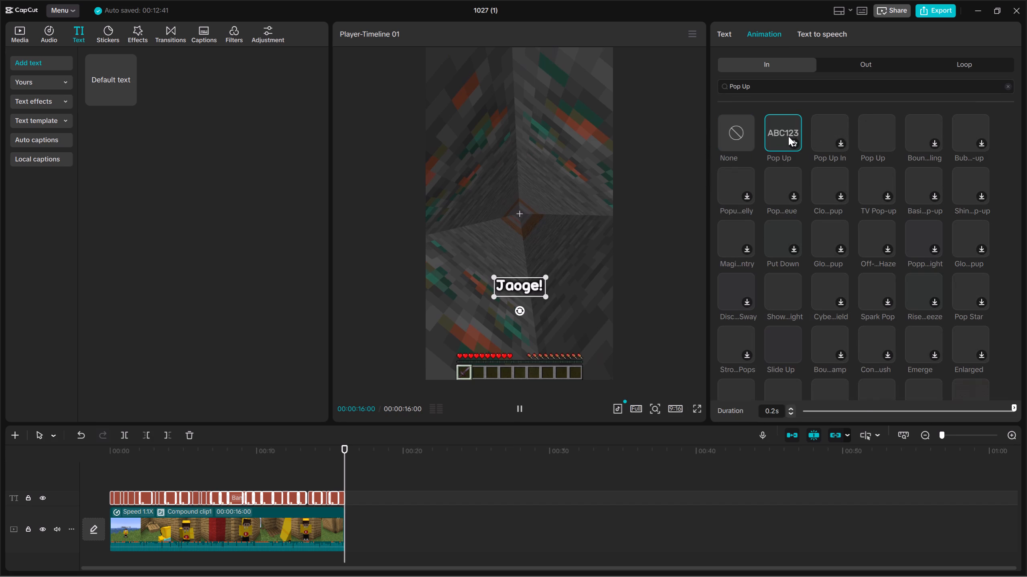
Shorten the Pop Up animation's duration on all selected captions.
click(863, 419)
click(861, 411)
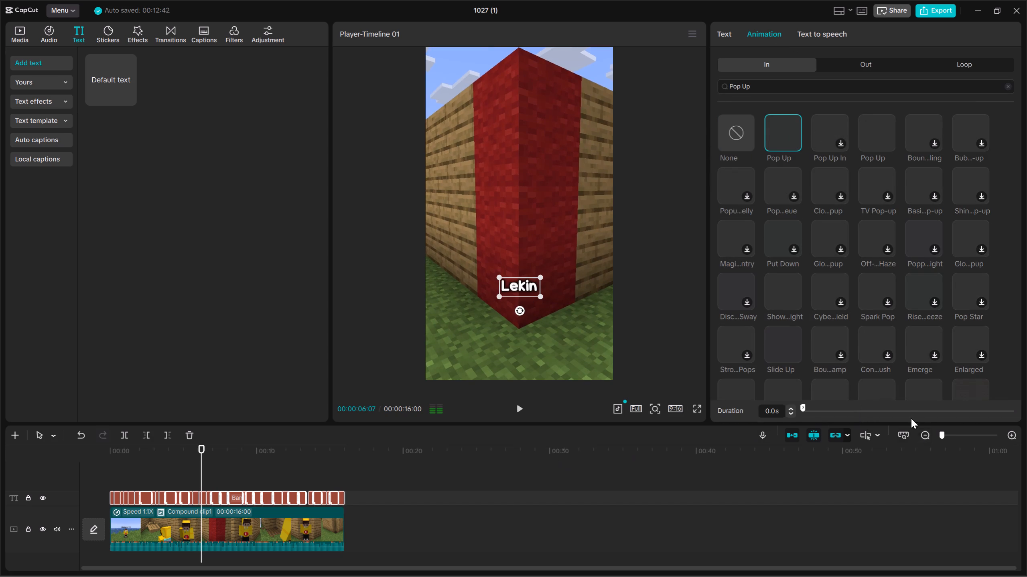
click(905, 411)
drag(898, 411, 881, 411)
click(220, 463)
Play the video from the start to check the timing and entrance animation of the captions.
drag(220, 463, 0, 457)
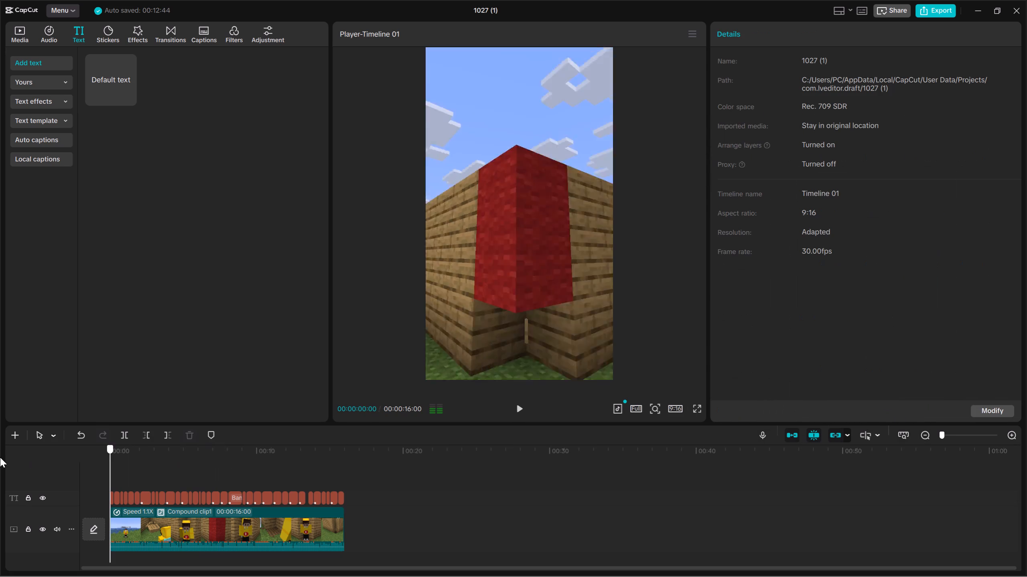
drag(0, 457, 0, 456)
triple_click(1010, 433)
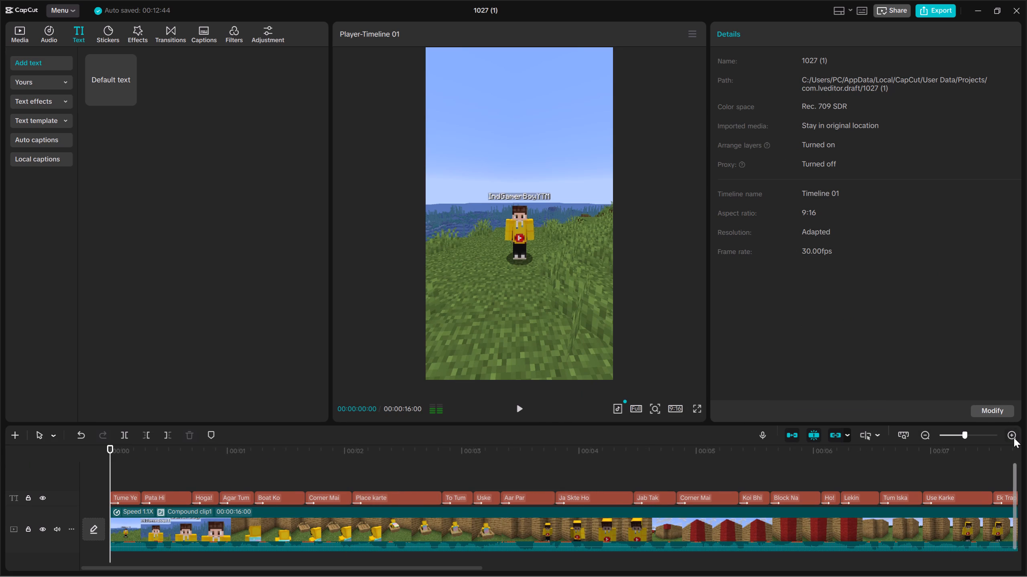
double_click(1014, 438)
click(517, 404)
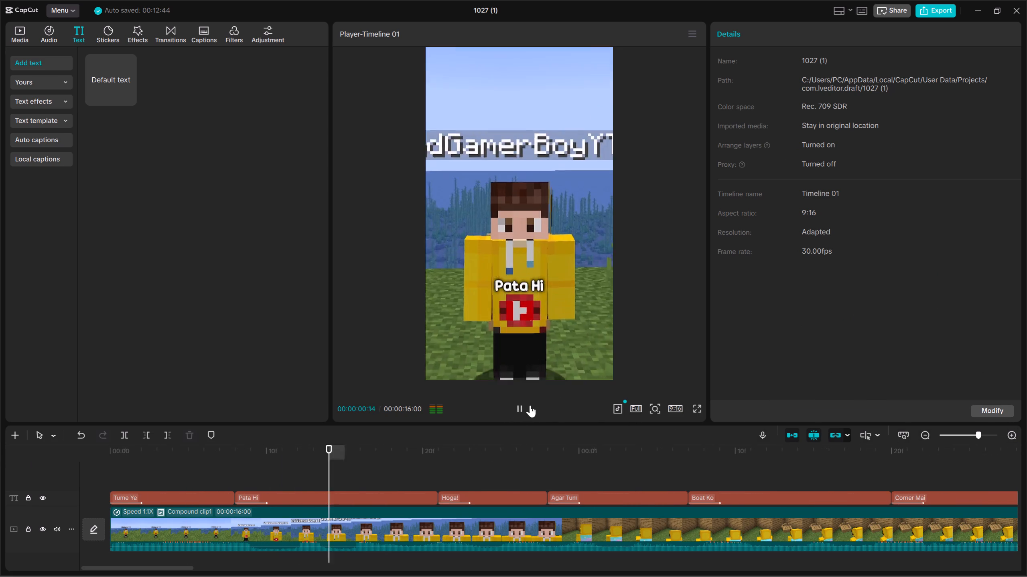
key(Up)
key(Up)
key(Up)
key(Up)
key(space)
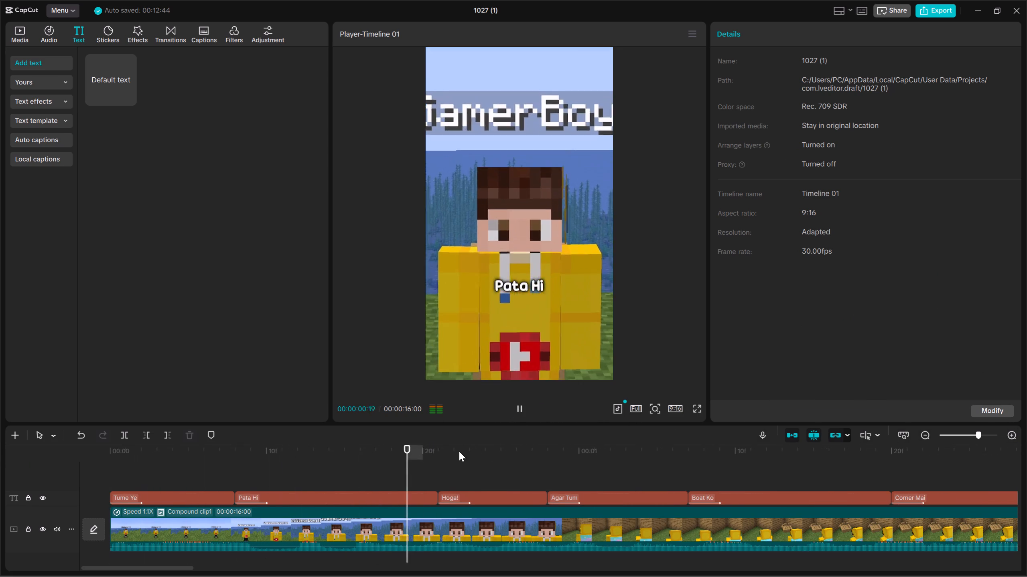
key(space)
key(space)
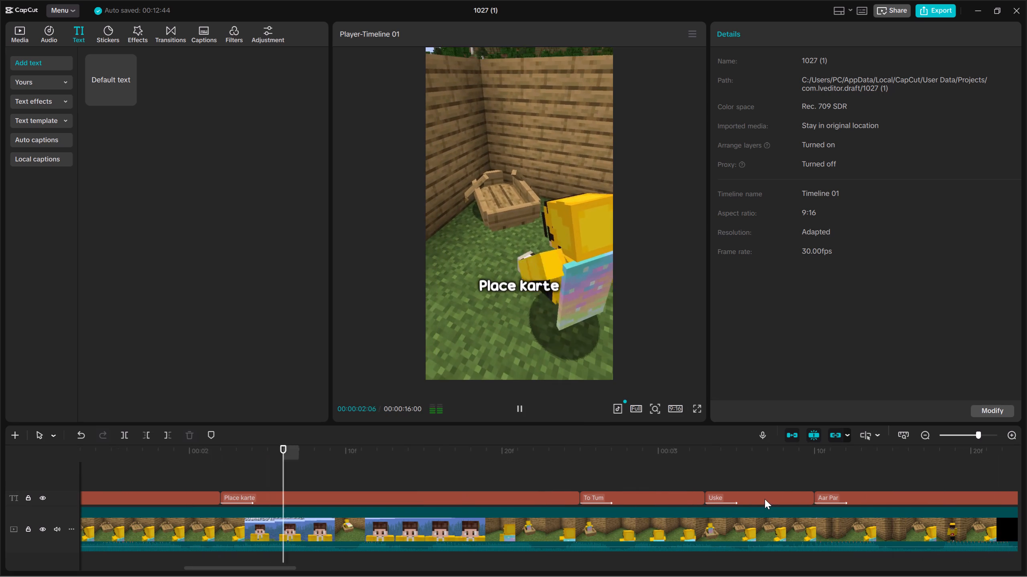
key(space)
key(space)
click(926, 436)
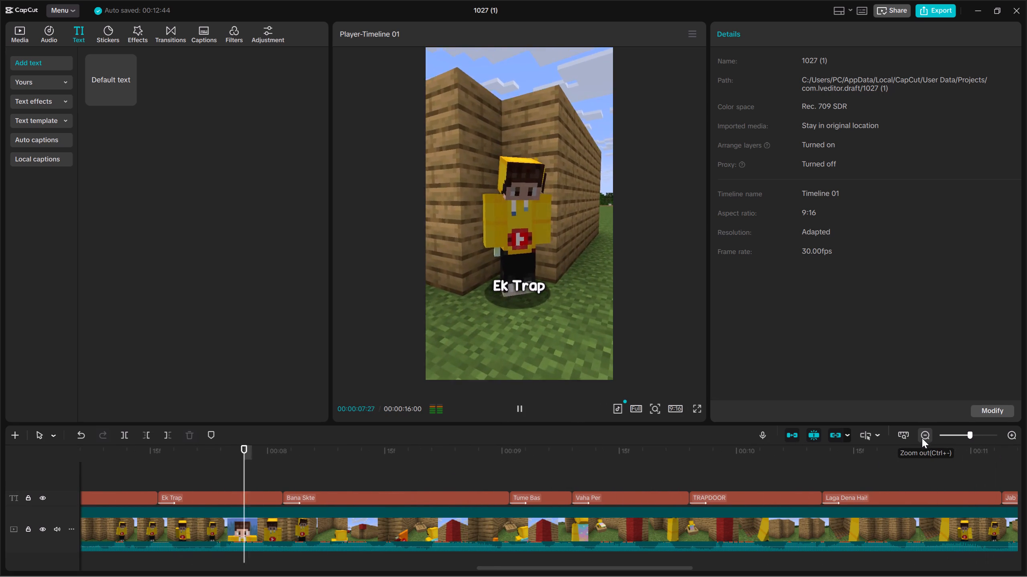
key(space)
key(space)
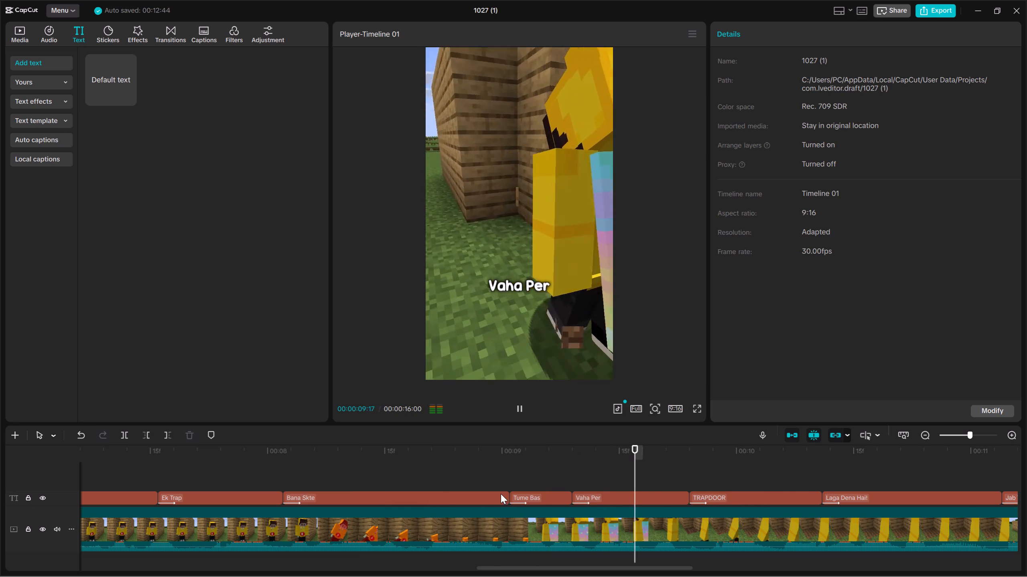
key(space)
Recolour the "TRAPDOOR" caption's text, picking pure red and shifting the hue toward yellow.
key(Up)
click(760, 496)
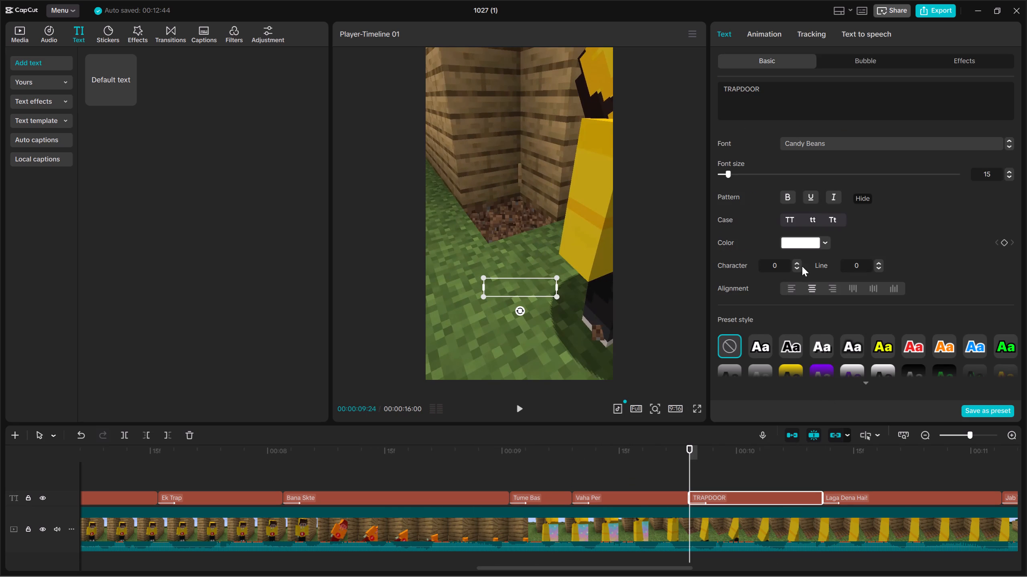
click(800, 243)
drag(814, 285, 940, 225)
drag(785, 345, 796, 342)
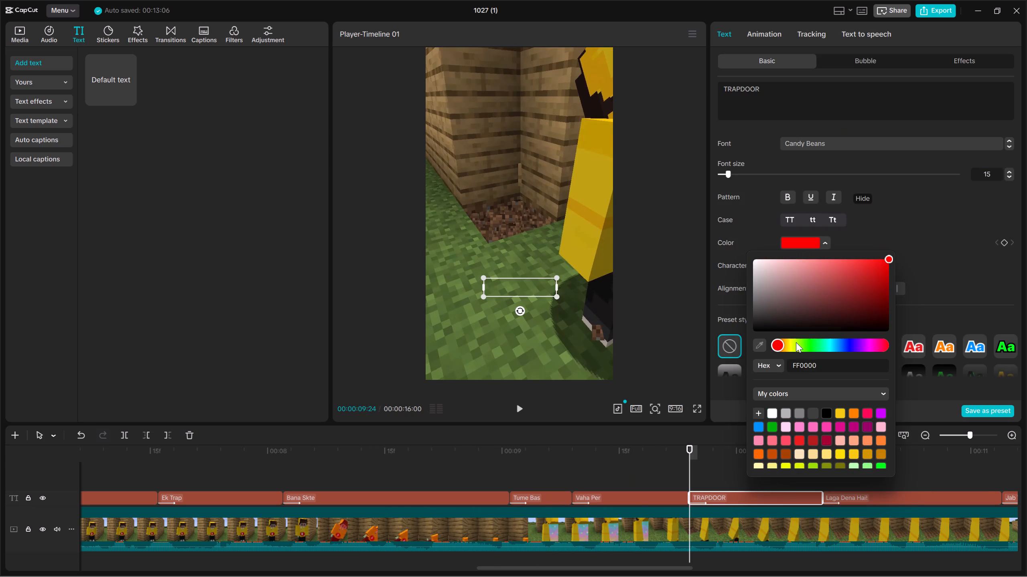
drag(796, 342, 796, 342)
click(797, 340)
click(797, 343)
Play on from the "Vaha Per" caption to the "Nahi Hoga!" caption to review the captions.
click(633, 479)
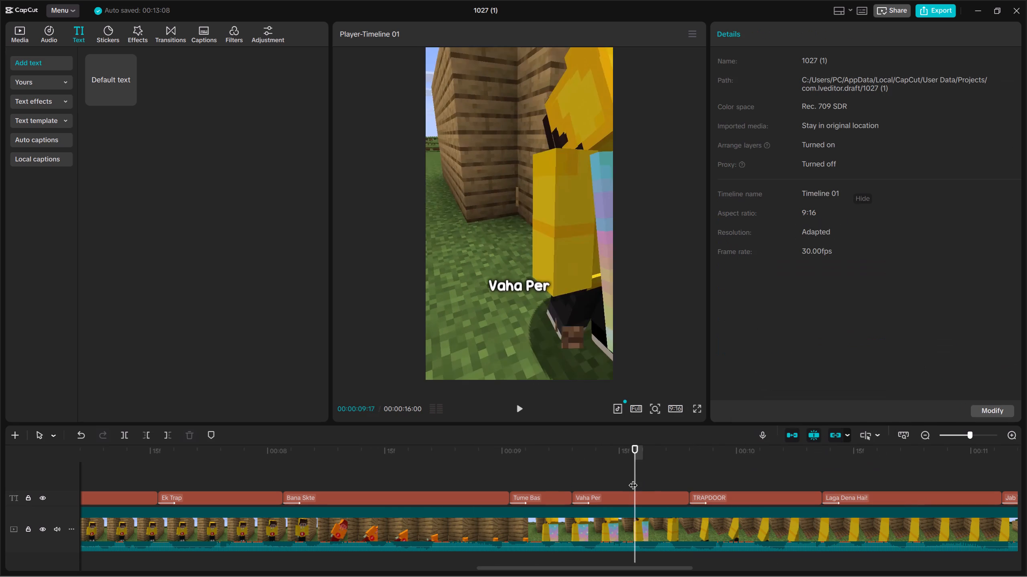
key(space)
key(space)
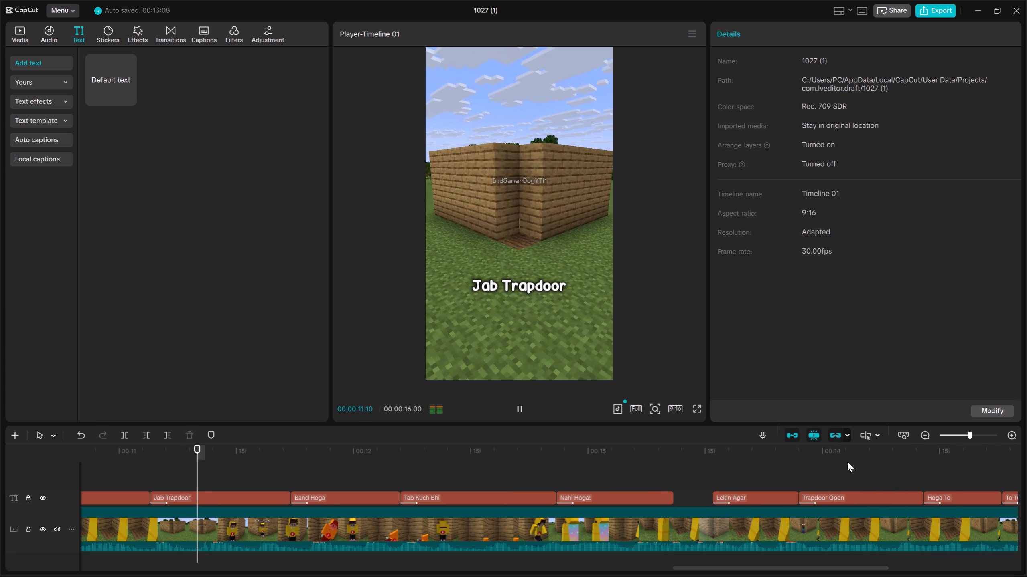
key(space)
double_click(928, 435)
key(space)
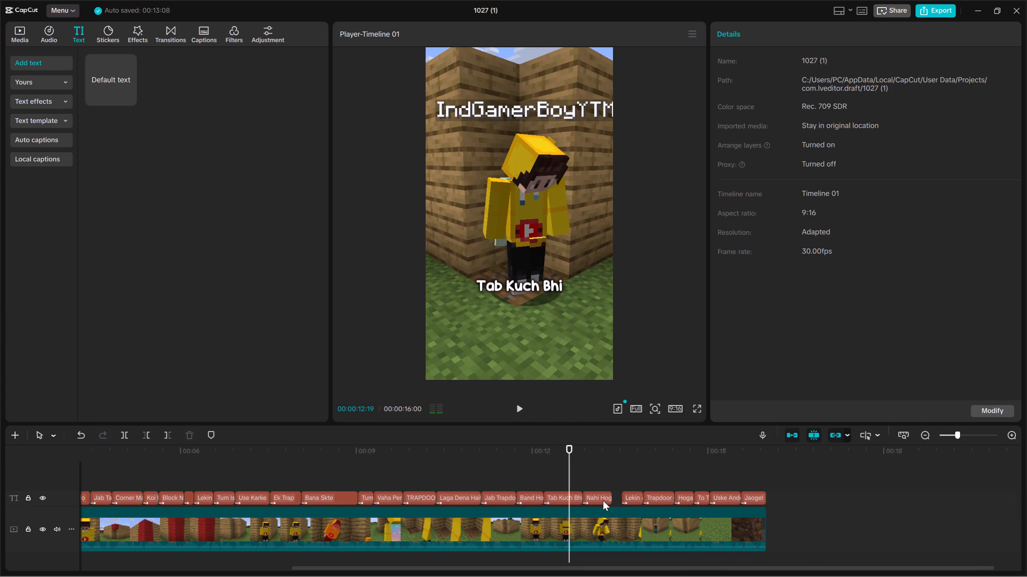
key(space)
key(space)
Copy the "Nahi Hoga!" caption and paste the duplicate on a track above it, starting at 00:00:12:26.
click(595, 496)
right_click(595, 496)
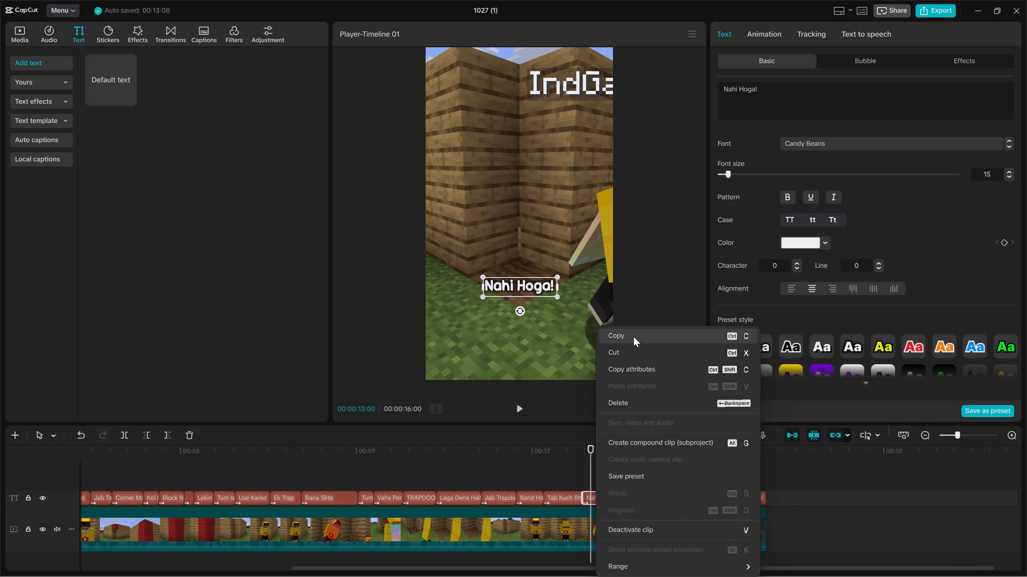
click(632, 333)
key(Up)
click(593, 477)
key(Up)
right_click(593, 481)
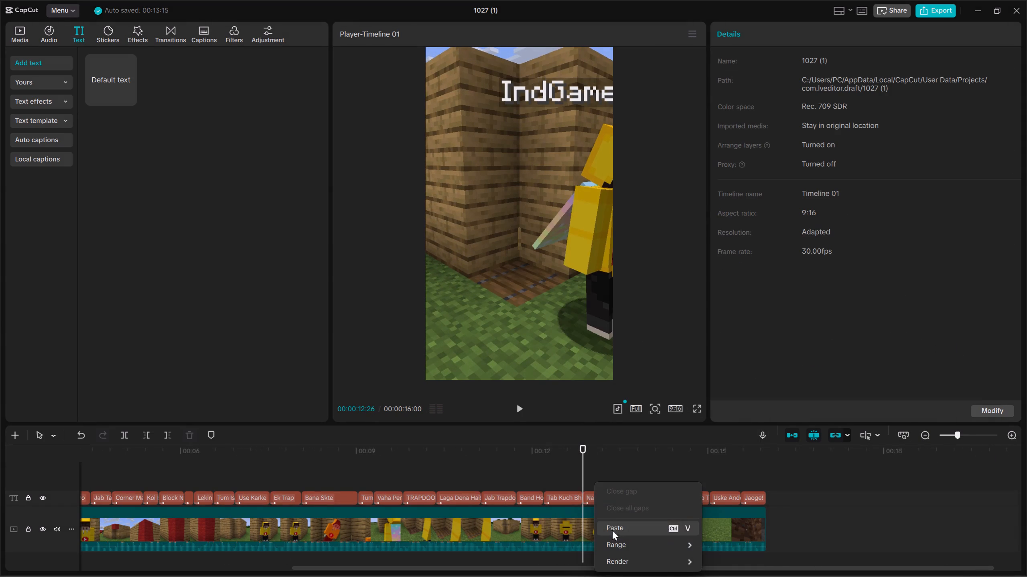
click(613, 531)
Set the duplicate caption's text to "Nahi" and its colour to red FF0000.
drag(774, 87, 747, 89)
key(BackSpace)
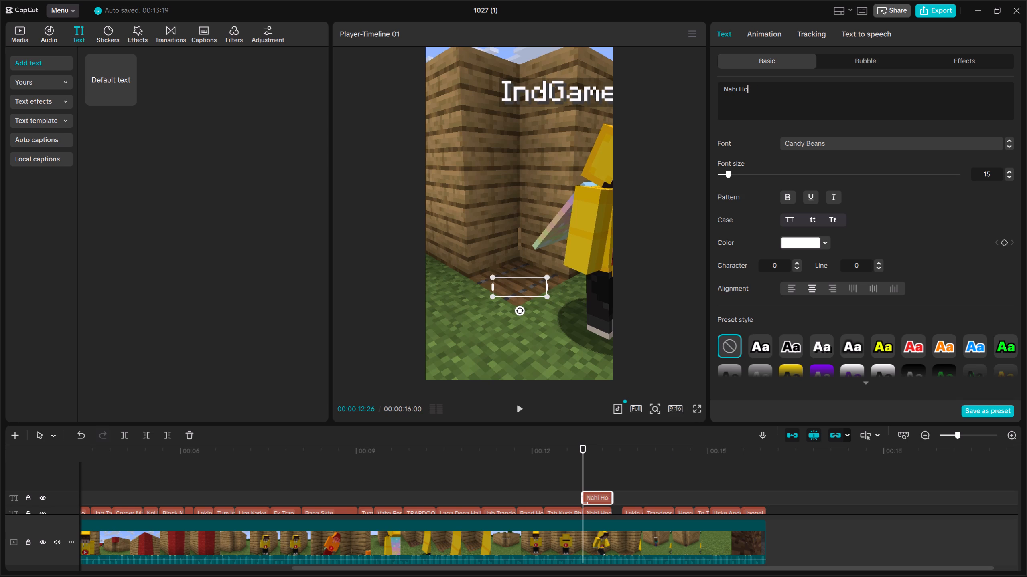
key(BackSpace)
key(BackSpace)
key(BackSpace)
click(815, 242)
drag(783, 345, 767, 346)
click(790, 345)
drag(789, 345, 763, 349)
drag(826, 289, 894, 231)
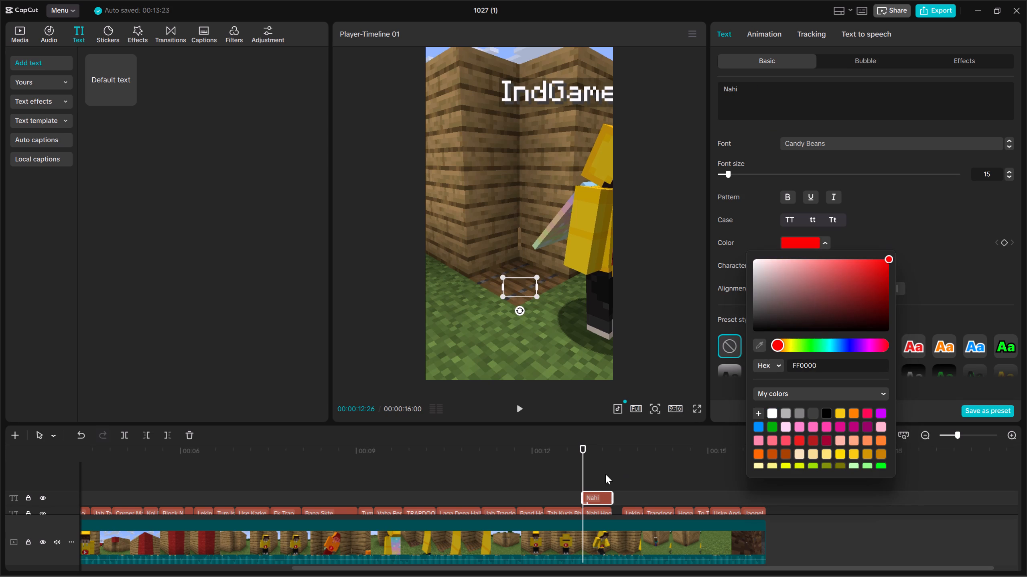
Pad the red "Nahi" caption with trailing spaces until it lines up over the same word in "Nahi Hoga!".
click(596, 472)
click(598, 499)
double_click(596, 480)
click(598, 495)
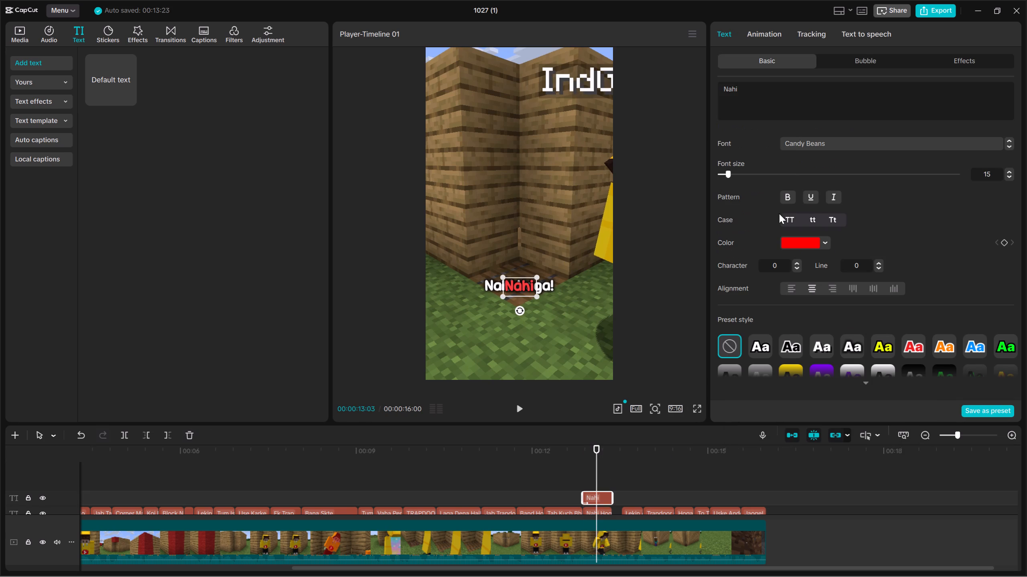
click(790, 97)
key(space)
key(space)
key(space)
key(space)
key(space)
key(space)
key(space)
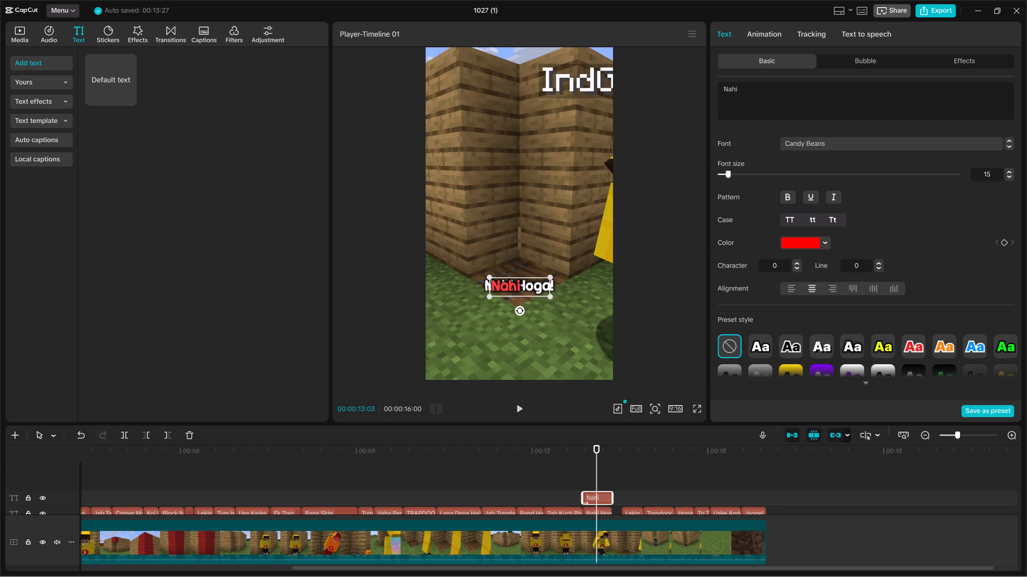
key(space)
key(space)
key(space)
key(space)
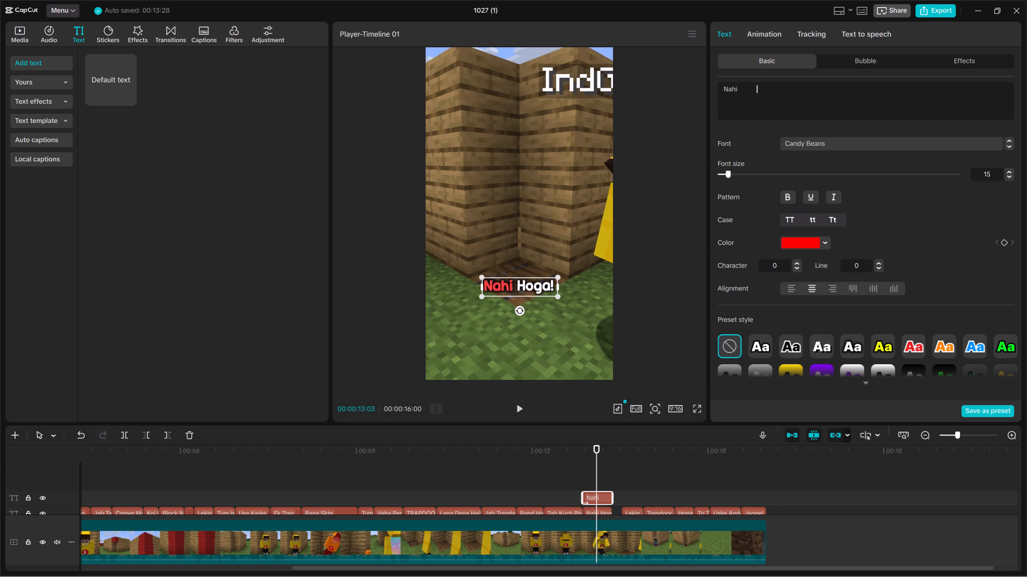
key(BackSpace)
Preview the red "Nahi" overlay in full screen from 00:00:12:26.
click(580, 475)
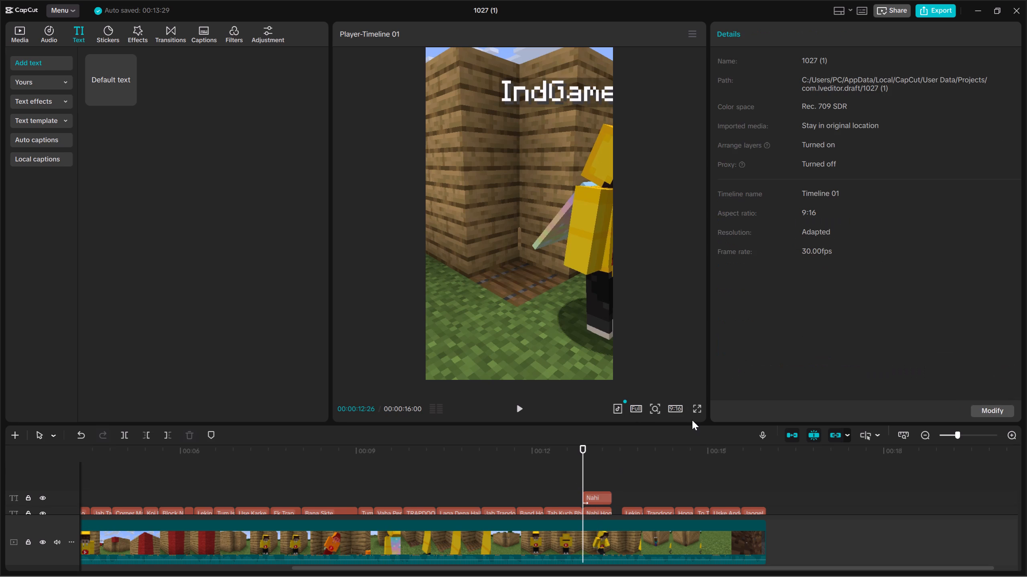
click(698, 411)
key(space)
key(space)
click(671, 521)
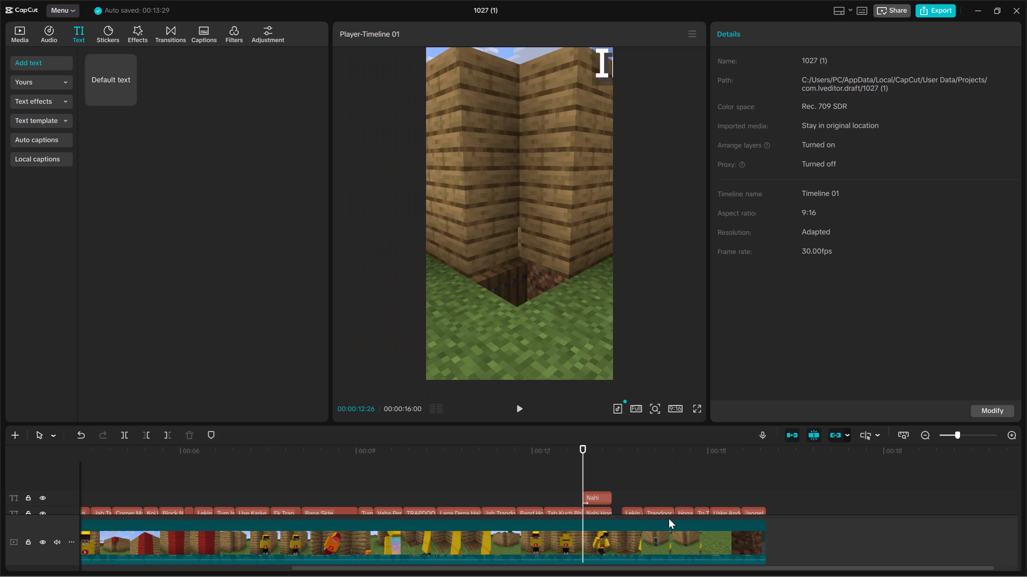
Add one more trailing space to the red "Nahi" caption's text.
click(607, 498)
click(811, 82)
click(805, 94)
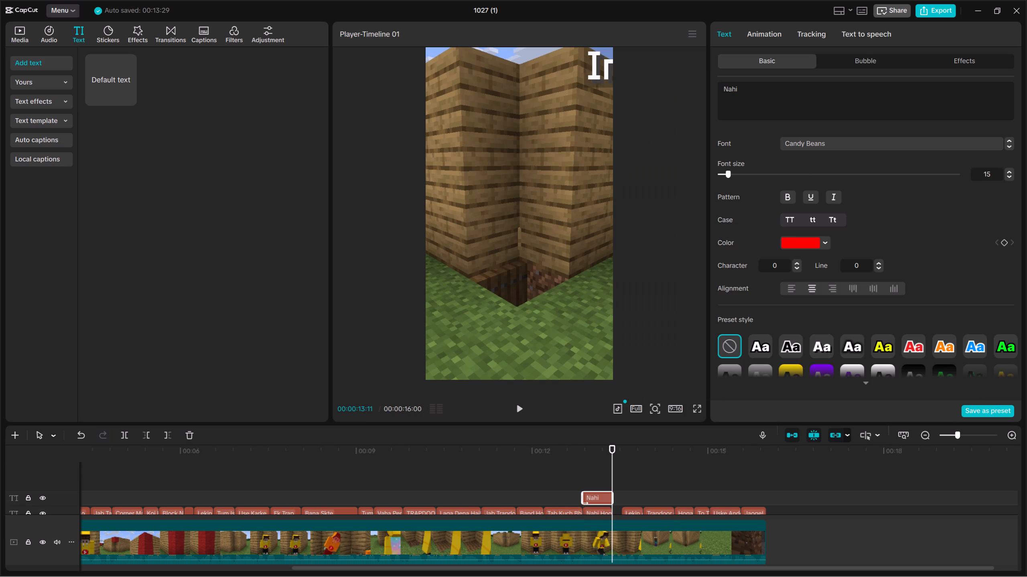
key(space)
Preview the red "Nahi" overlay in full screen from just before it, and play the remaining captions to the video's end.
click(559, 463)
key(space)
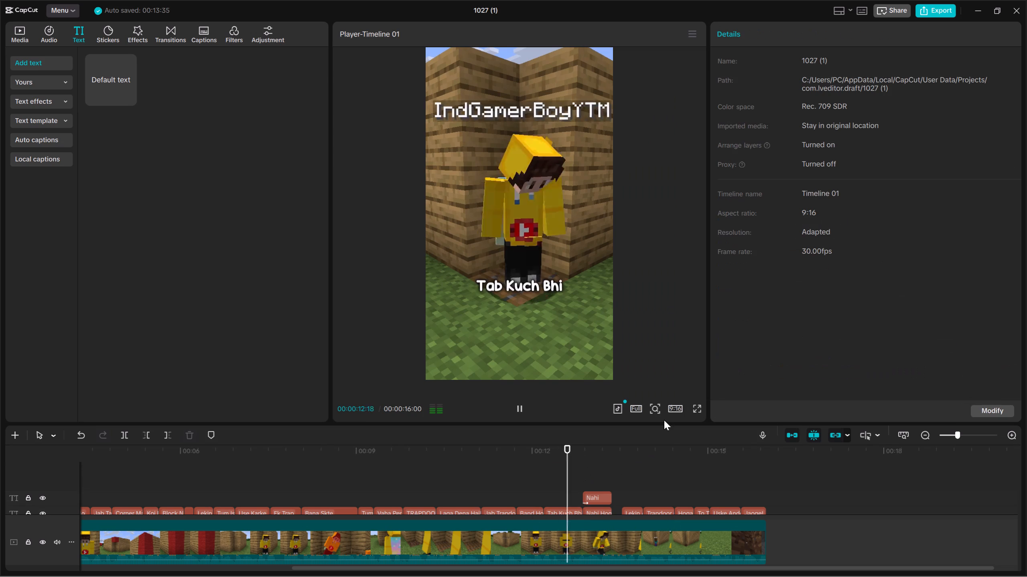
key(space)
click(696, 410)
key(space)
key(space)
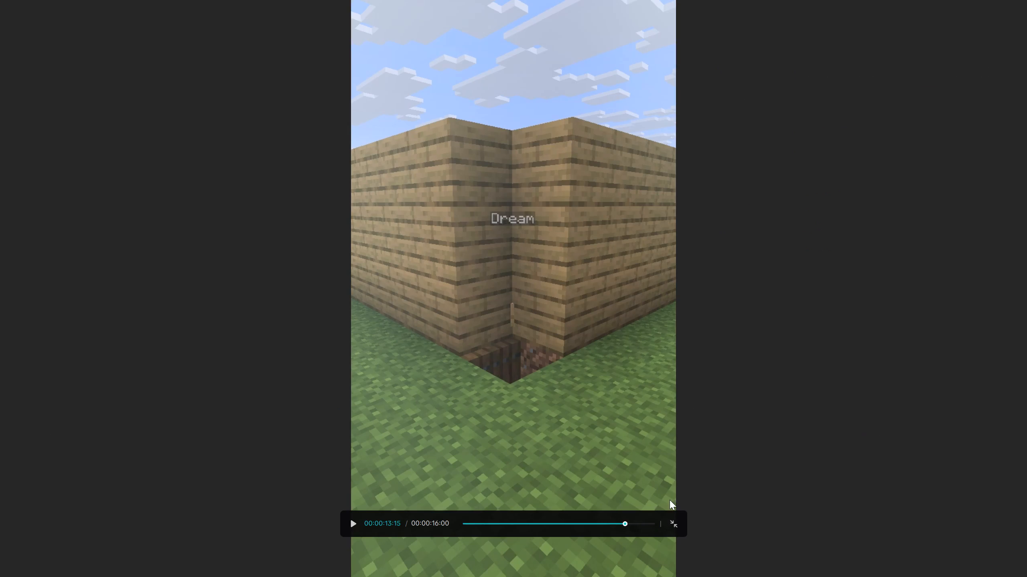
click(673, 519)
key(space)
key(space)
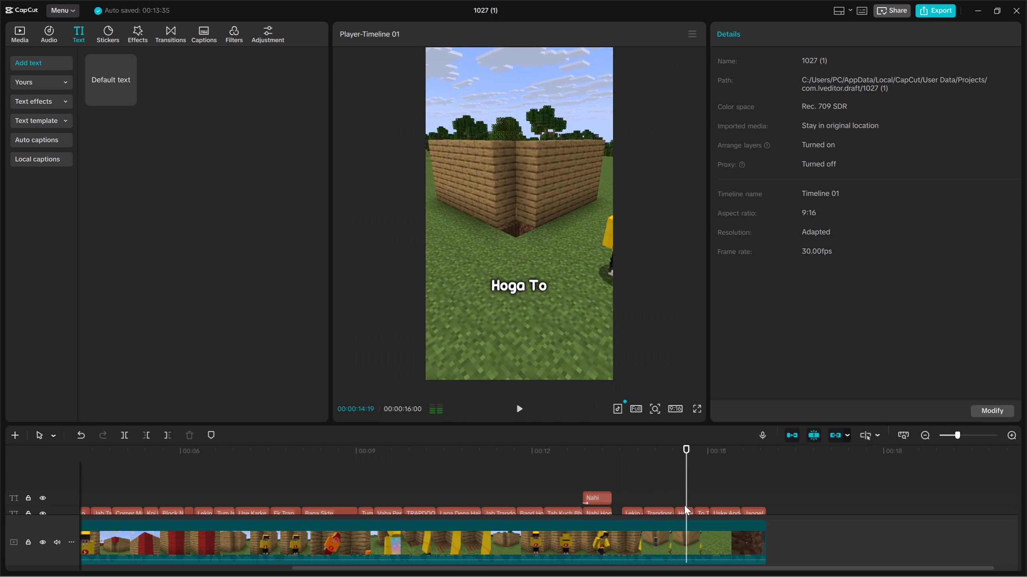
scroll(706, 496, down, 6)
click(695, 512)
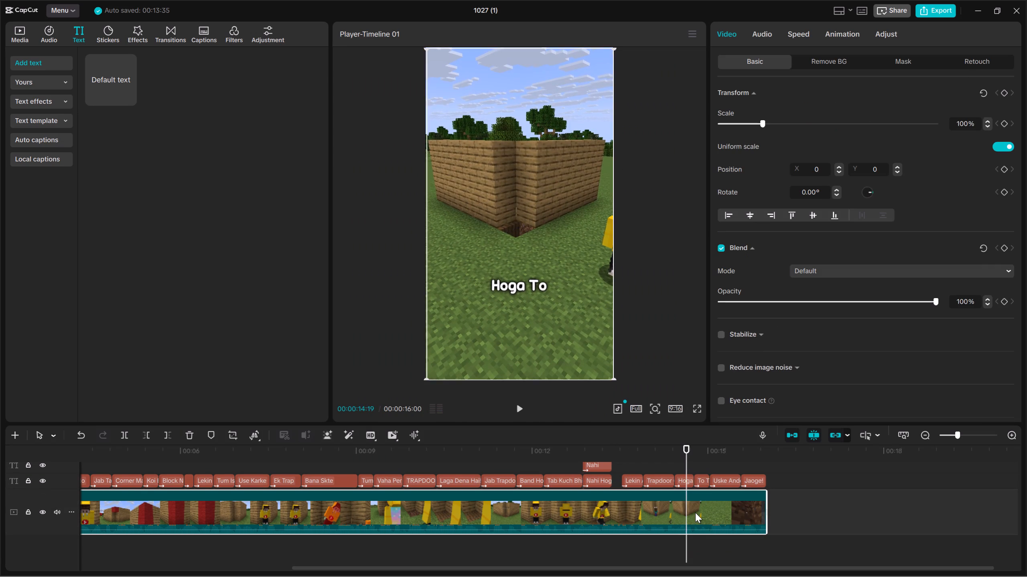
key(space)
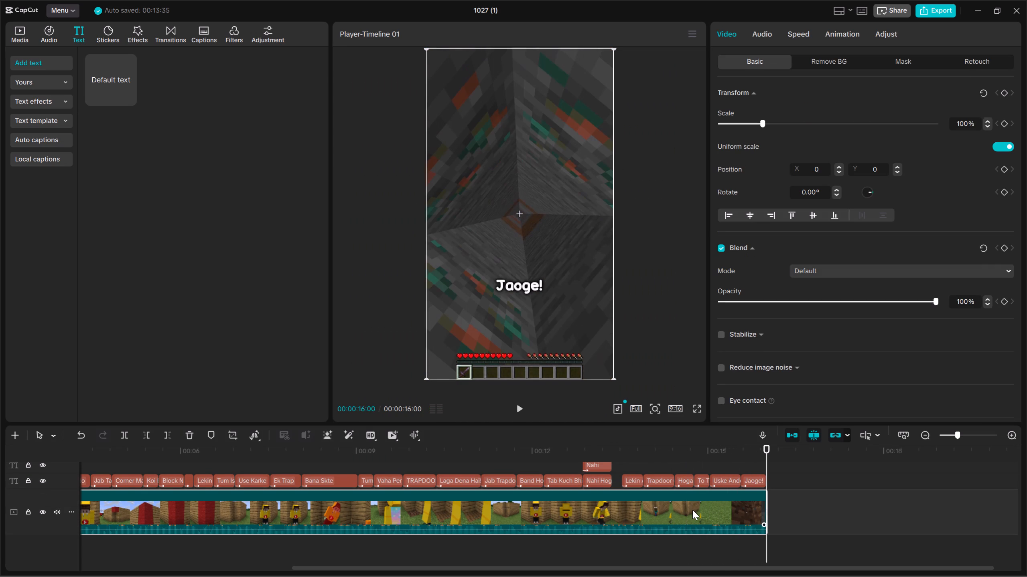
Play the whole video from the beginning to check all captions.
ctrl+scroll(693, 505, down, 16)
scroll(545, 506, up, 3)
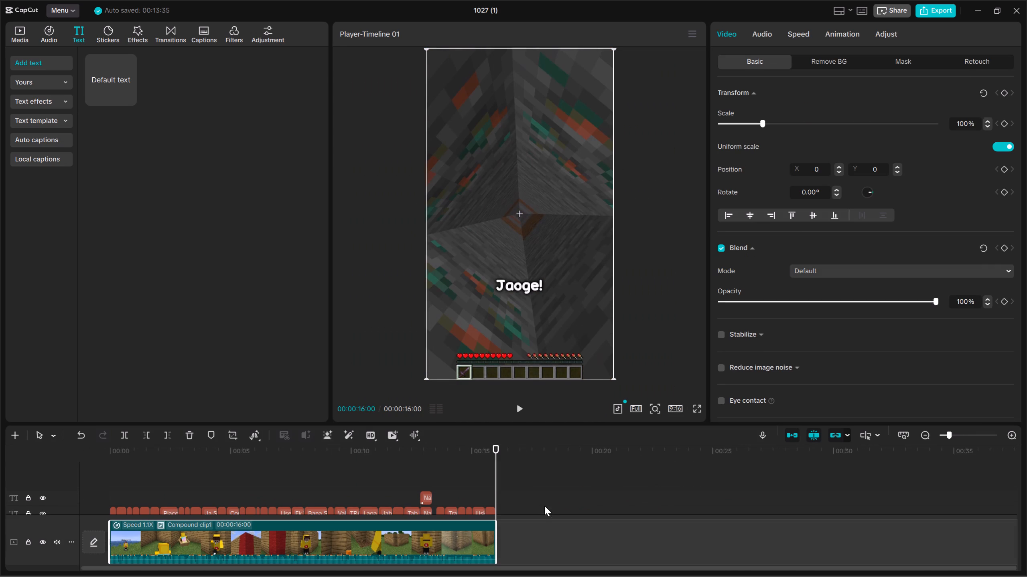
scroll(544, 506, up, 3)
click(461, 468)
drag(461, 468, 0, 470)
key(space)
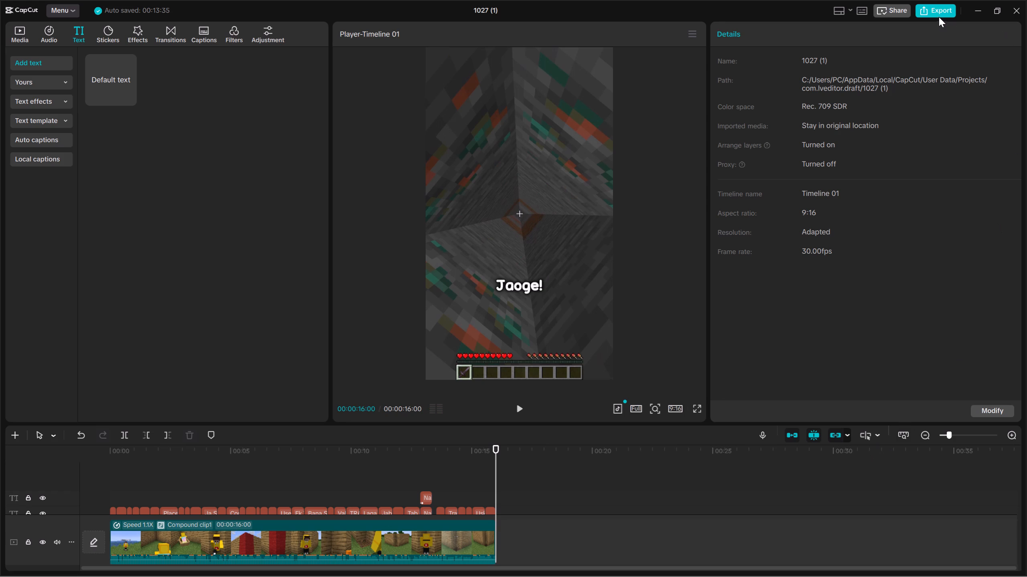
Open the export settings and name the exported video "Secret Trap In Minecraft".
click(938, 15)
drag(636, 146, 539, 146)
key(BackSpace)
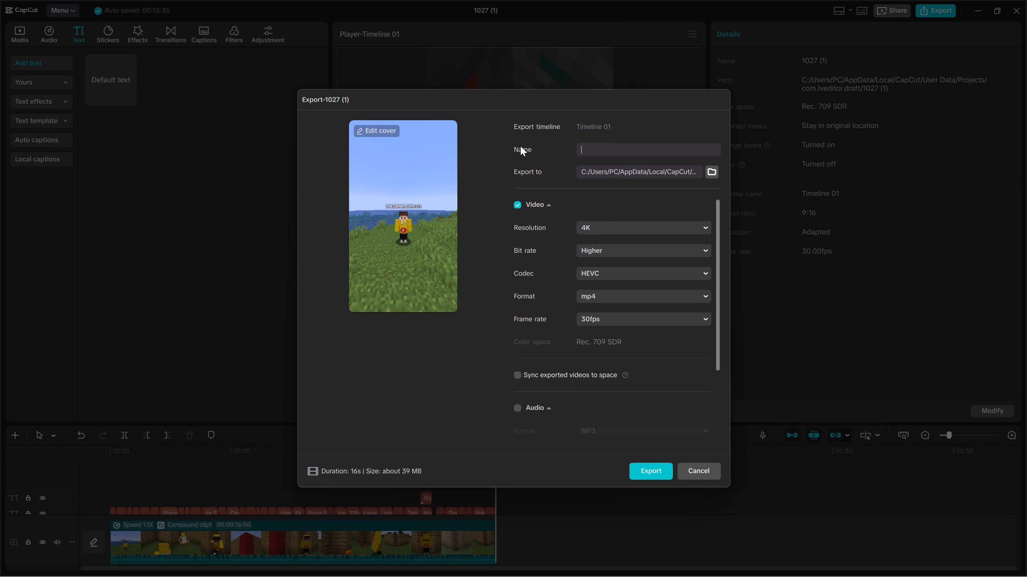
text(Minecraft)
key(space)
text(Secret Trap In Minecraft)
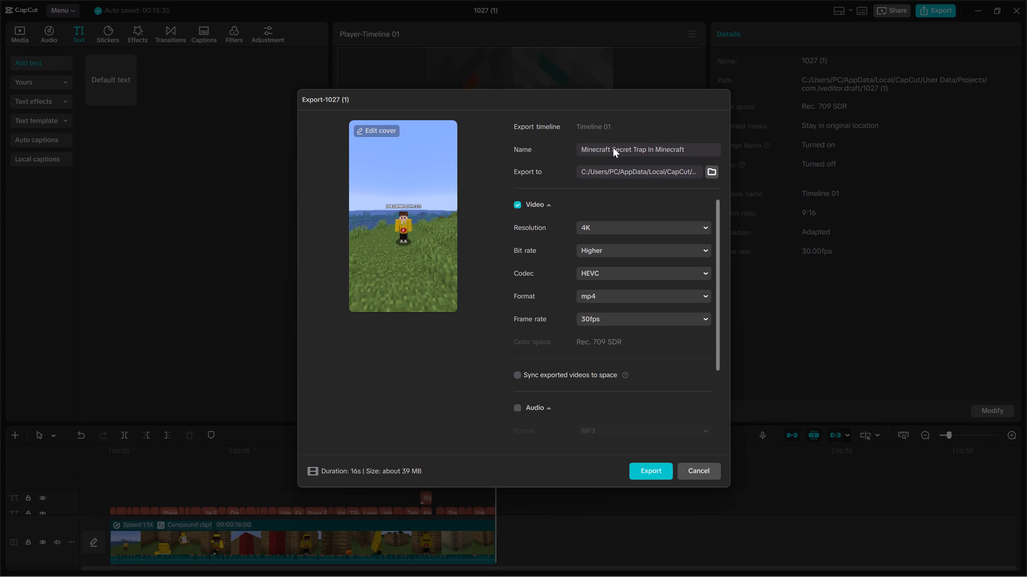
click(613, 147)
key(BackSpace)
key(BackSpace)
key(BackSpace)
key(BackSpace)
key(BackSpace)
key(BackSpace)
key(BackSpace)
key(BackSpace)
key(BackSpace)
key(BackSpace)
key(BackSpace)
key(BackSpace)
key(BackSpace)
key(BackSpace)
key(BackSpace)
key(BackSpace)
key(BackSpace)
key(BackSpace)
key(BackSpace)
key(BackSpace)
Set the export frame rate to 60fps, keeping 4K resolution, and export the video.
click(632, 229)
click(534, 343)
click(607, 321)
click(643, 461)
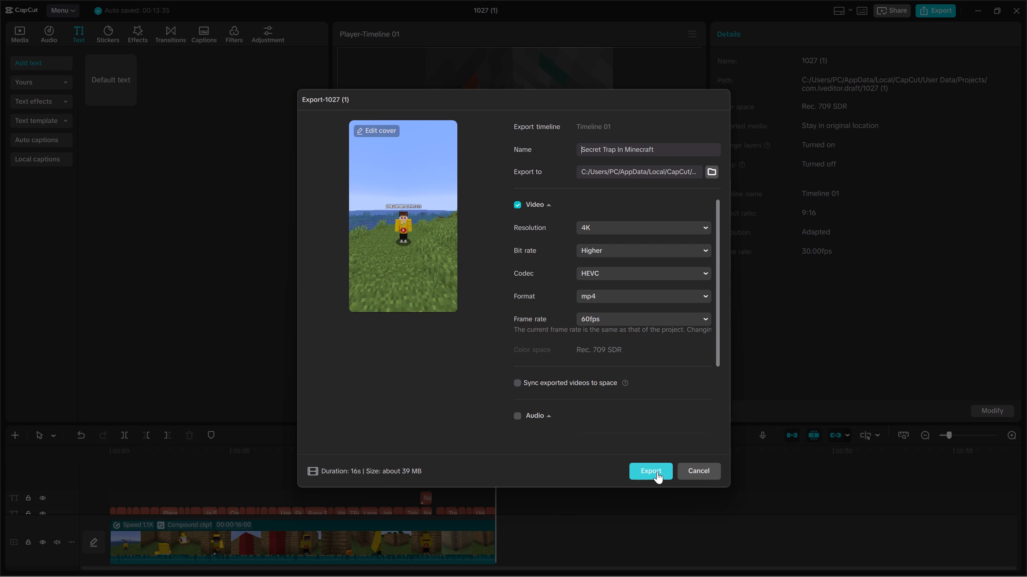
click(657, 472)
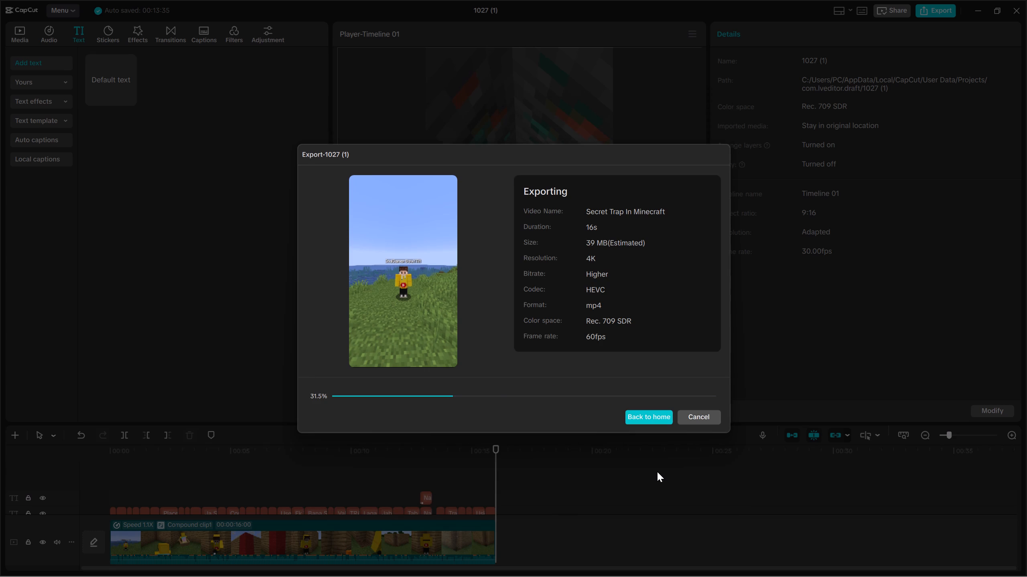
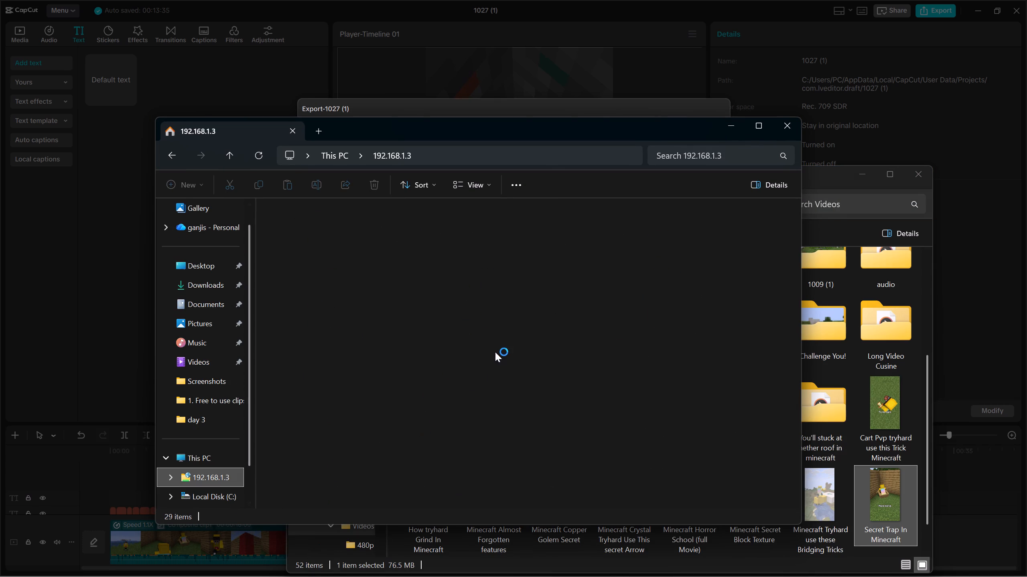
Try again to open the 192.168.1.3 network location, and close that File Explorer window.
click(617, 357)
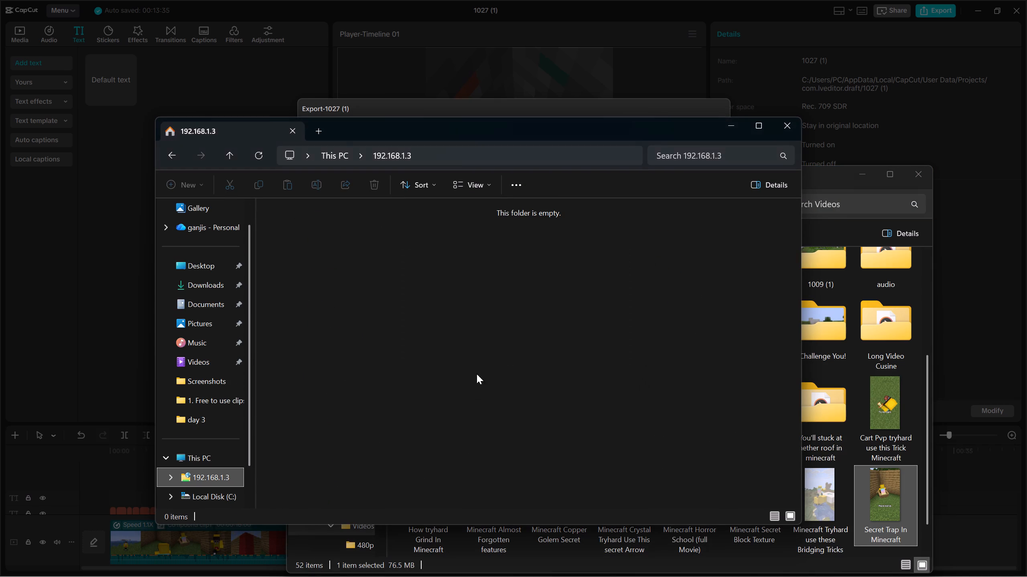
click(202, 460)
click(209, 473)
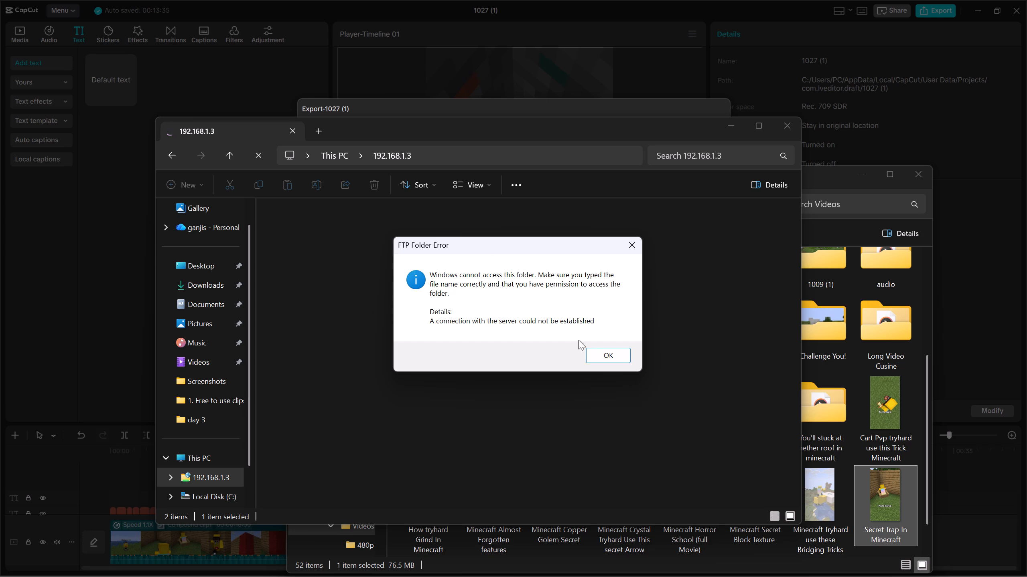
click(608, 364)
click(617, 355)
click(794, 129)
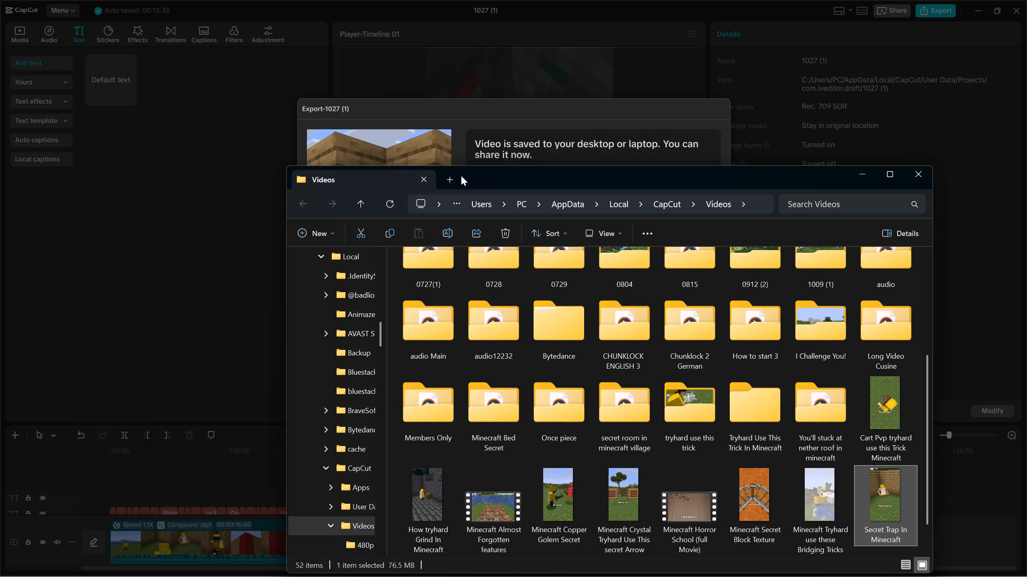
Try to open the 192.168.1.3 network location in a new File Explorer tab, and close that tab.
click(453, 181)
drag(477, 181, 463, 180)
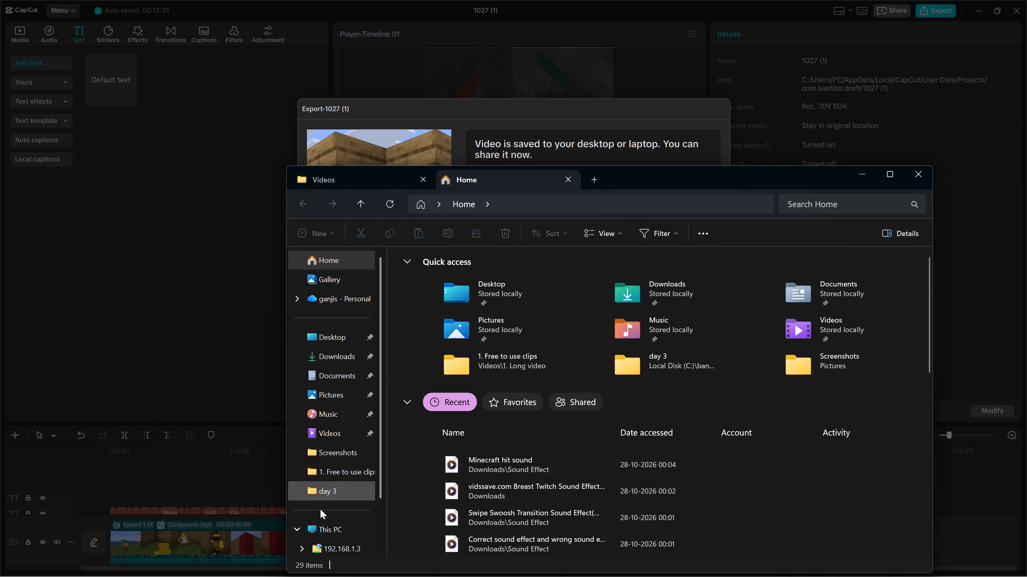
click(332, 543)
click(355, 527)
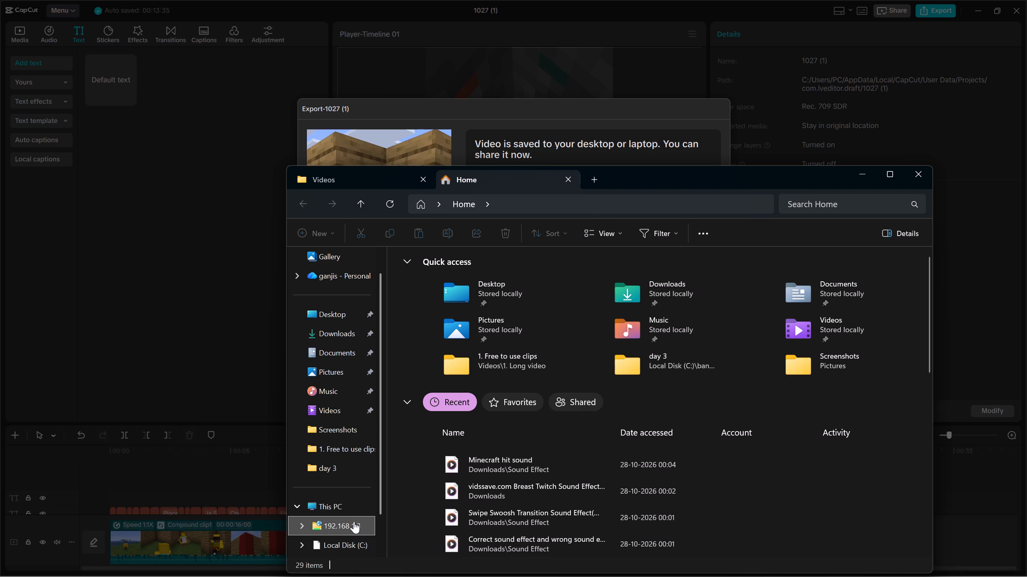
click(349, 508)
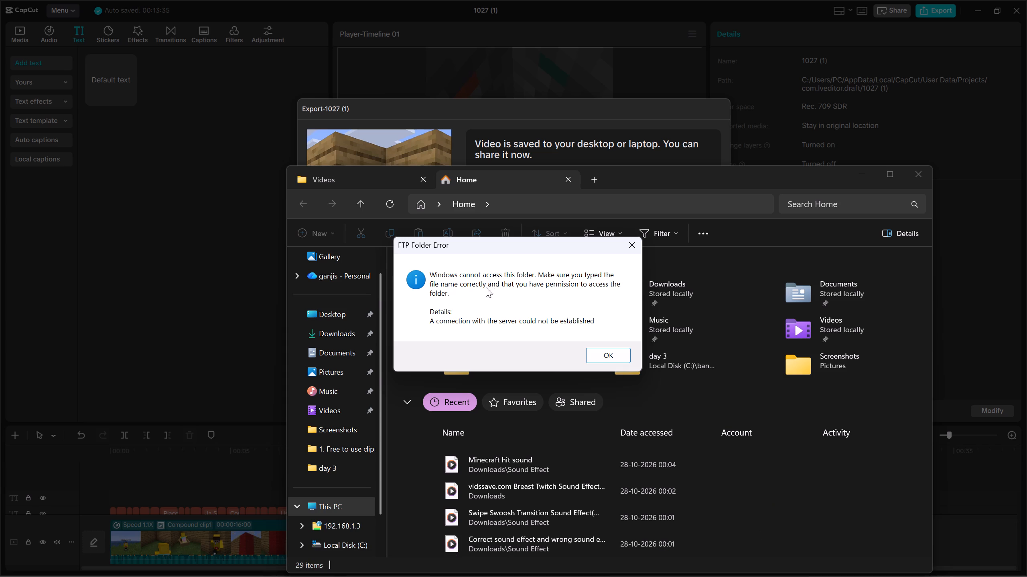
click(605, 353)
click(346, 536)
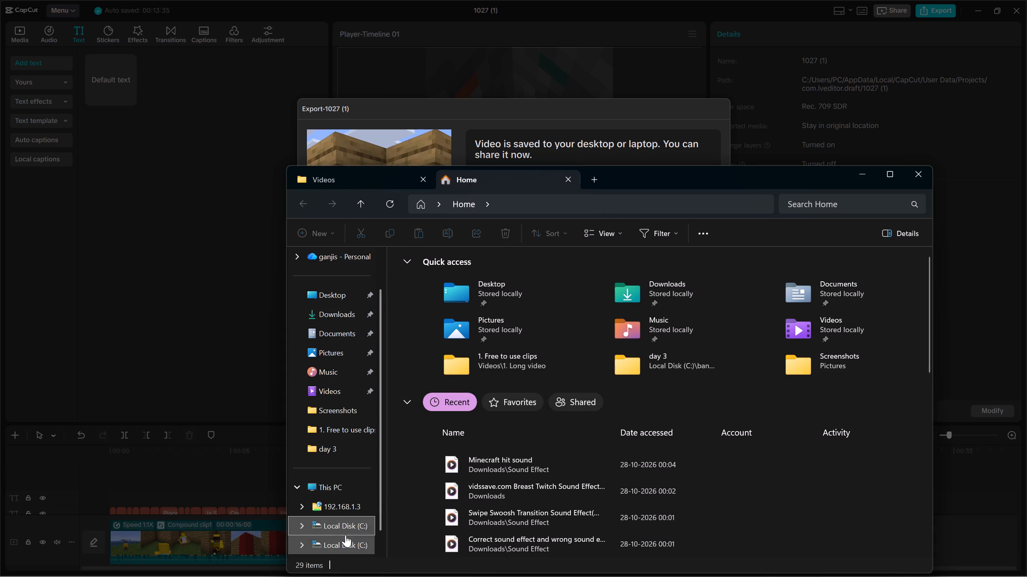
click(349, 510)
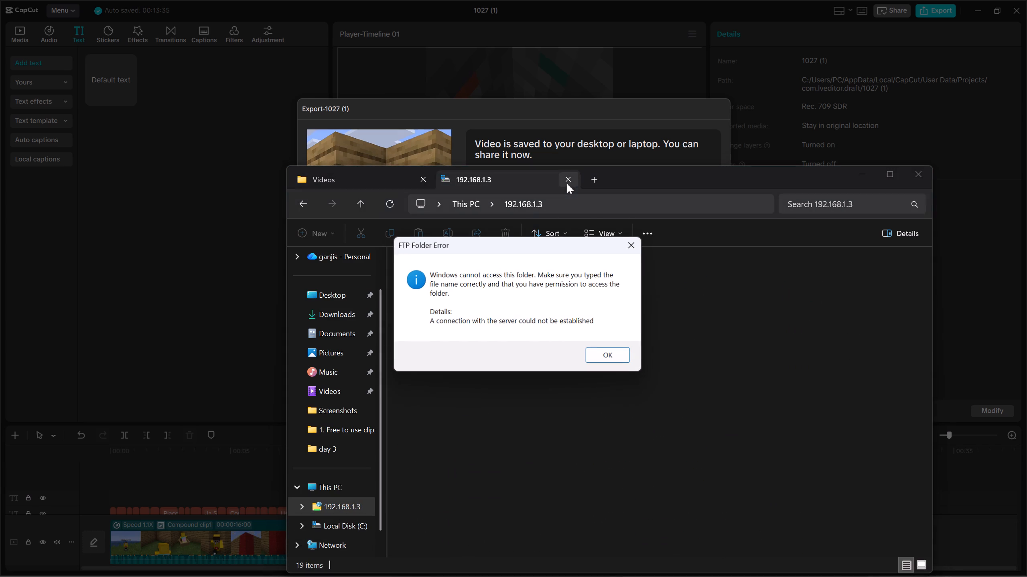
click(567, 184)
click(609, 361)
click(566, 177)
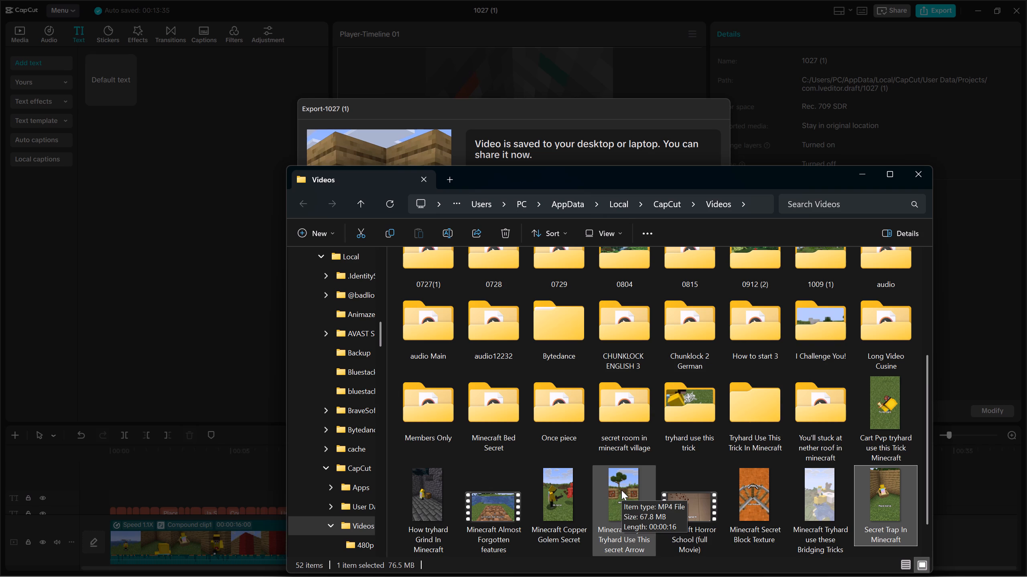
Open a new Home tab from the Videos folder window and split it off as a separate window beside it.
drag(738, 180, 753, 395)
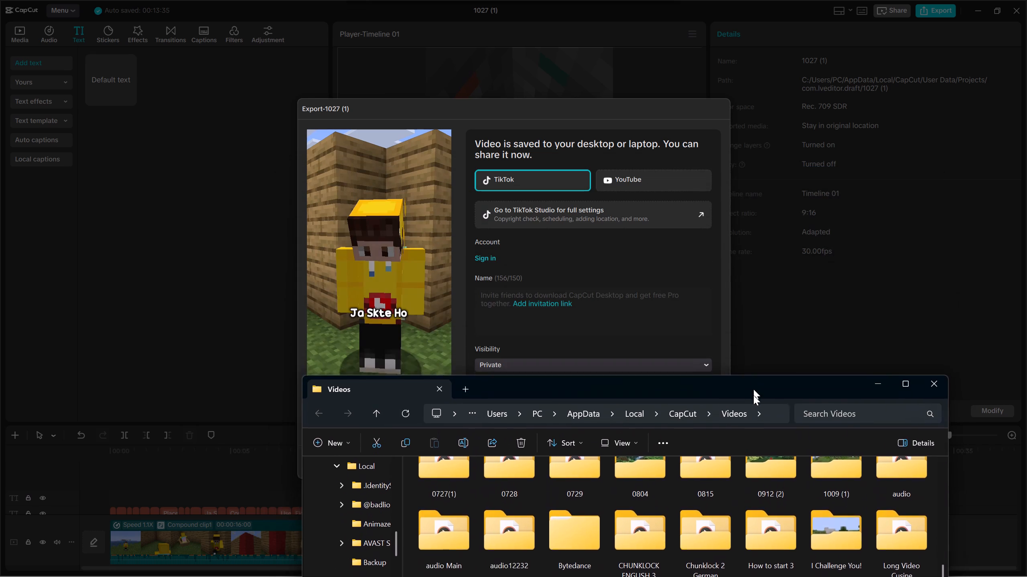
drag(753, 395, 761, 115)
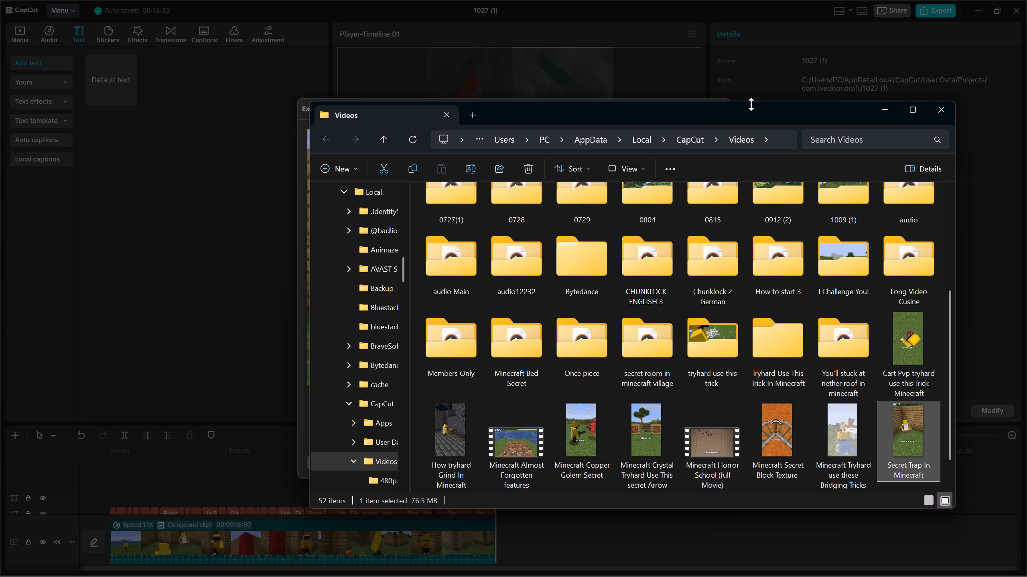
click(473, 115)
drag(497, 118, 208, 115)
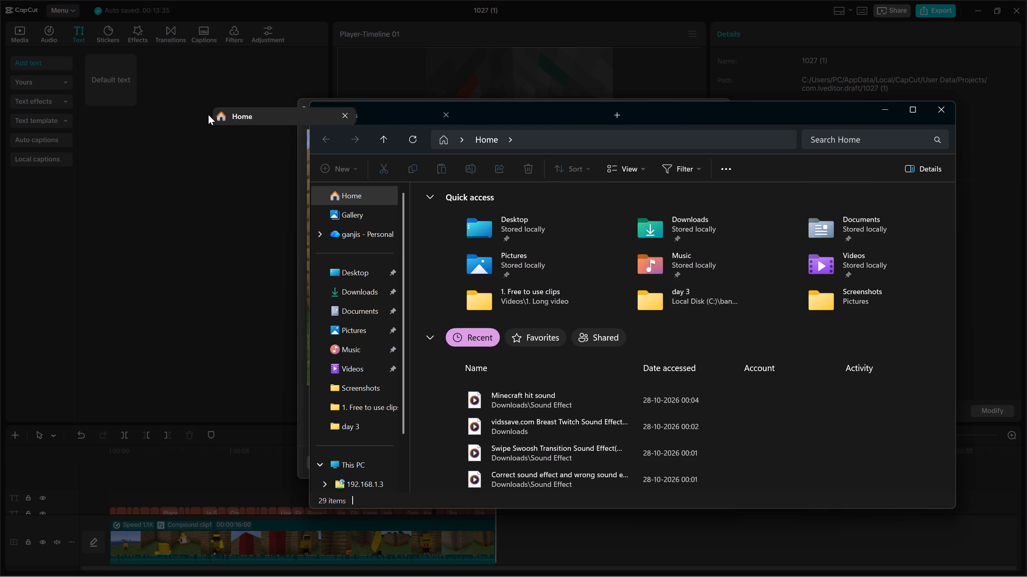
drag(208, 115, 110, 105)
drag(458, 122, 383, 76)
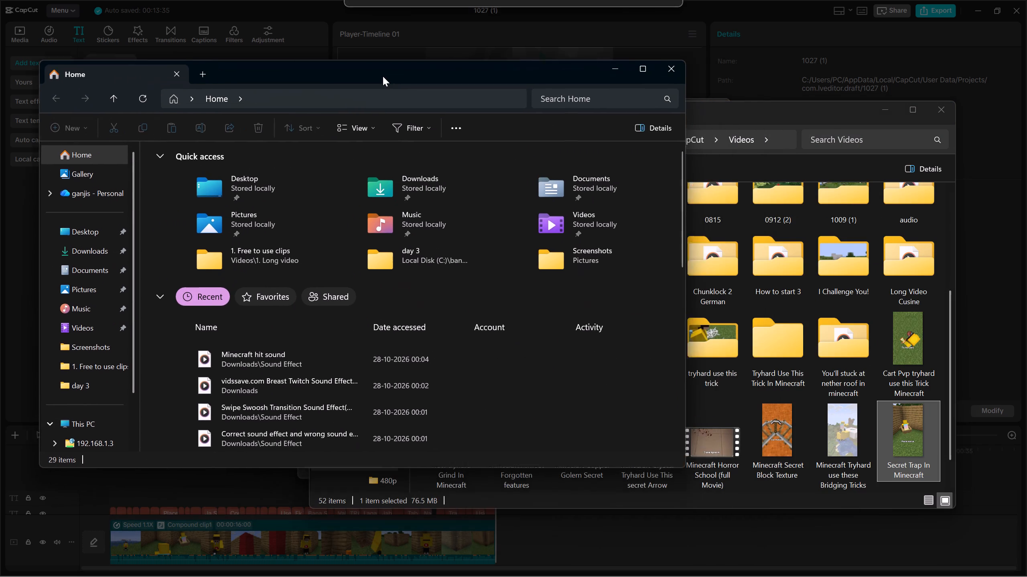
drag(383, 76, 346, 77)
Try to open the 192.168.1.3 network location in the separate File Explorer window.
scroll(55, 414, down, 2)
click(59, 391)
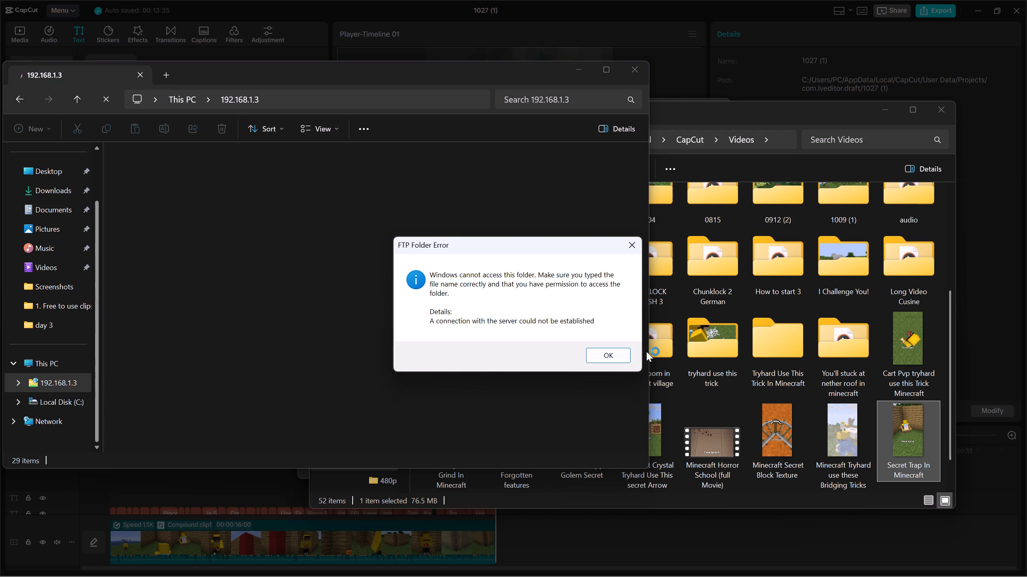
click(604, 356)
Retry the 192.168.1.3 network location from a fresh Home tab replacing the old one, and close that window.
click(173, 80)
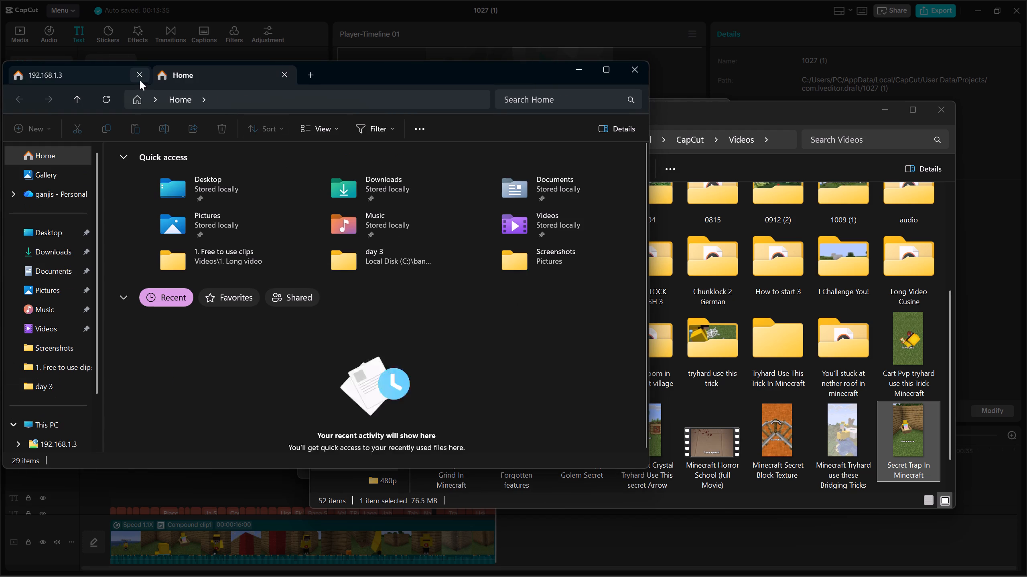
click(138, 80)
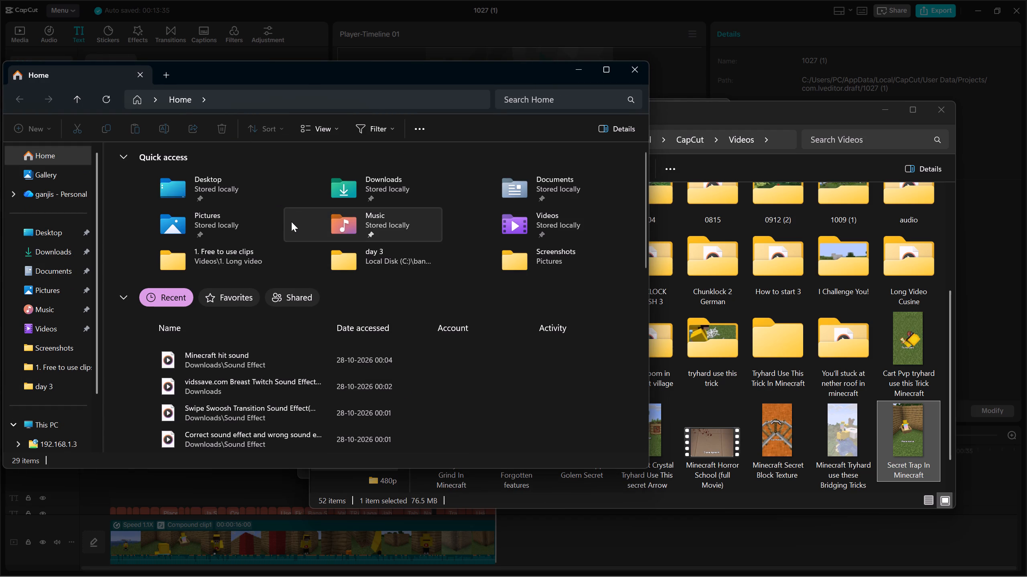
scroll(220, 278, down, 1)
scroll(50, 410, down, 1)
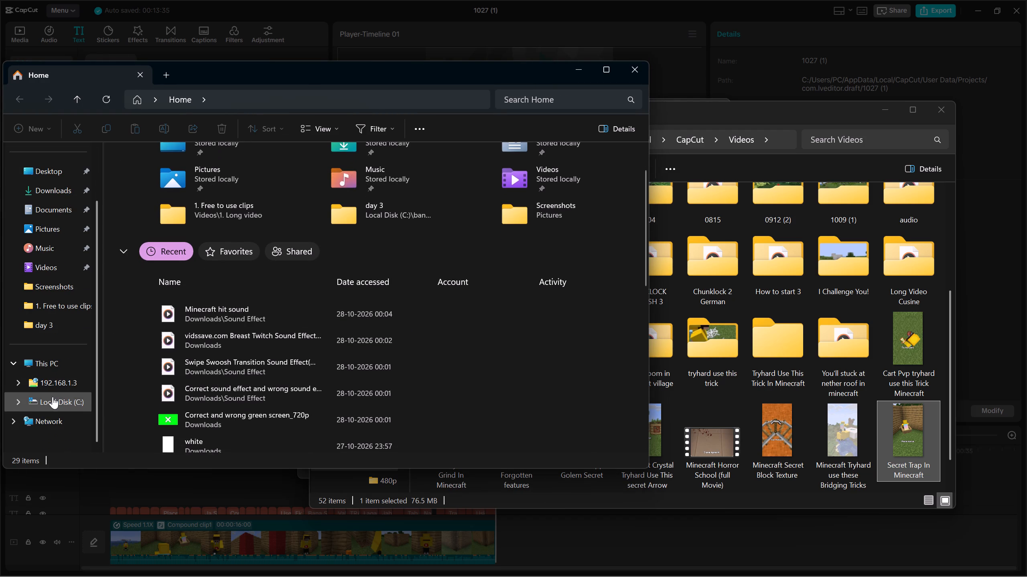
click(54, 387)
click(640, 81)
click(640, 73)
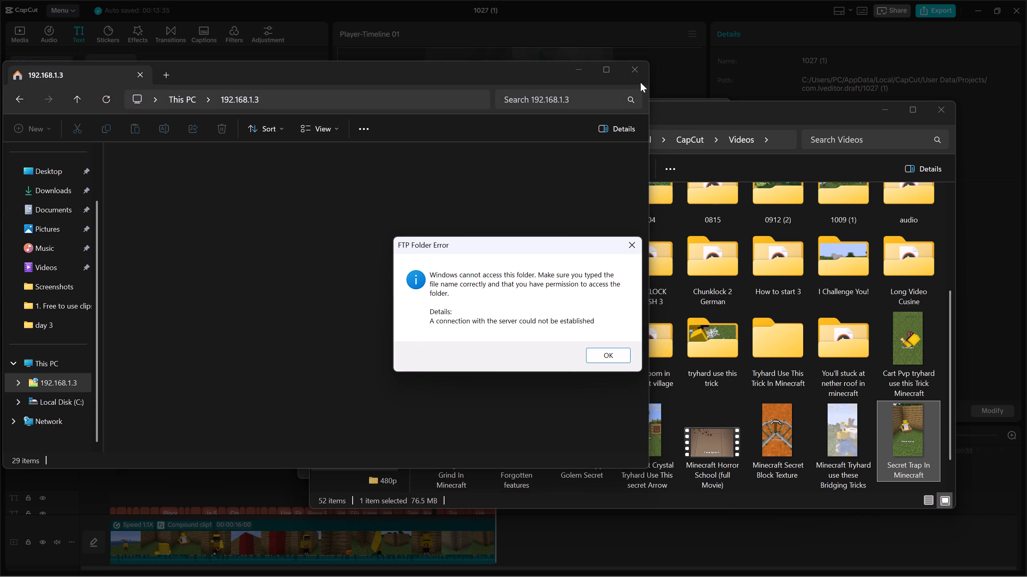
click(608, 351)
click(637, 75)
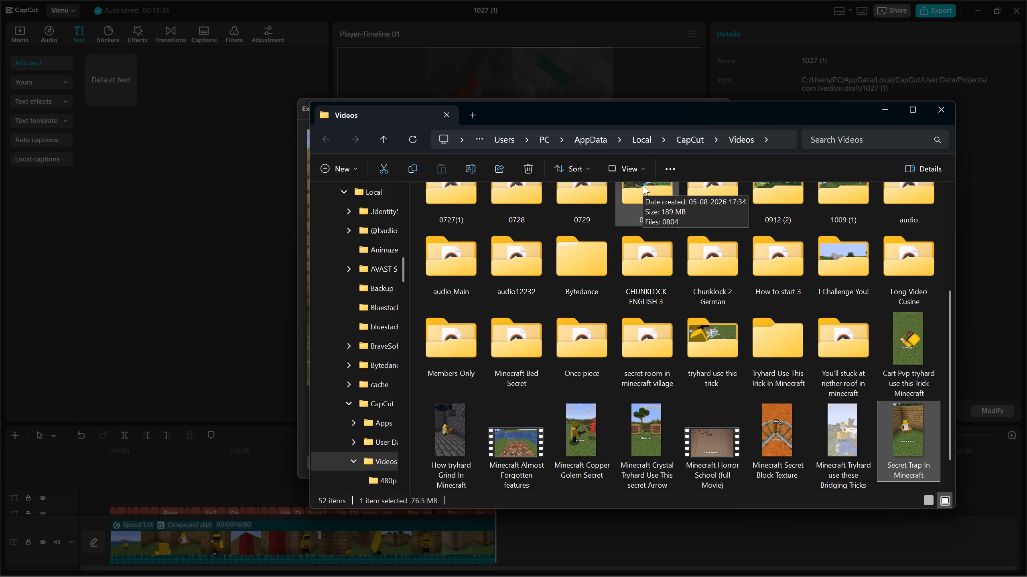
Open another Home tab from the Videos folder window and separate it into its own window.
scroll(381, 337, down, 16)
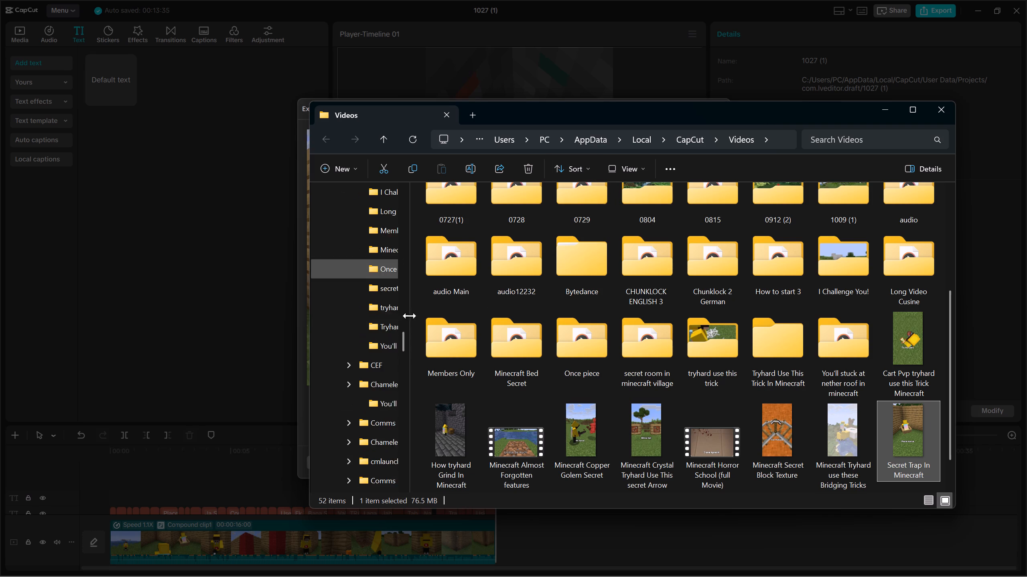
click(480, 110)
drag(486, 111, 171, 102)
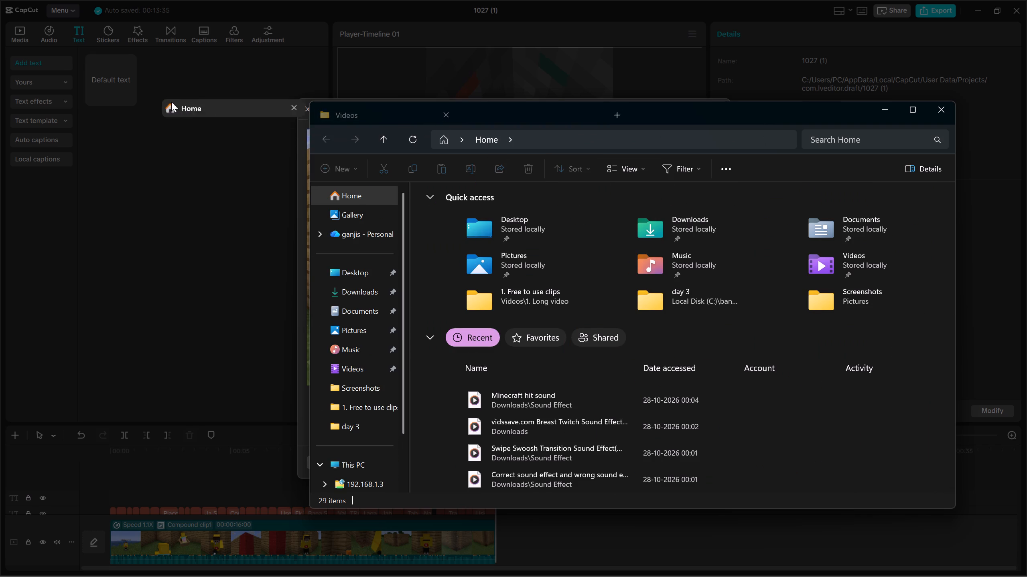
drag(171, 102, 170, 102)
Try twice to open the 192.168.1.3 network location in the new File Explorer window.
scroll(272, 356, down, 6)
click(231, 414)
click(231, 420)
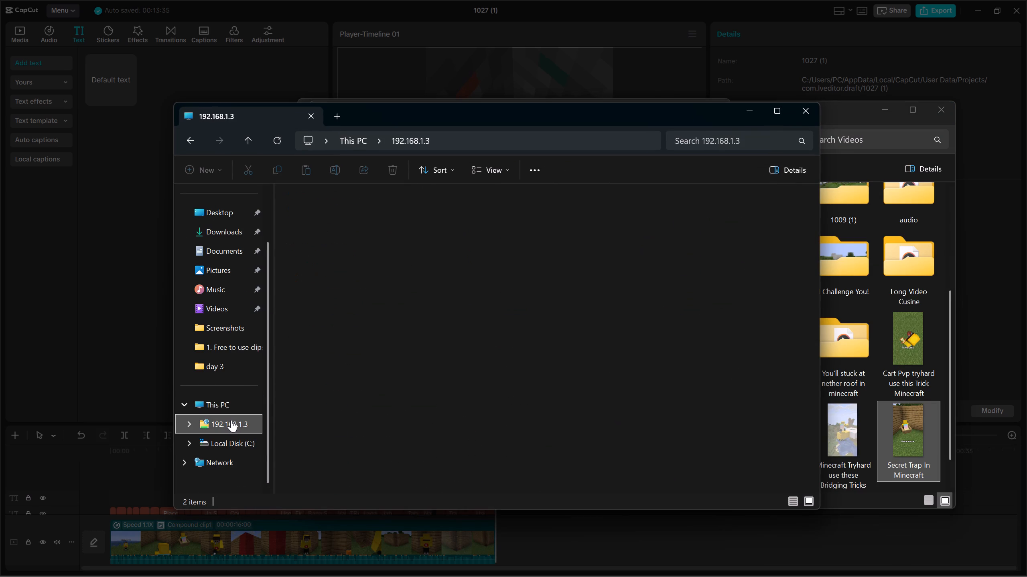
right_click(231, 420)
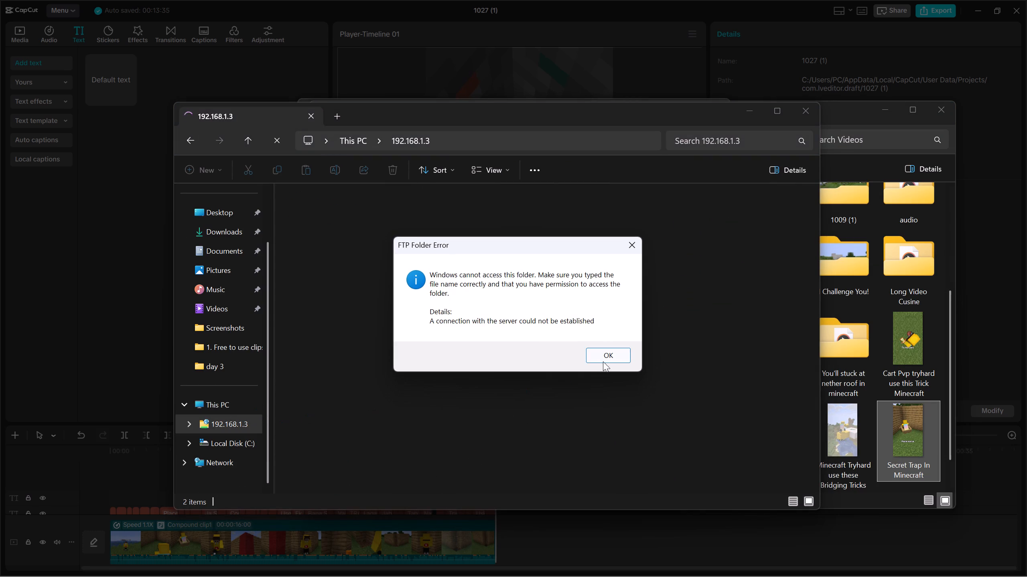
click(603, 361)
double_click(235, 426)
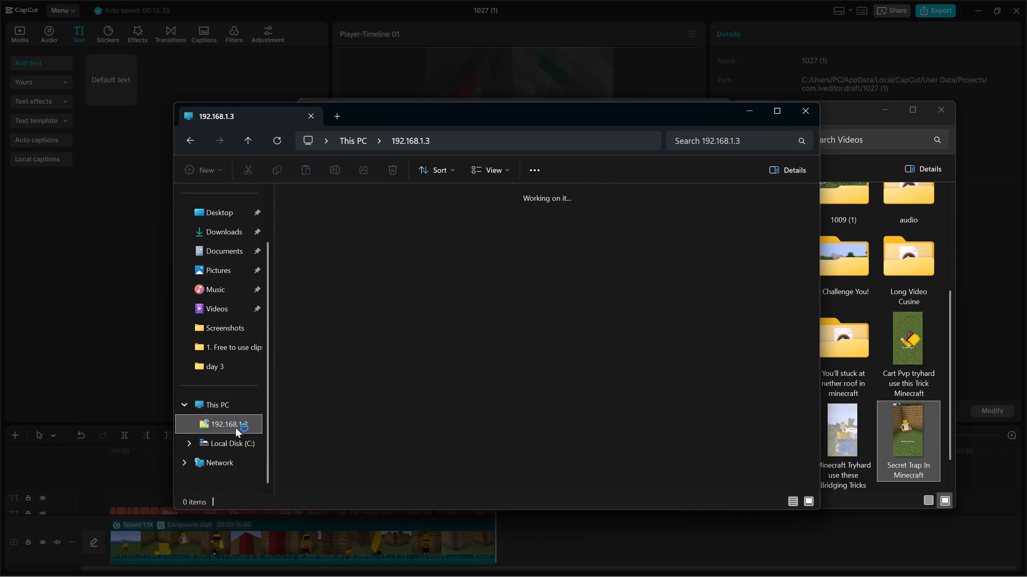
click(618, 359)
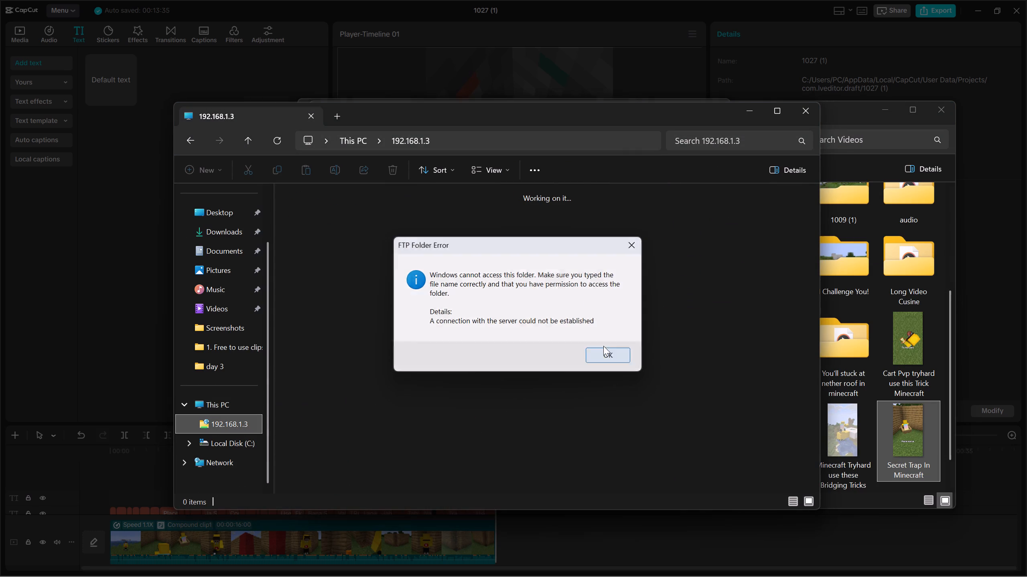
Go to This PC and look through the full set of actions for the 192.168.1.3 network location.
click(341, 134)
right_click(367, 261)
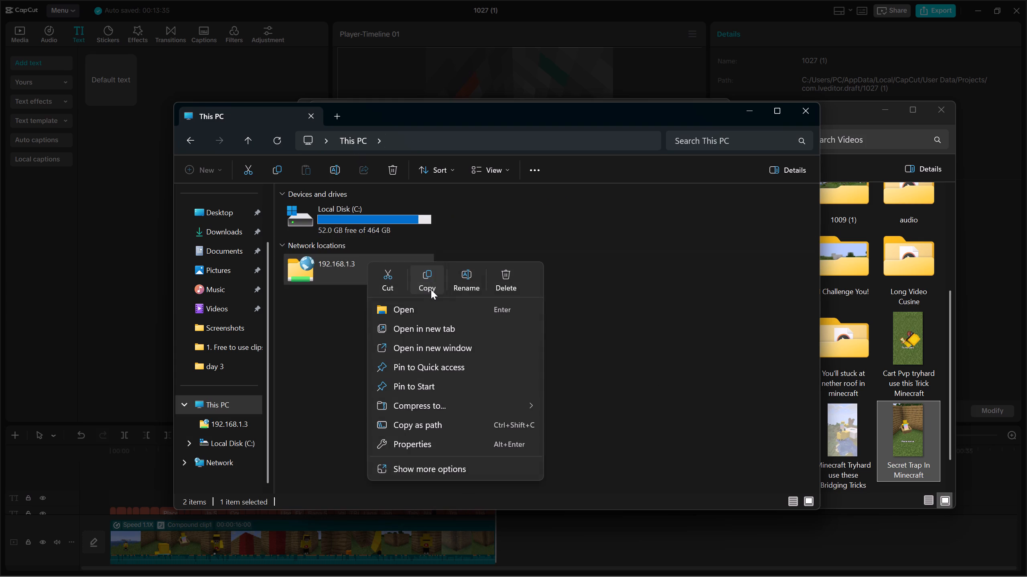
click(414, 476)
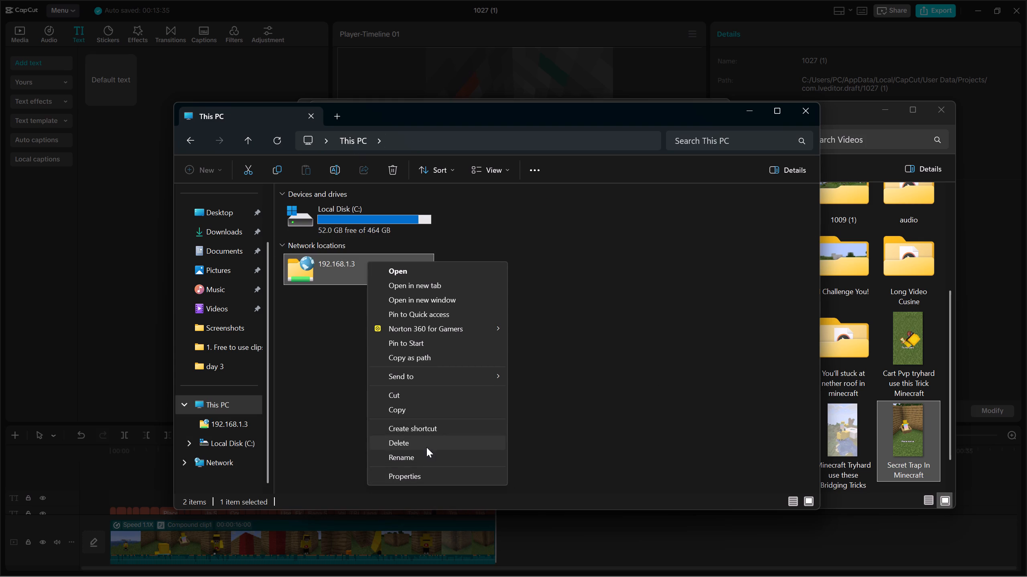
click(598, 300)
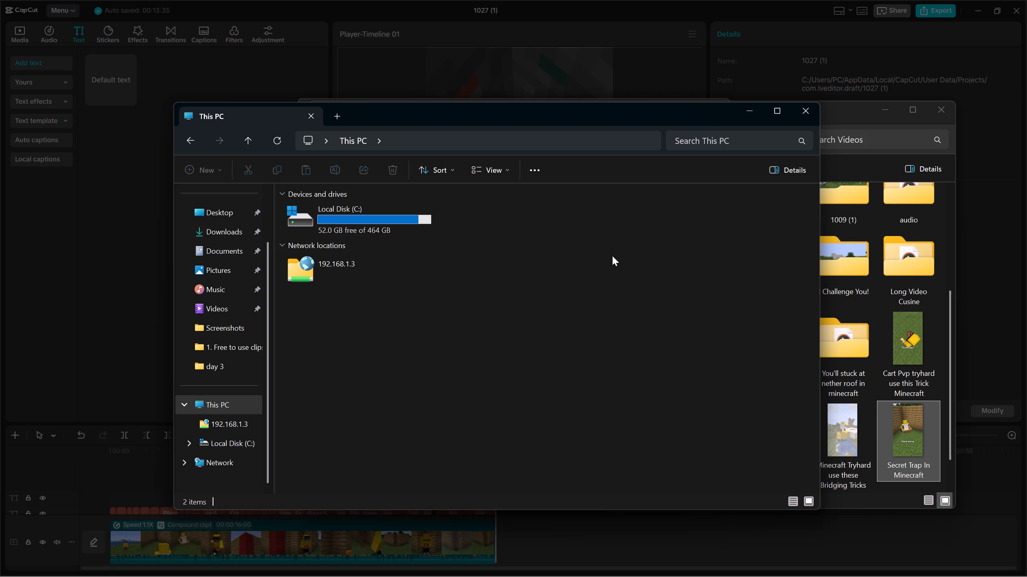
Reposition the This PC window and bring up the actions for the 192.168.1.3 network location again.
drag(589, 117, 598, 204)
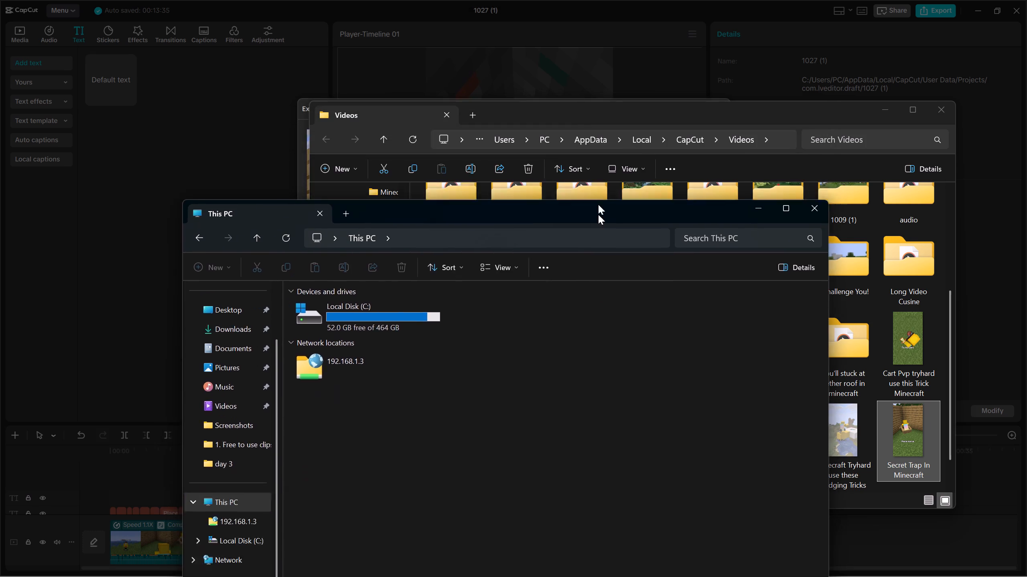
drag(598, 204, 592, 97)
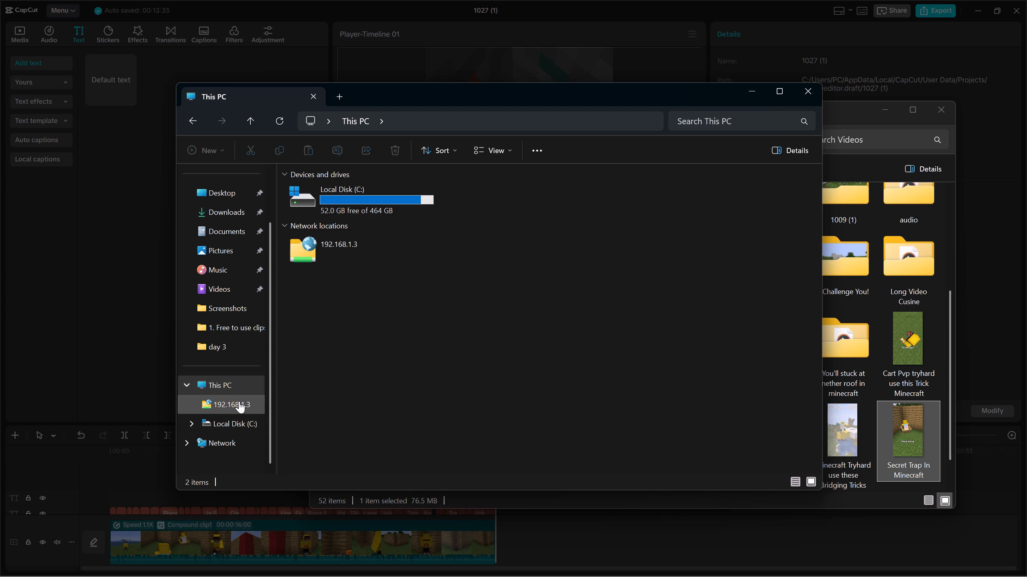
right_click(341, 264)
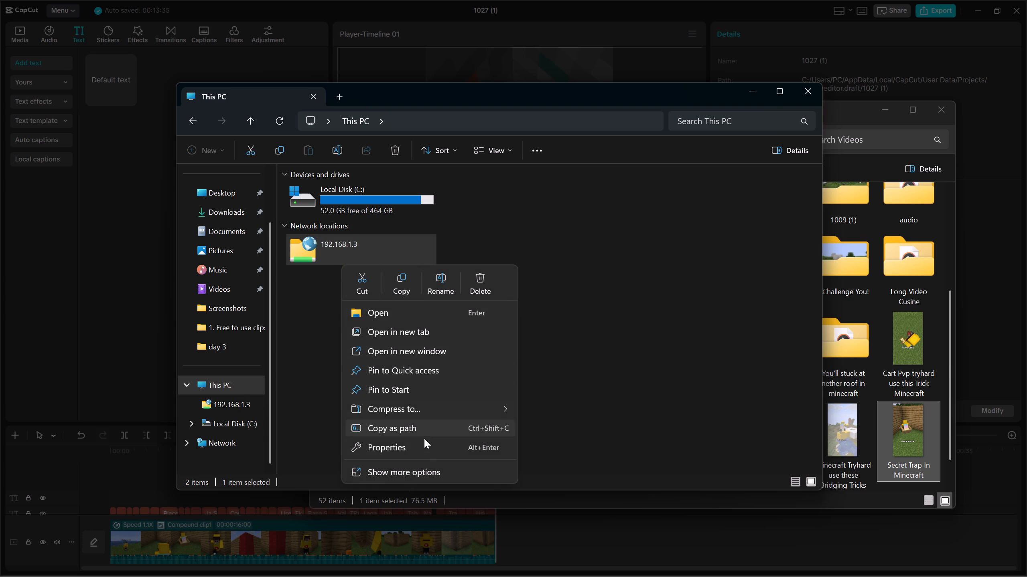
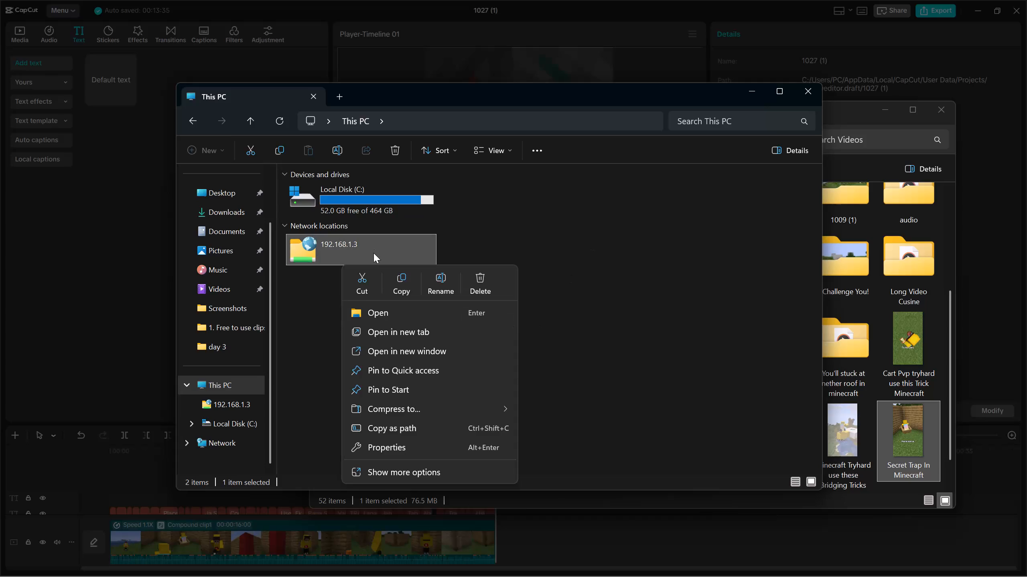
Start adding a network location in This PC and choose a custom network location.
right_click(374, 253)
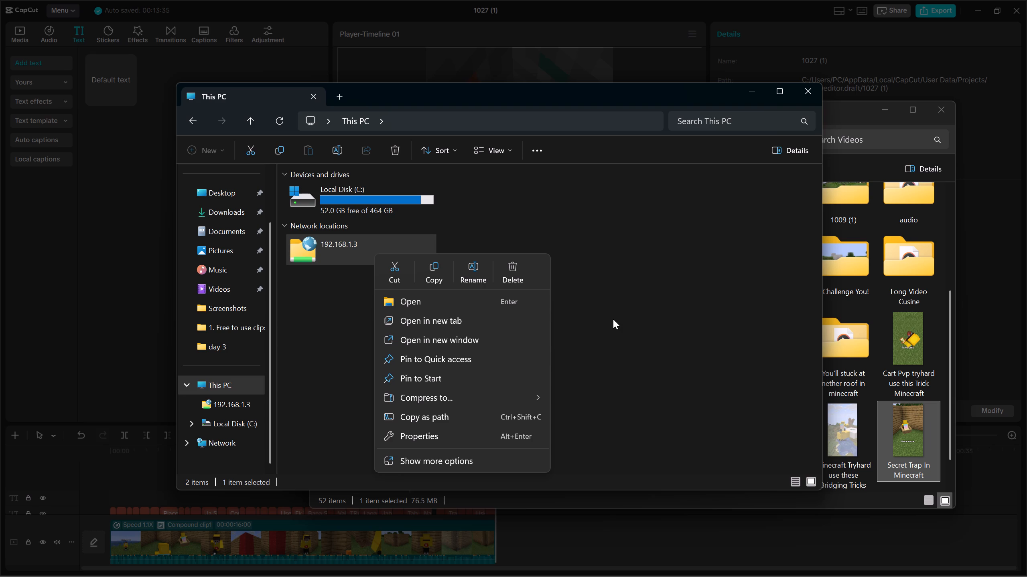
click(613, 319)
right_click(581, 319)
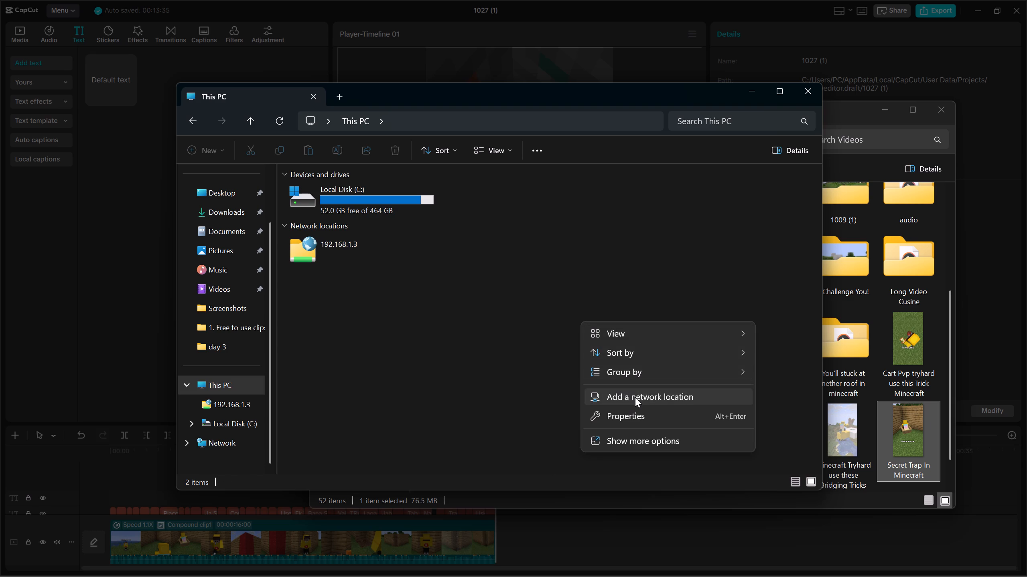
right_click(635, 397)
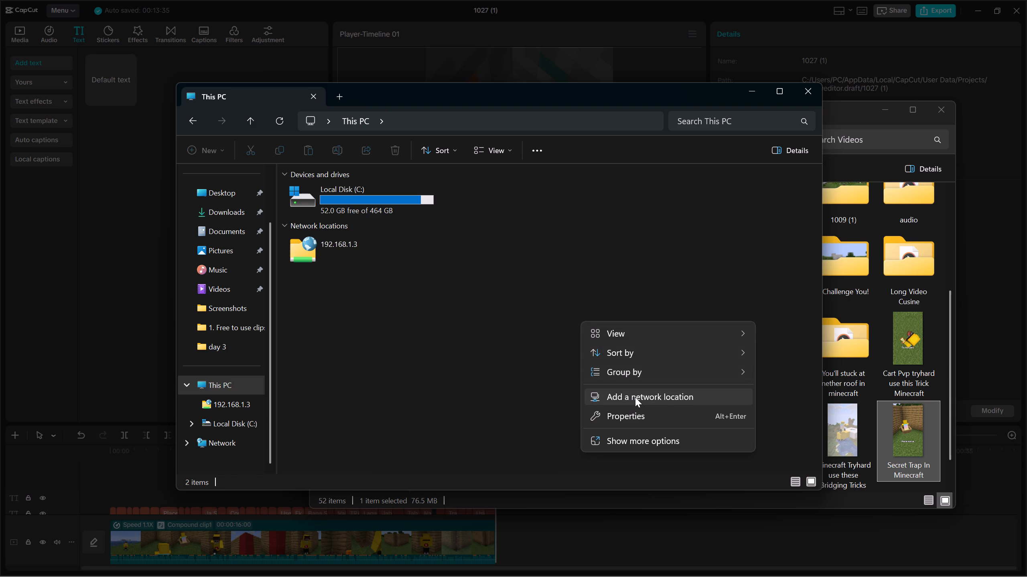
click(635, 397)
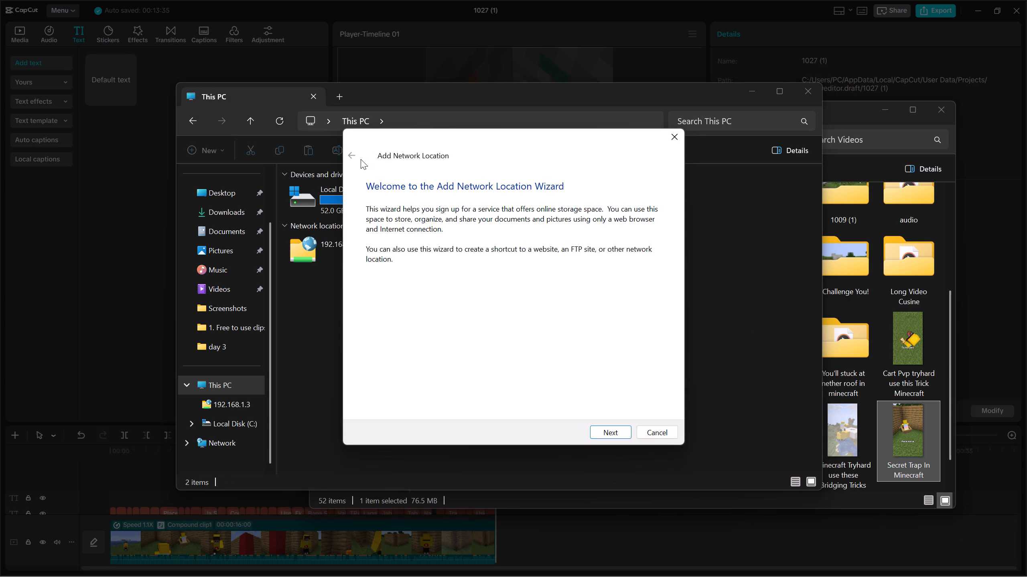
click(623, 432)
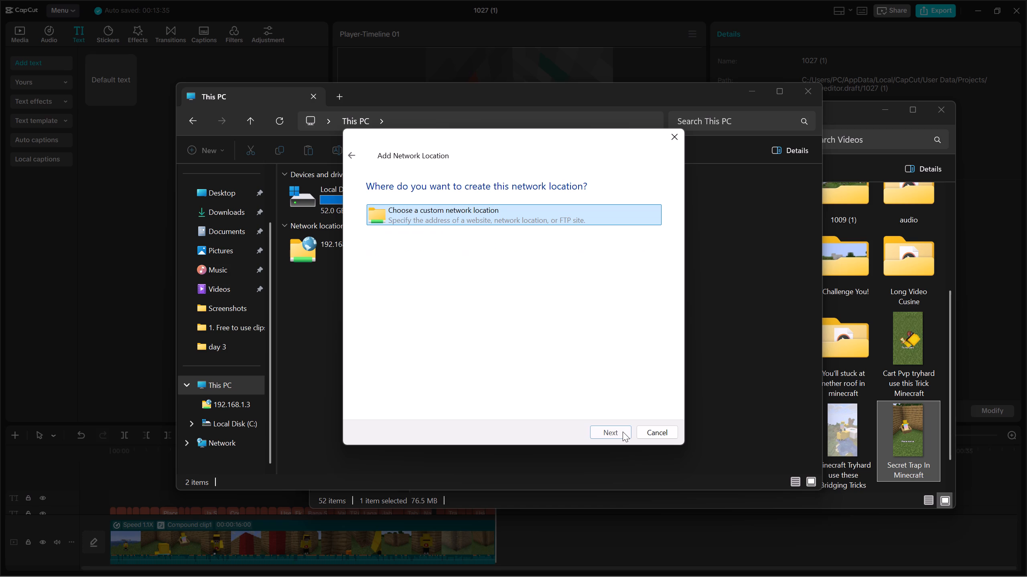
click(623, 432)
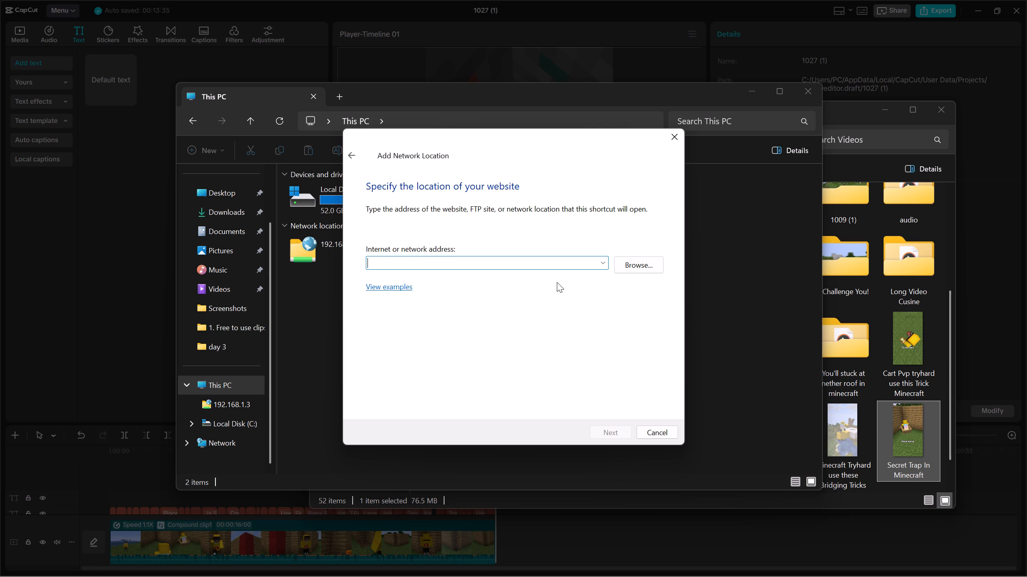
Set the new network location's address to ftp://192.168.1.2:2221, adapting the previously used FTP address.
key(f)
key(t)
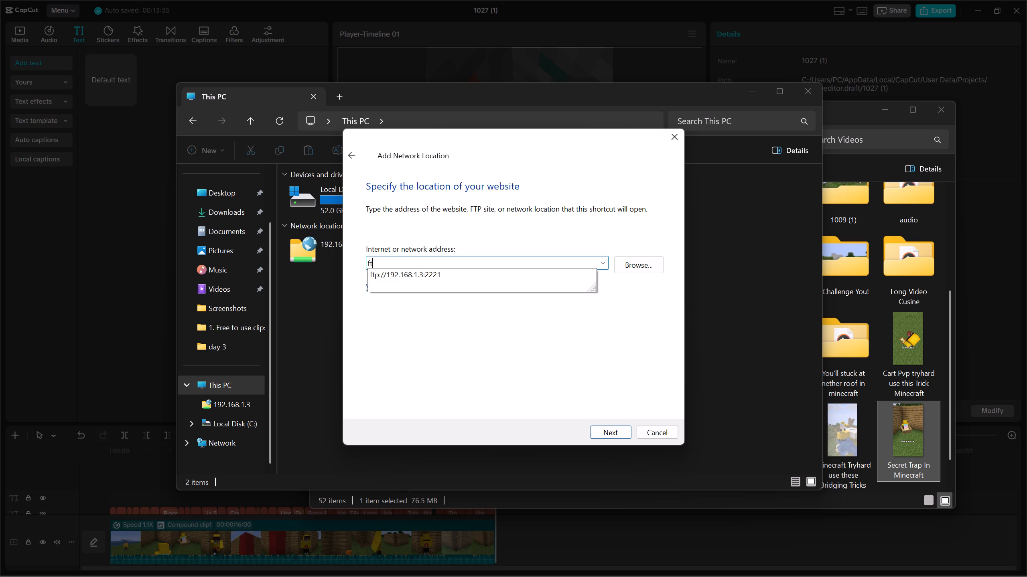
key(p)
key(semicolon)
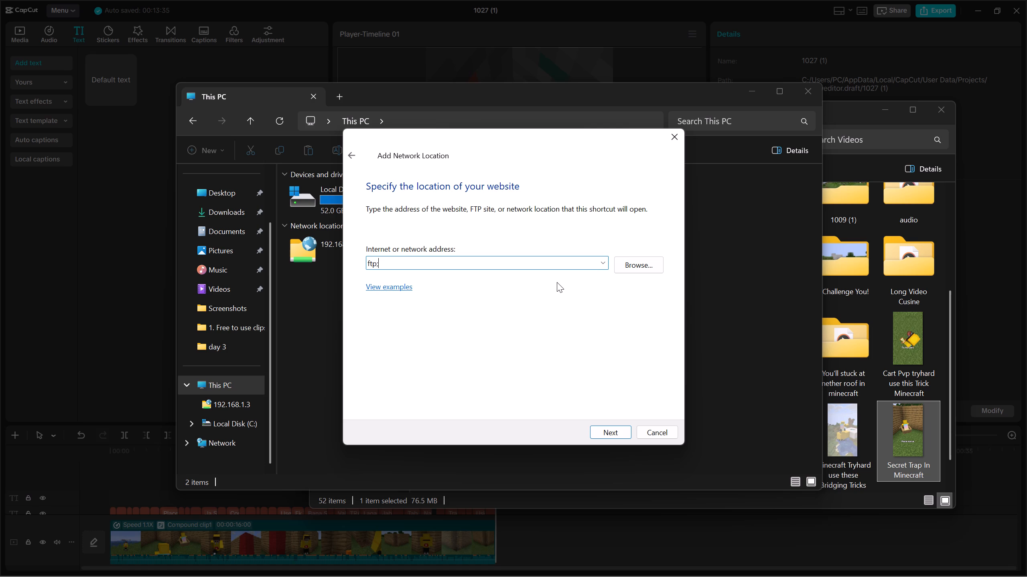
key(BackSpace)
key(shift+colon)
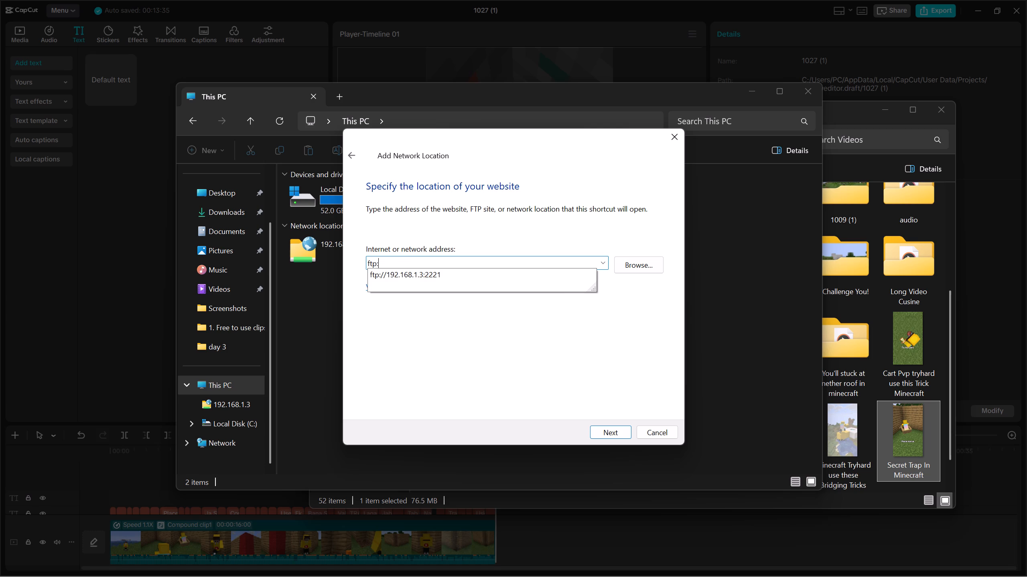
click(483, 276)
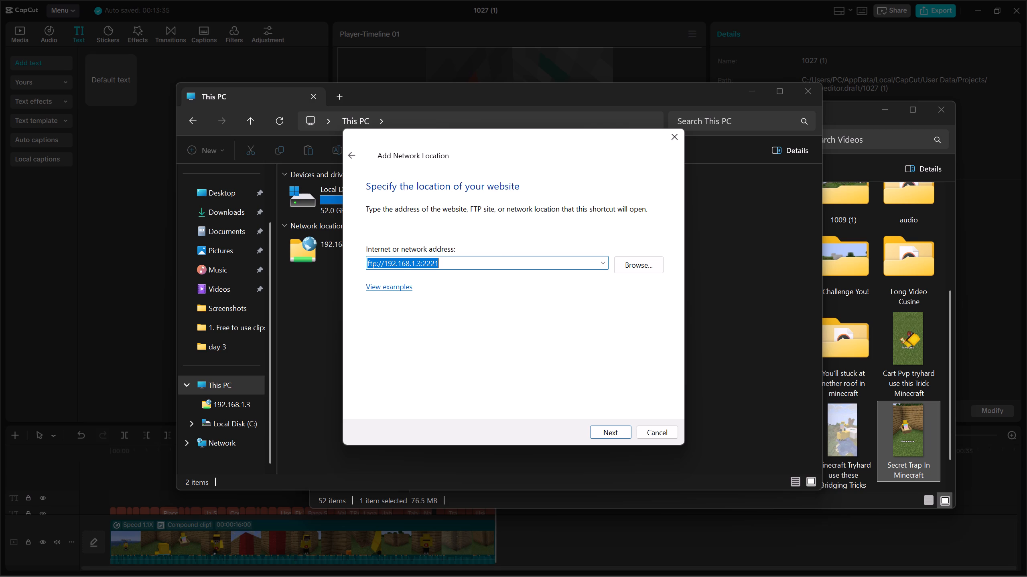
click(422, 260)
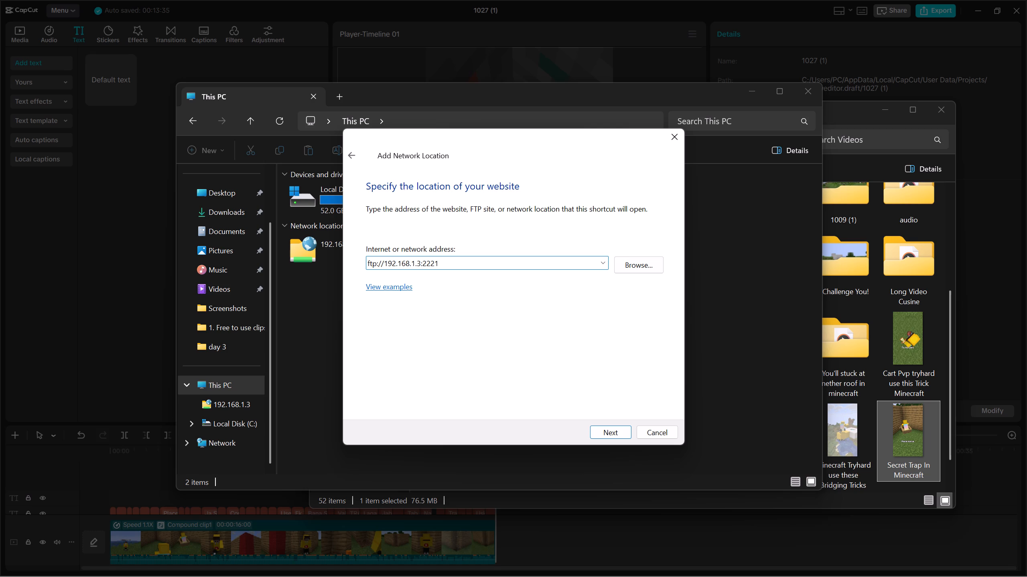
click(419, 264)
key(BackSpace)
key(2)
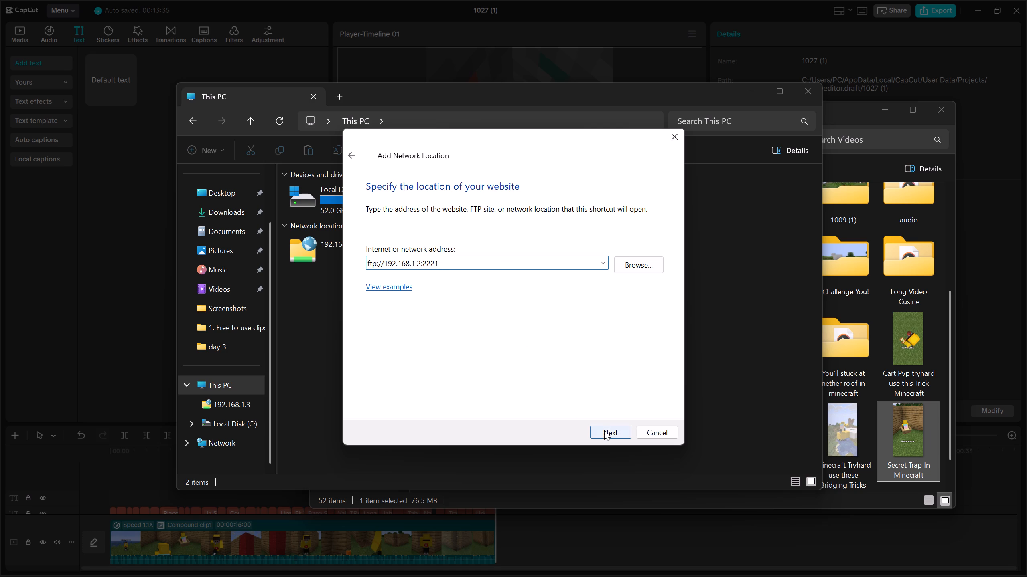
click(604, 429)
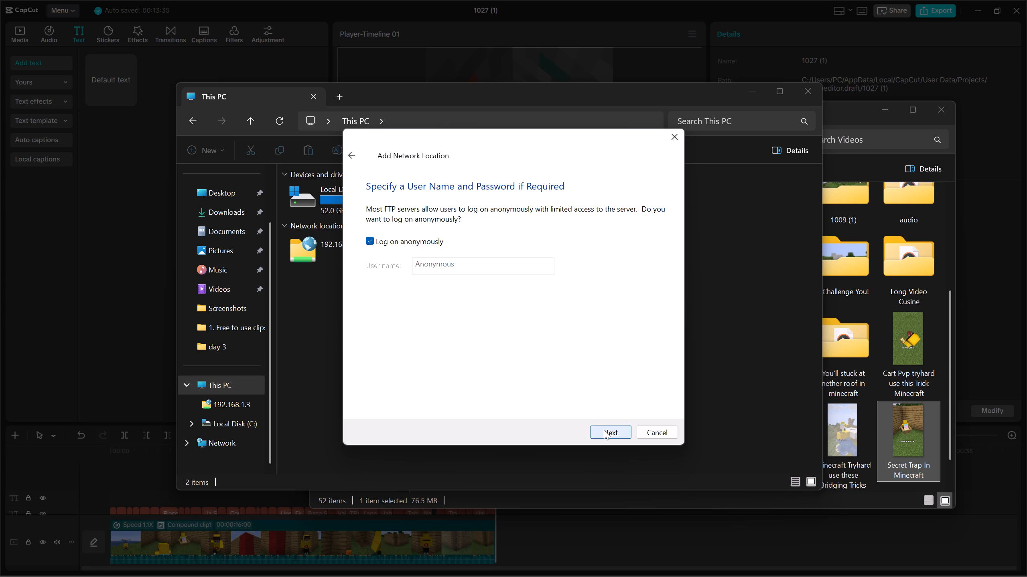
Finish creating the network location with anonymous logon and the default name, and have it open on completion.
click(604, 430)
click(604, 430)
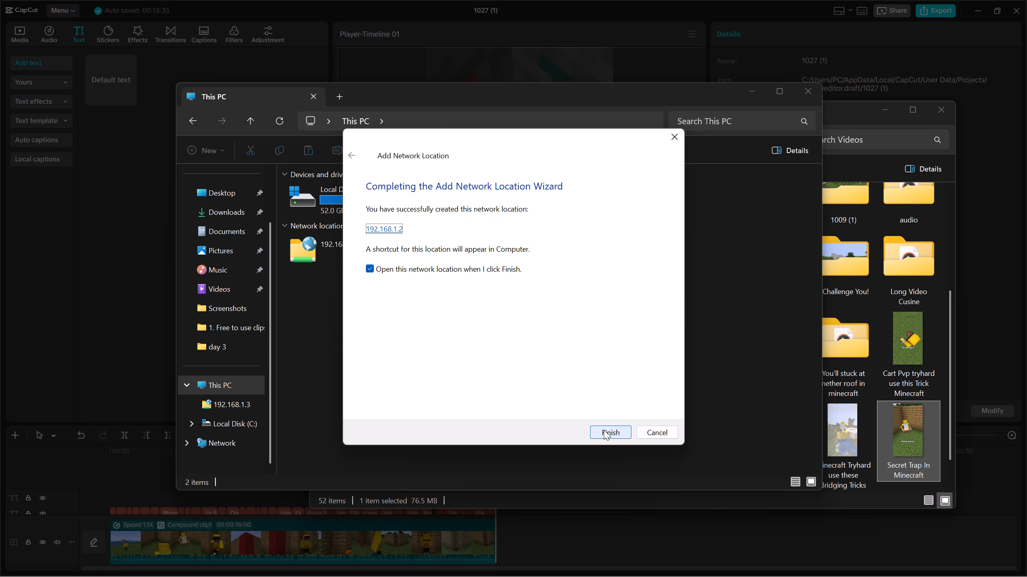
click(604, 430)
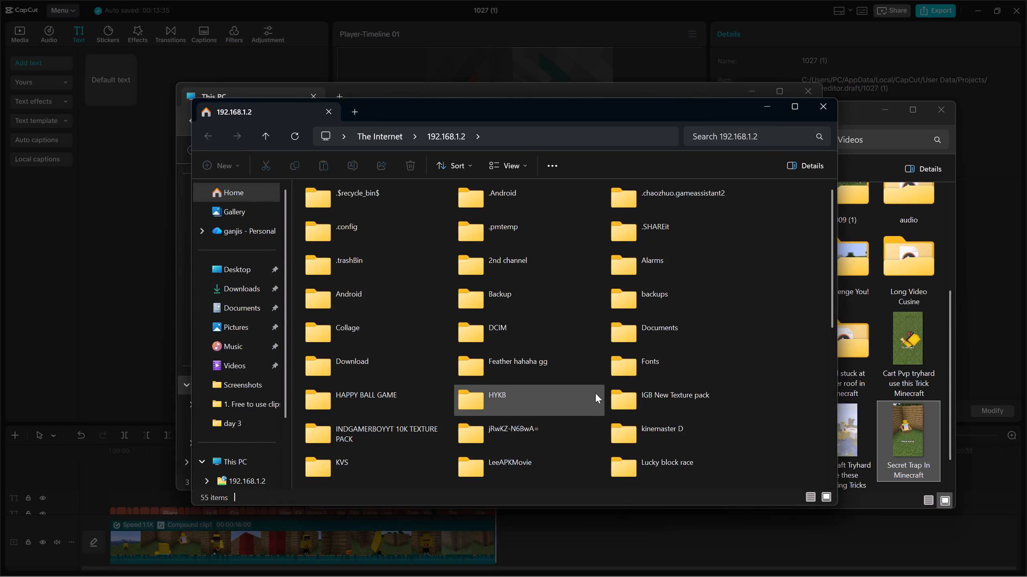
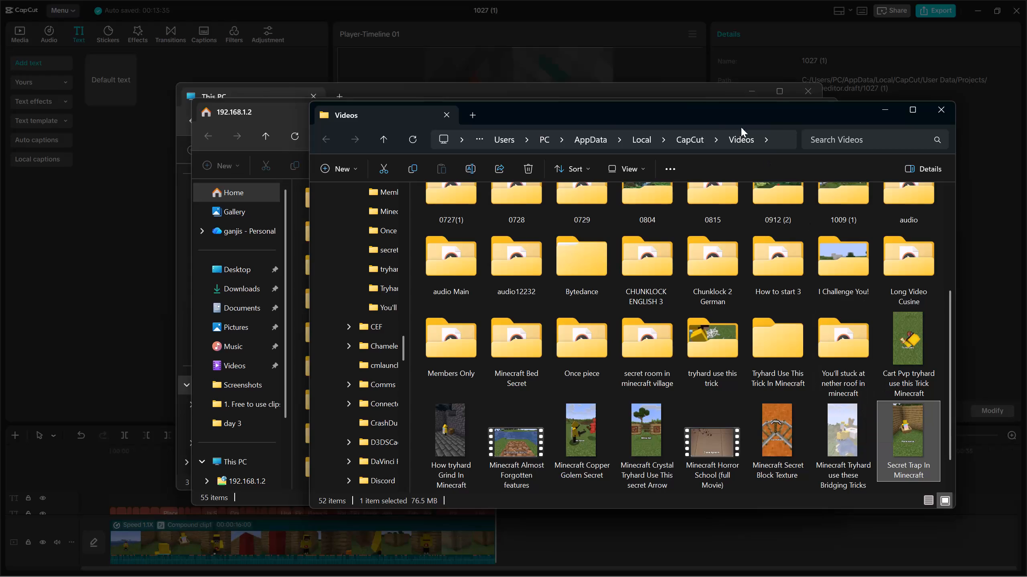
Copy the "Secret Trap In Minecraft" video from the CapCut Videos folder into the Download folder of the 192.168.1.2 FTP location.
drag(719, 117, 801, 119)
drag(1002, 444, 367, 370)
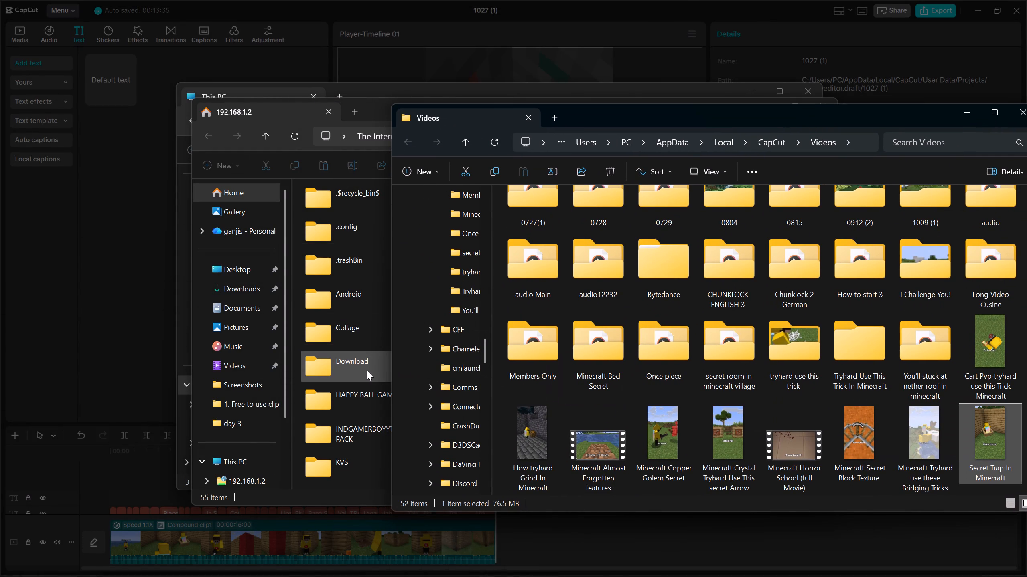